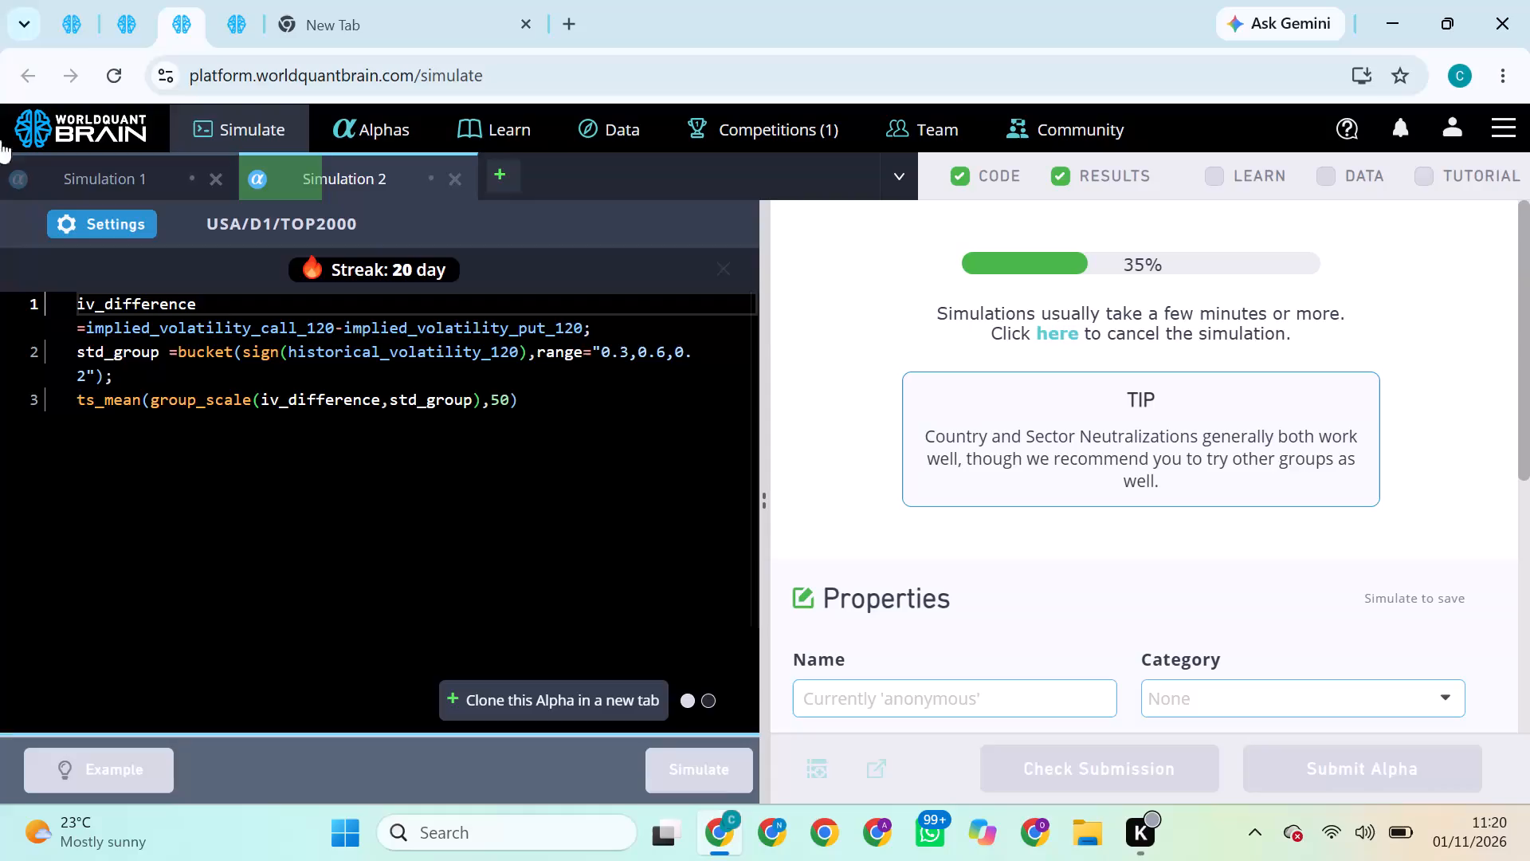
# Try to submit the alpha from the USA/D1/TOP1000 simulation.
pyautogui.click(74, 10)
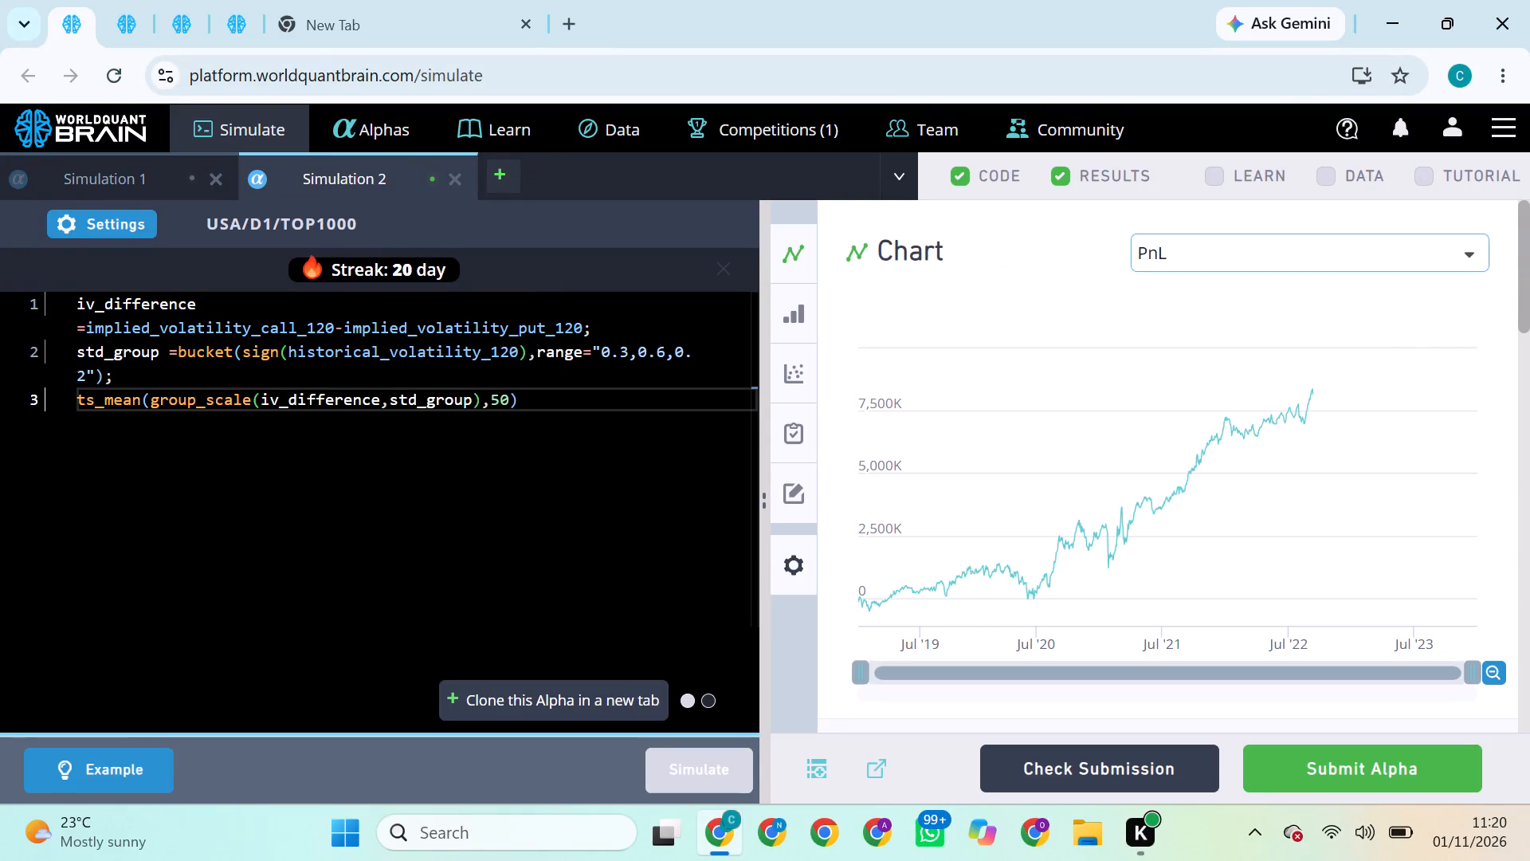
pyautogui.click(1344, 784)
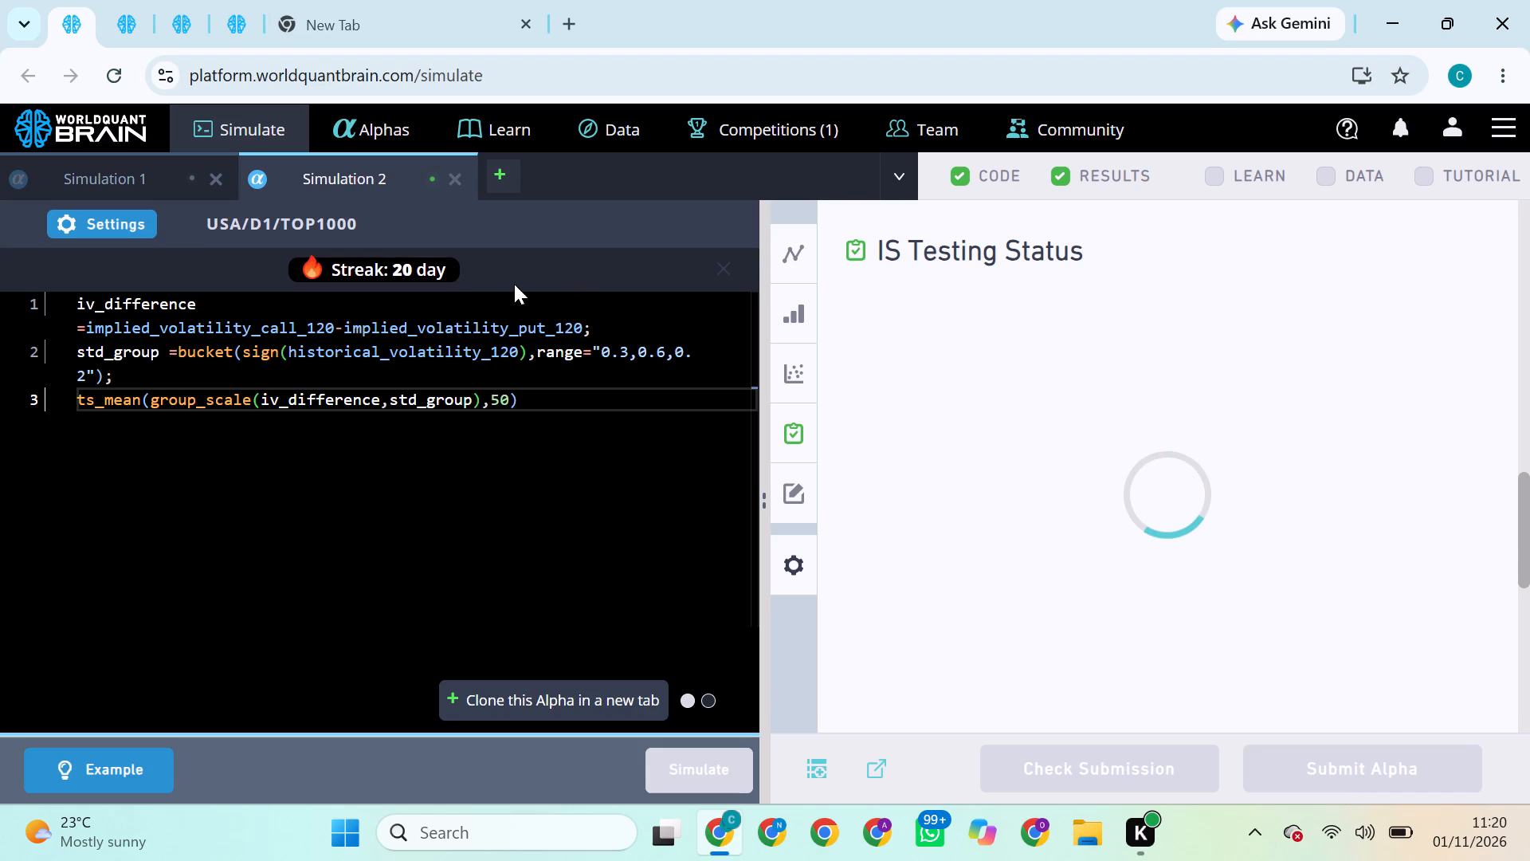
# Set the TOP1000 simulation's neutralization to Industry, apply the settings and run the simulation.
pyautogui.click(146, 228)
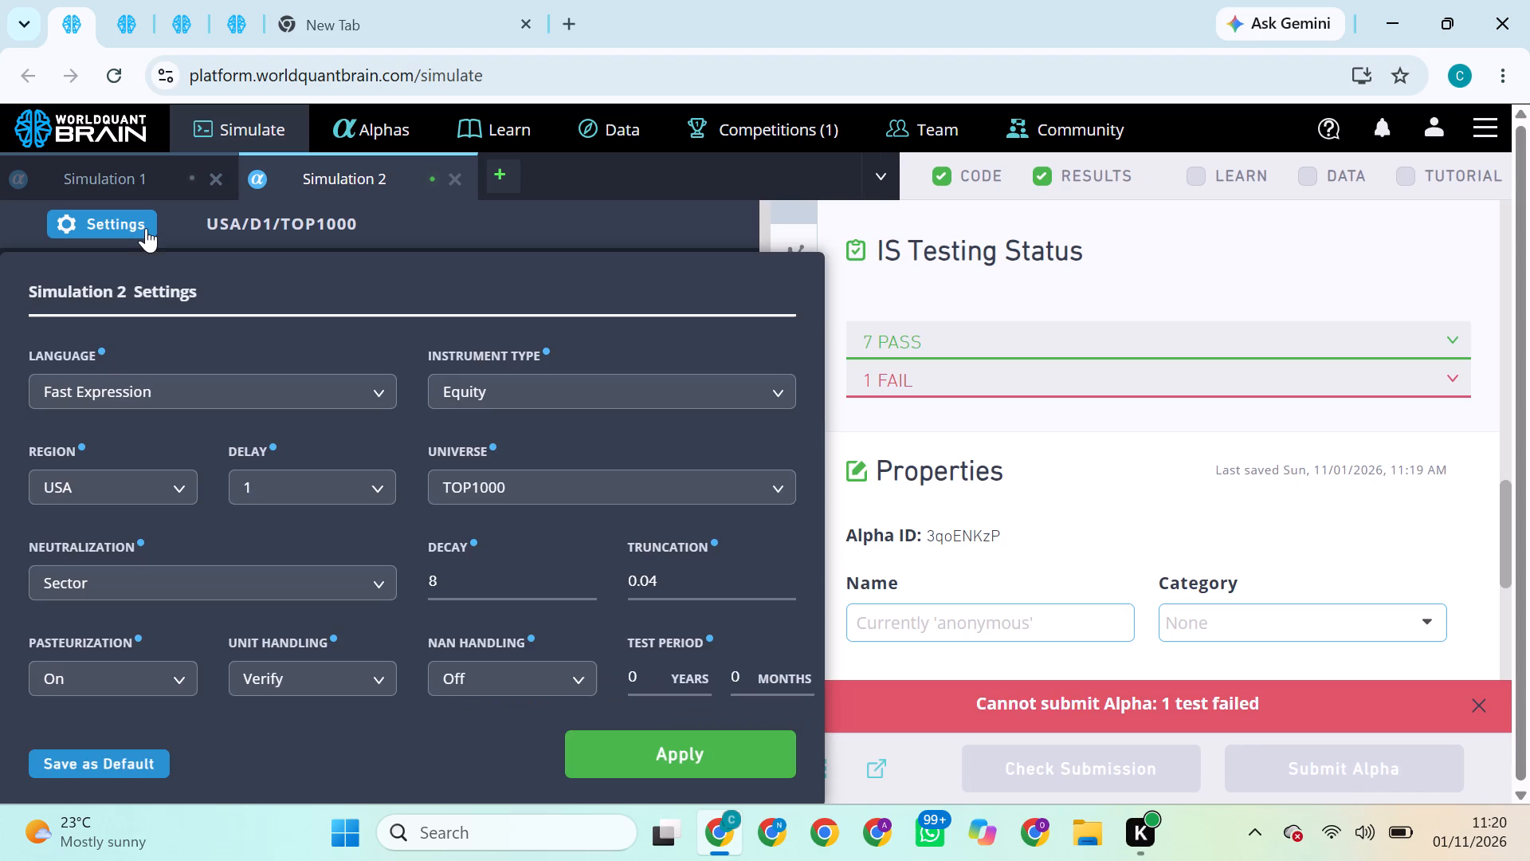
pyautogui.click(273, 575)
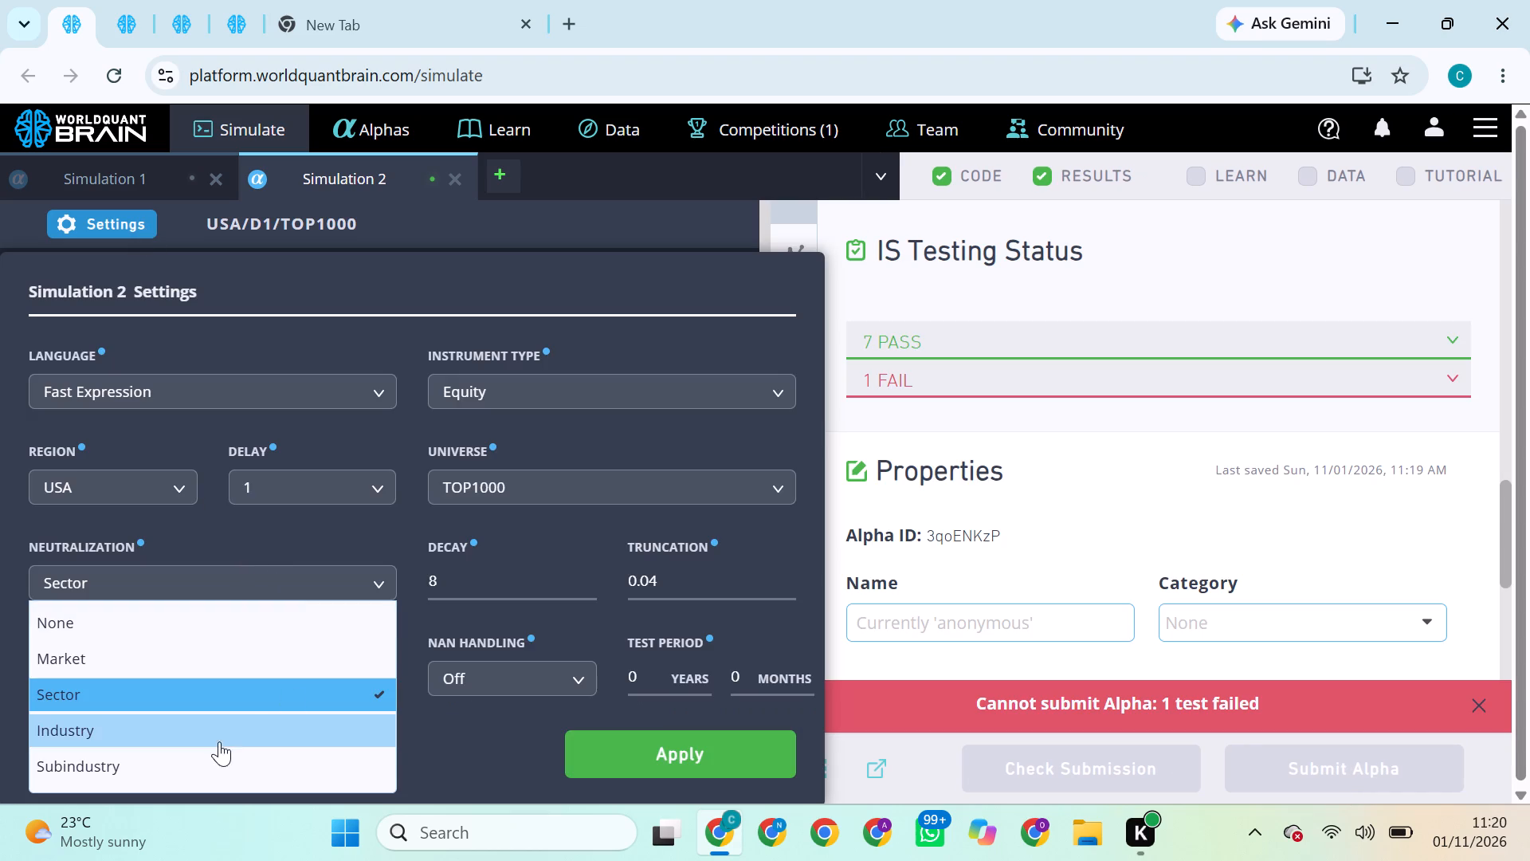
pyautogui.click(218, 731)
pyautogui.click(755, 763)
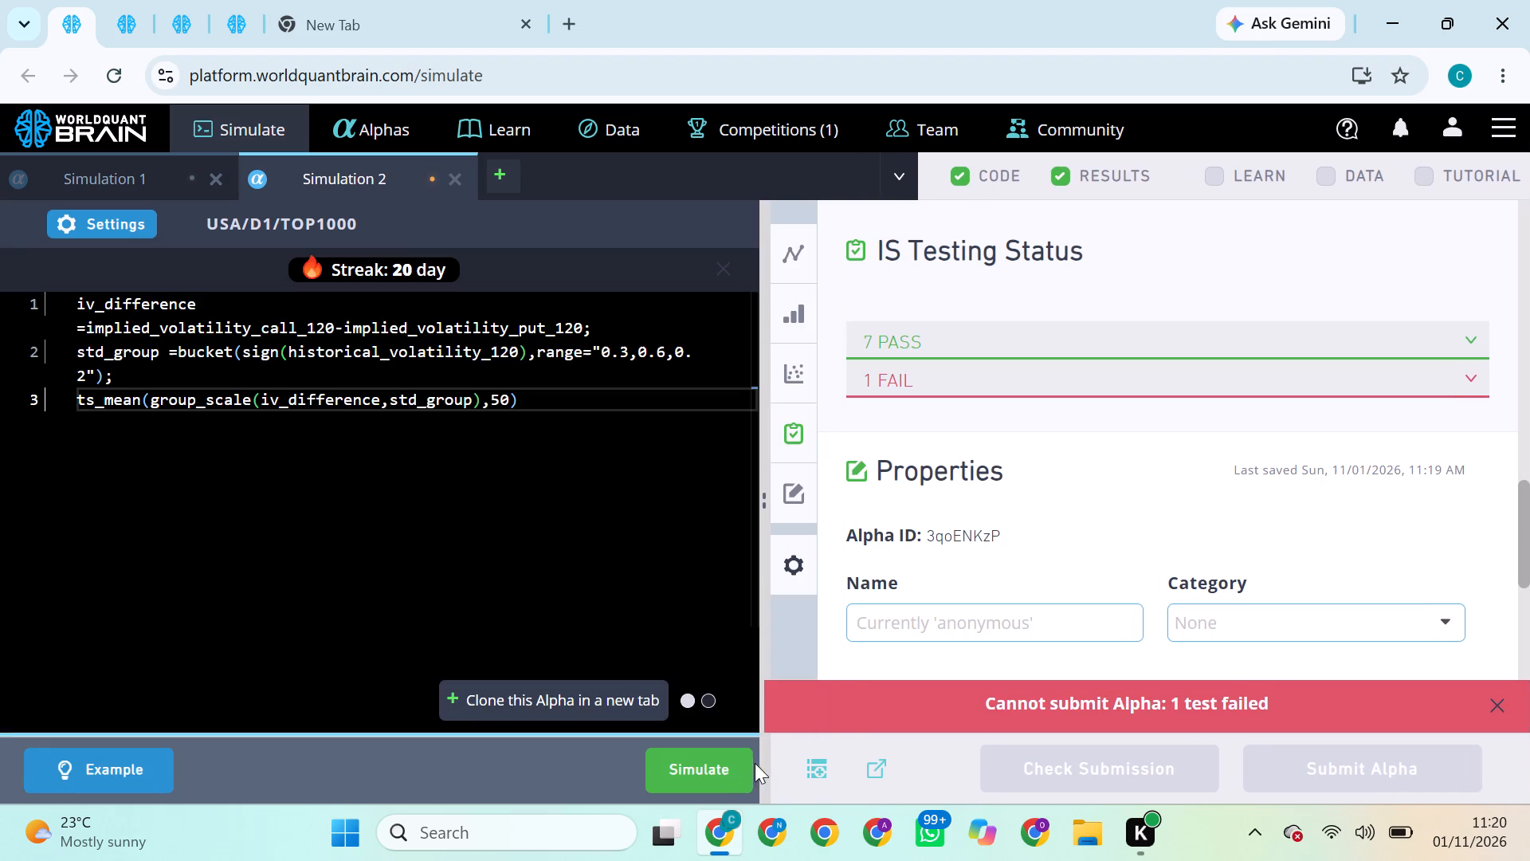
pyautogui.click(692, 773)
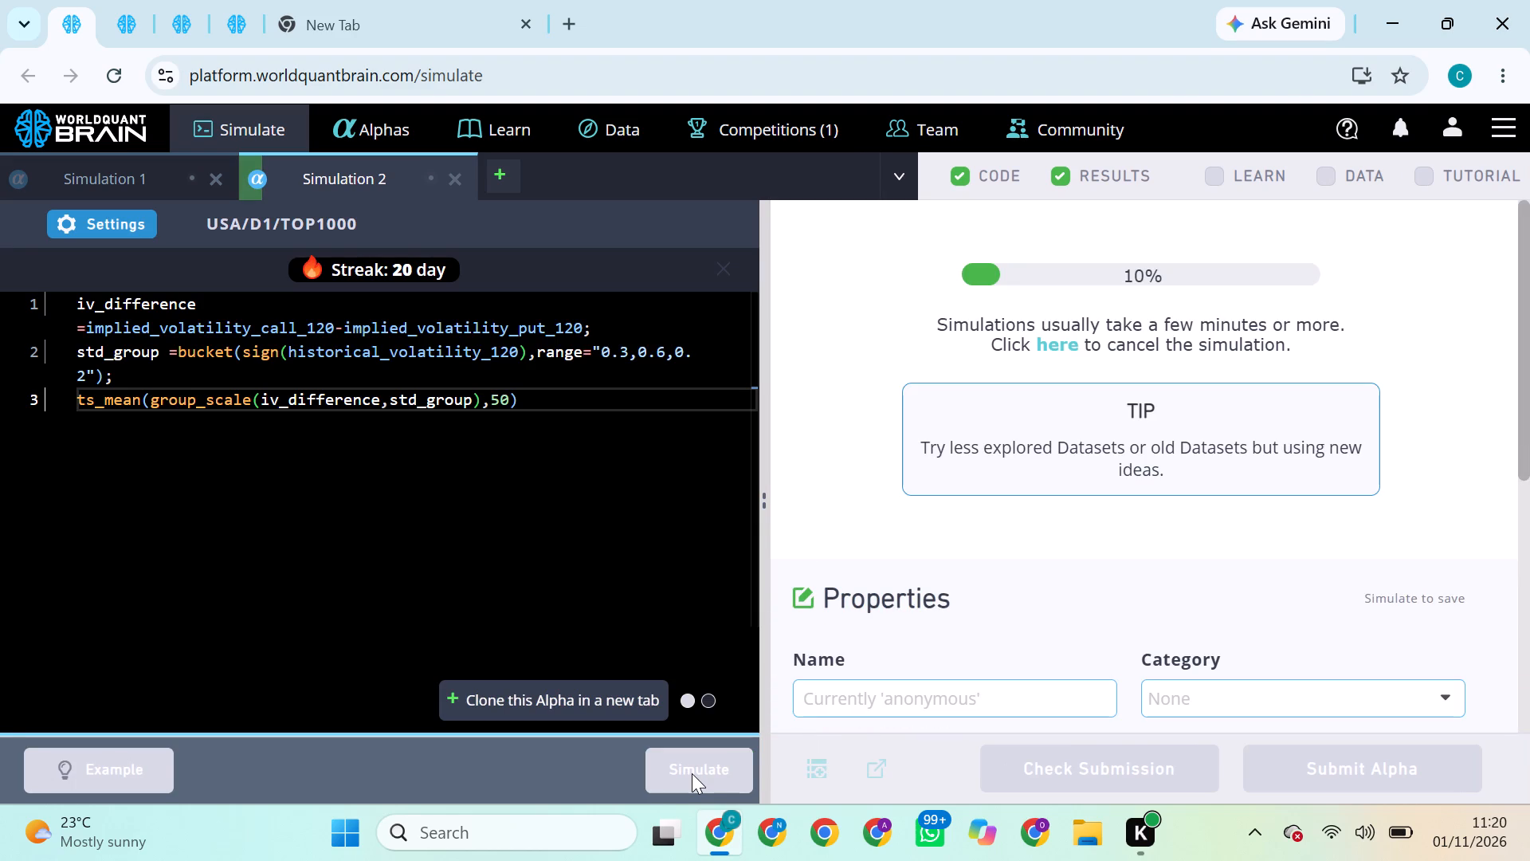
# Try to submit the alpha from the USA/D1/TOP3000 simulation in the second browser session.
pyautogui.click(118, 5)
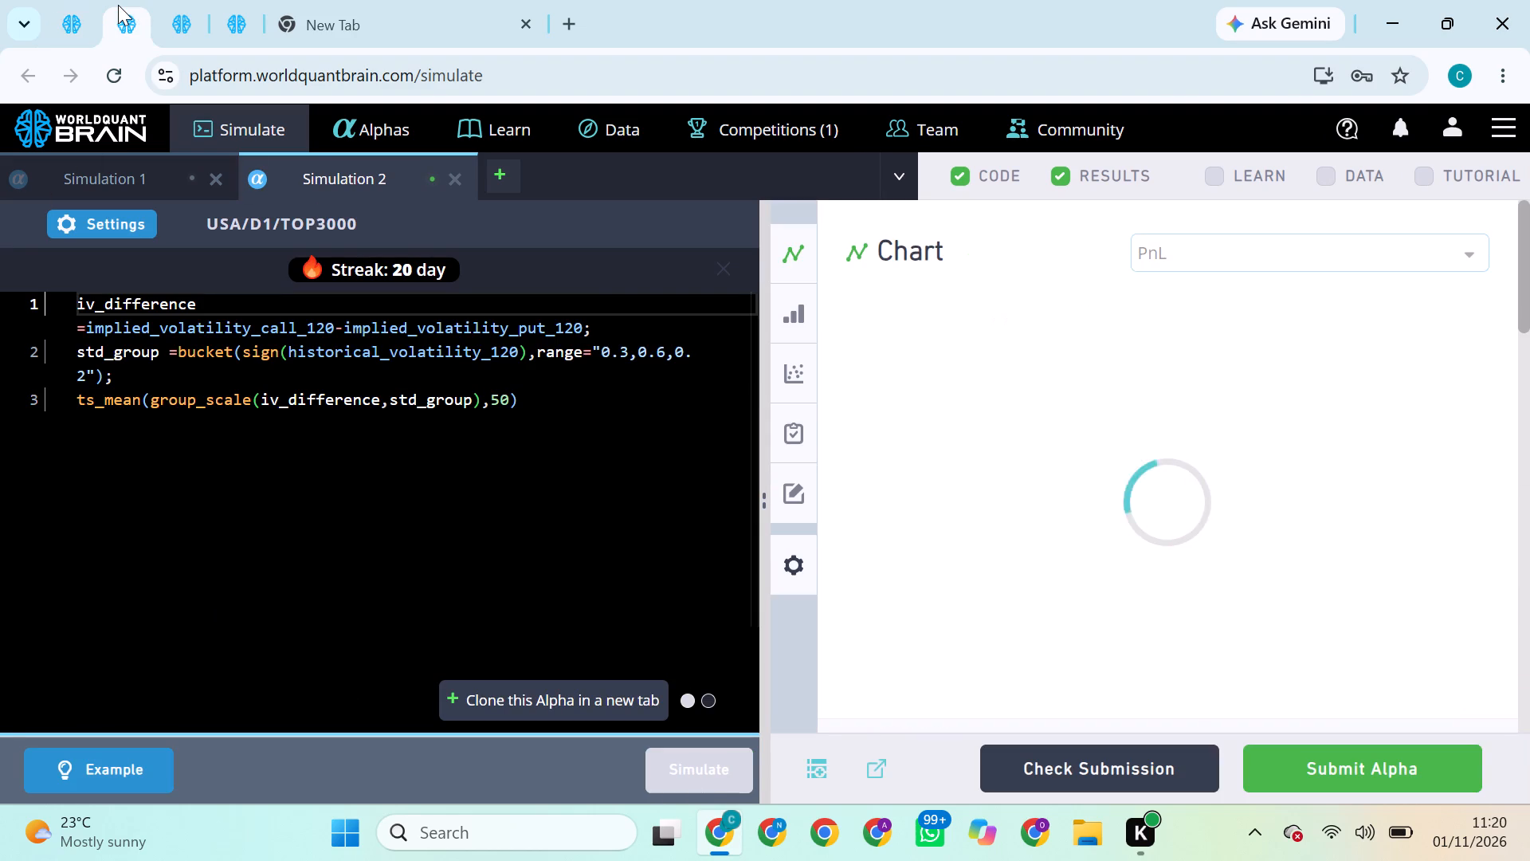
pyautogui.click(1349, 748)
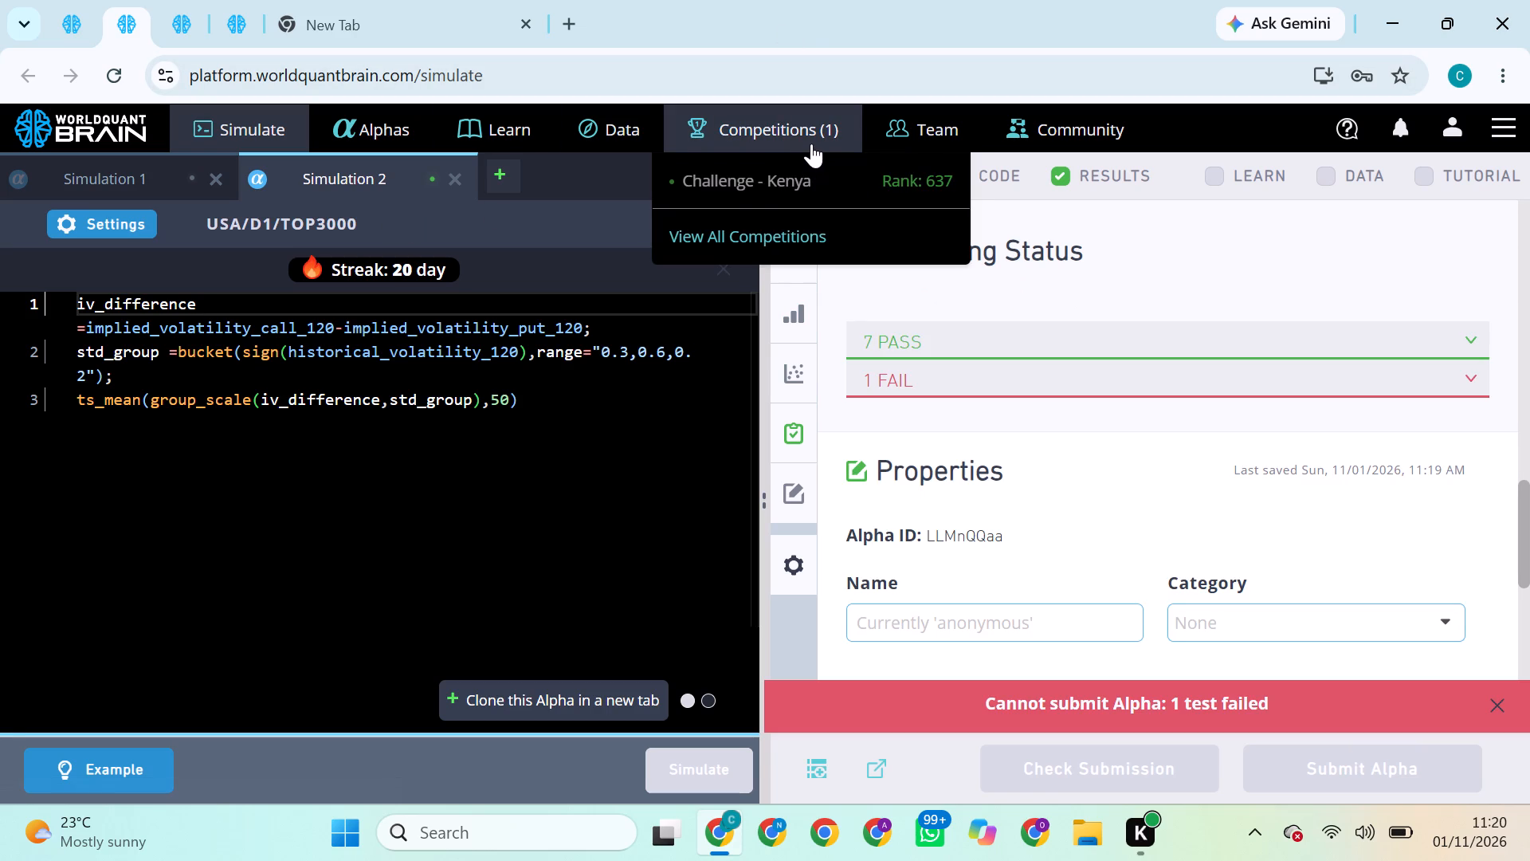
# Set the TOP3000 simulation's neutralization to Subindustry, apply the settings and run the simulation.
pyautogui.click(119, 217)
pyautogui.click(210, 576)
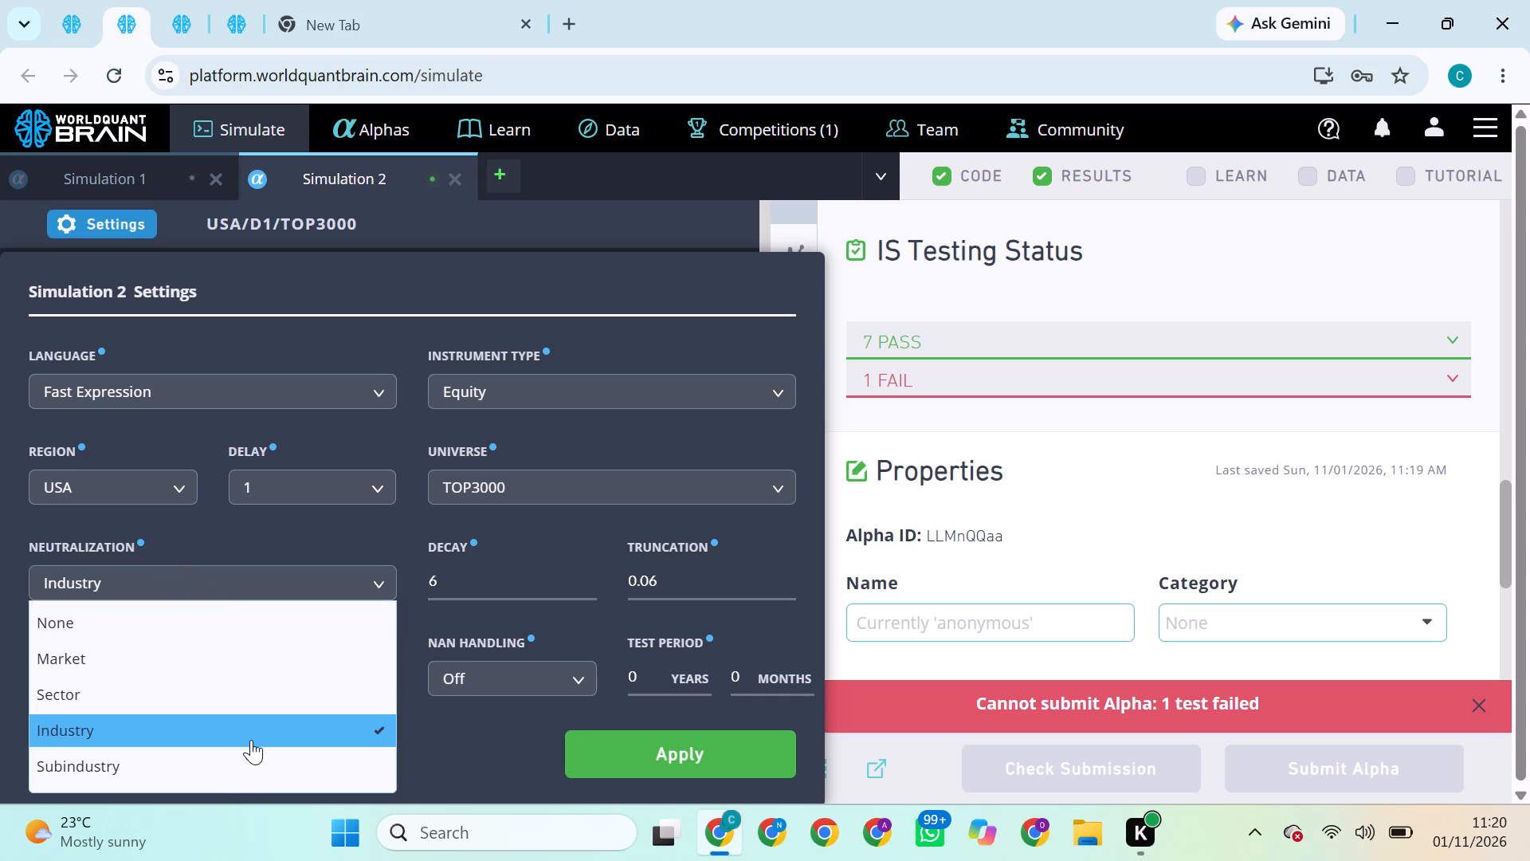
pyautogui.click(226, 769)
pyautogui.click(674, 766)
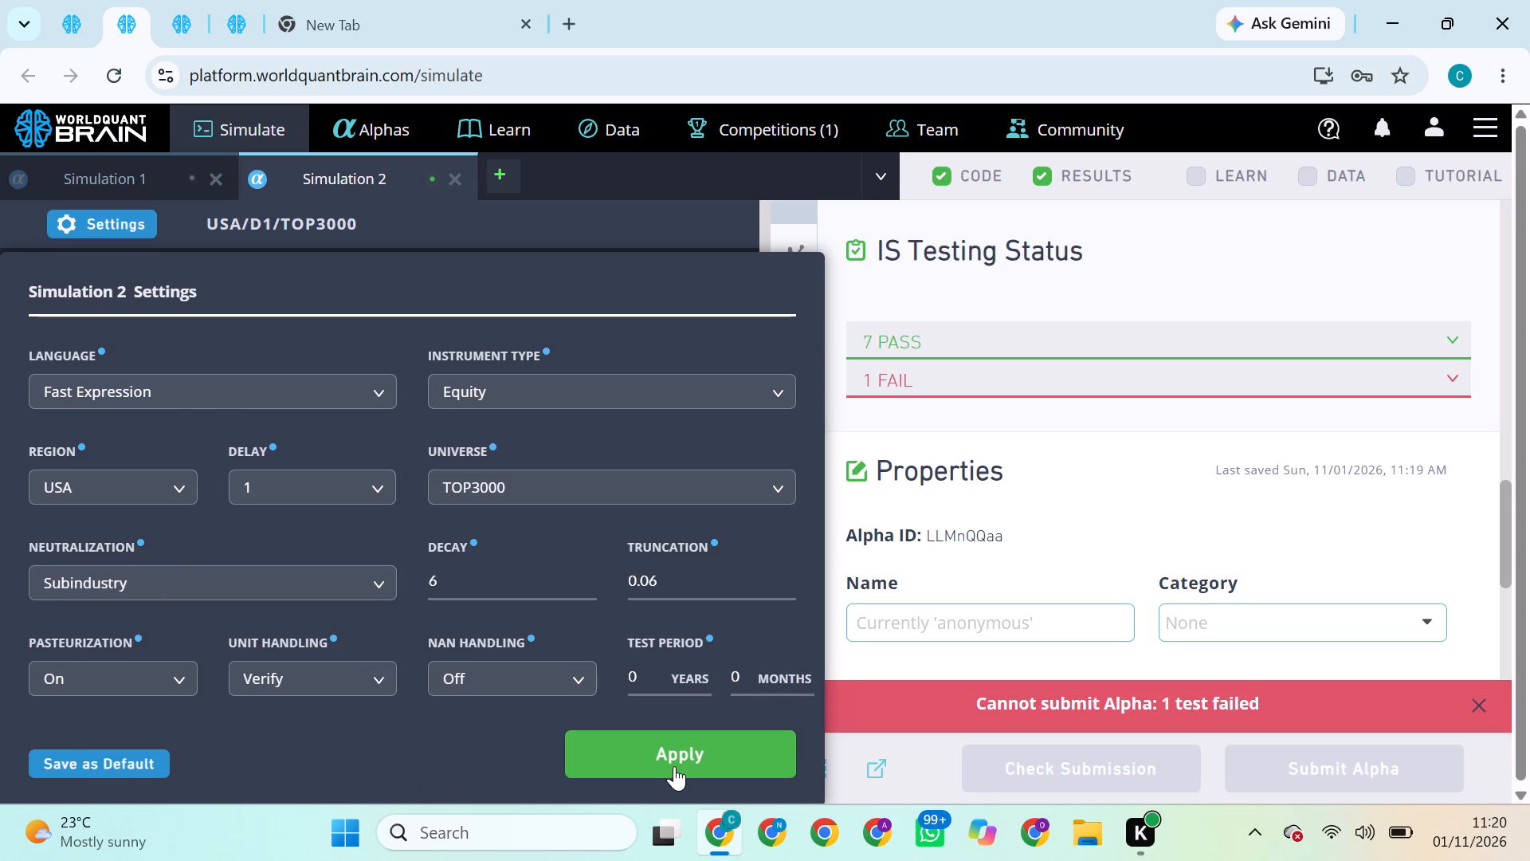
pyautogui.click(685, 770)
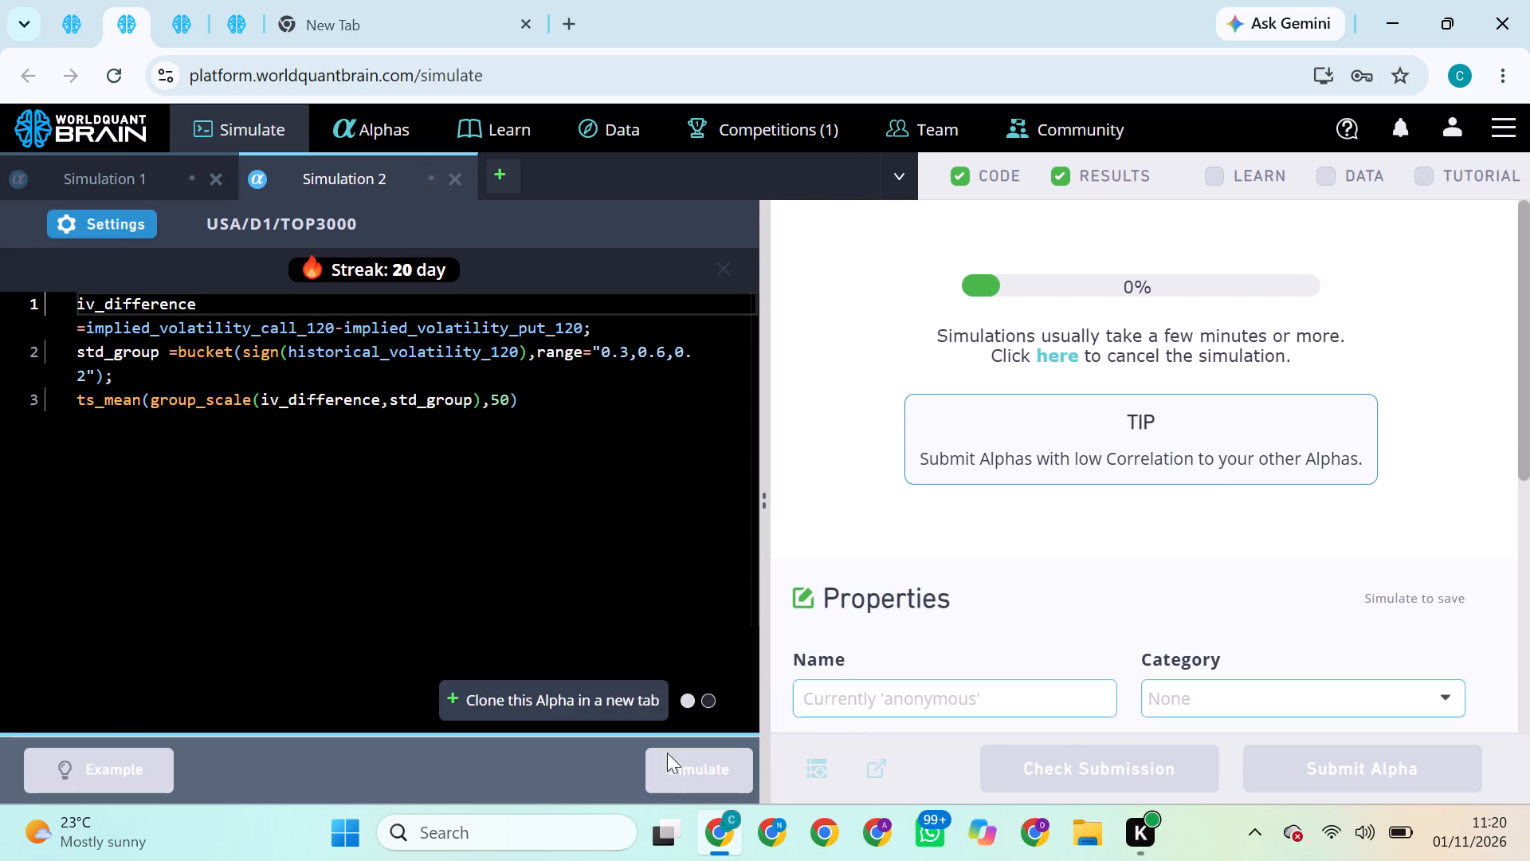
# Try to submit the alpha from the USA/D1/TOP2000 simulation in the third browser session.
pyautogui.doubleClick(173, 13)
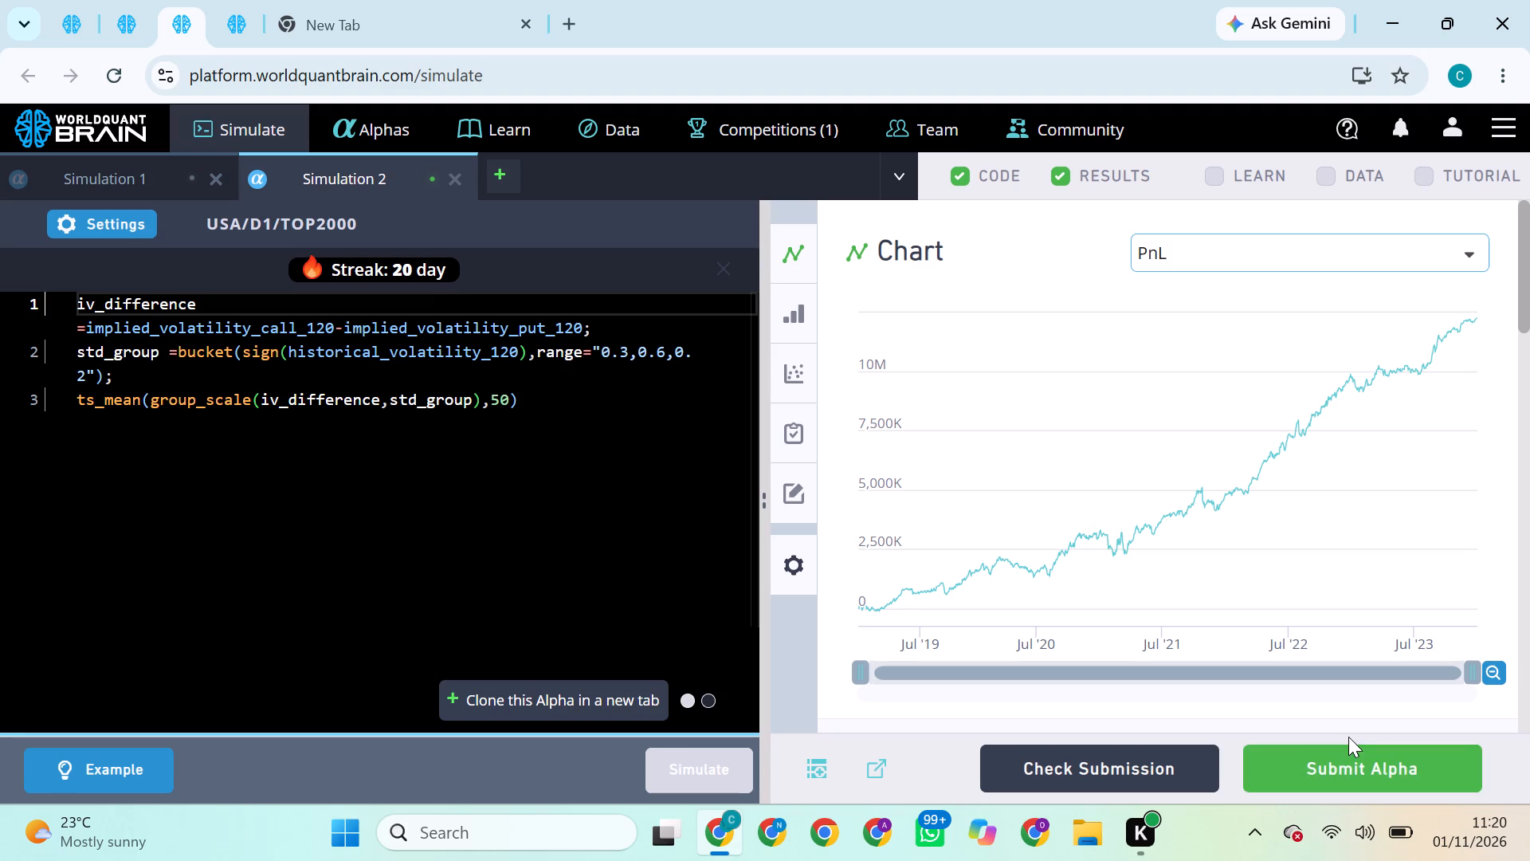
pyautogui.click(1360, 777)
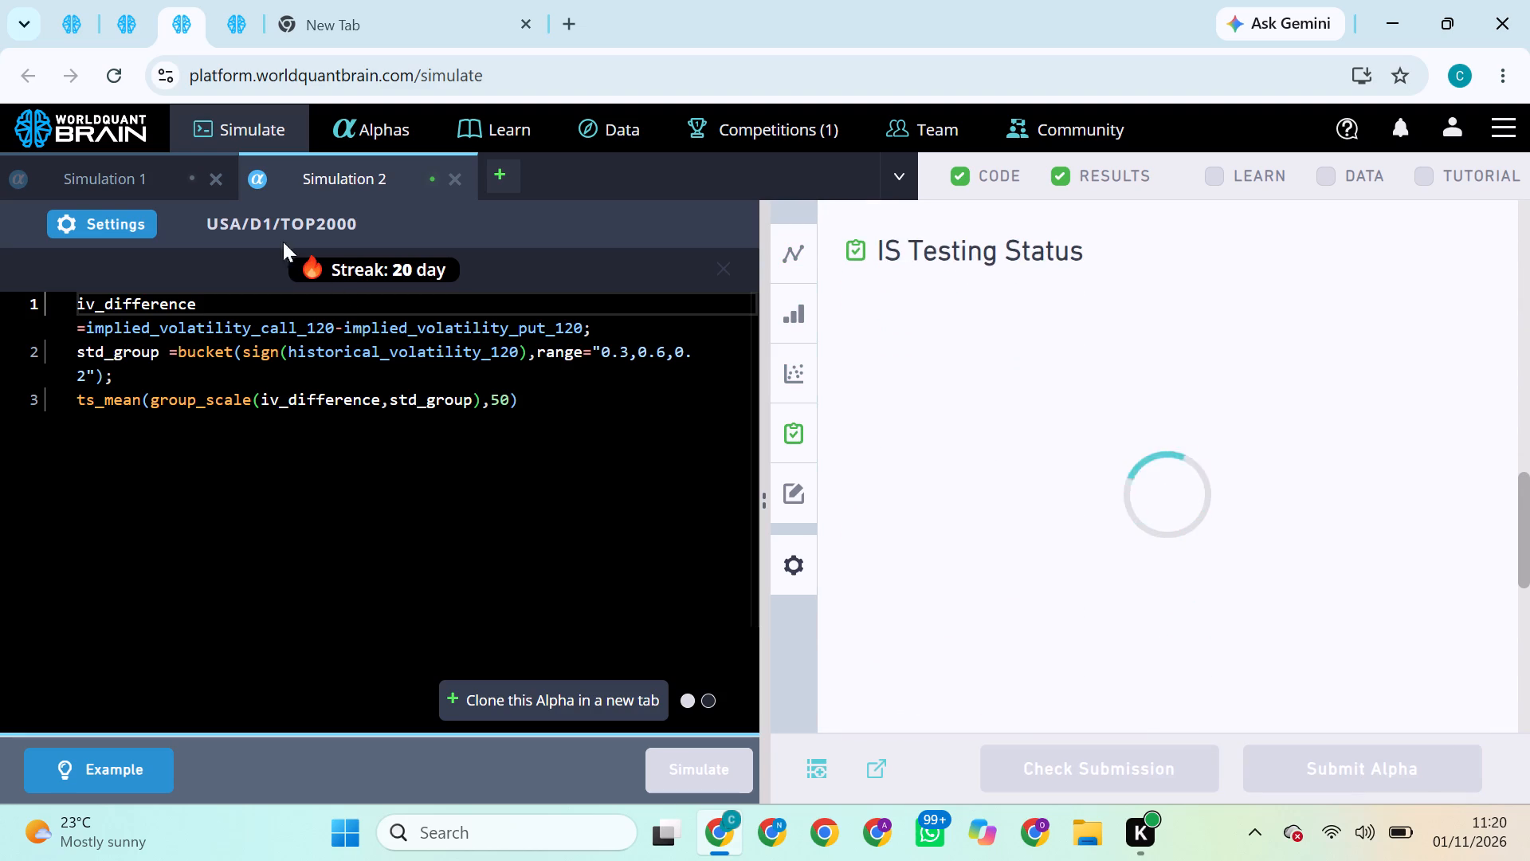
# Set the TOP2000 simulation's neutralization to Market and its decay to 8, apply the settings and run the simulation.
pyautogui.click(145, 222)
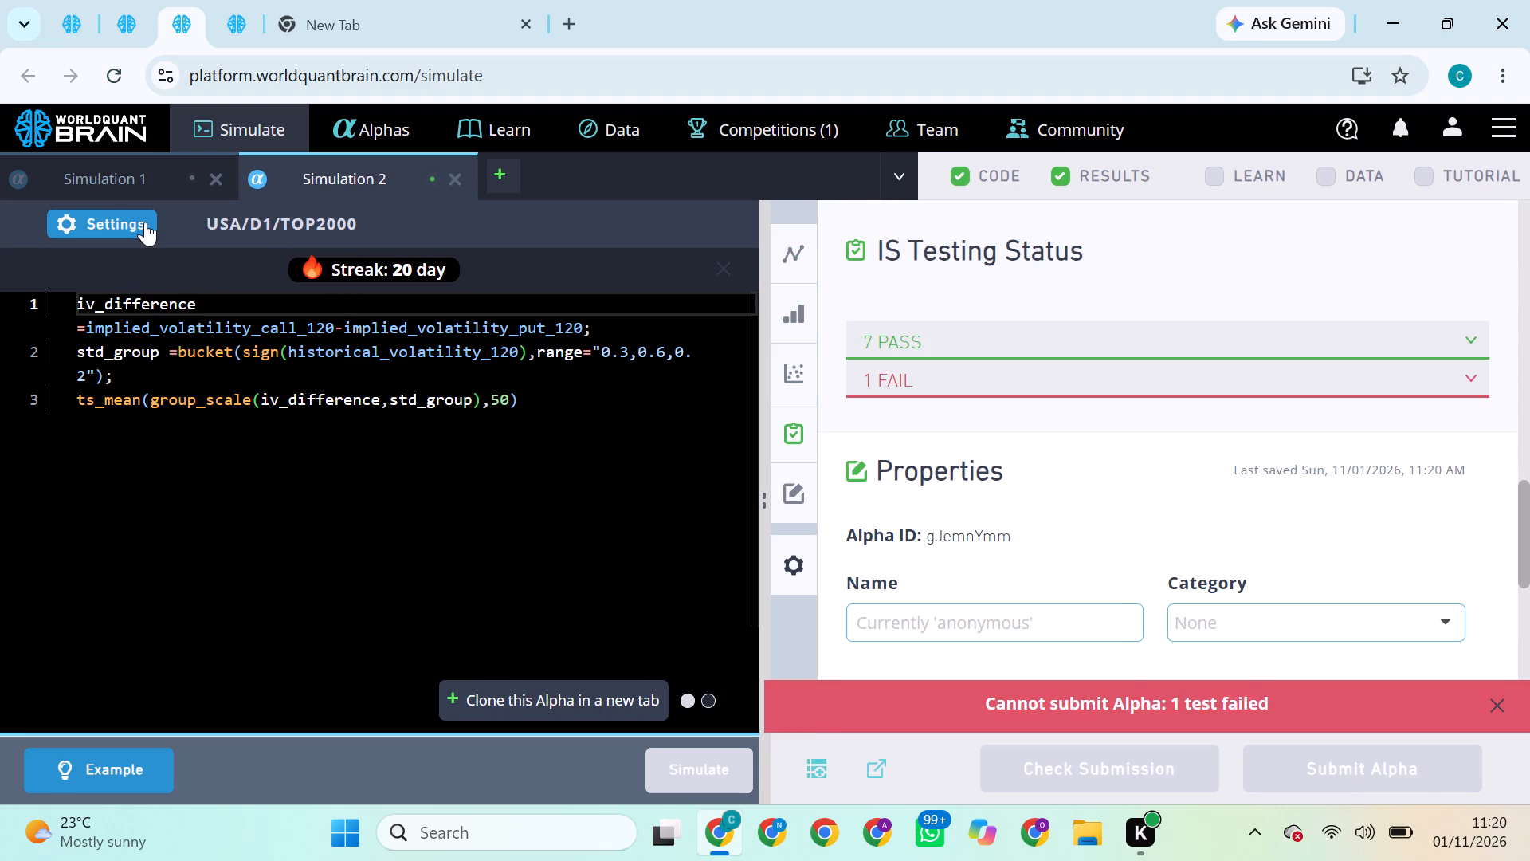
pyautogui.click(275, 578)
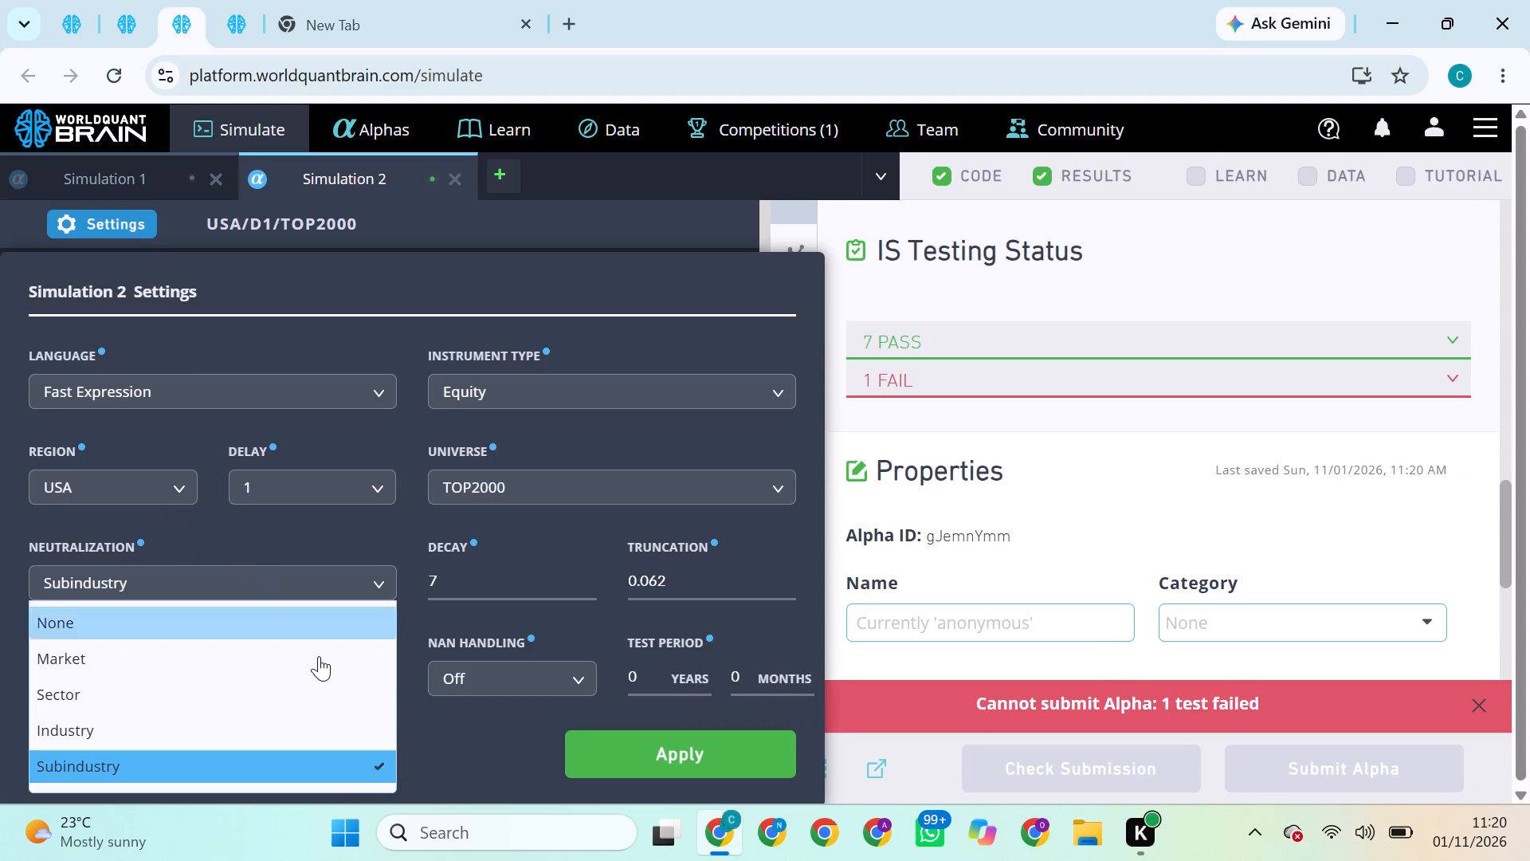
pyautogui.click(212, 654)
pyautogui.click(437, 562)
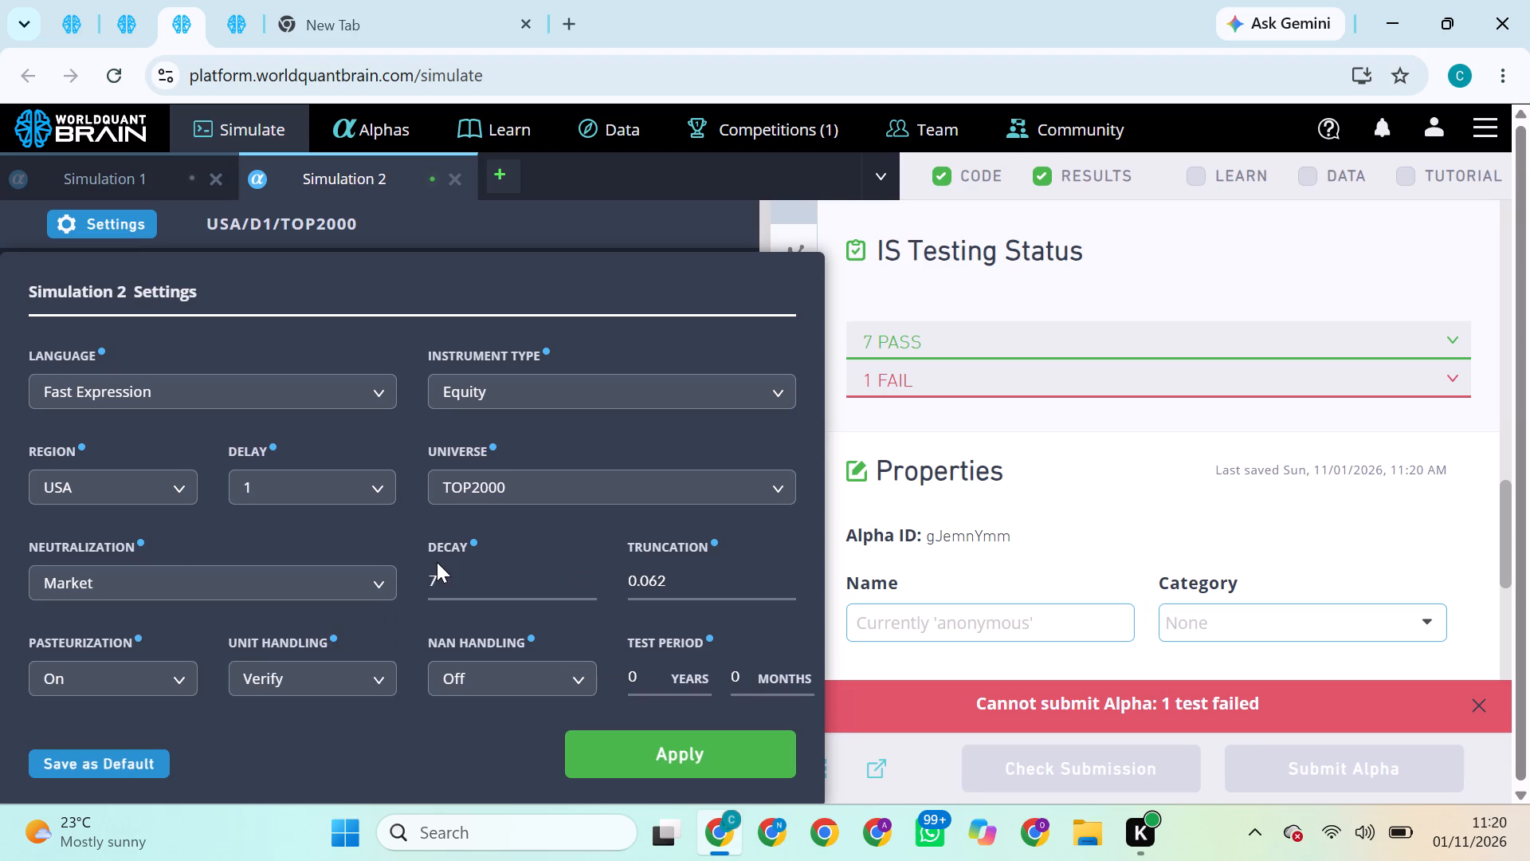
pyautogui.click(437, 572)
pyautogui.press('BackSpace')
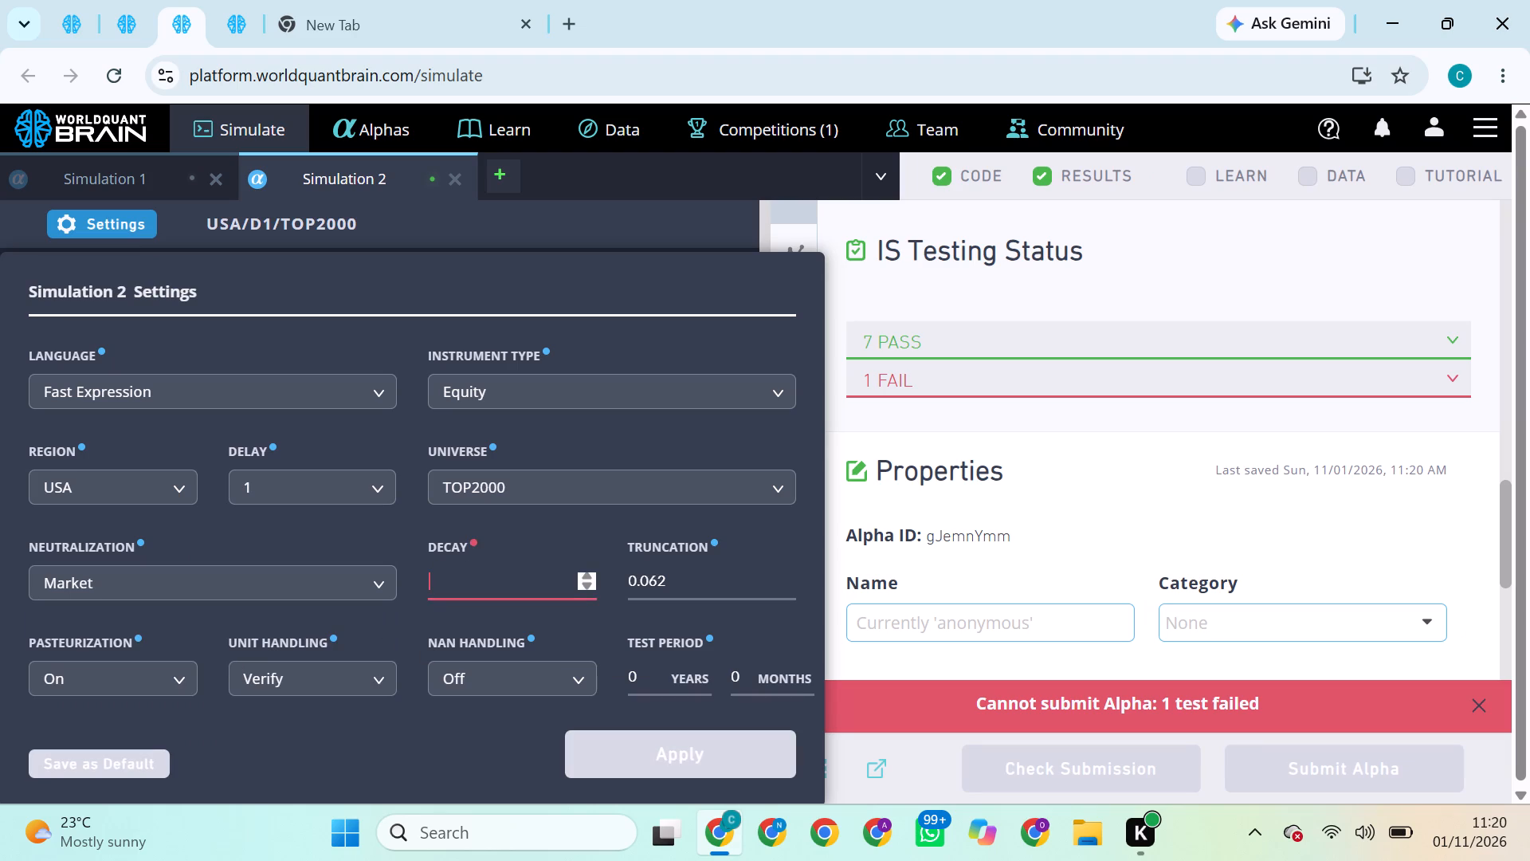
pyautogui.press('8')
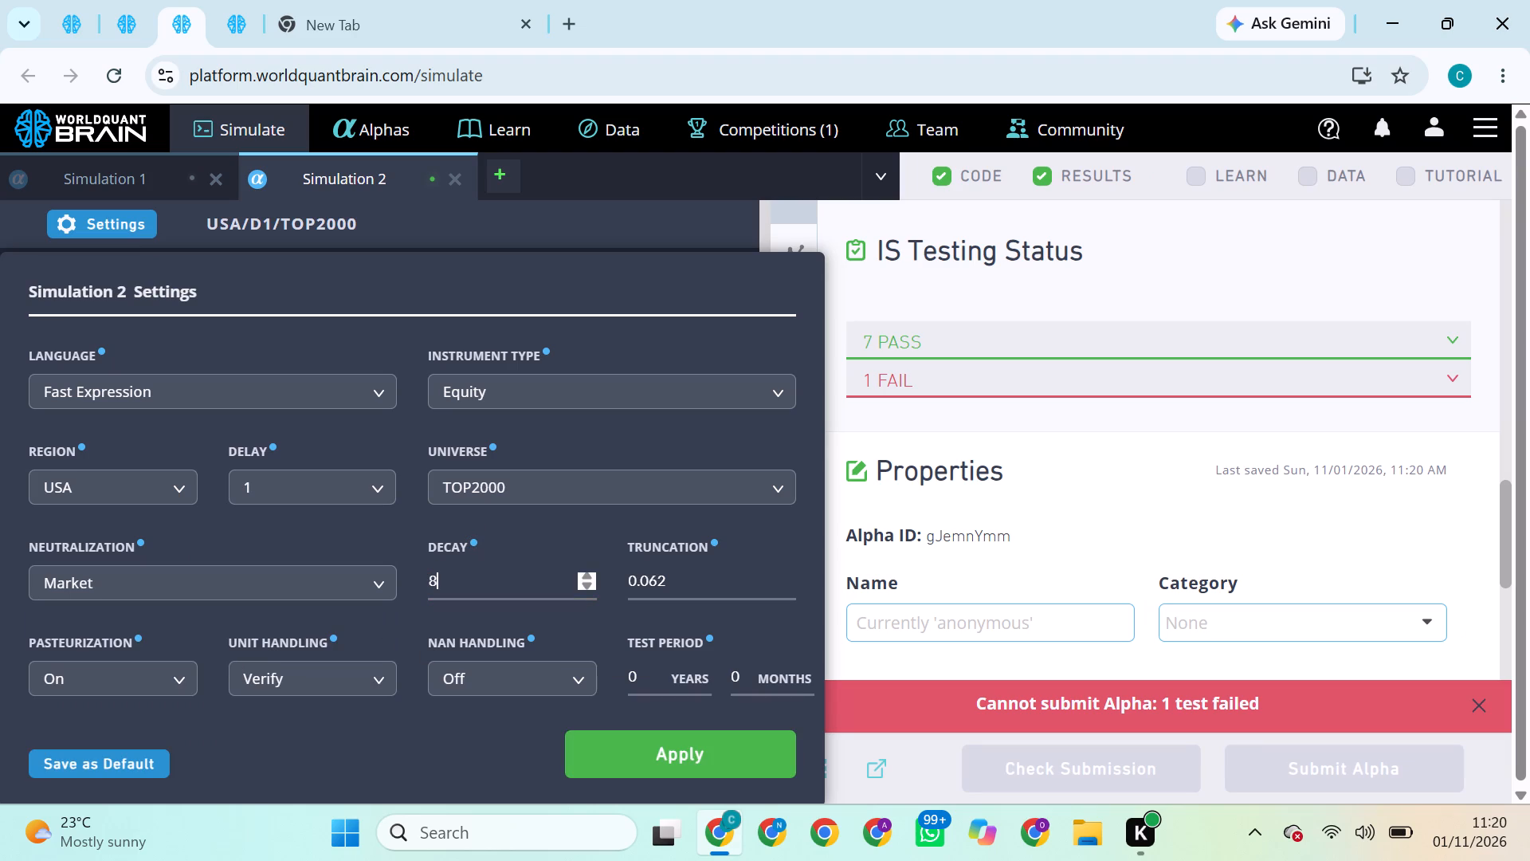
pyautogui.click(705, 757)
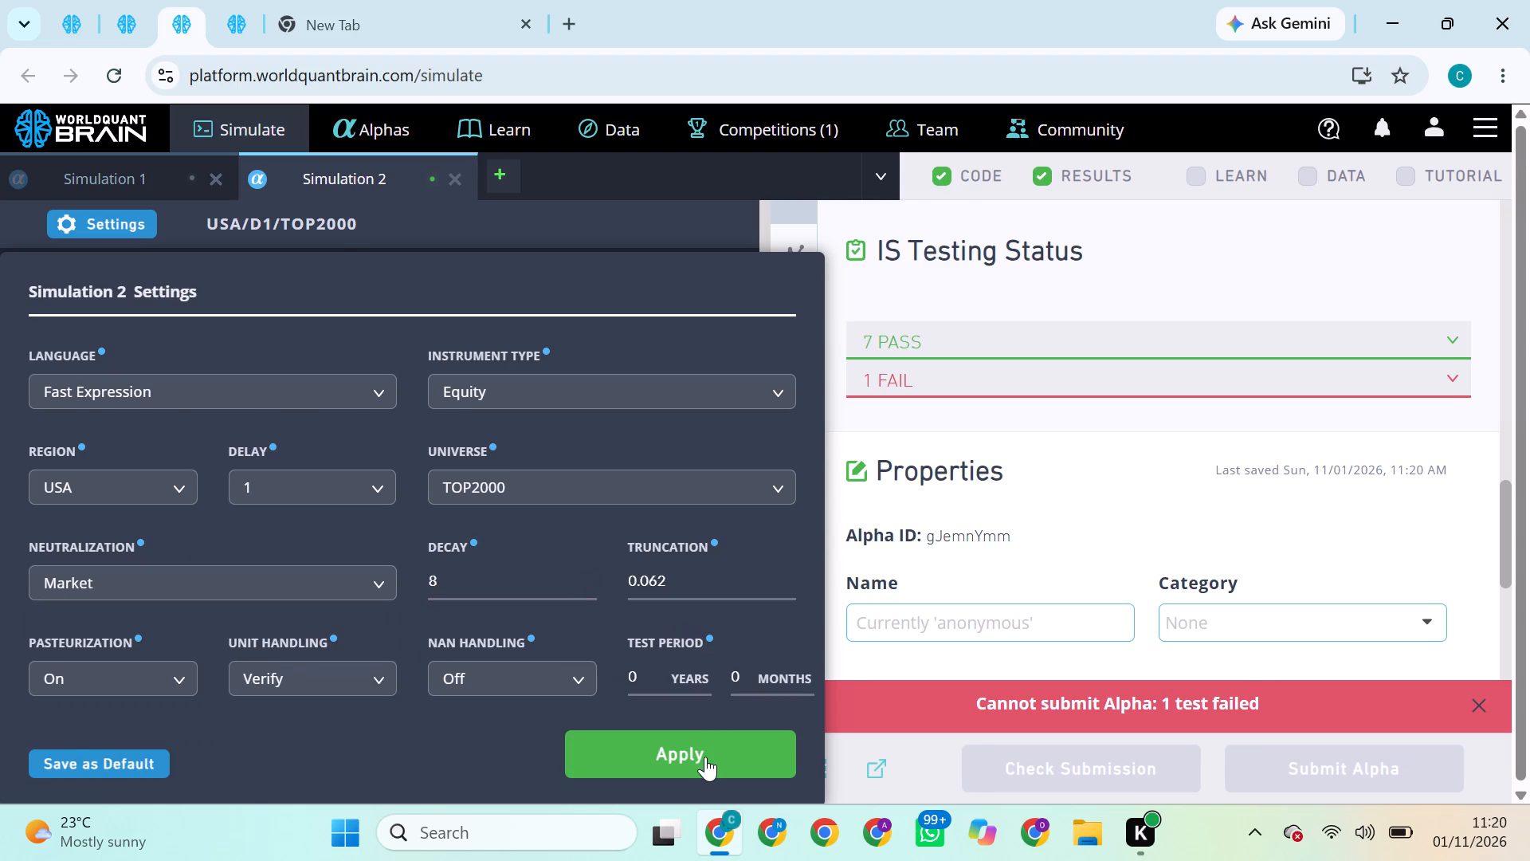
pyautogui.click(704, 760)
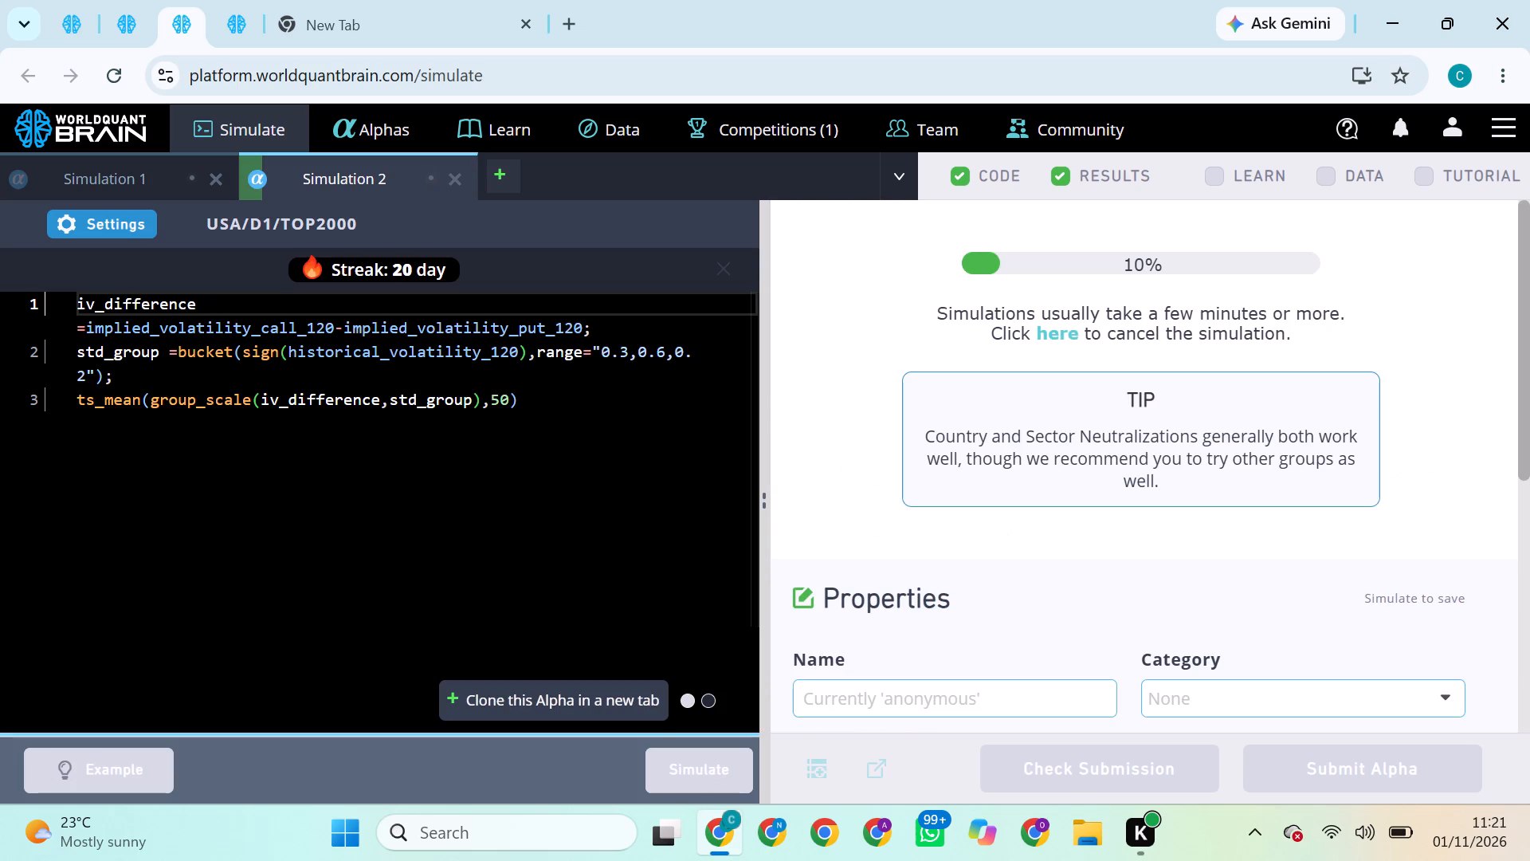
# Check the progress of the running TOP1000, TOP3000 and TOP2000 simulations.
pyautogui.click(77, 16)
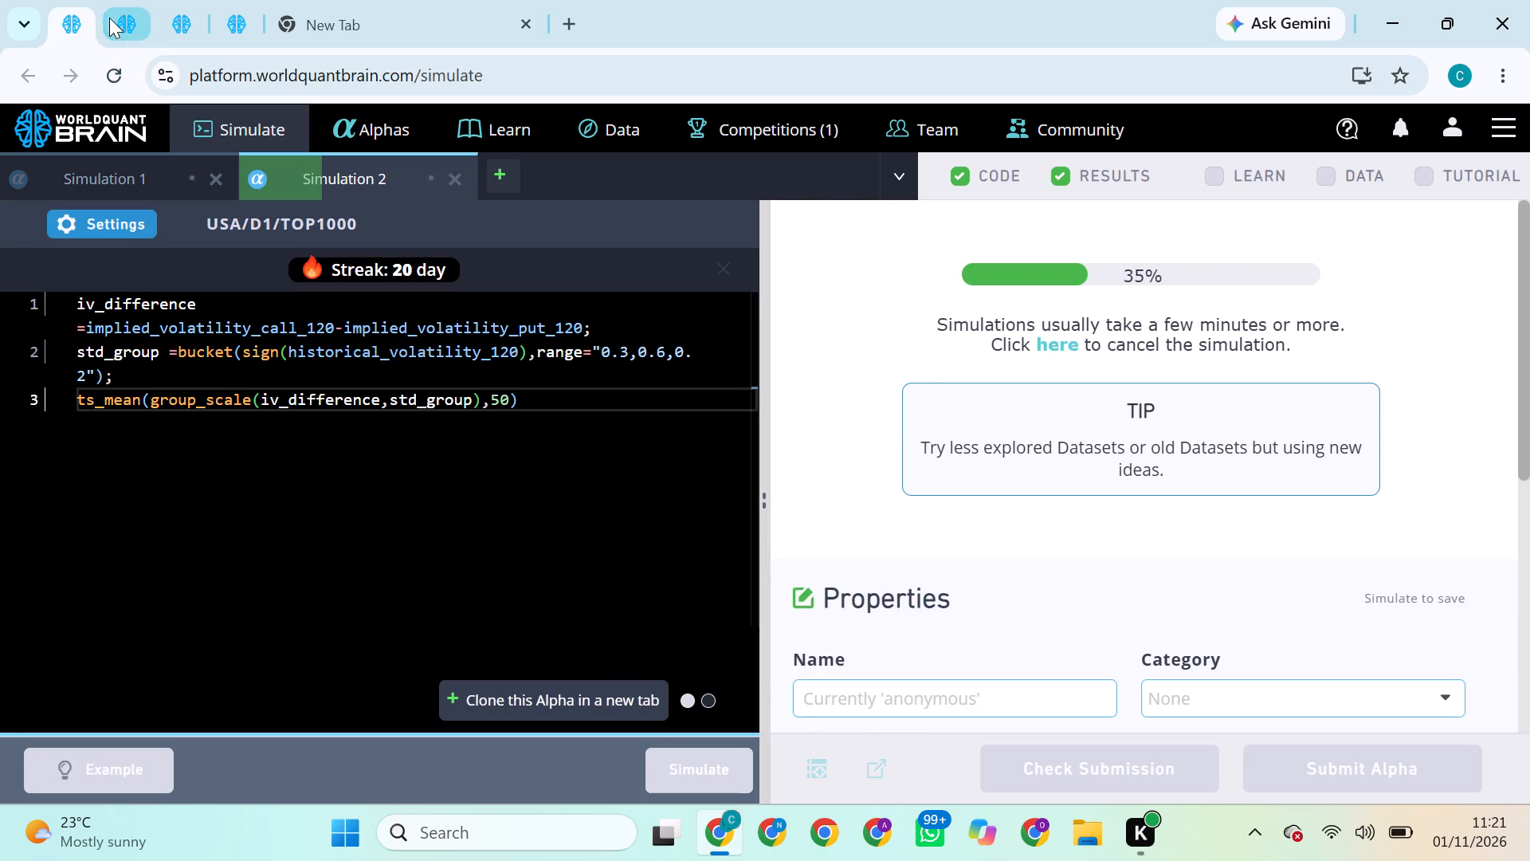
pyautogui.click(153, 47)
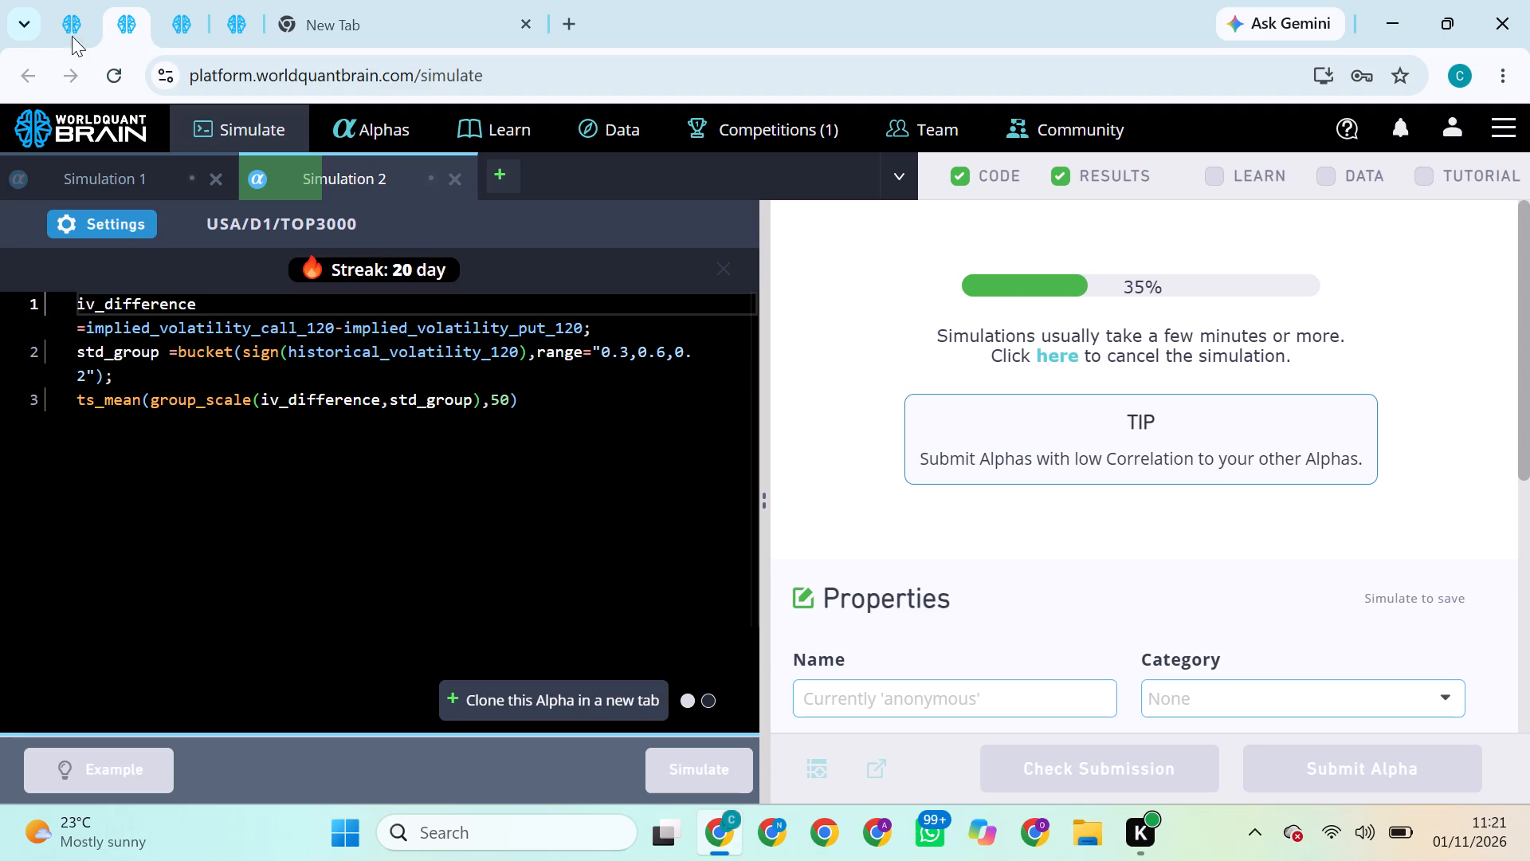
pyautogui.click(94, 13)
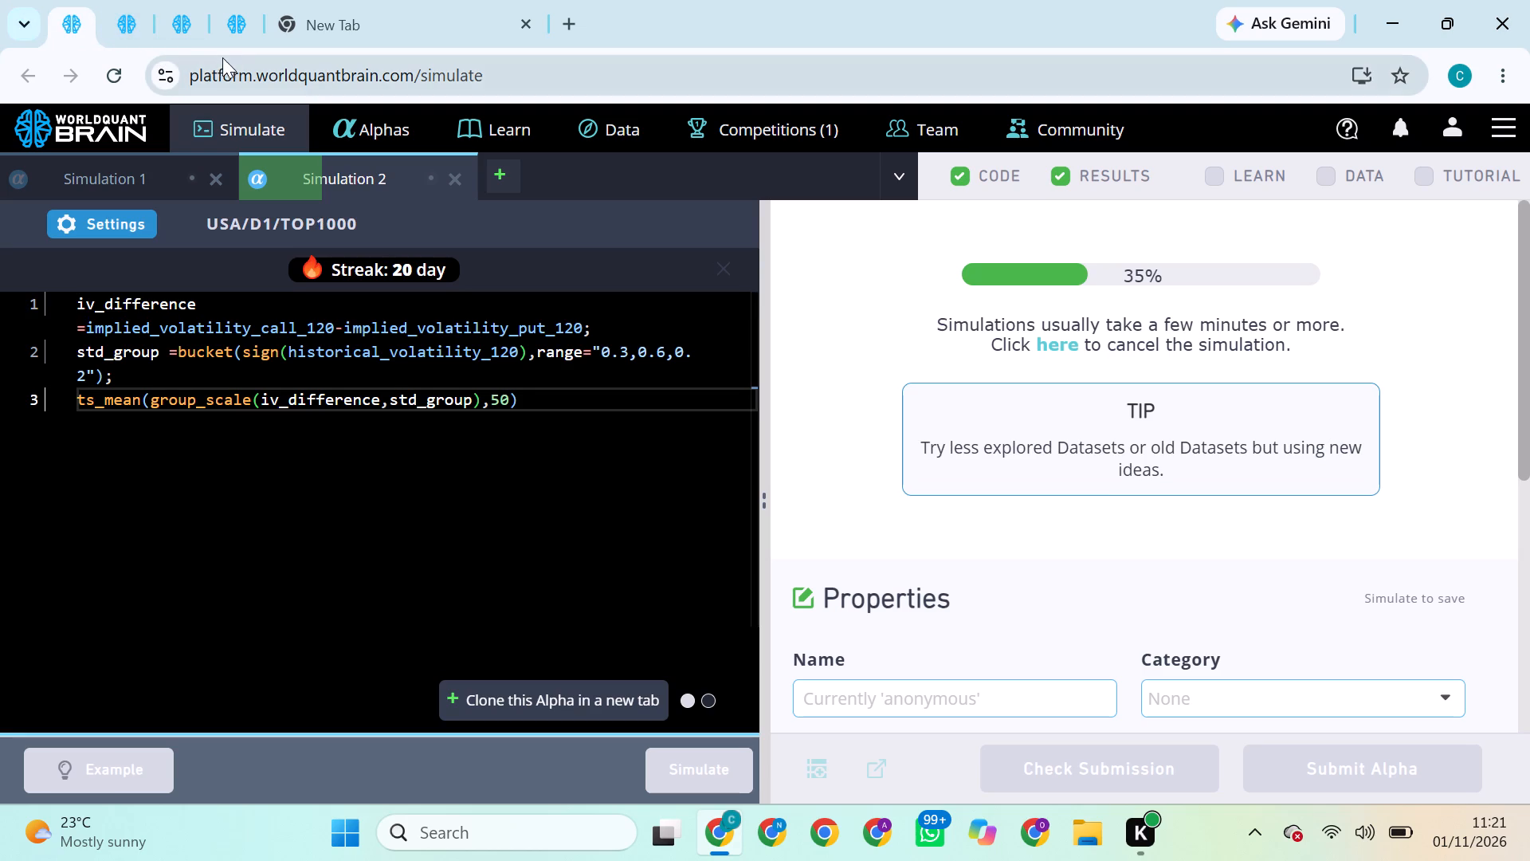
pyautogui.click(136, 27)
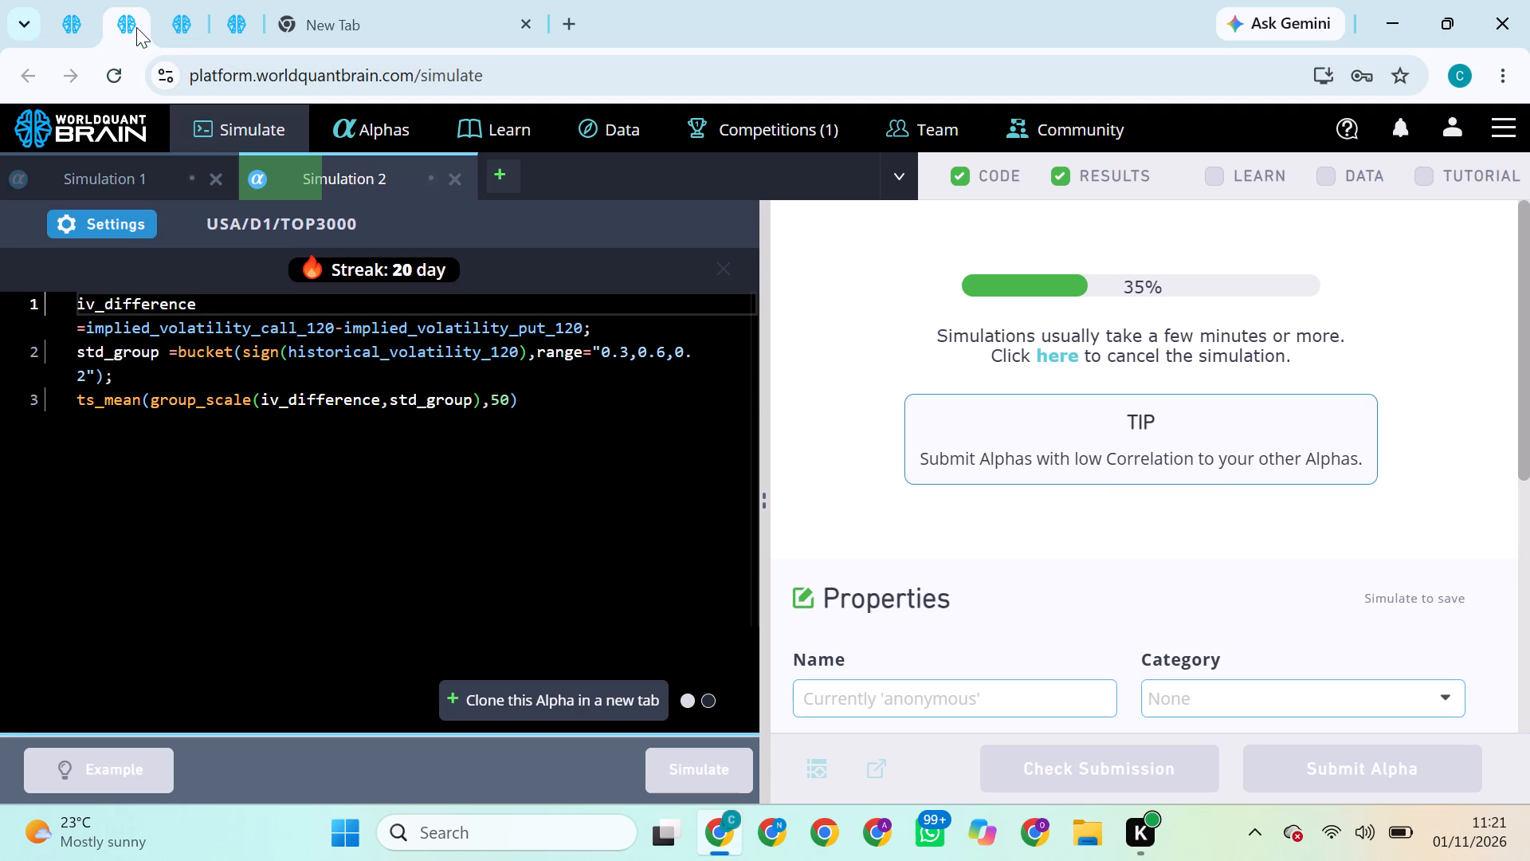
pyautogui.click(189, 26)
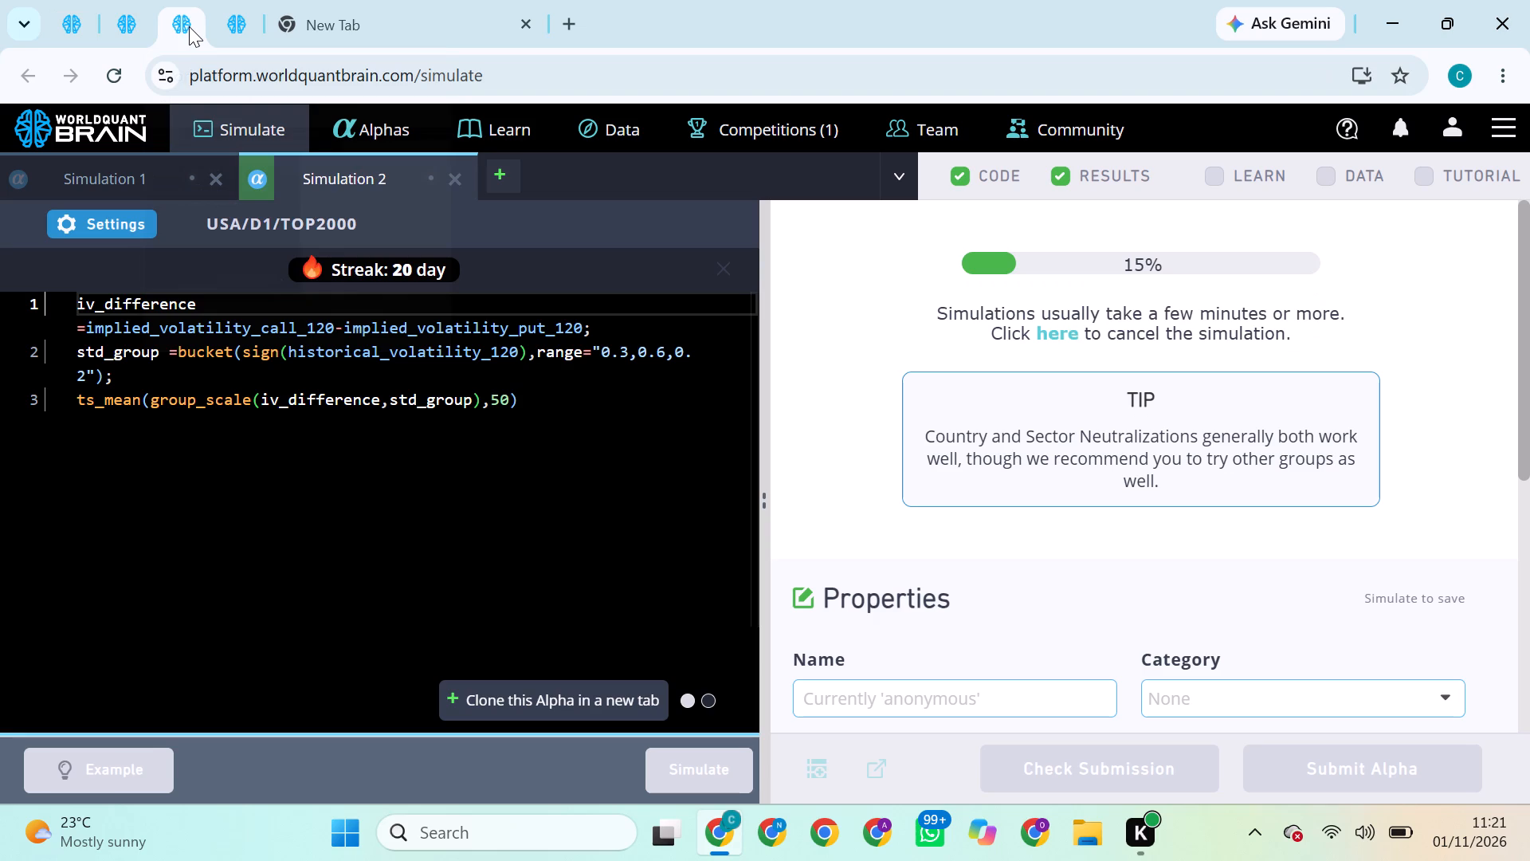
pyautogui.click(241, 26)
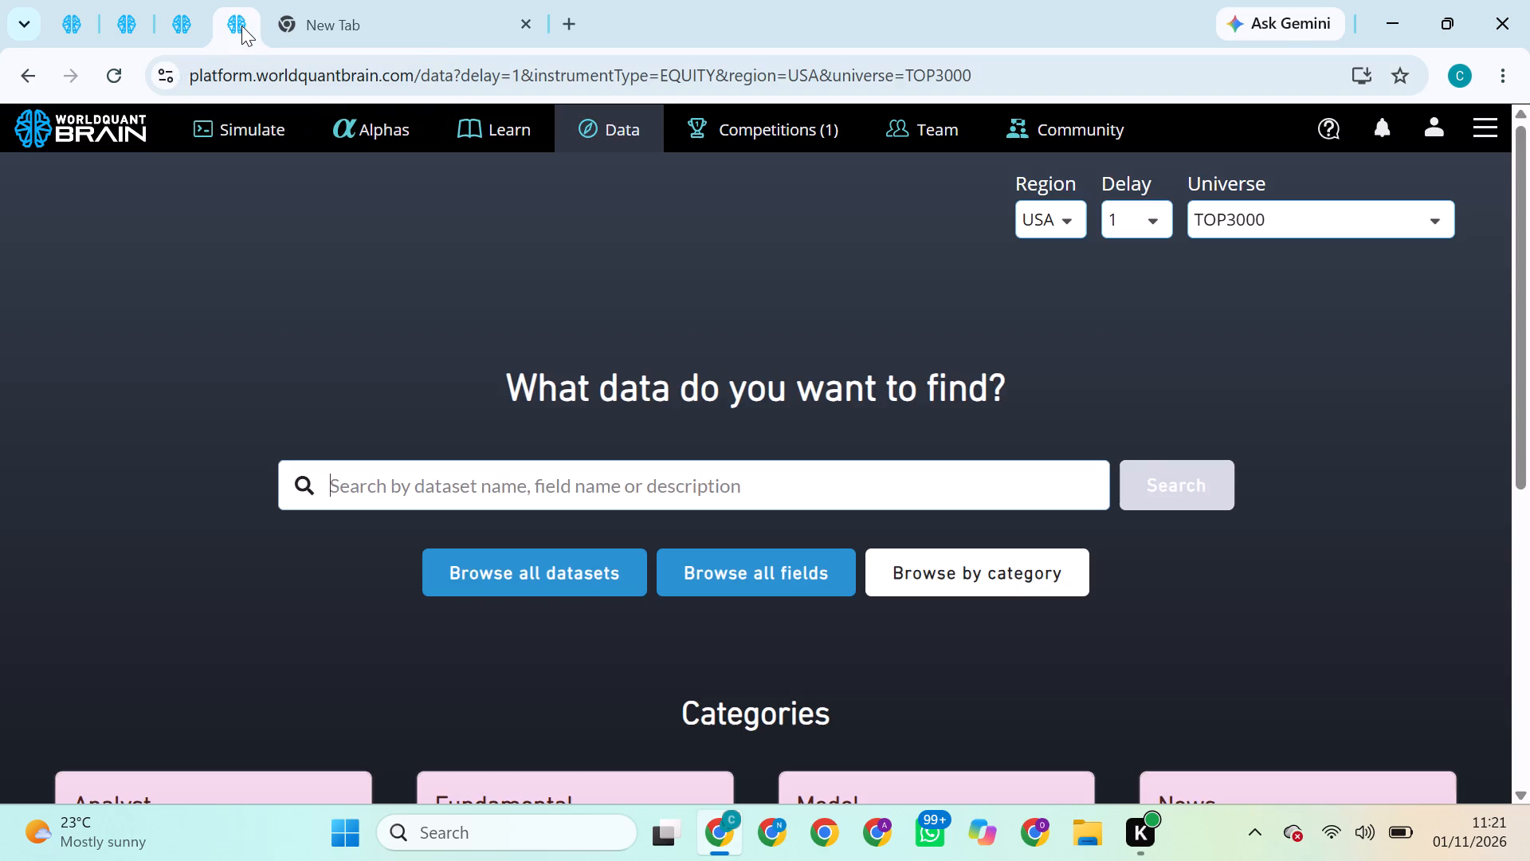
pyautogui.click(190, 12)
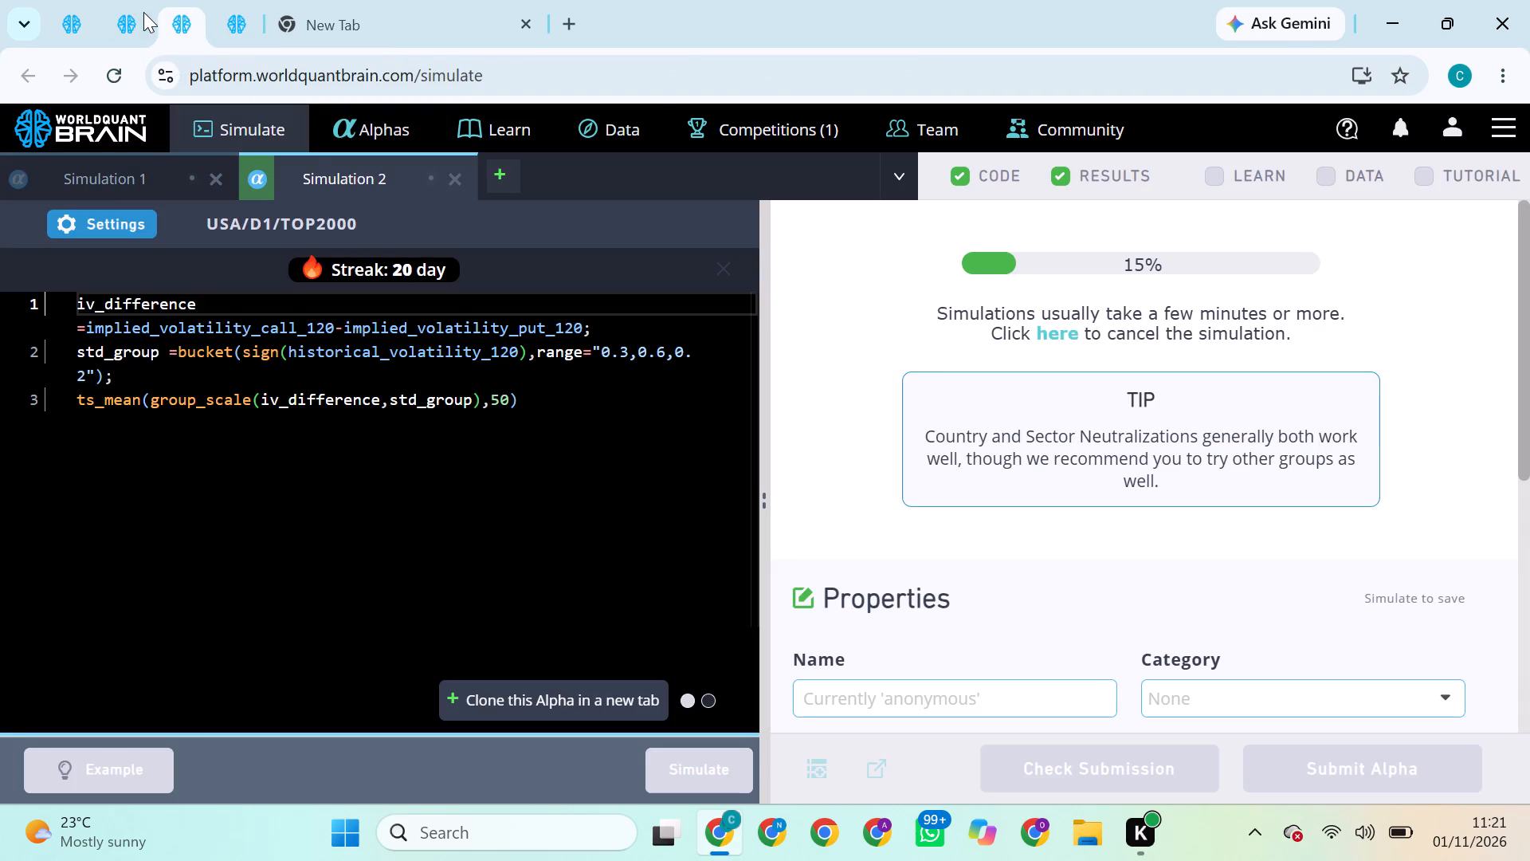
pyautogui.click(139, 12)
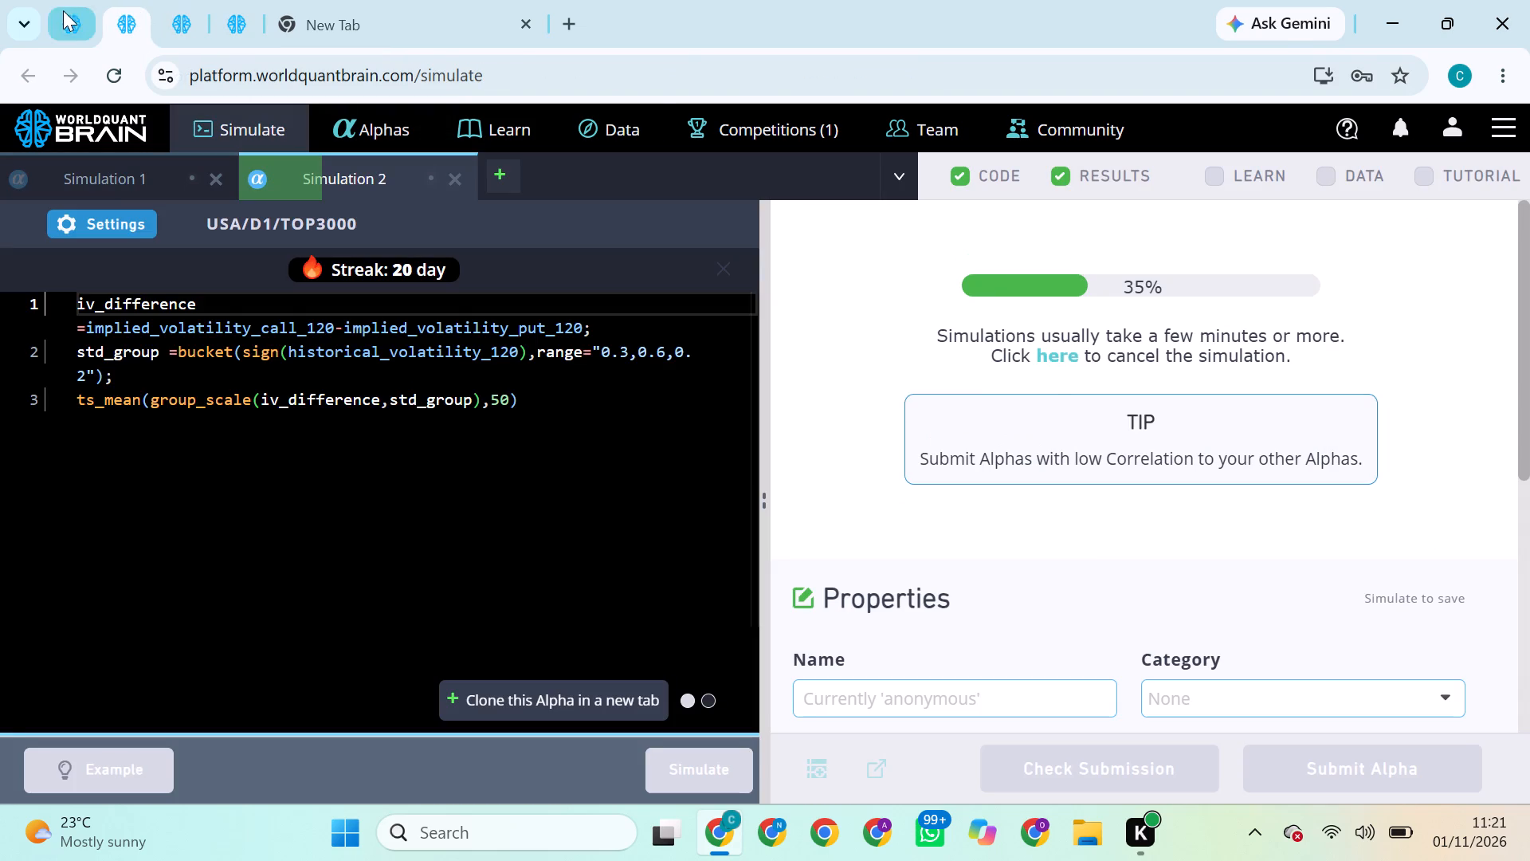
# Try to submit the alpha from the TOP1000 simulation run with Industry neutralization.
pyautogui.click(76, 10)
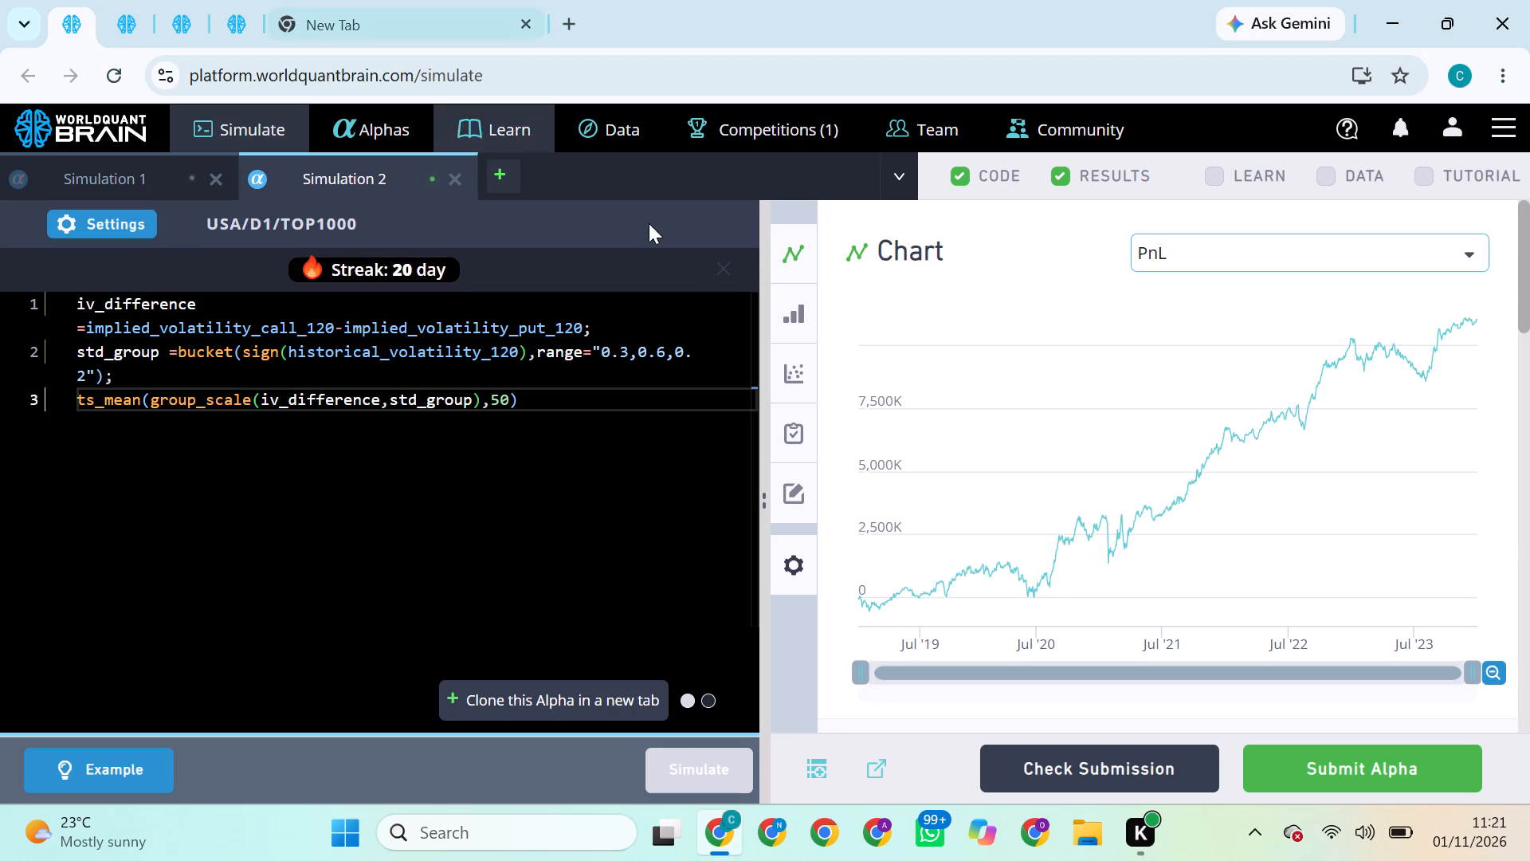
pyautogui.click(1402, 750)
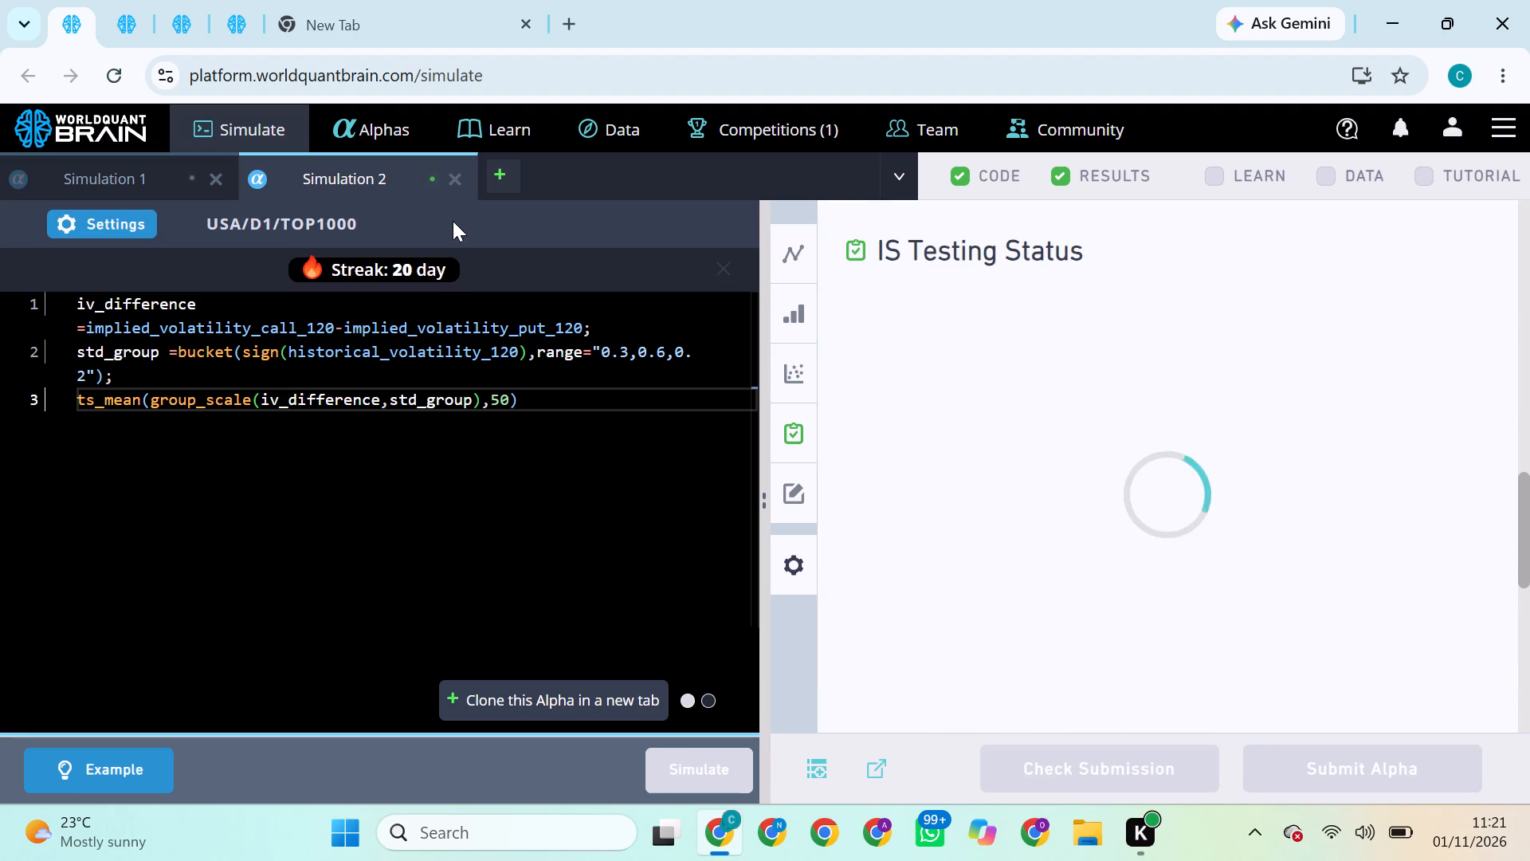
# Check the TOP3000 and TOP2000 runs, and set the TOP1000 simulation's neutralization to Subindustry and apply it.
pyautogui.click(105, 31)
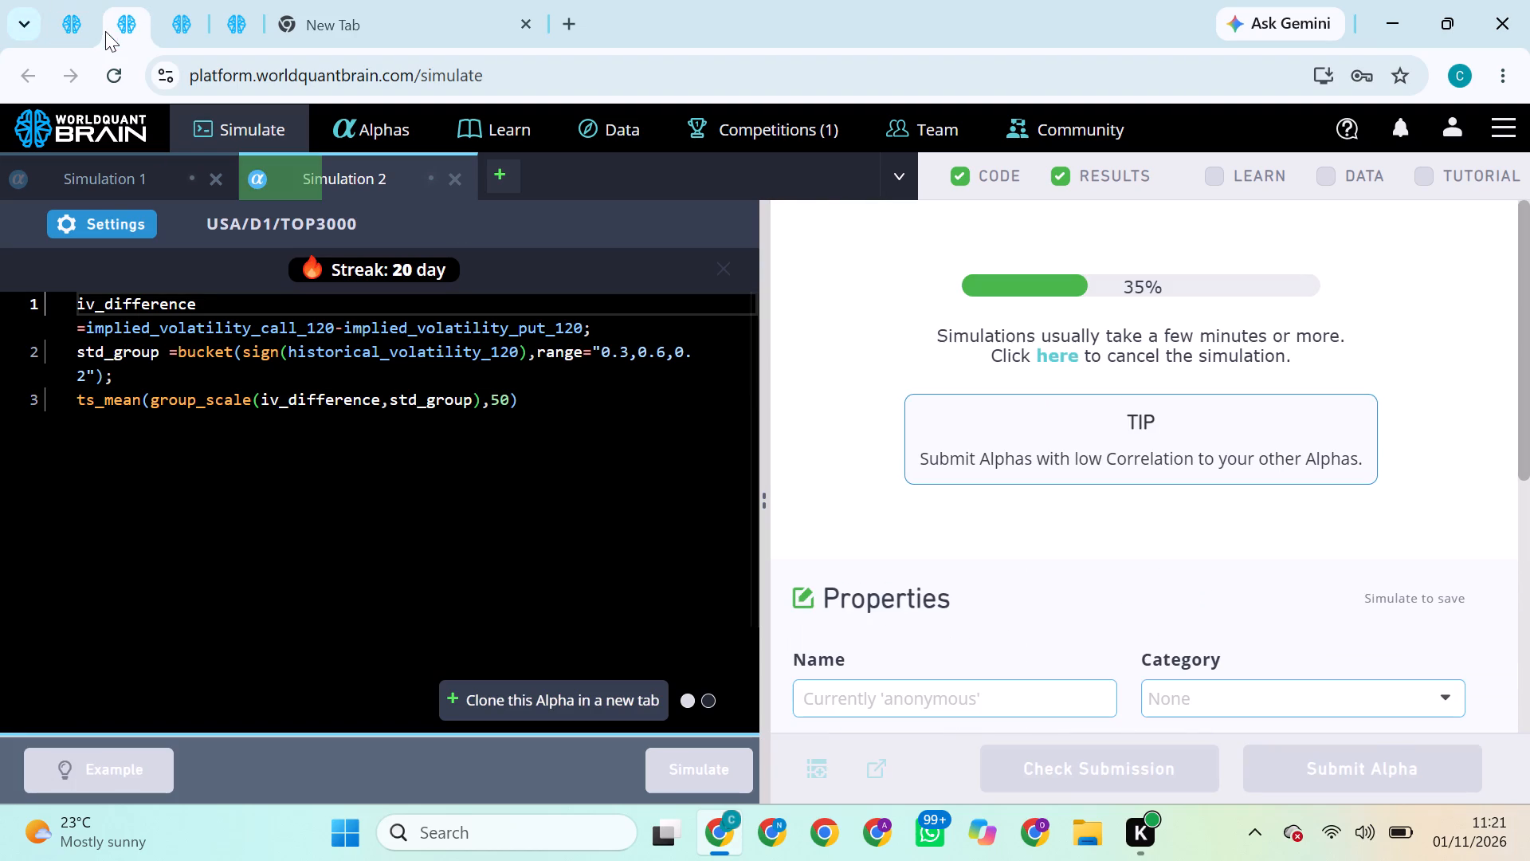
pyautogui.click(195, 24)
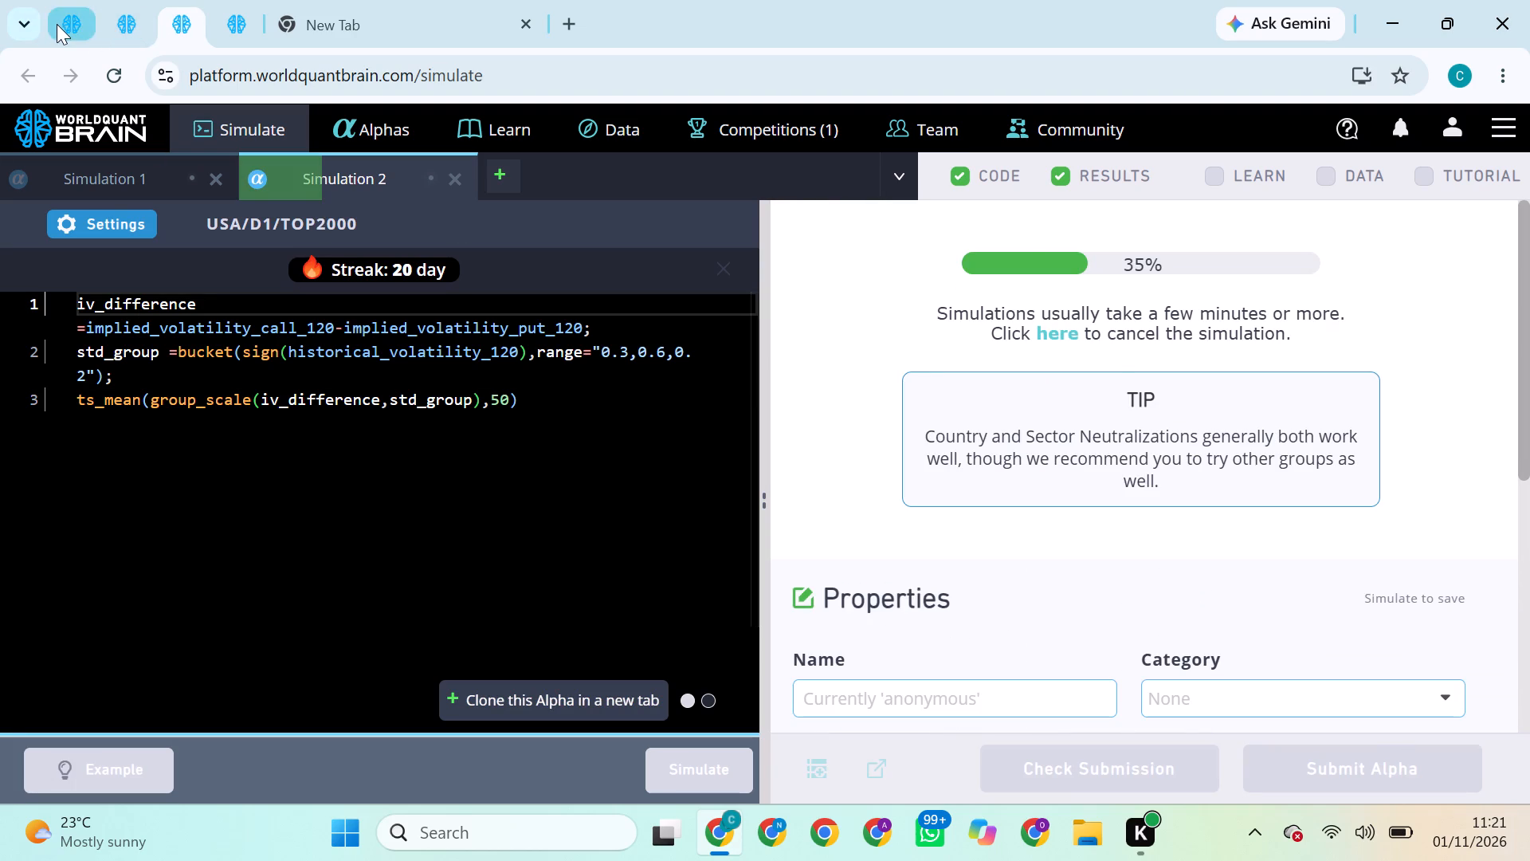
pyautogui.click(57, 24)
pyautogui.click(110, 224)
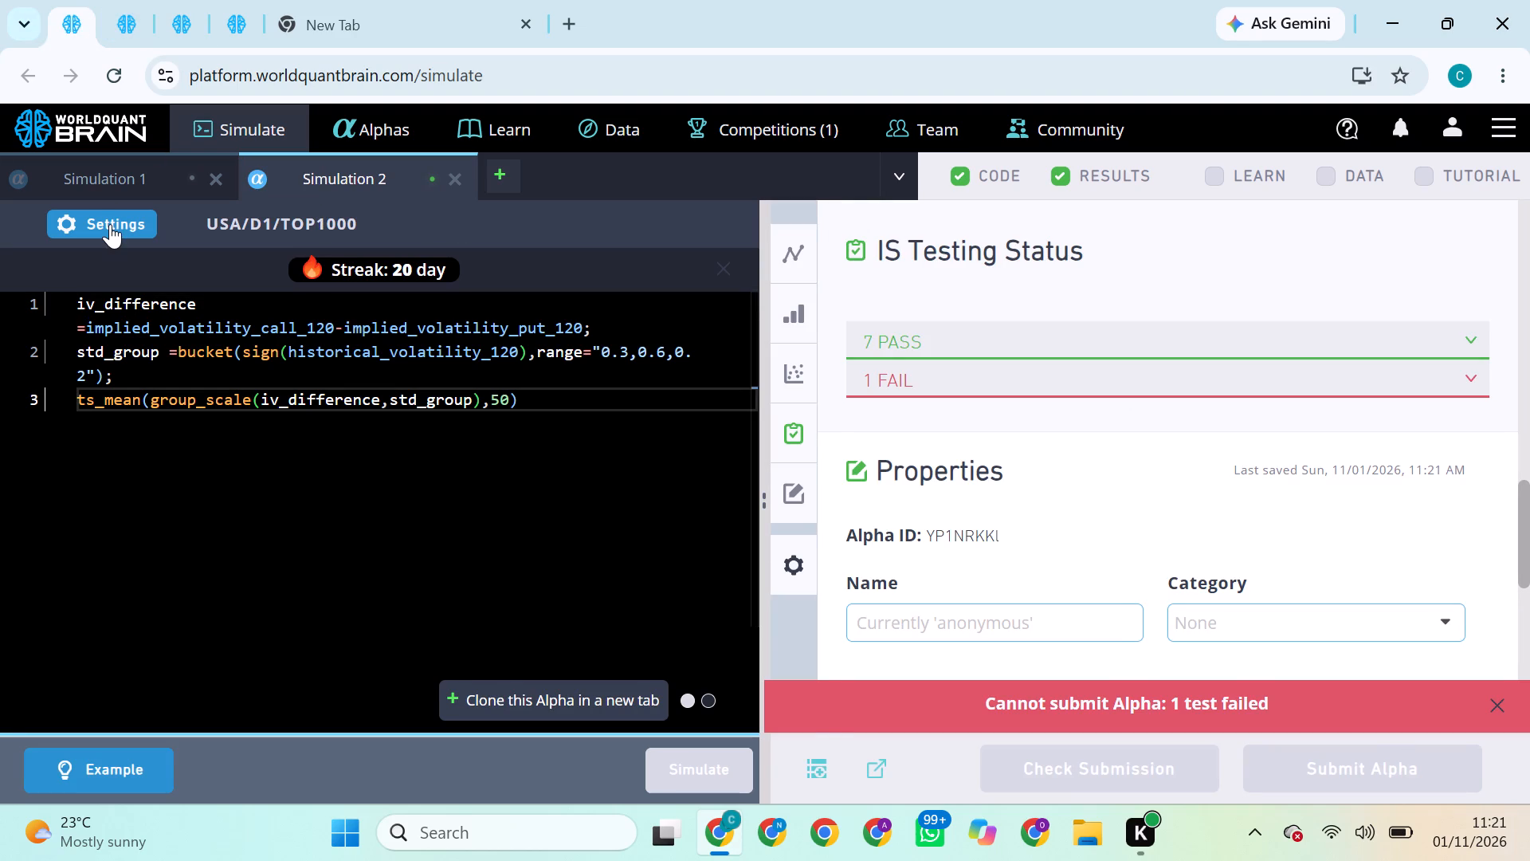
pyautogui.click(245, 575)
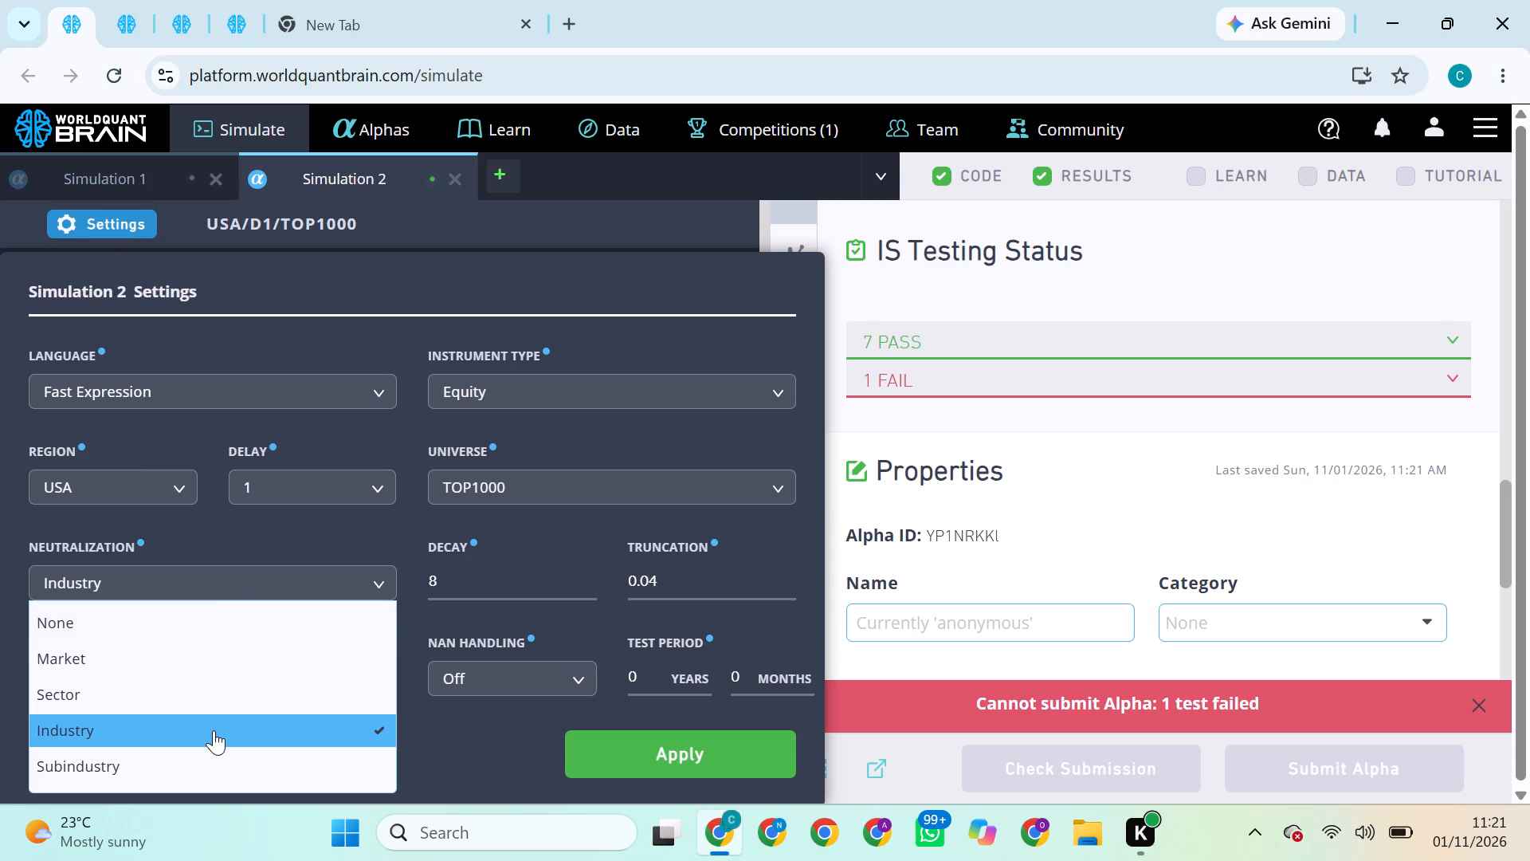
pyautogui.click(240, 759)
pyautogui.click(692, 751)
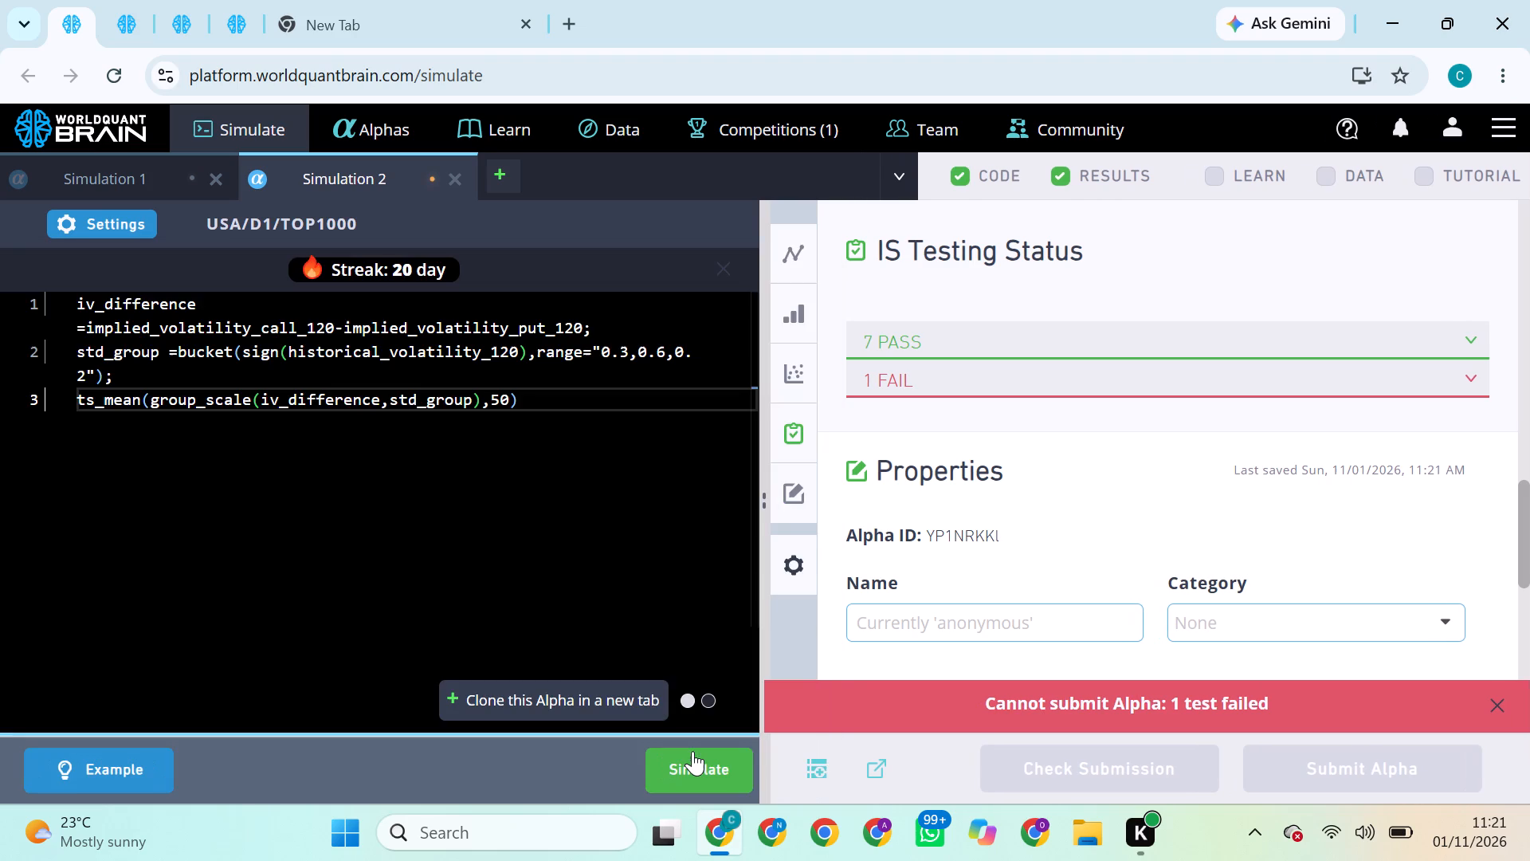
# Run the TOP1000 simulation with its Subindustry neutralization.
pyautogui.doubleClick(692, 751)
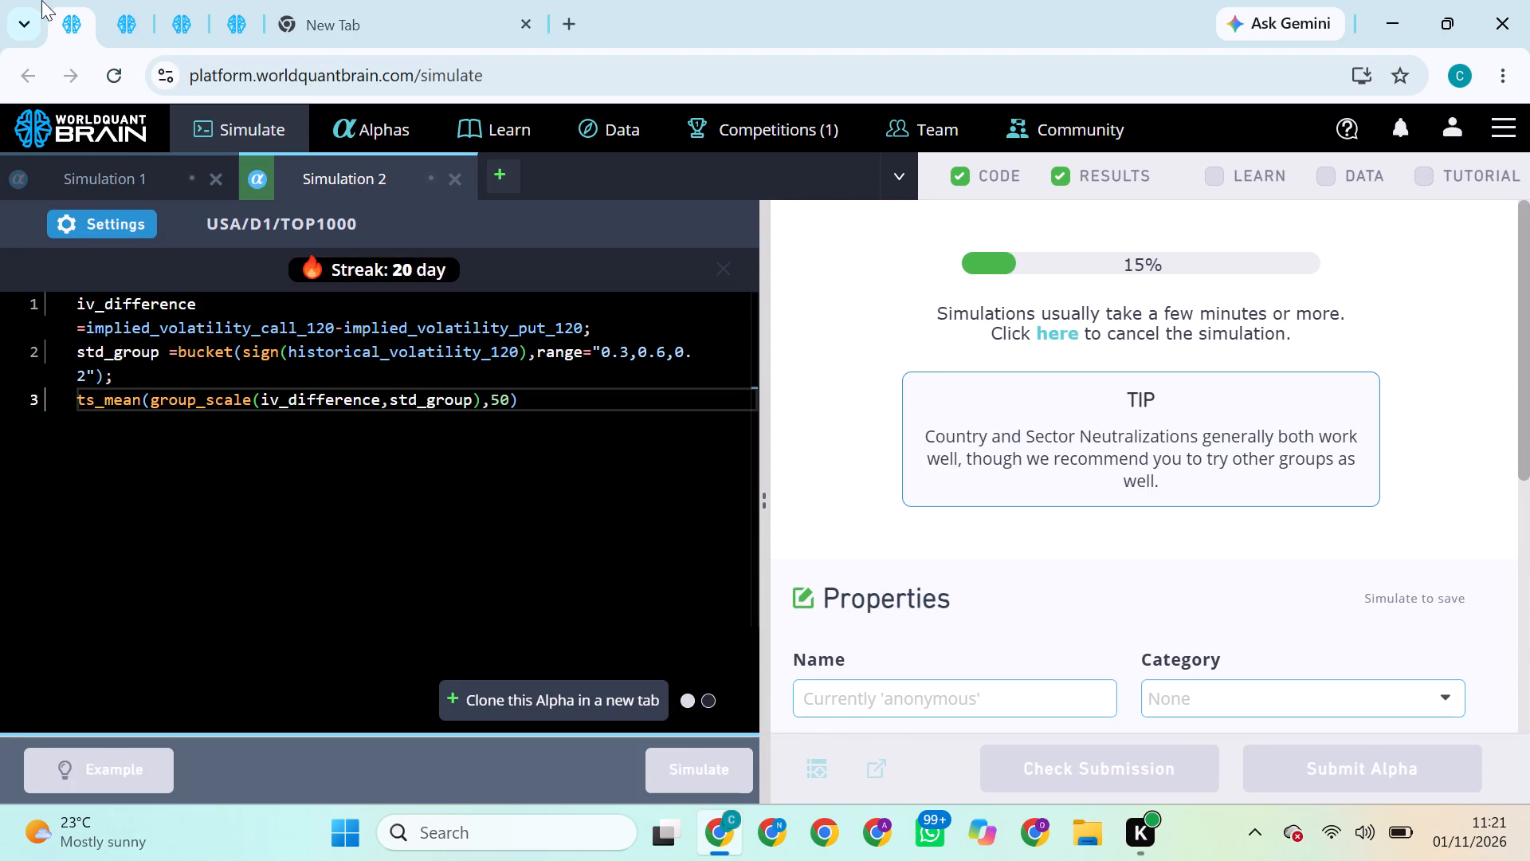
# Set the TOP3000 simulation's neutralization to Market, decay to 7 and truncation to 0.07, apply the settings and run the simulation.
pyautogui.click(121, 9)
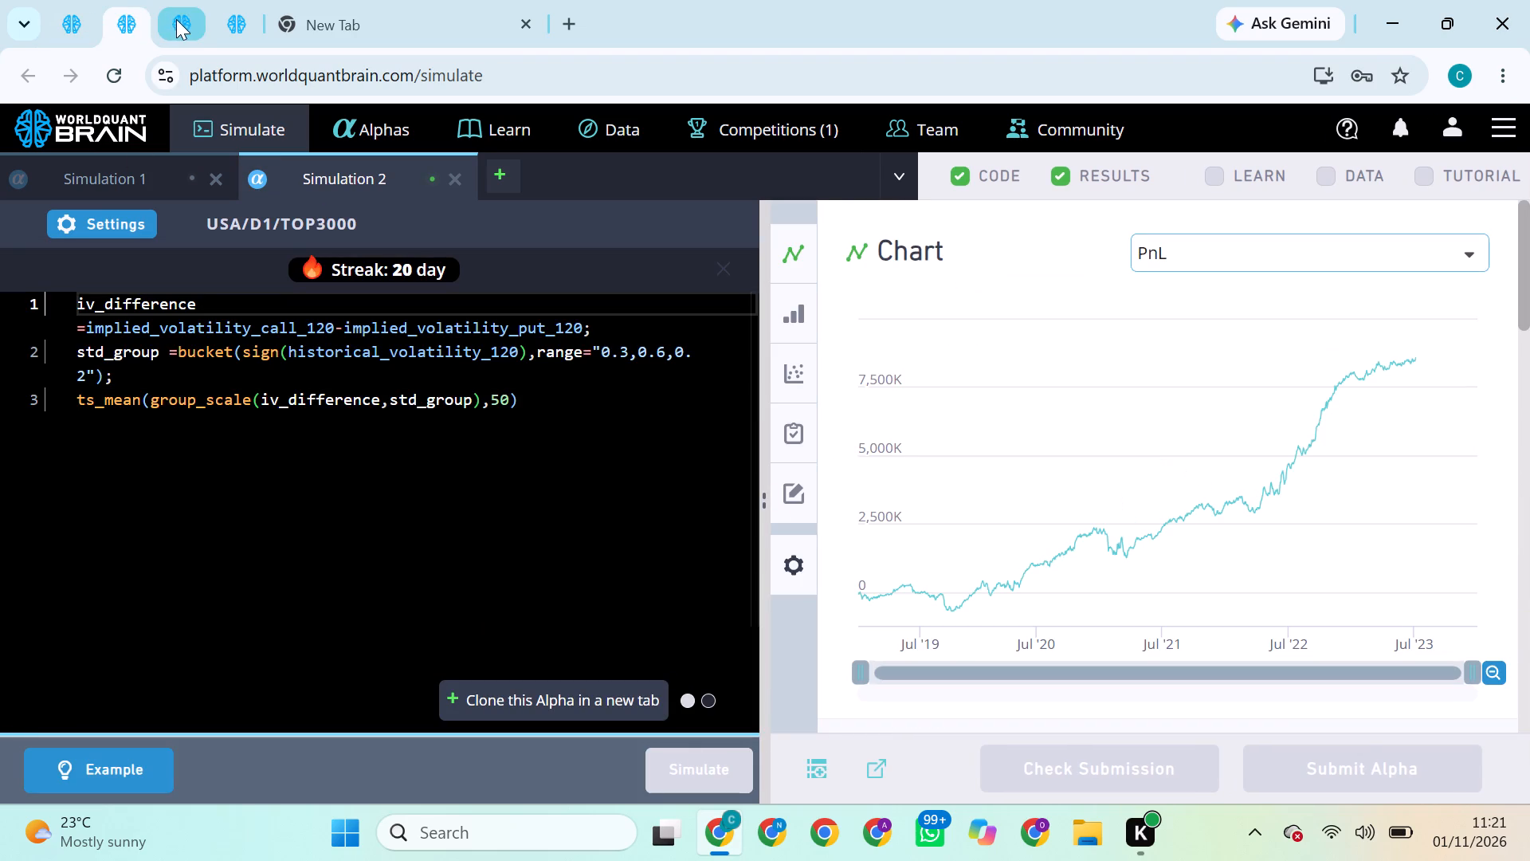
pyautogui.click(102, 214)
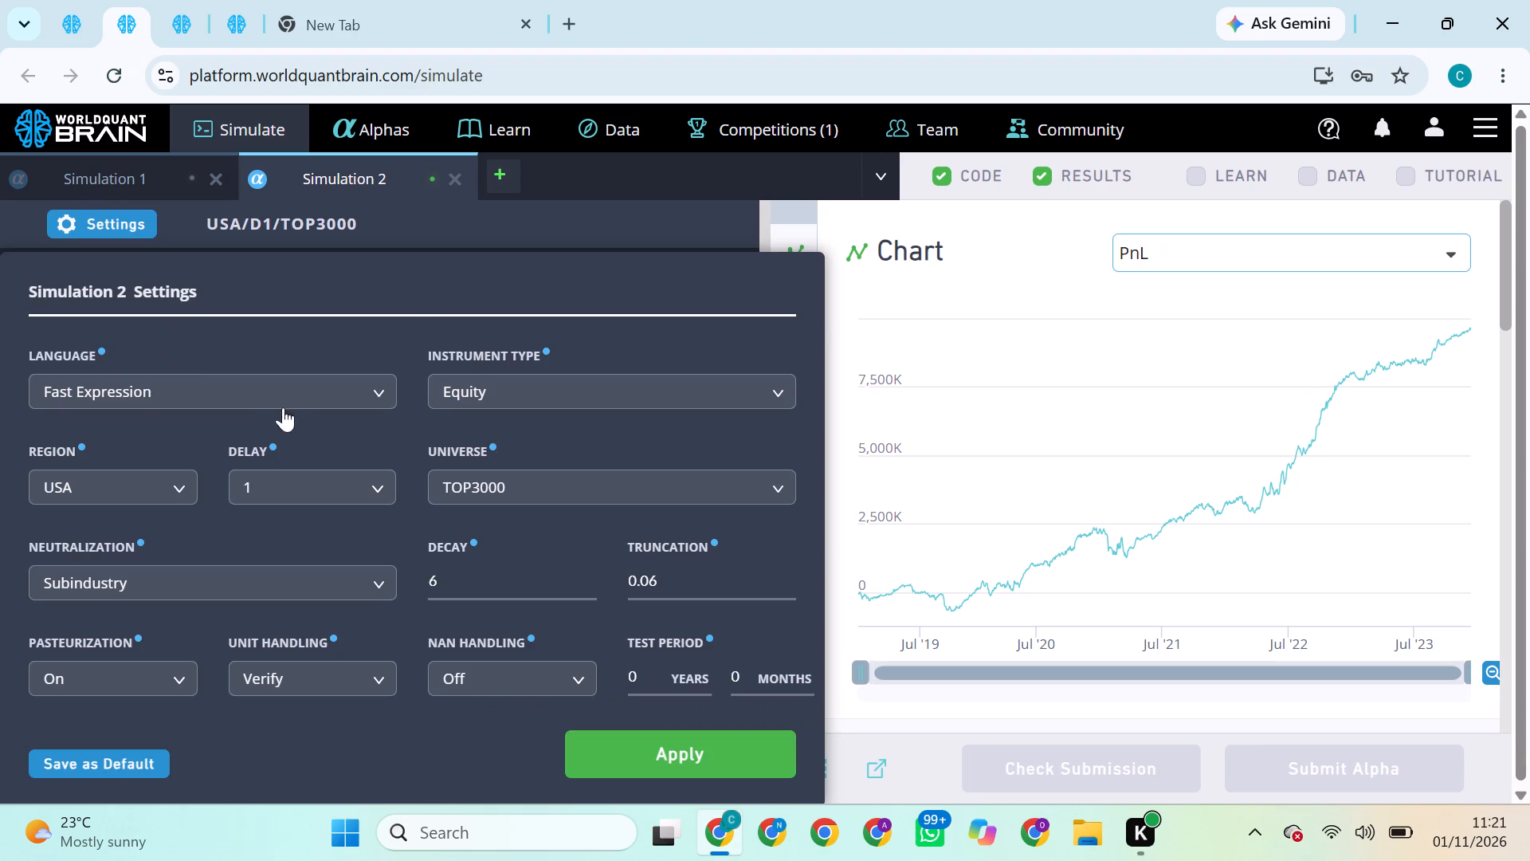
pyautogui.click(312, 584)
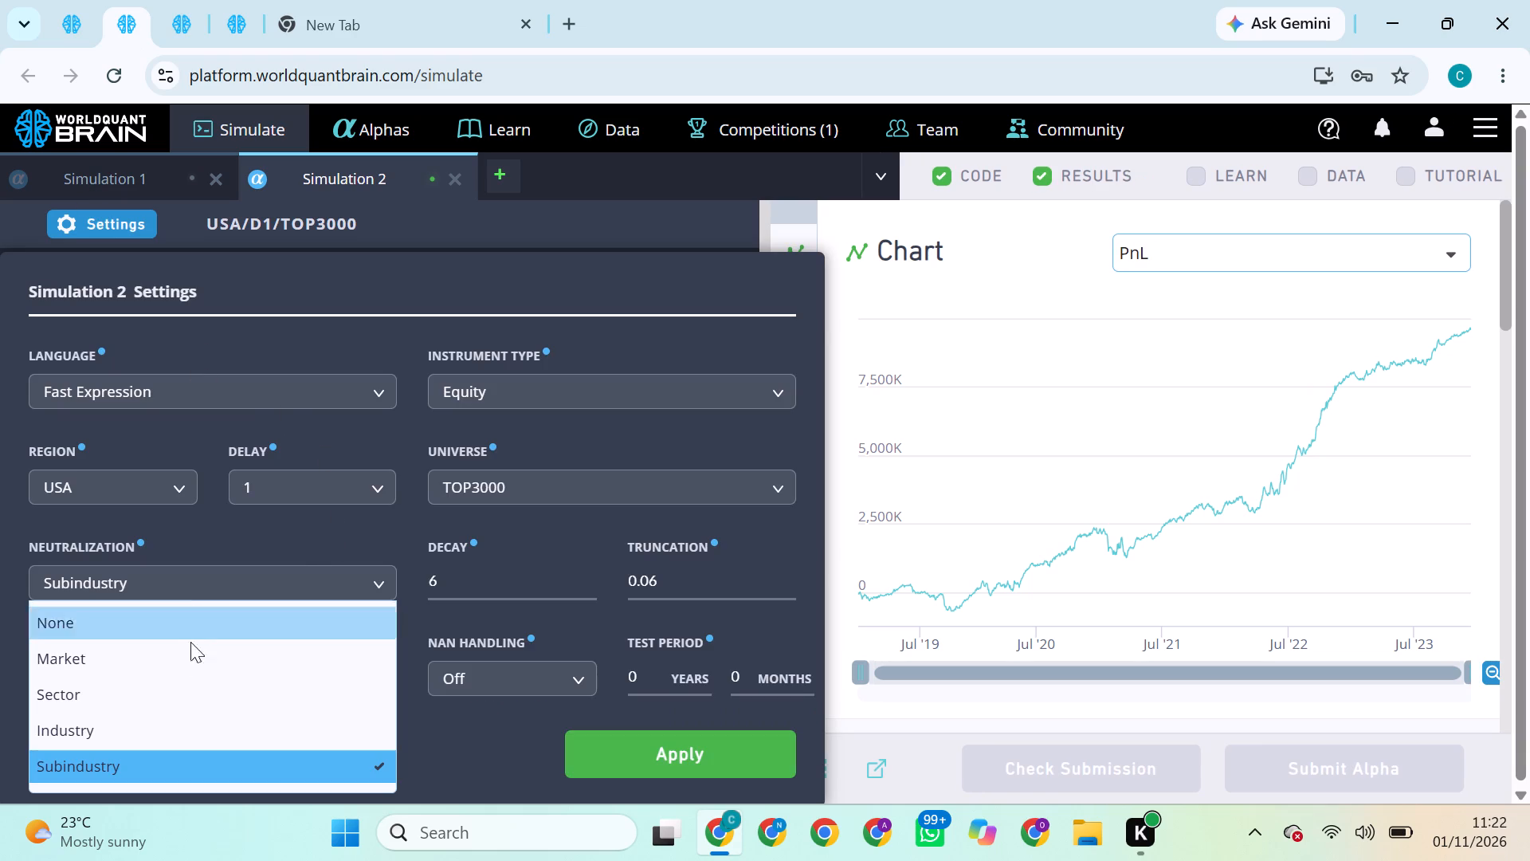
pyautogui.click(190, 652)
pyautogui.click(461, 578)
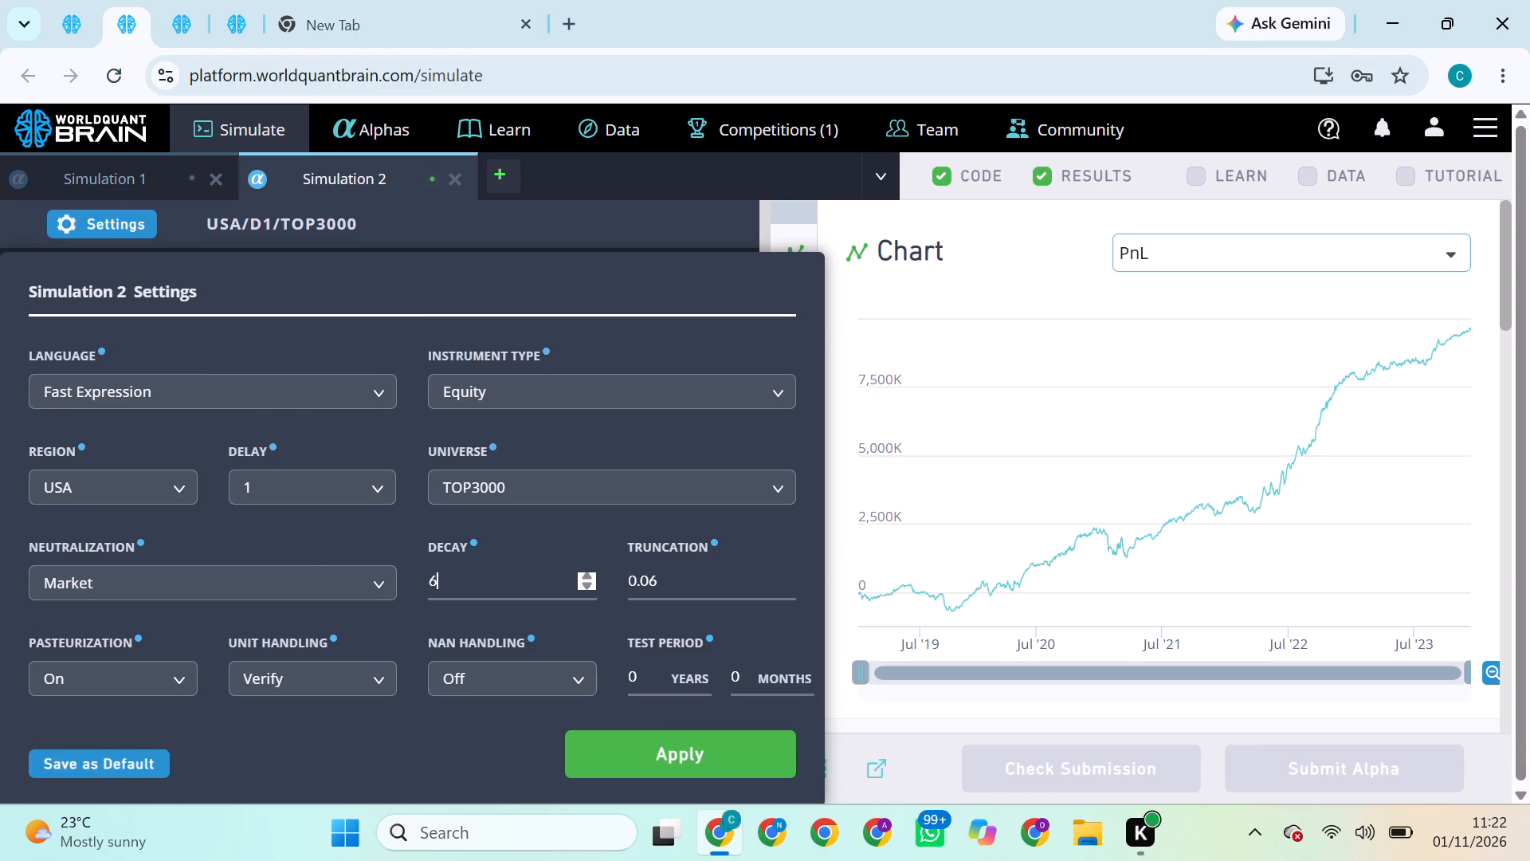
pyautogui.press('BackSpace')
pyautogui.press('7')
pyautogui.doubleClick(657, 579)
pyautogui.press('BackSpace')
pyautogui.press('7')
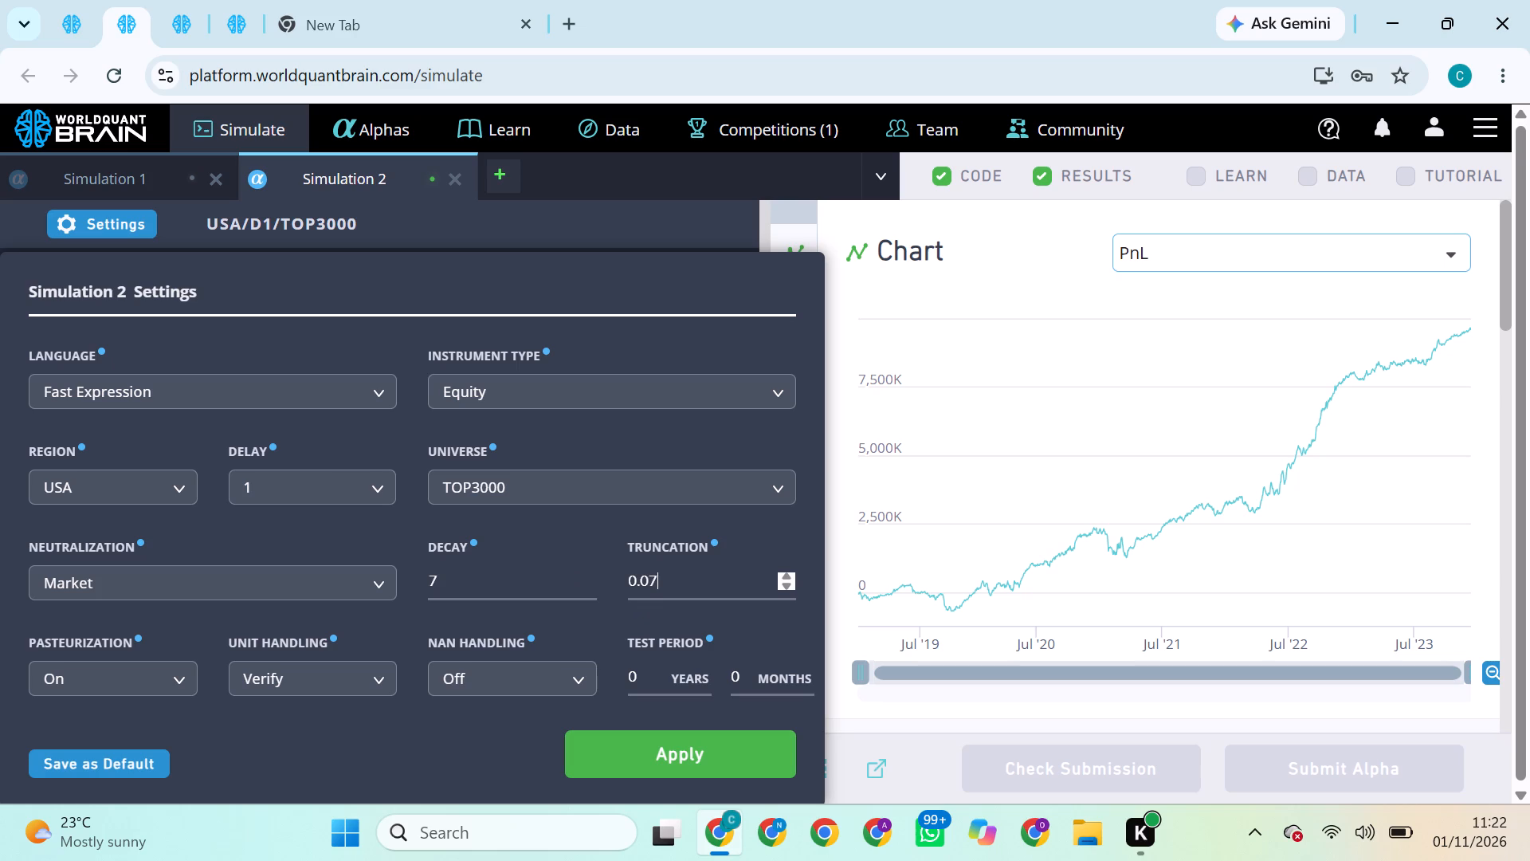
pyautogui.click(685, 754)
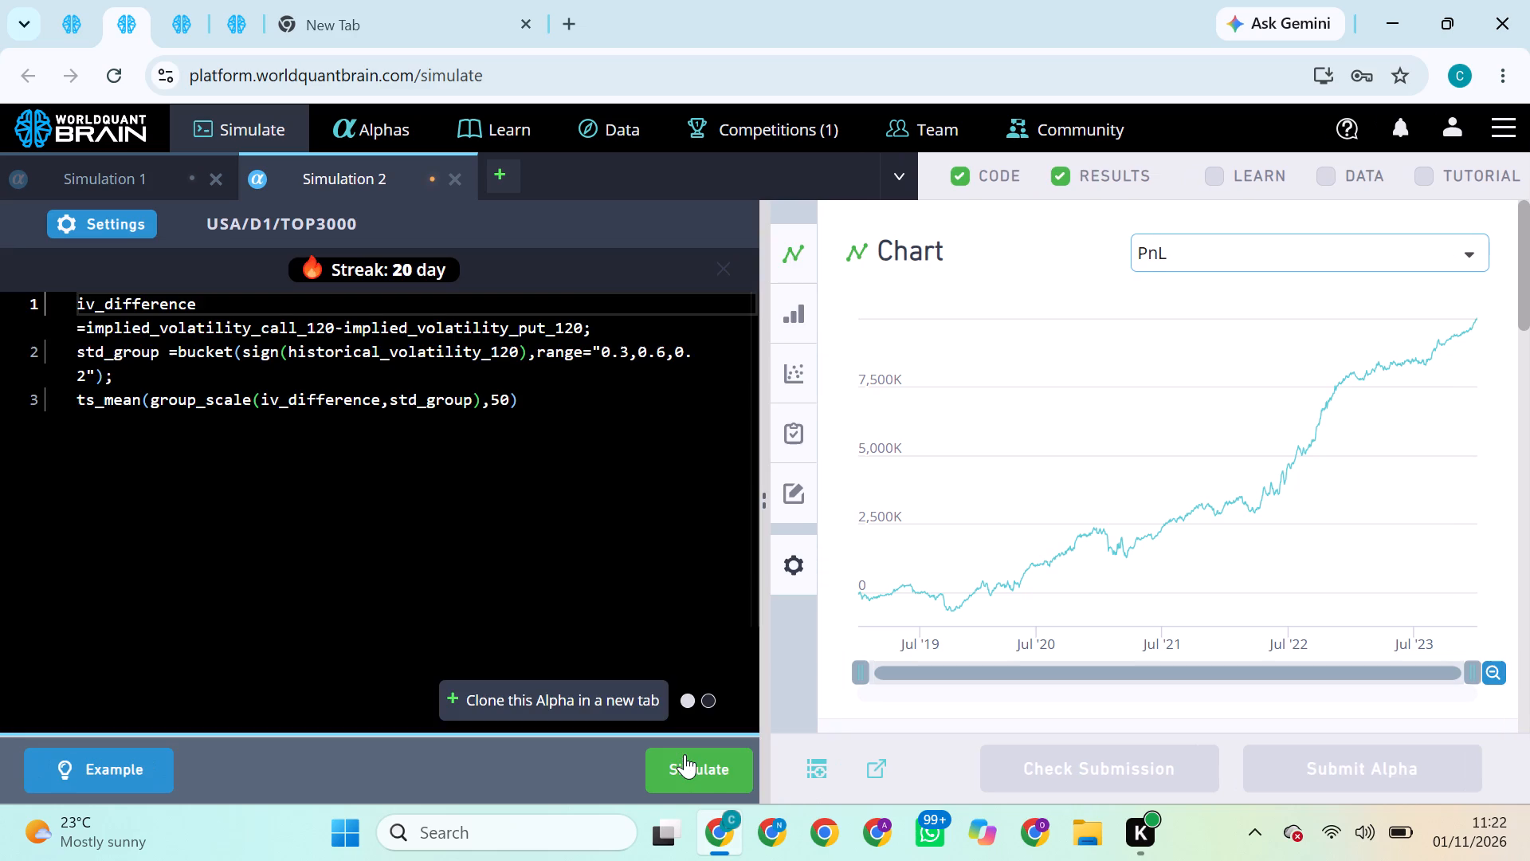
pyautogui.click(698, 776)
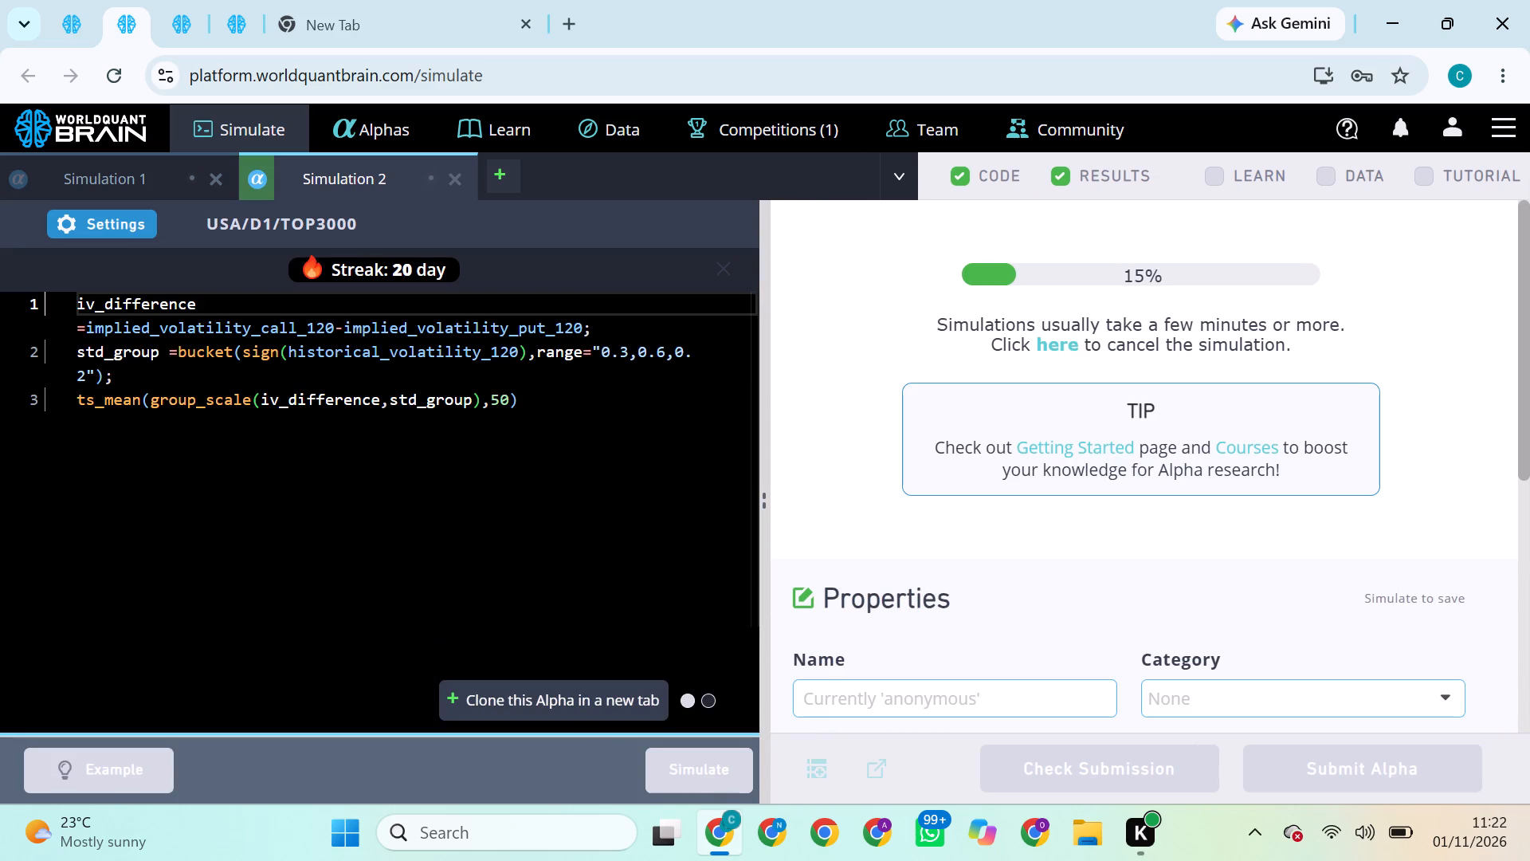
# Check the running simulations and try to submit the alpha from the TOP2000 simulation run with Market neutralization.
pyautogui.click(68, 29)
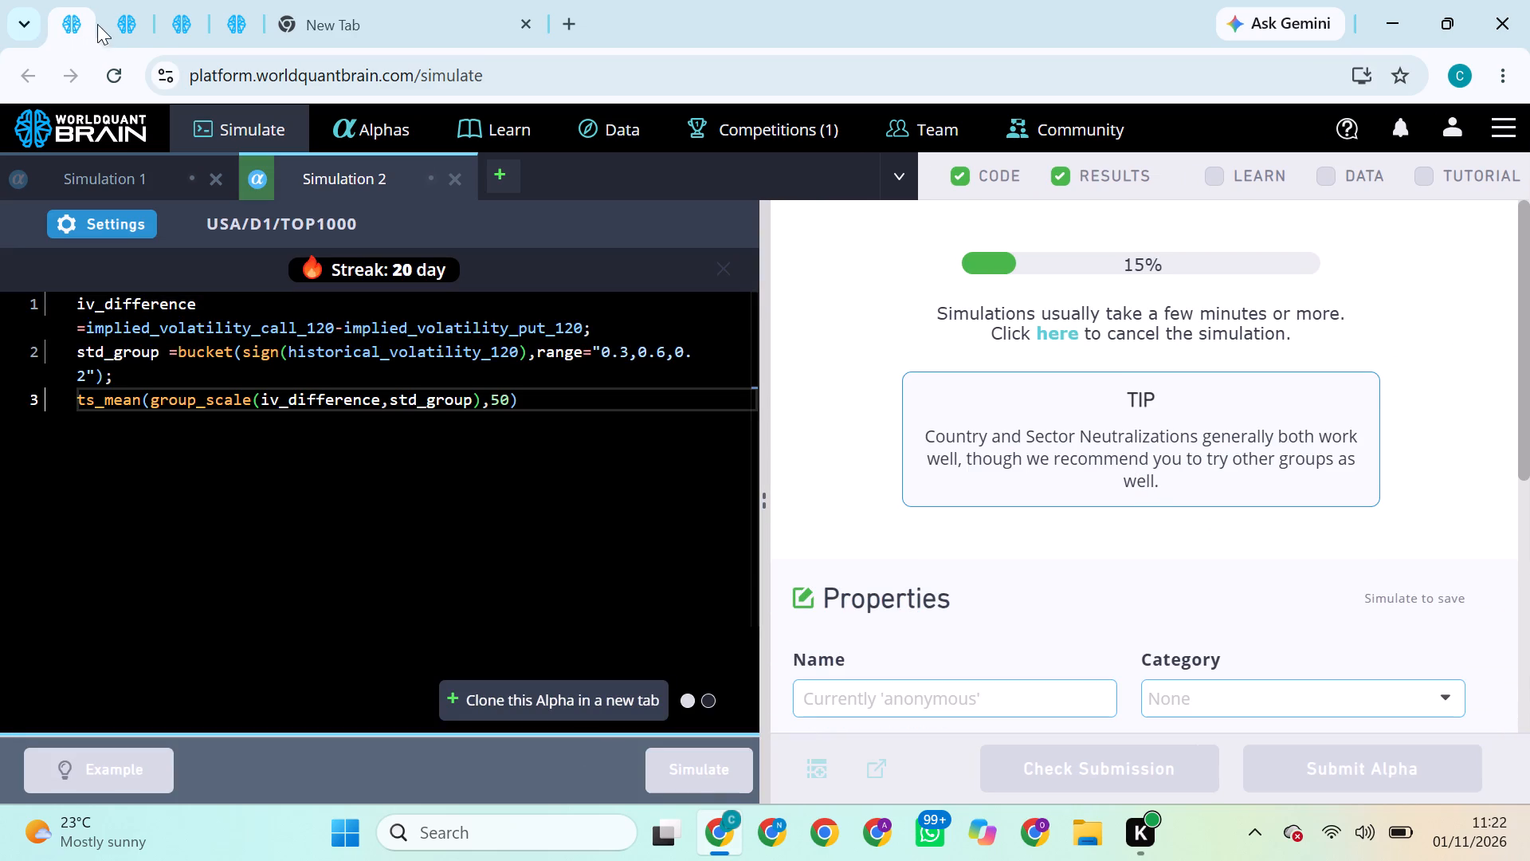
pyautogui.click(111, 21)
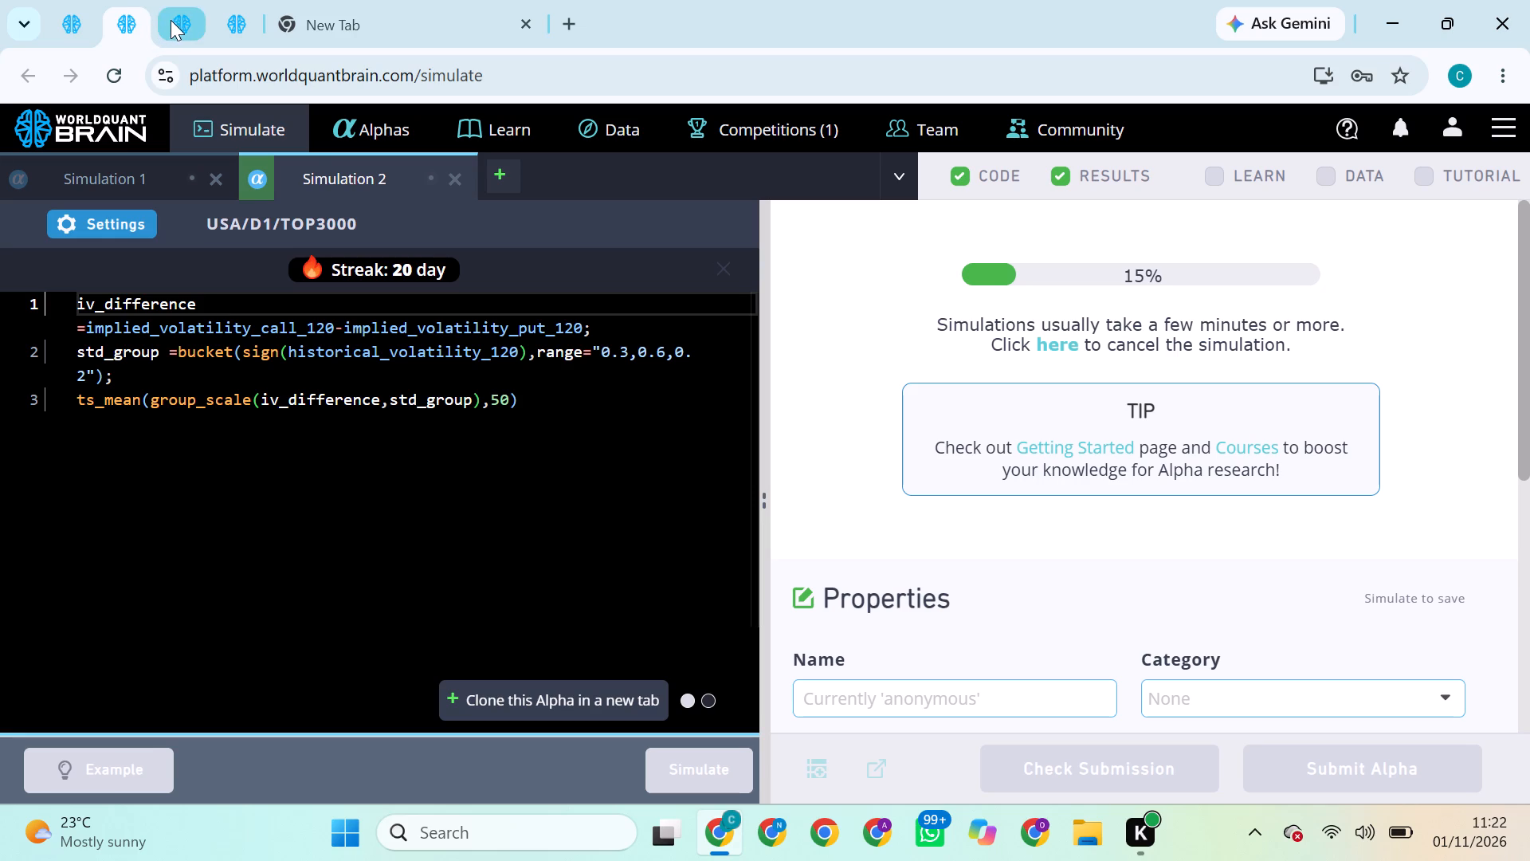
pyautogui.click(177, 20)
pyautogui.click(134, 14)
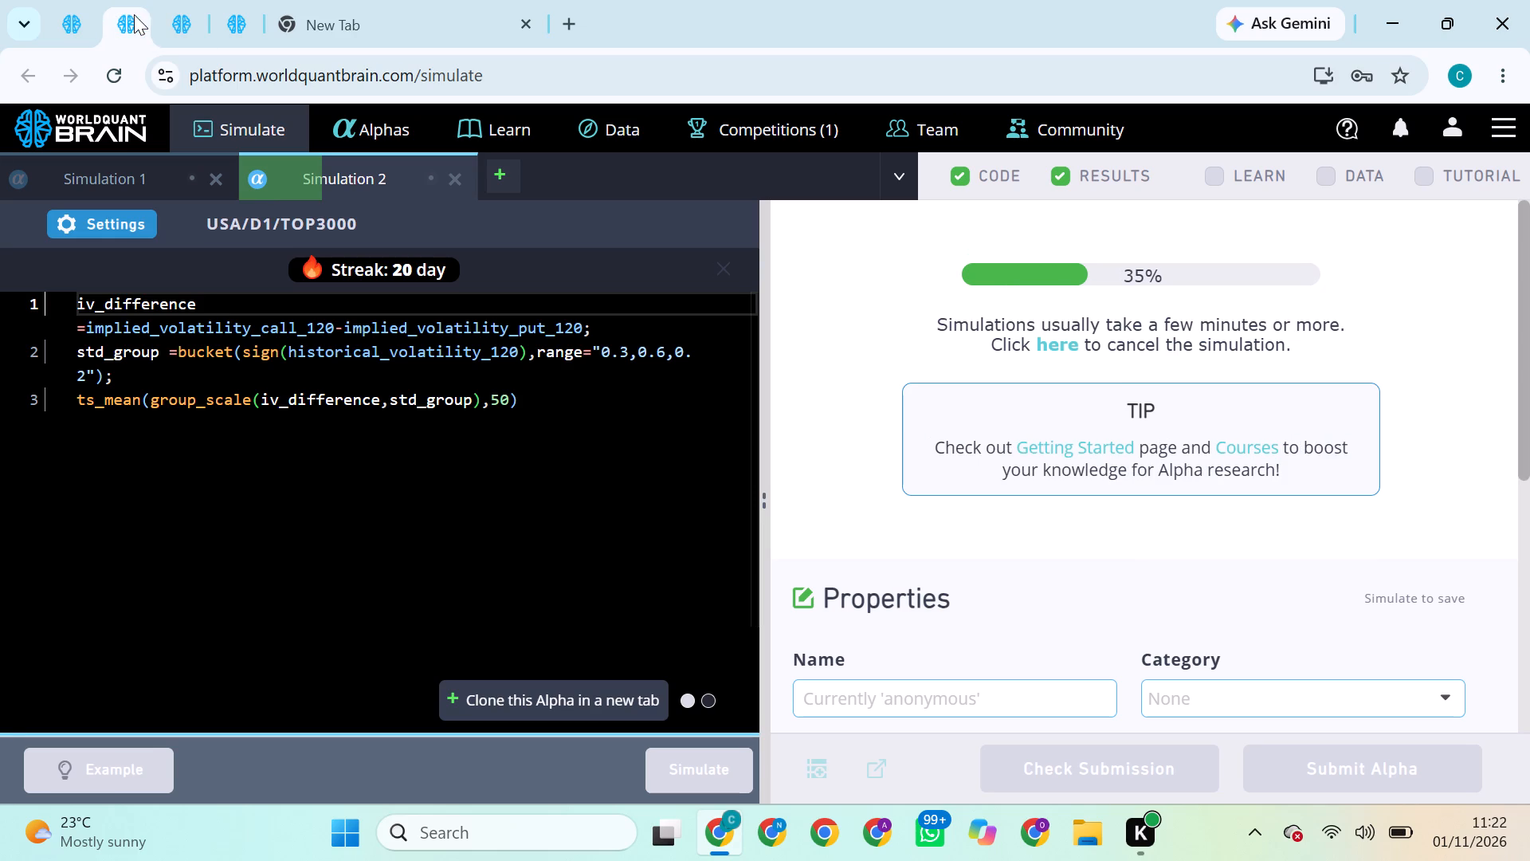
pyautogui.click(74, 23)
pyautogui.click(124, 17)
pyautogui.click(180, 18)
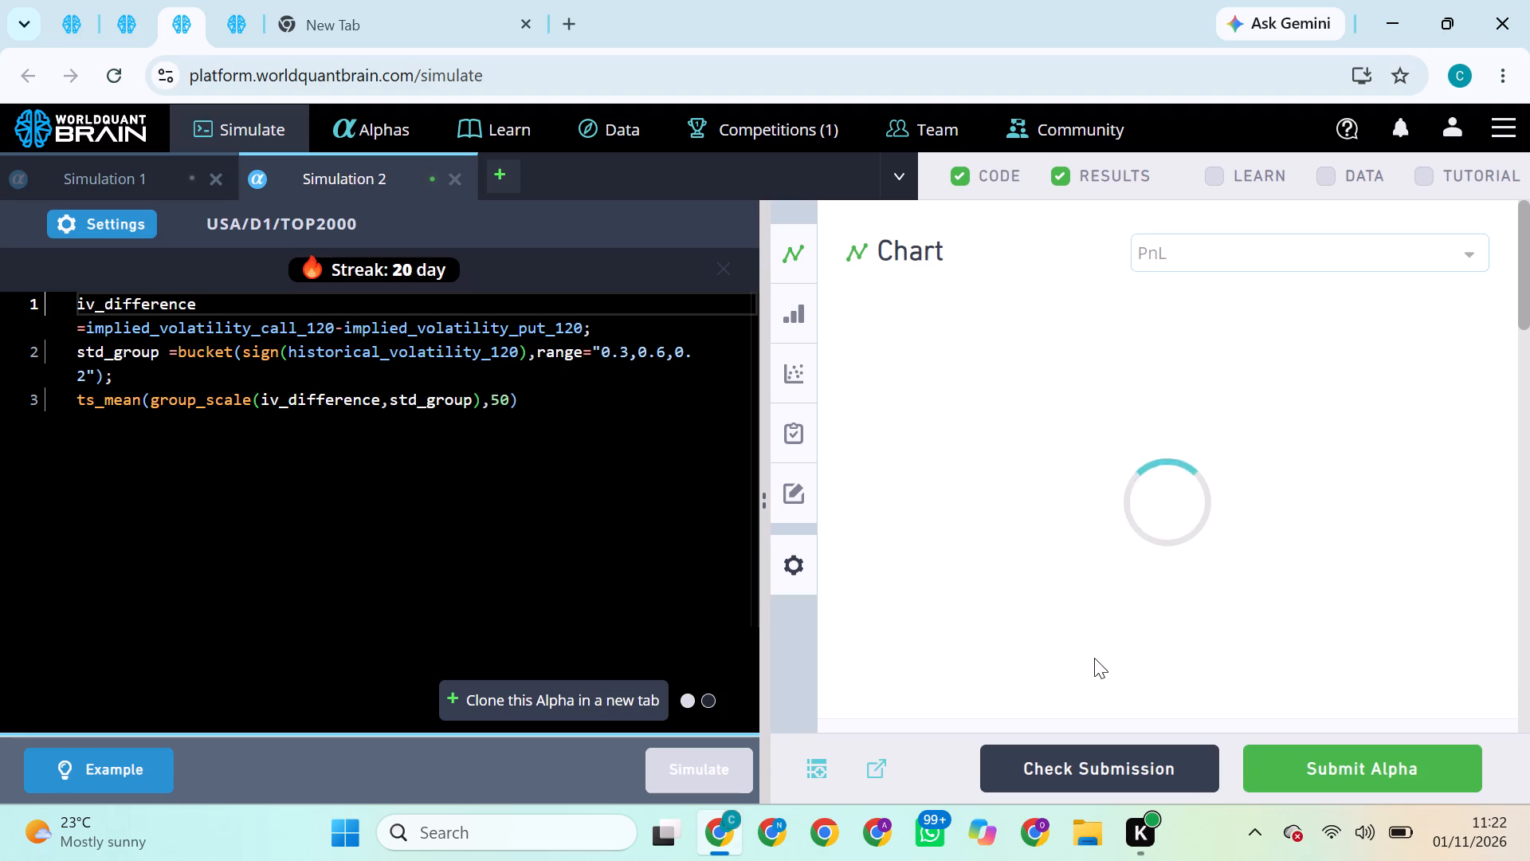
pyautogui.click(1307, 771)
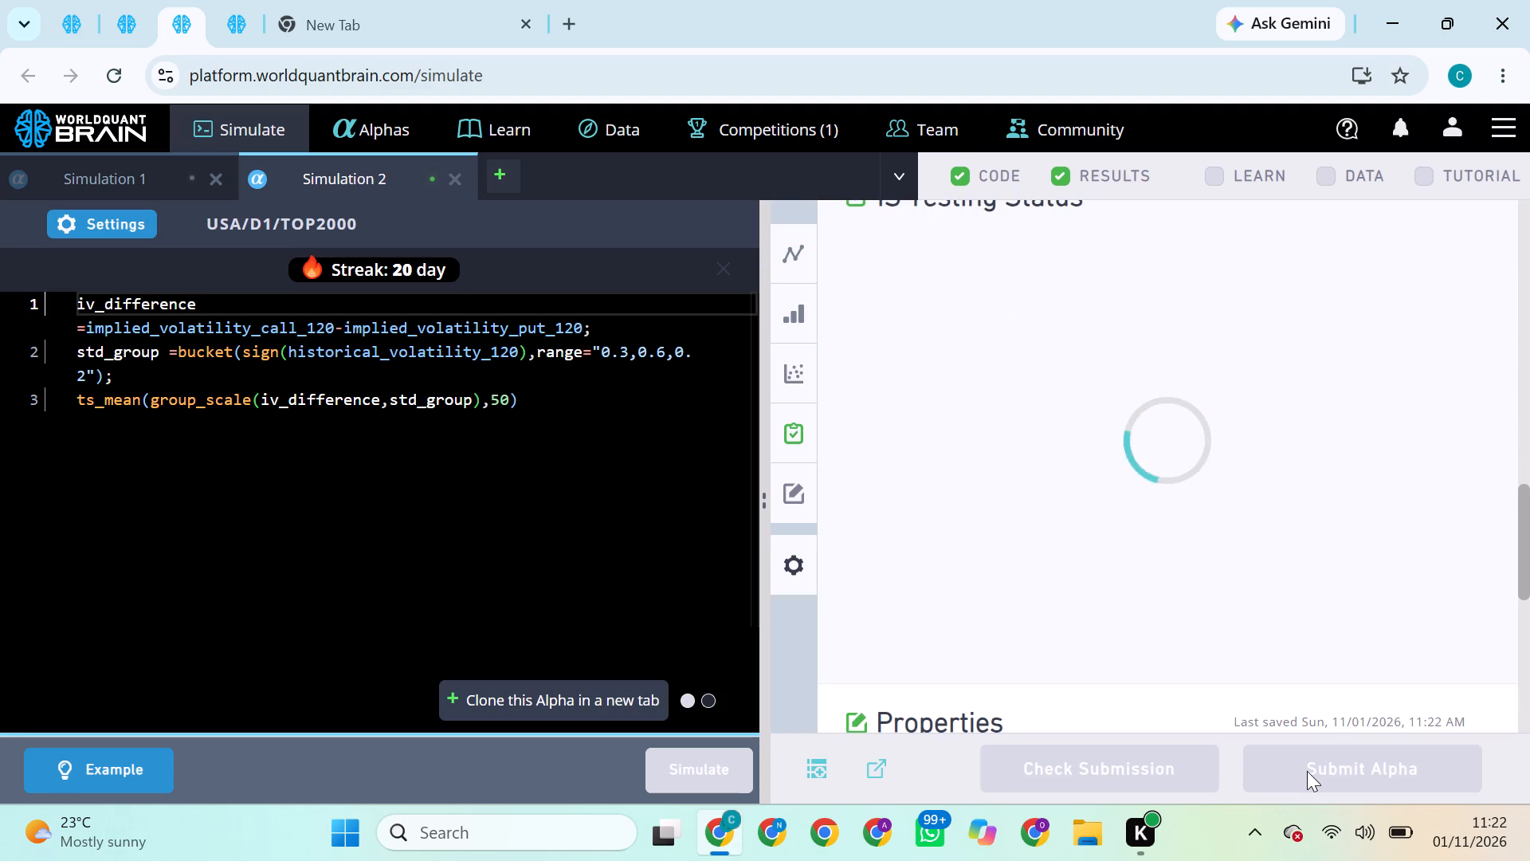
# Set the TOP2000 simulation's neutralization to Sector, apply the settings and run the simulation.
pyautogui.click(120, 226)
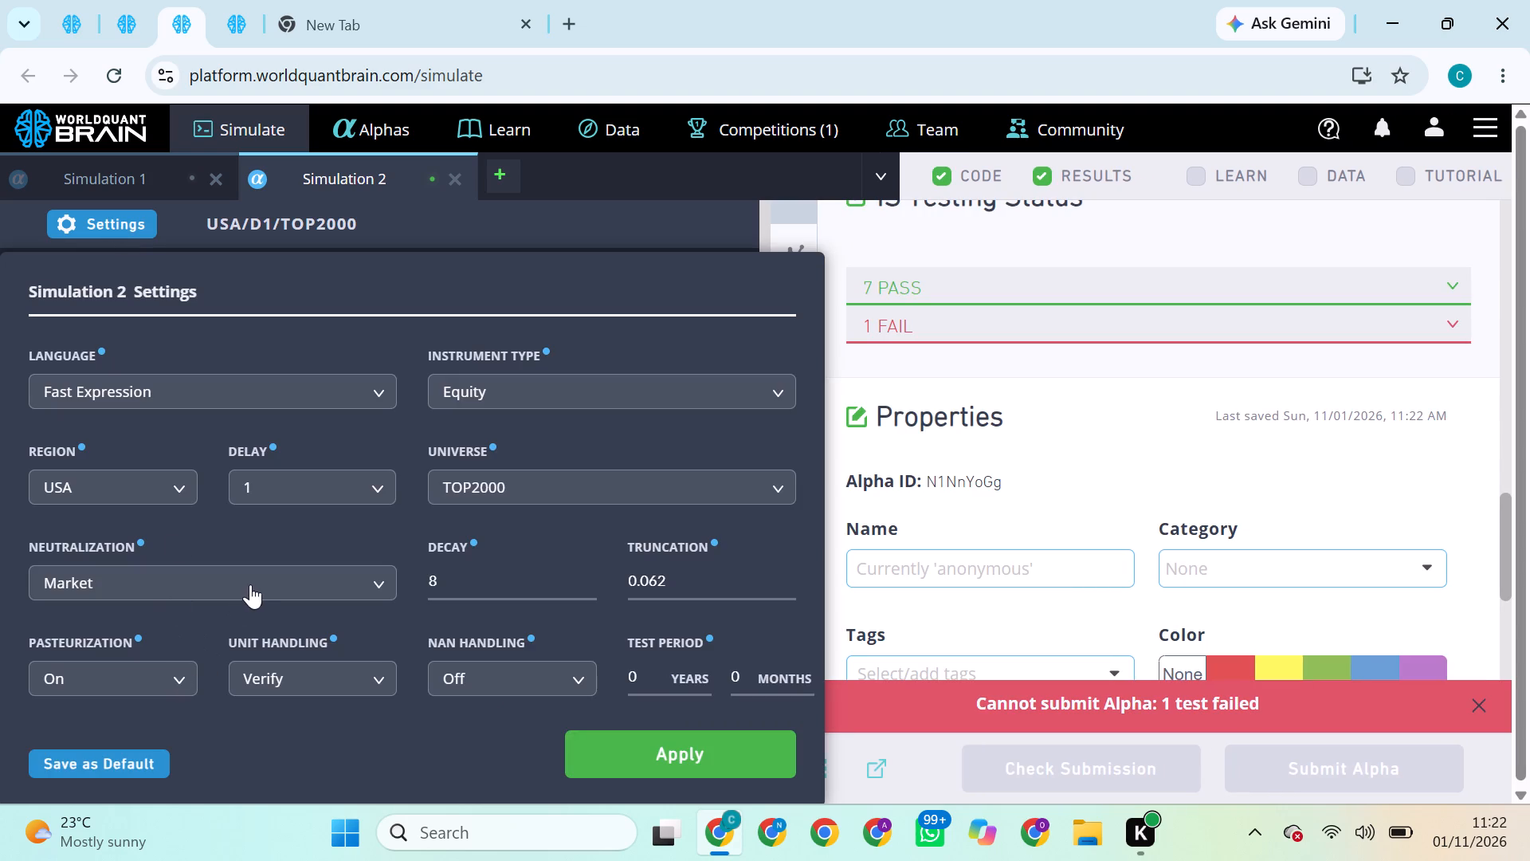
pyautogui.click(255, 584)
pyautogui.click(211, 708)
pyautogui.click(624, 761)
pyautogui.click(720, 766)
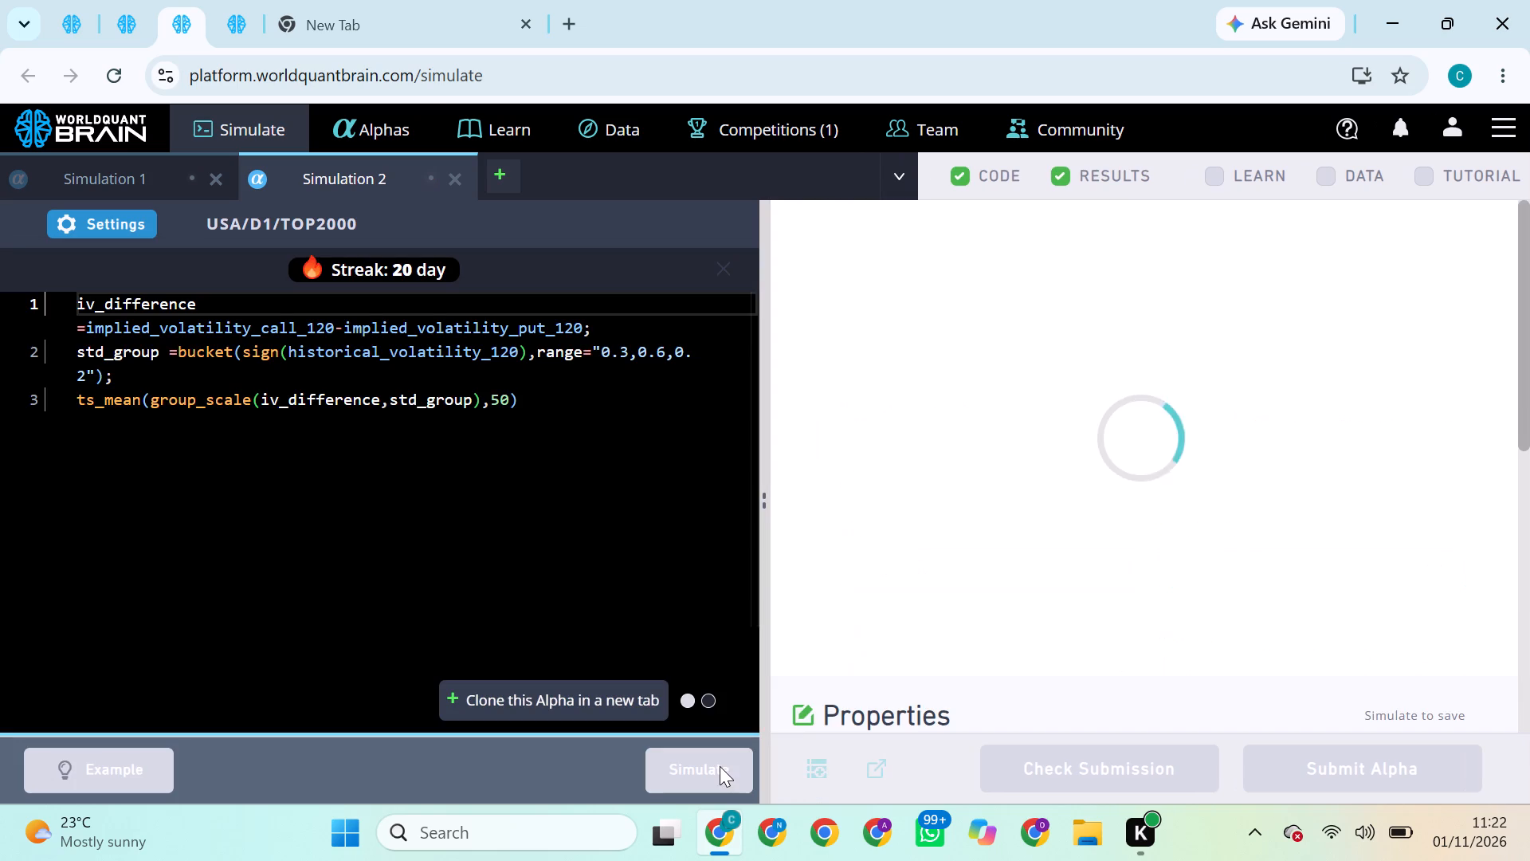
# Check the progress of the running TOP1000, TOP3000 and TOP2000 simulations.
pyautogui.click(73, 29)
pyautogui.click(118, 31)
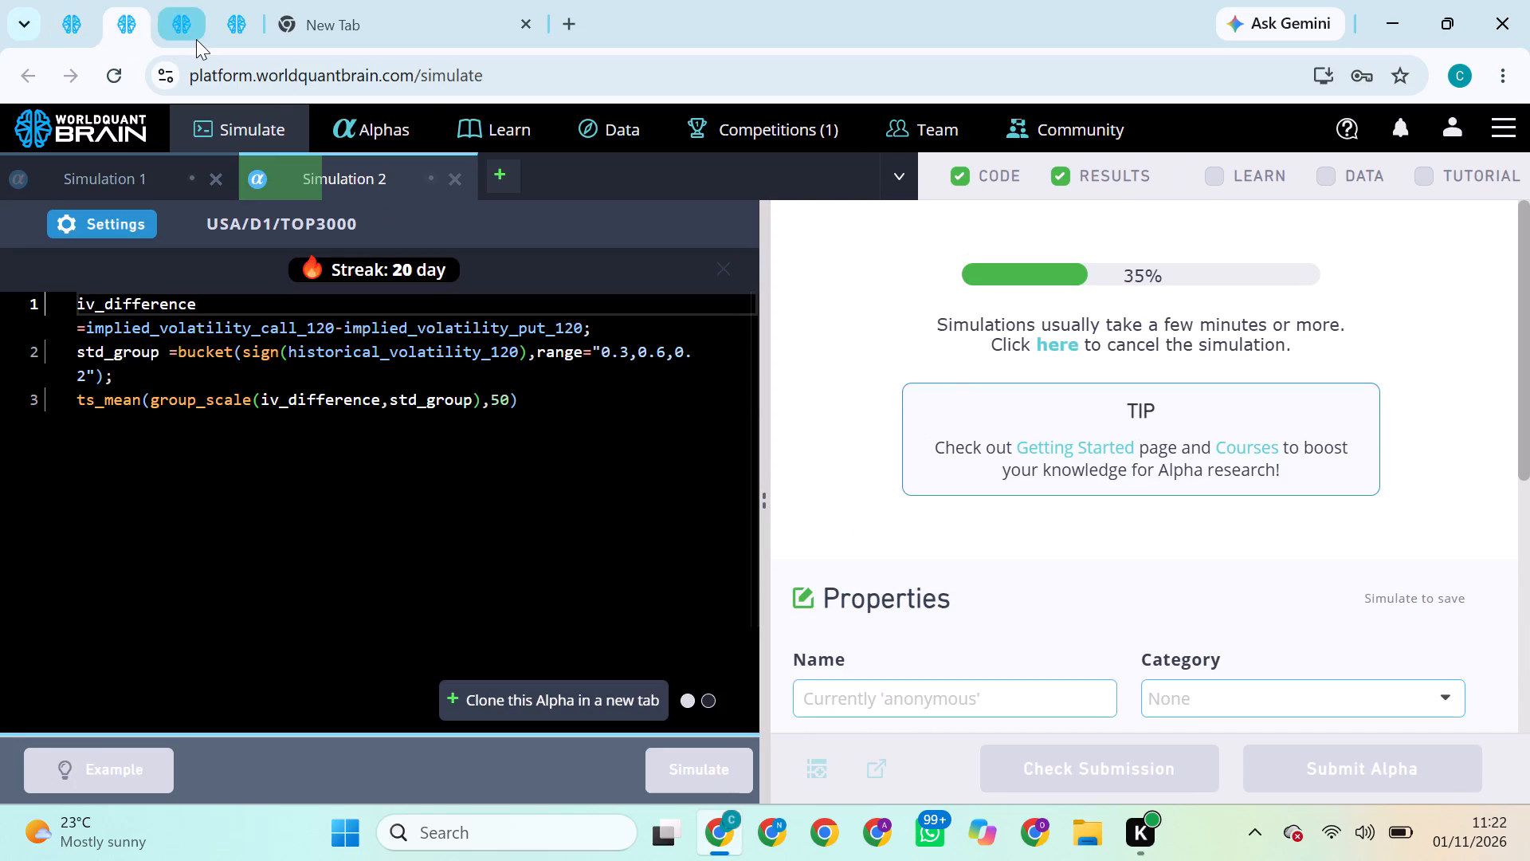
pyautogui.click(196, 39)
pyautogui.click(70, 18)
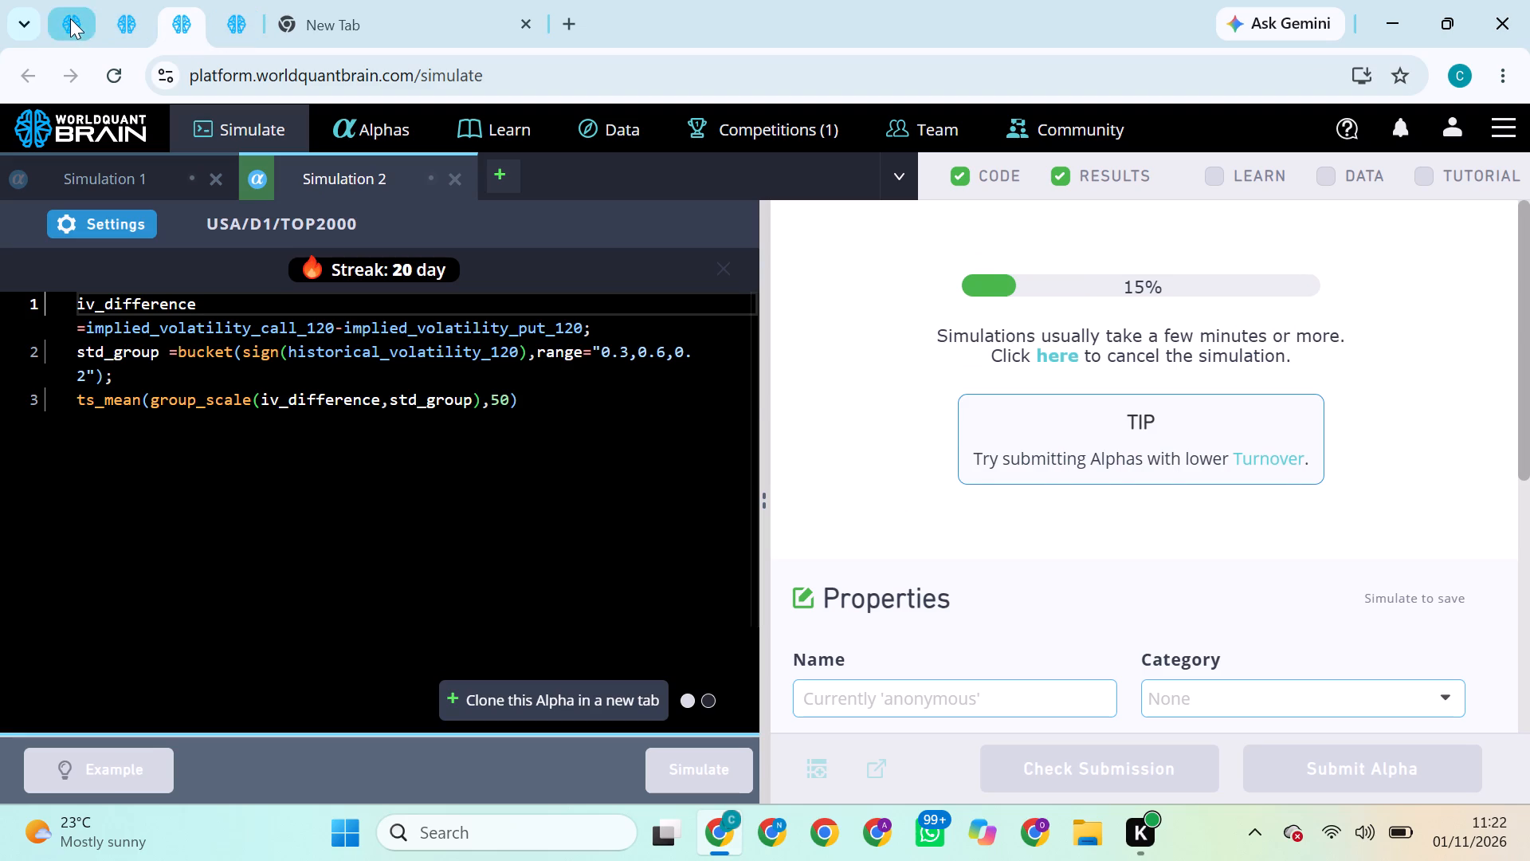
pyautogui.click(113, 21)
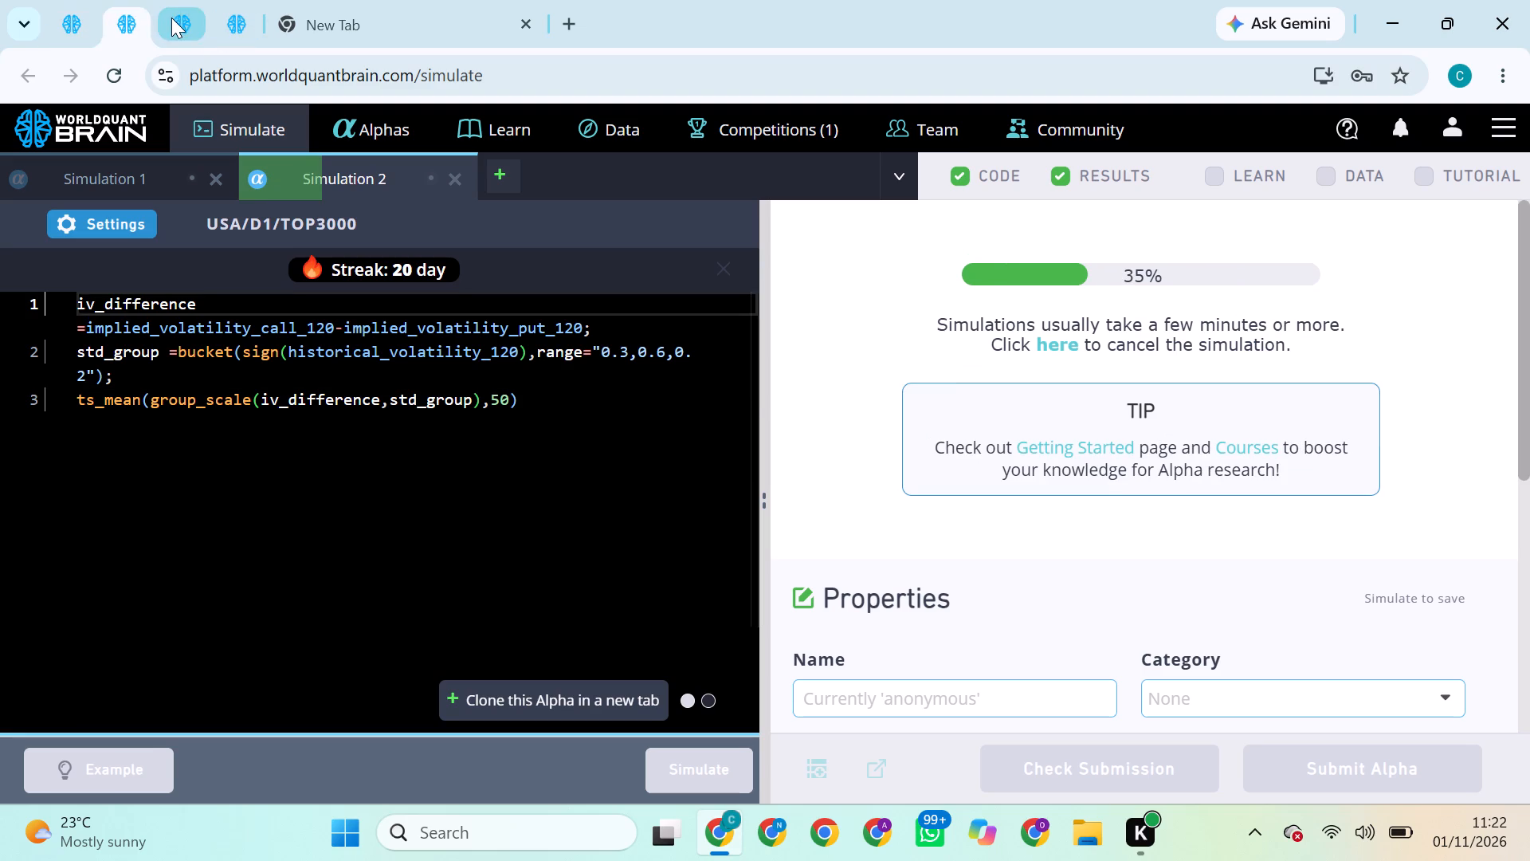
pyautogui.click(175, 18)
pyautogui.click(67, 33)
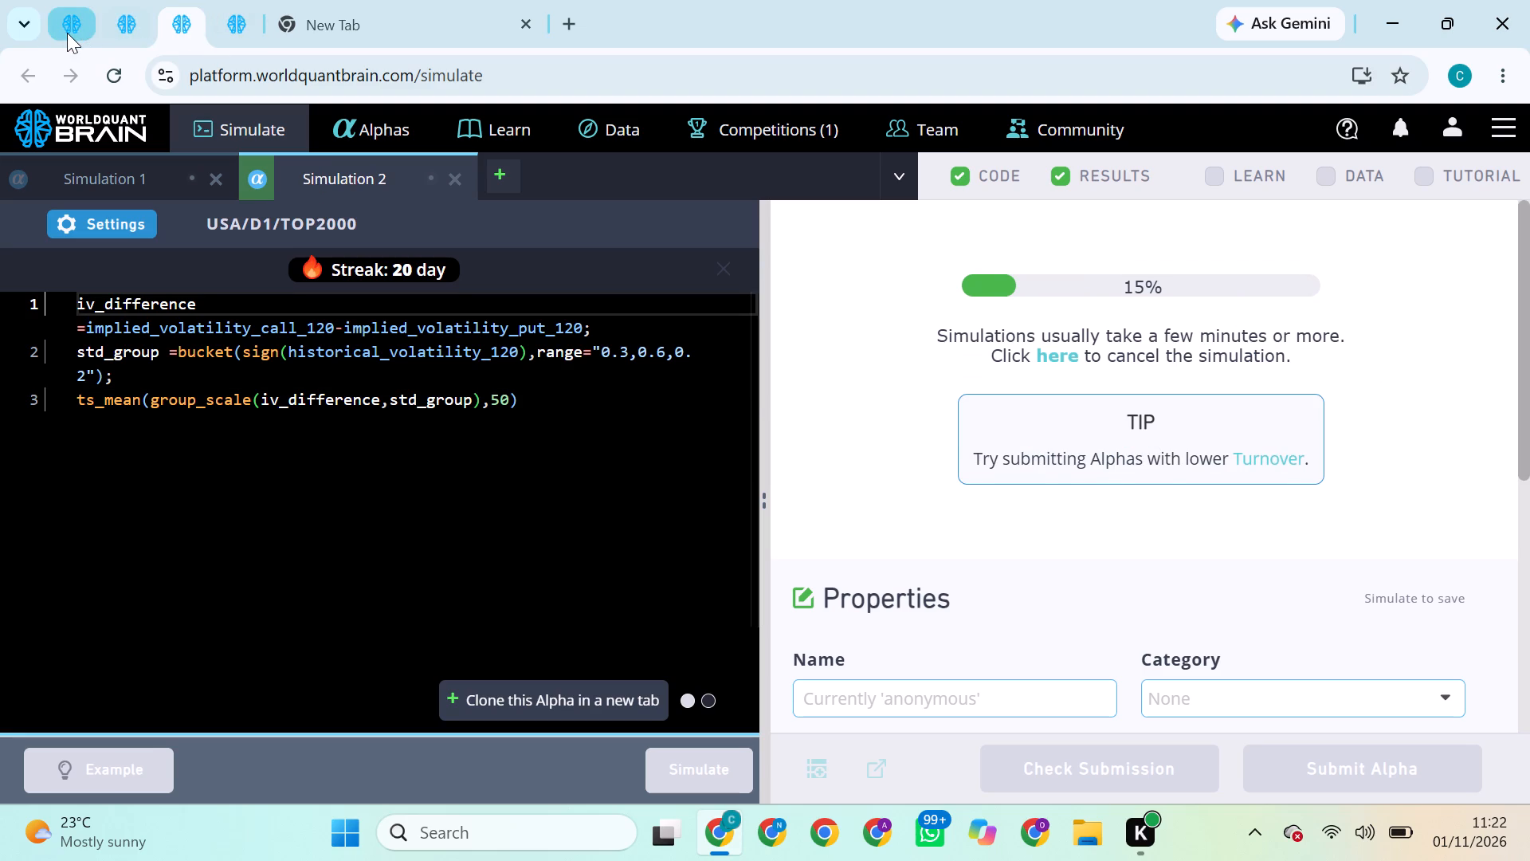
pyautogui.click(125, 30)
pyautogui.click(175, 31)
pyautogui.click(64, 36)
pyautogui.click(131, 39)
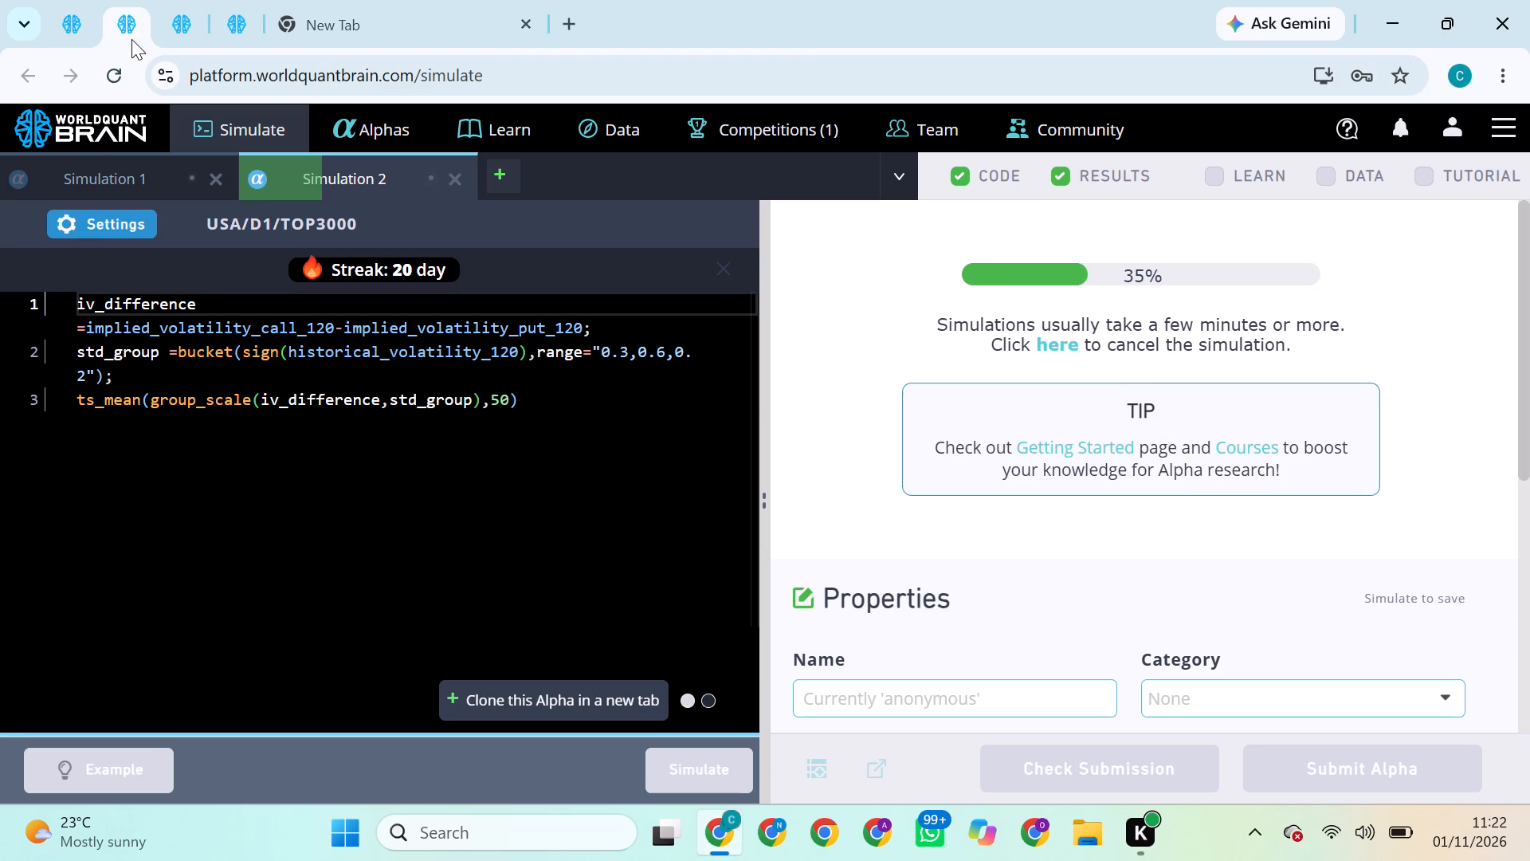
pyautogui.click(181, 27)
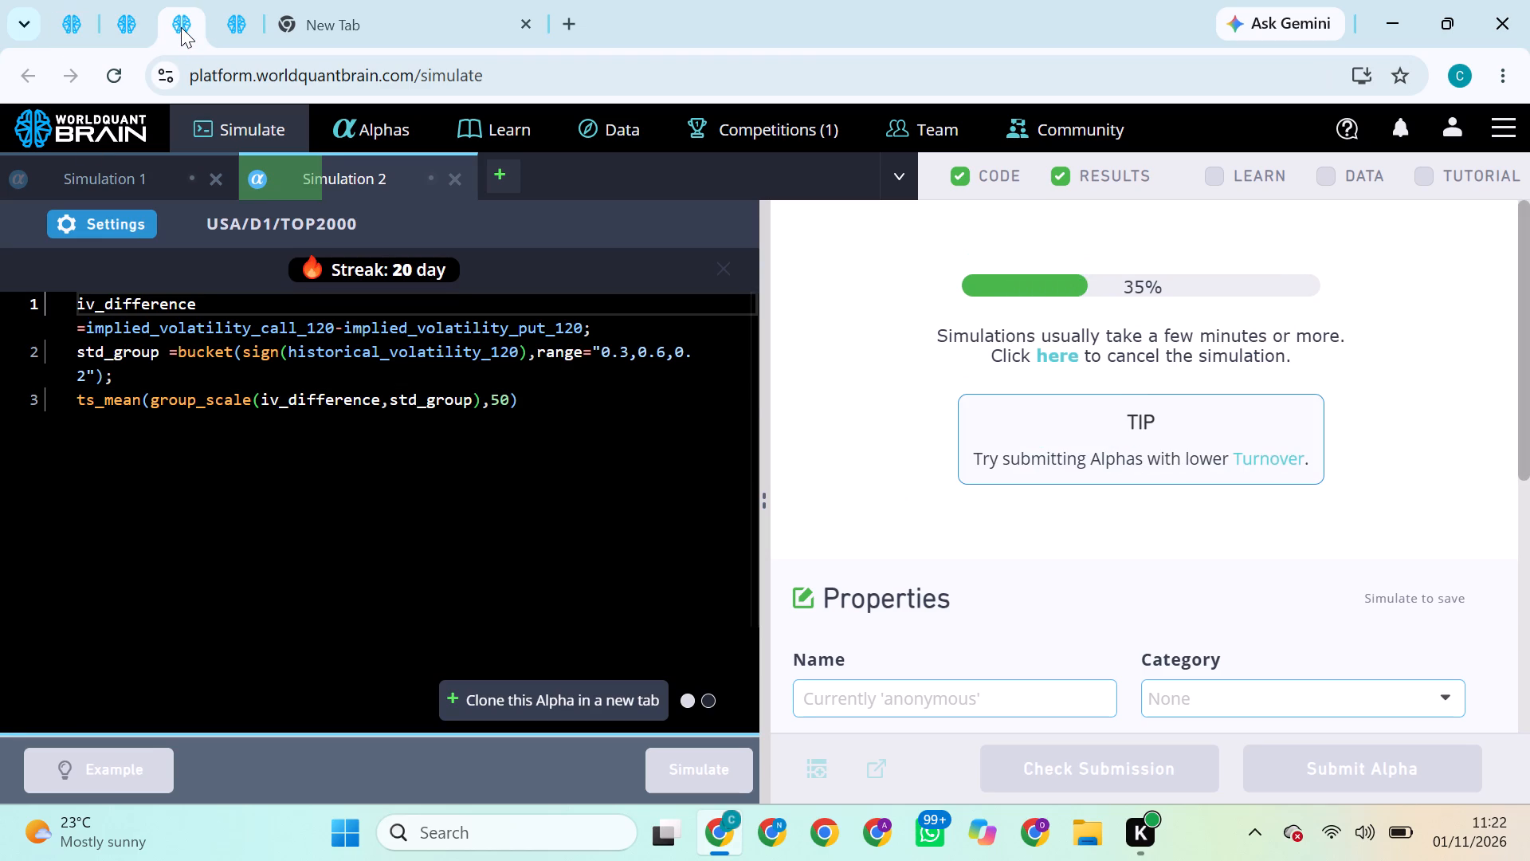
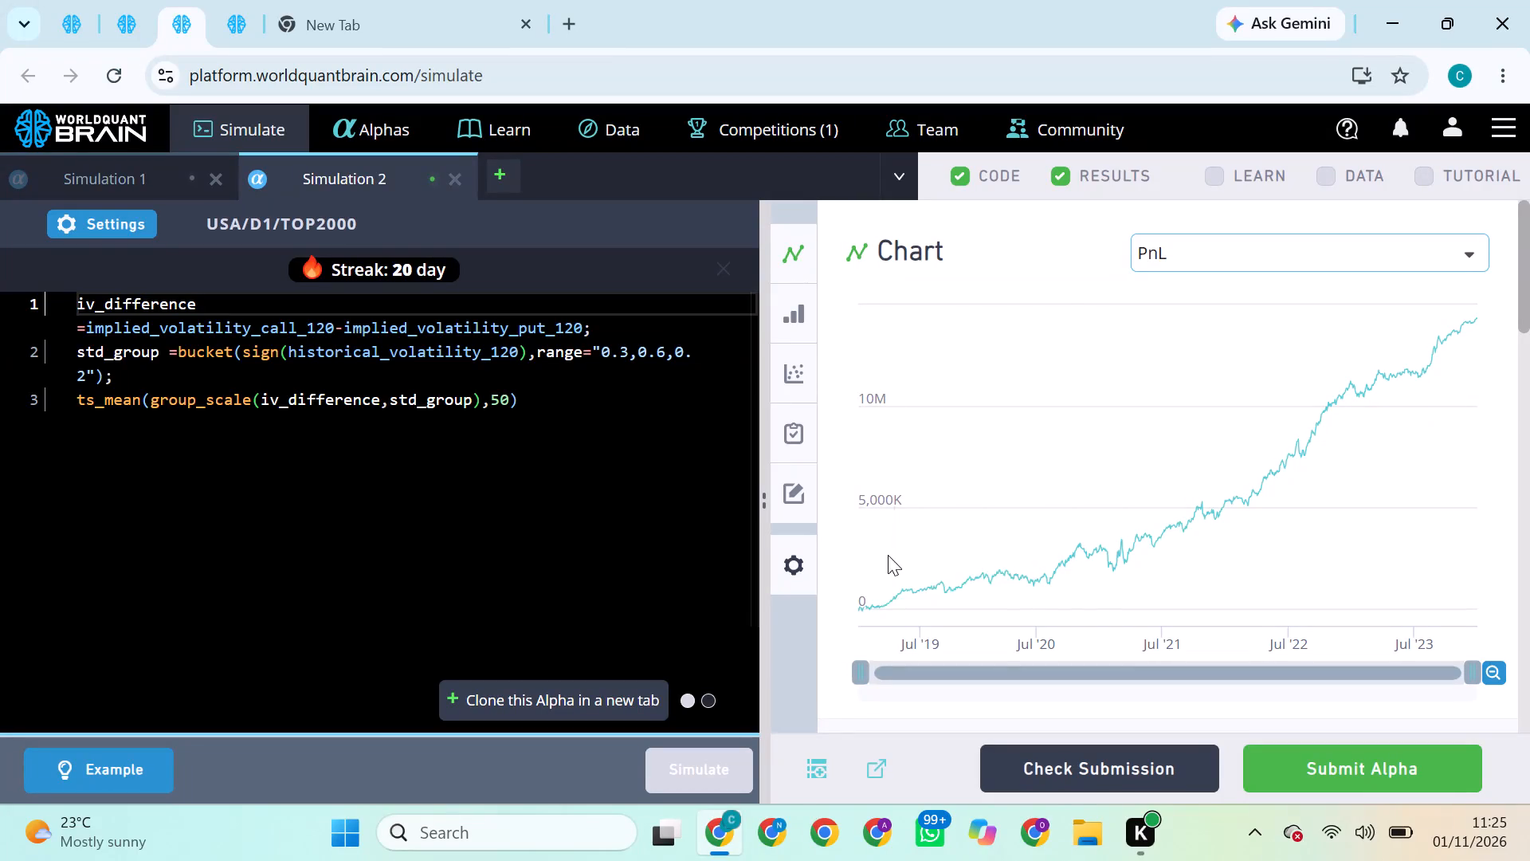
# Try to submit the alphas from the finished TOP2000, TOP1000 and TOP3000 simulations.
pyautogui.click(1323, 757)
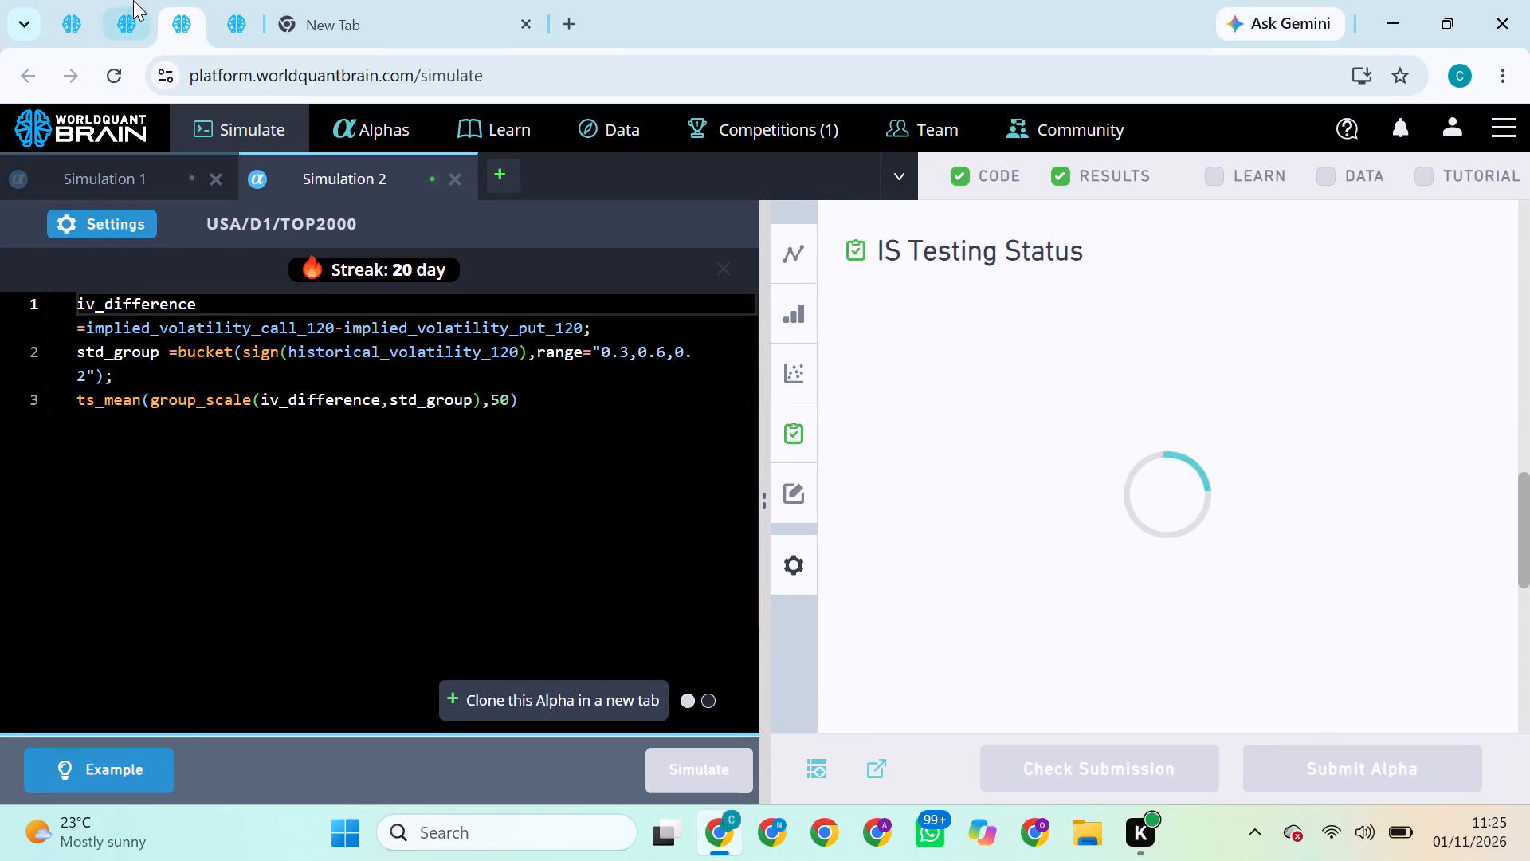
pyautogui.click(70, 18)
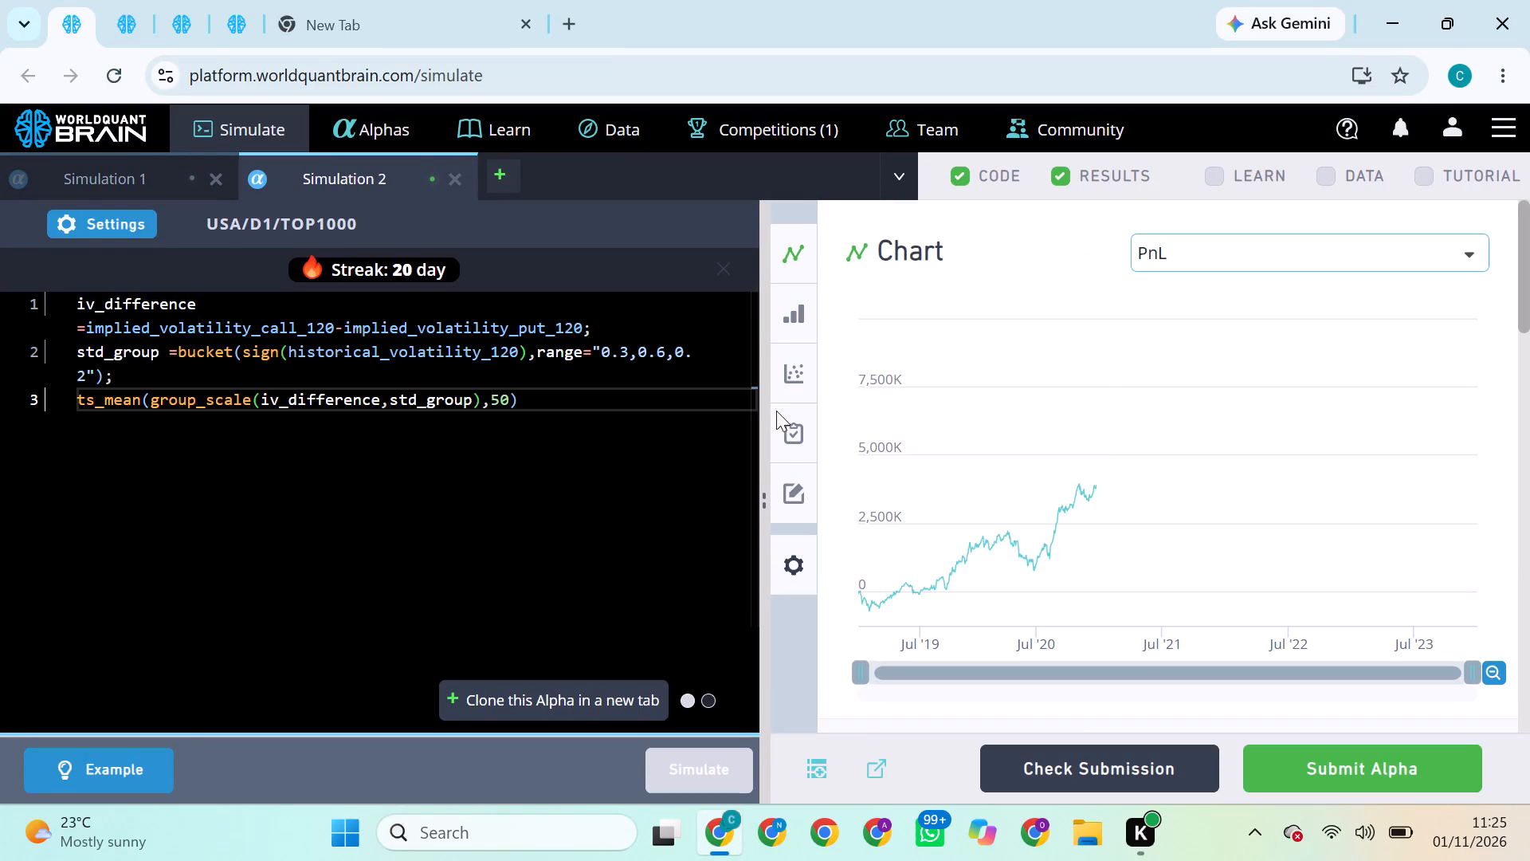
pyautogui.click(1367, 765)
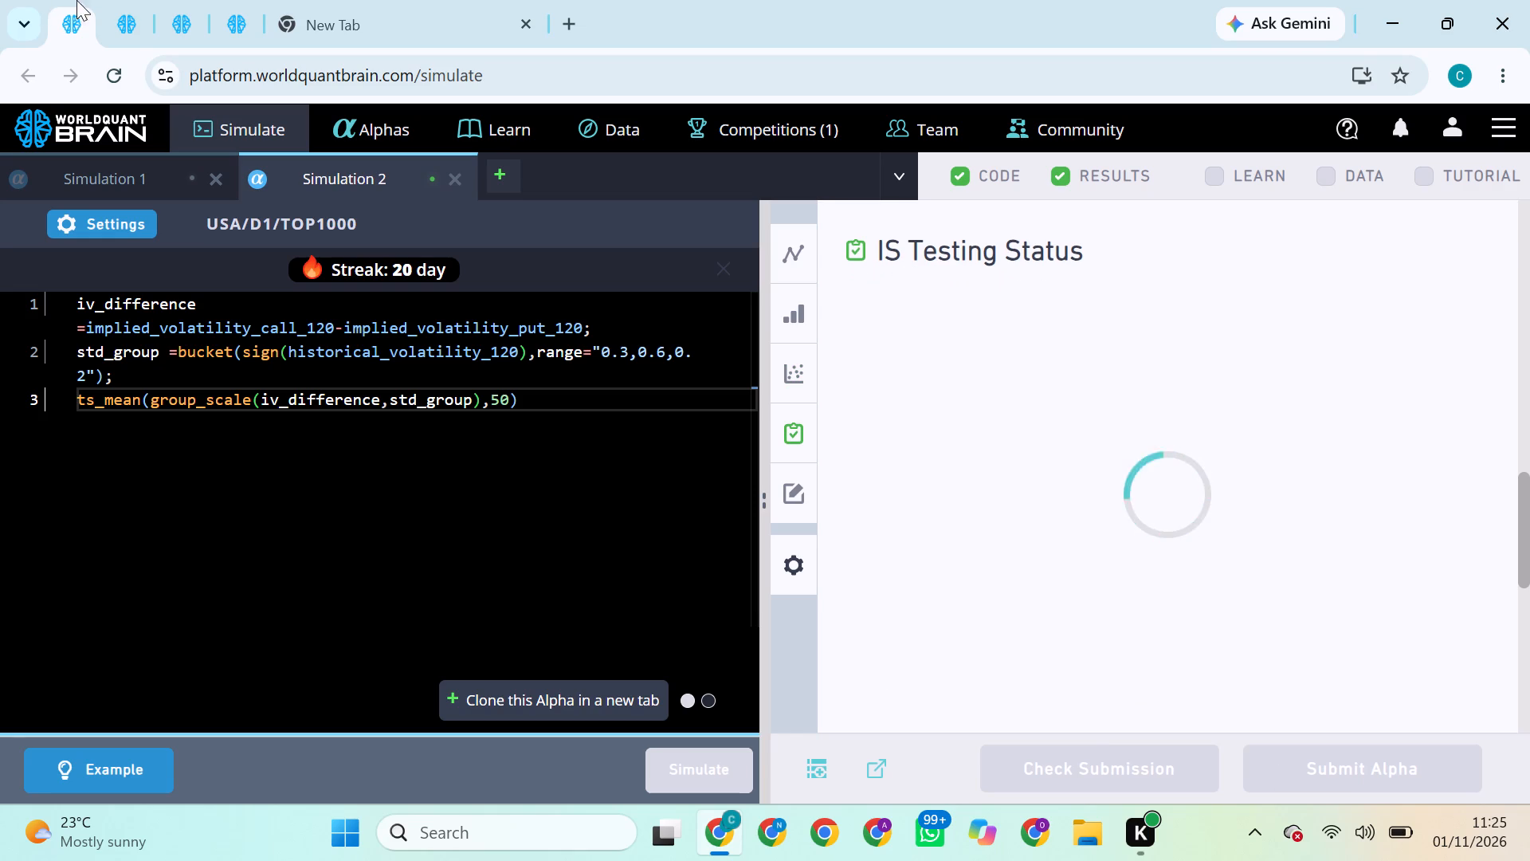
pyautogui.click(110, 14)
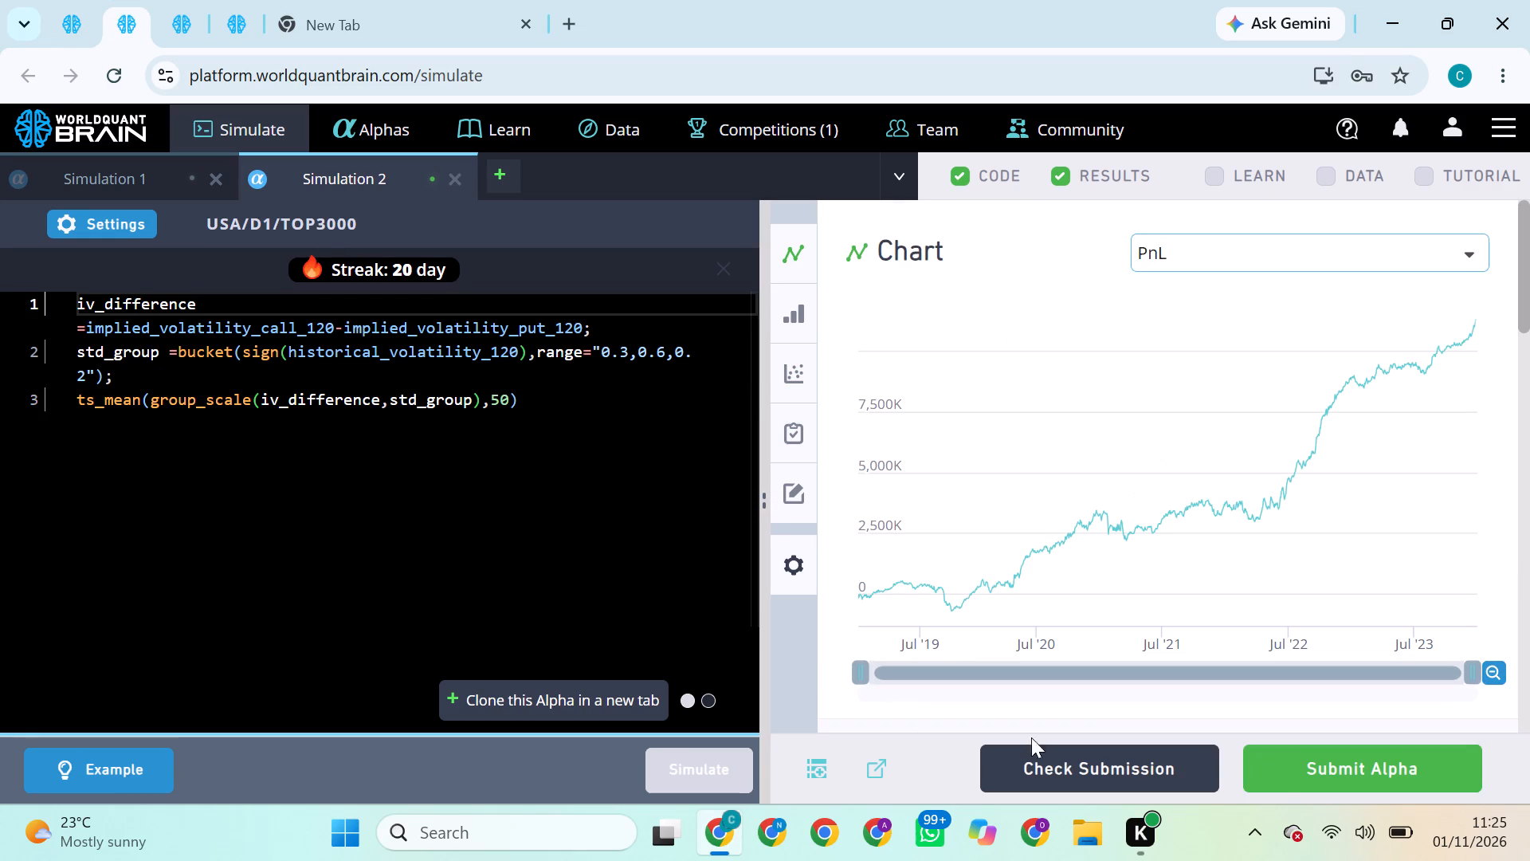
pyautogui.click(1280, 775)
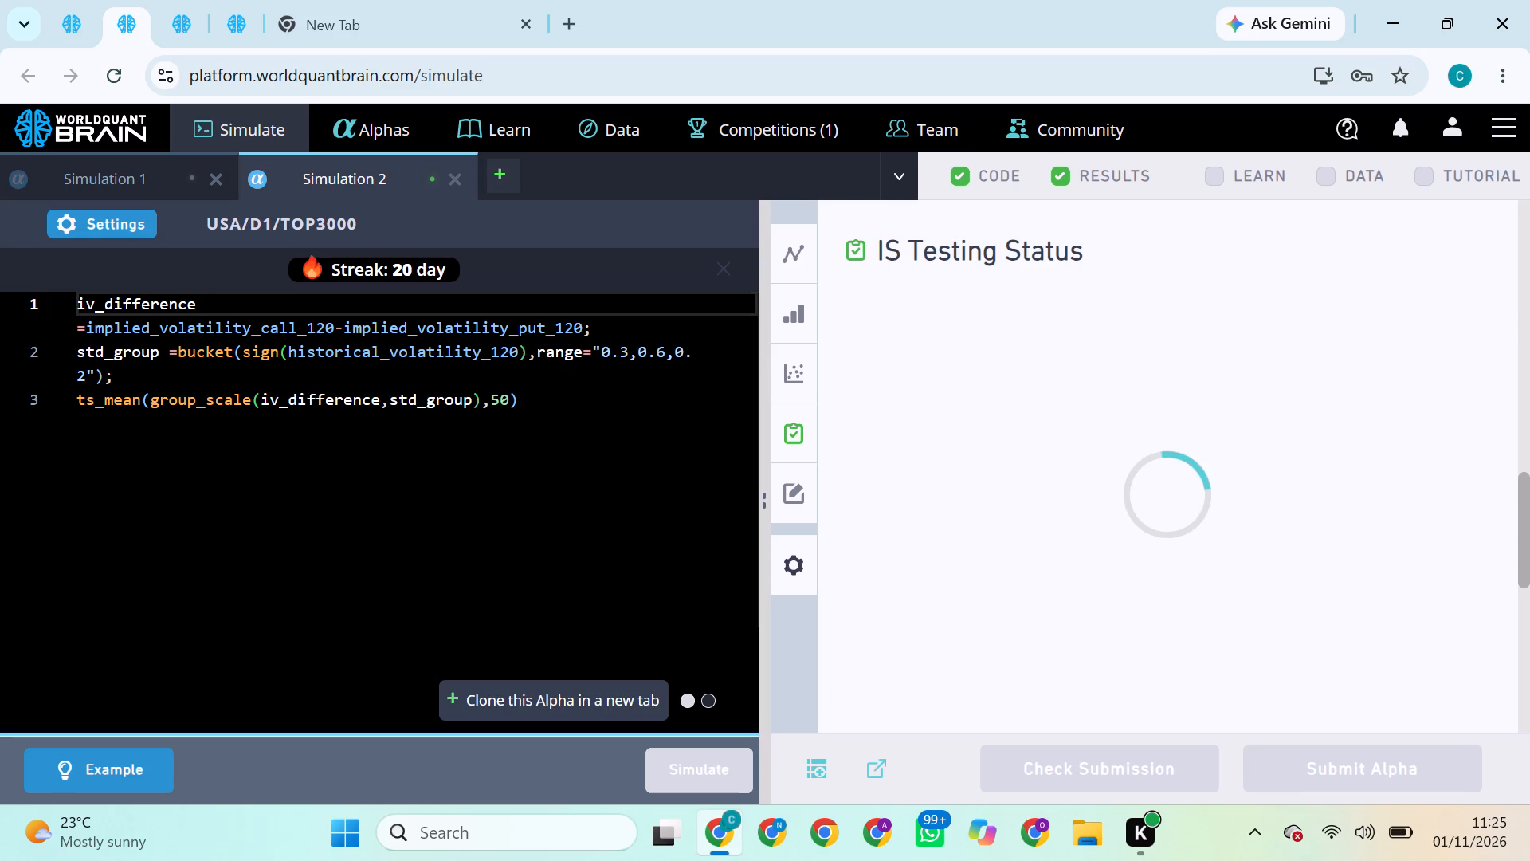
# Set the TOP3000 simulation's neutralization to Sector, apply the settings and run the simulation.
pyautogui.click(117, 218)
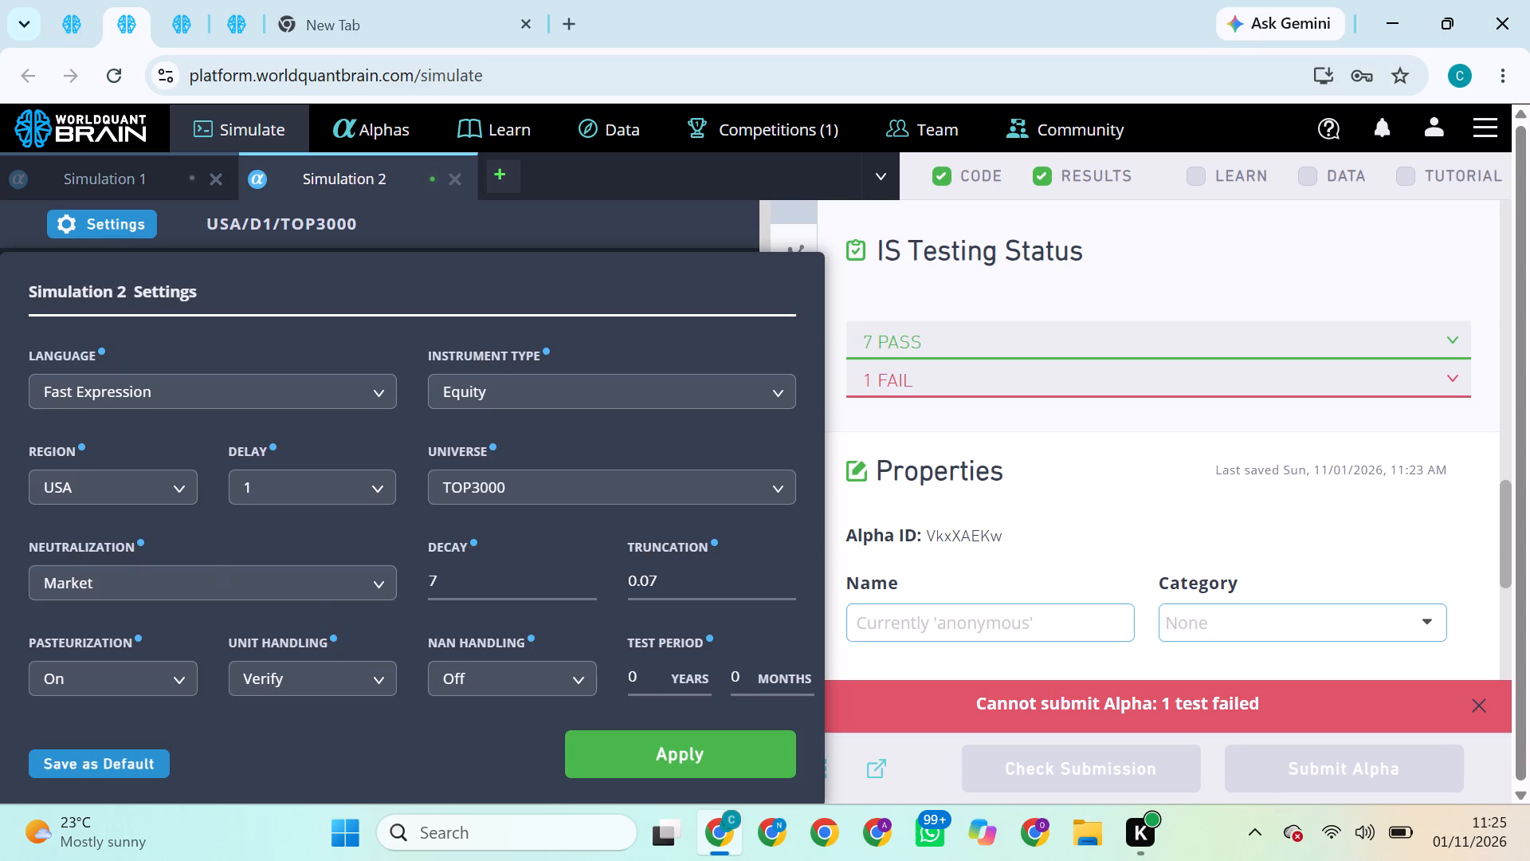
pyautogui.click(335, 572)
pyautogui.click(221, 711)
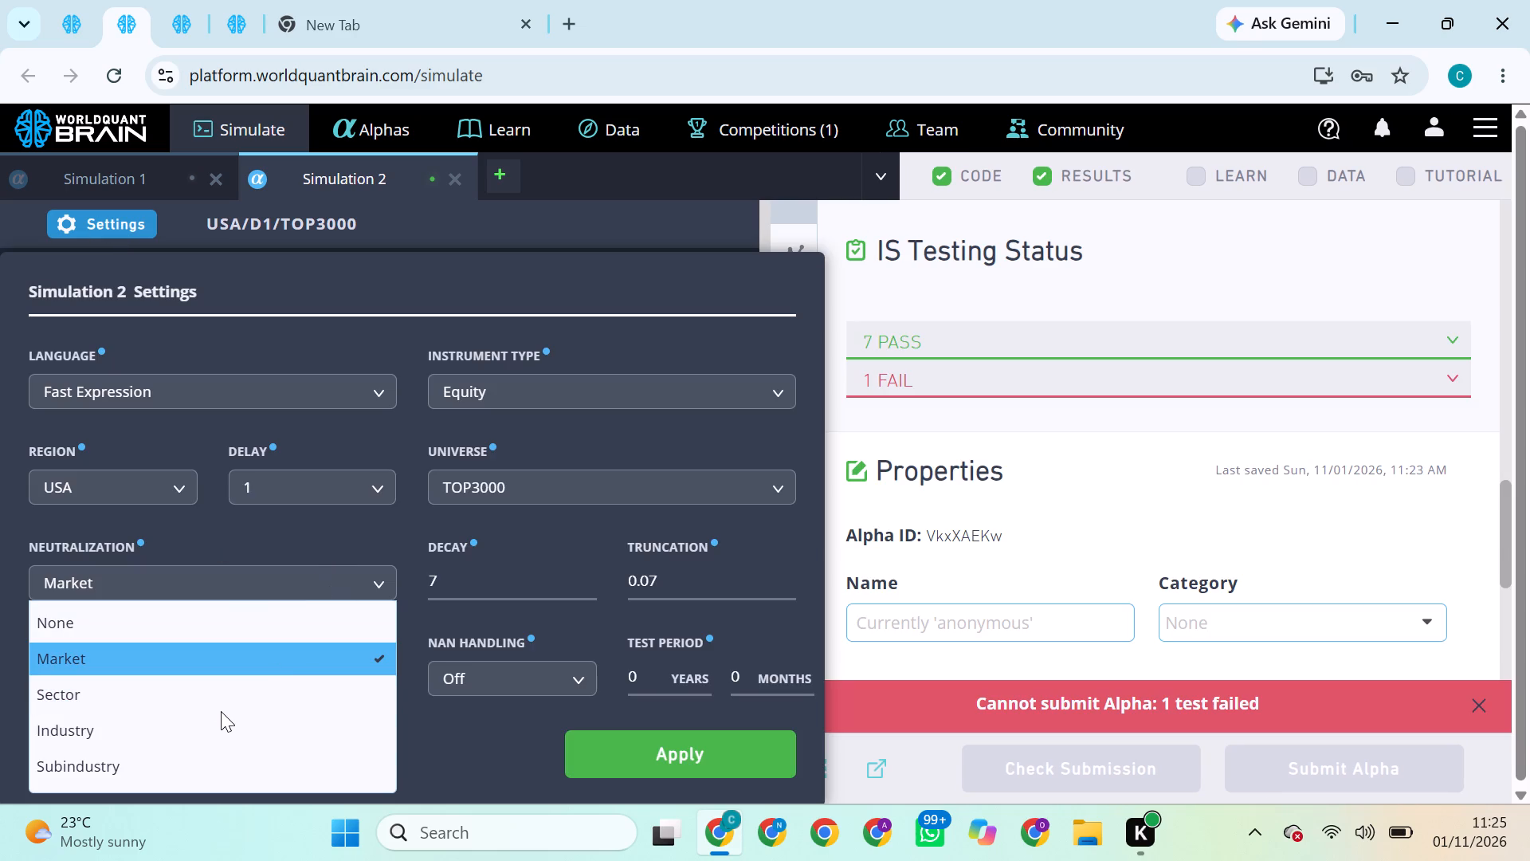
pyautogui.click(211, 697)
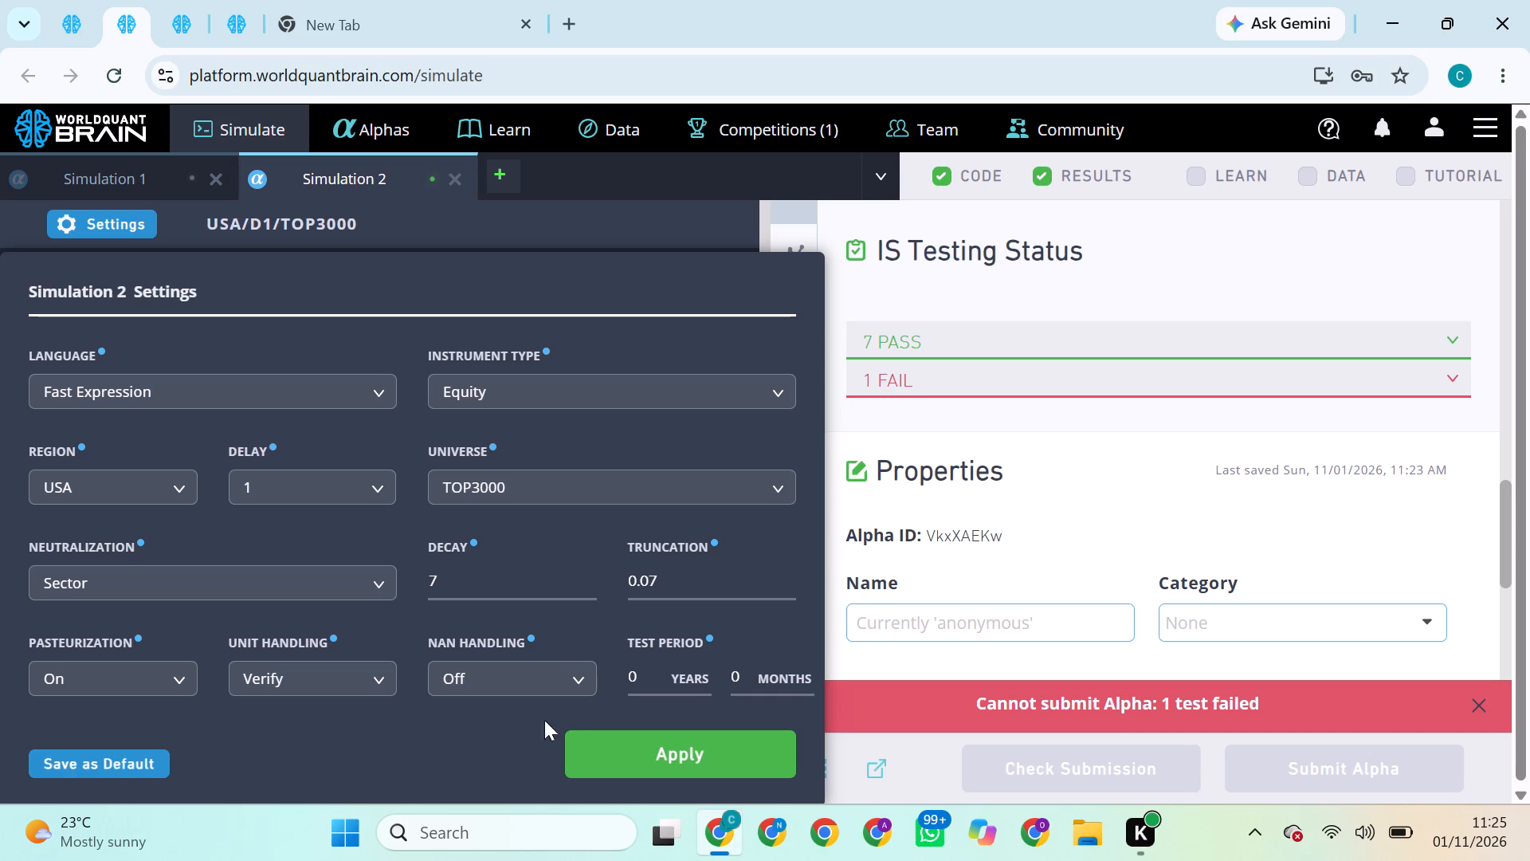
pyautogui.click(645, 743)
pyautogui.click(671, 773)
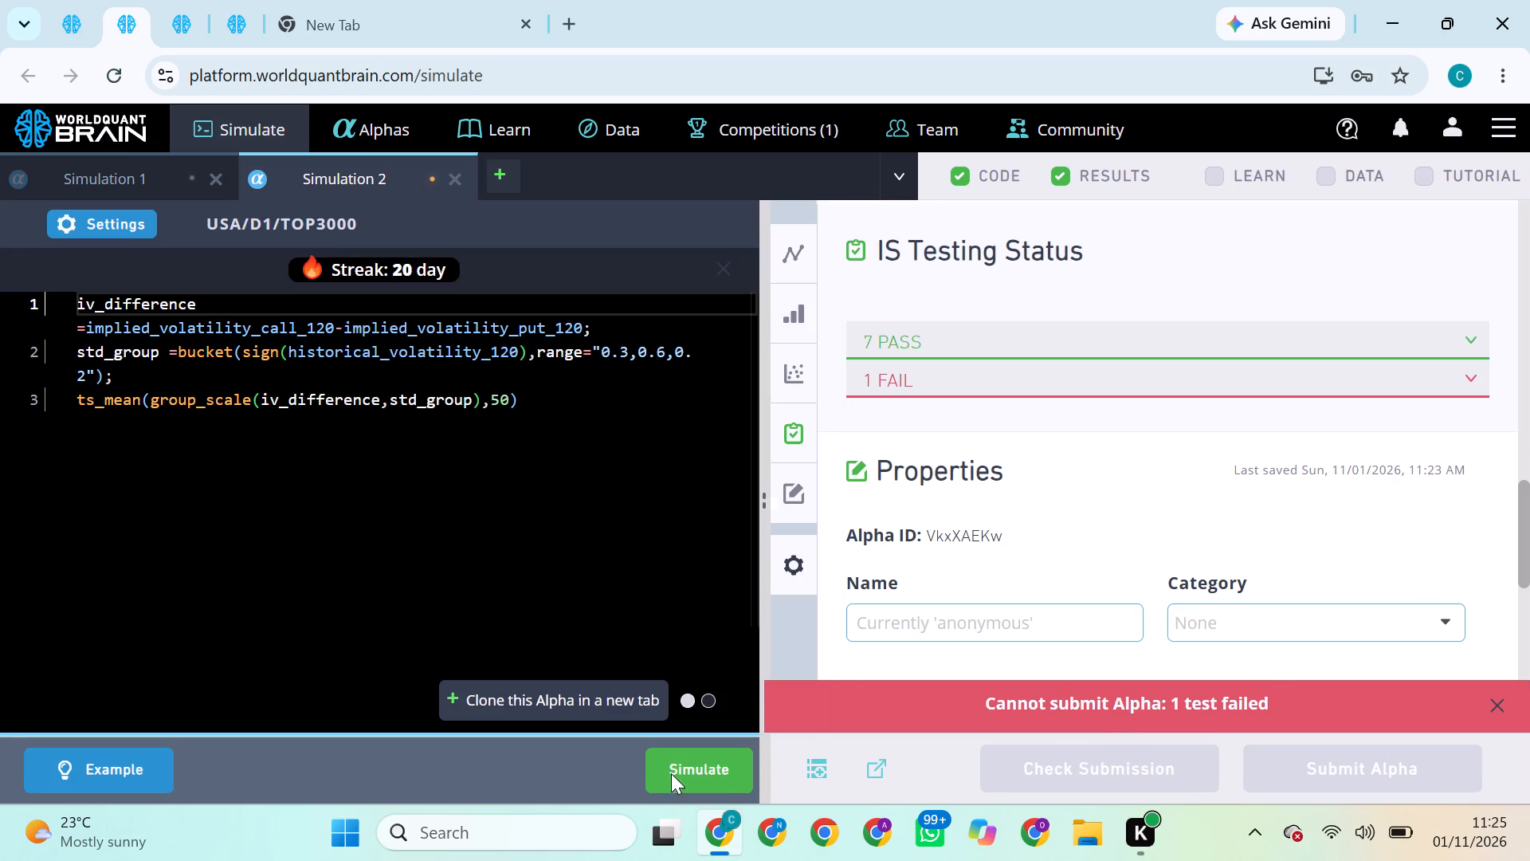
# Set the TOP1000 simulation's neutralization to Market, apply the settings and run the simulation.
pyautogui.click(70, 19)
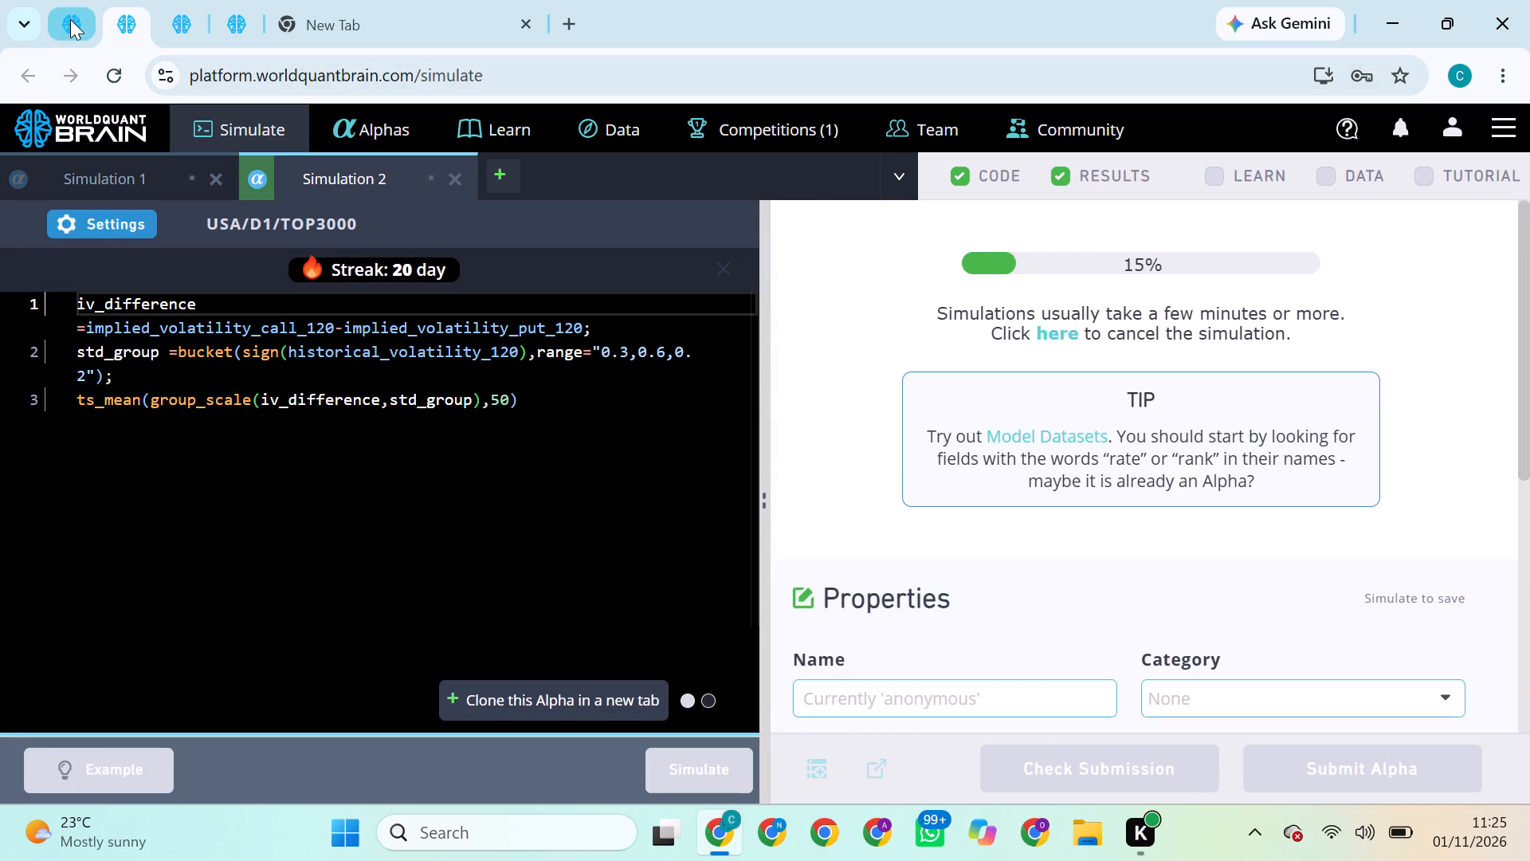
pyautogui.click(129, 211)
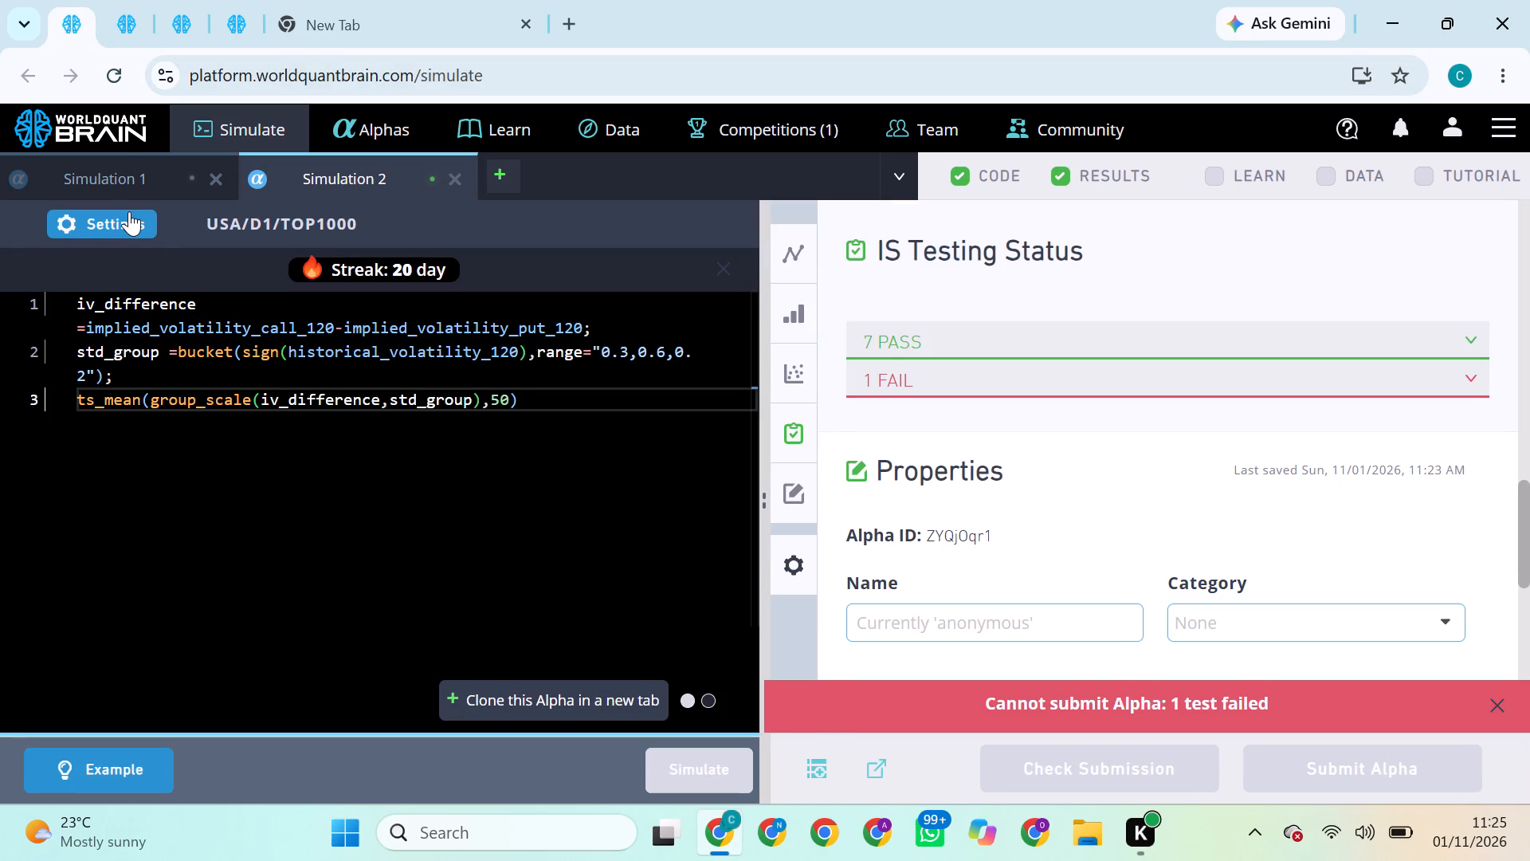
pyautogui.click(269, 582)
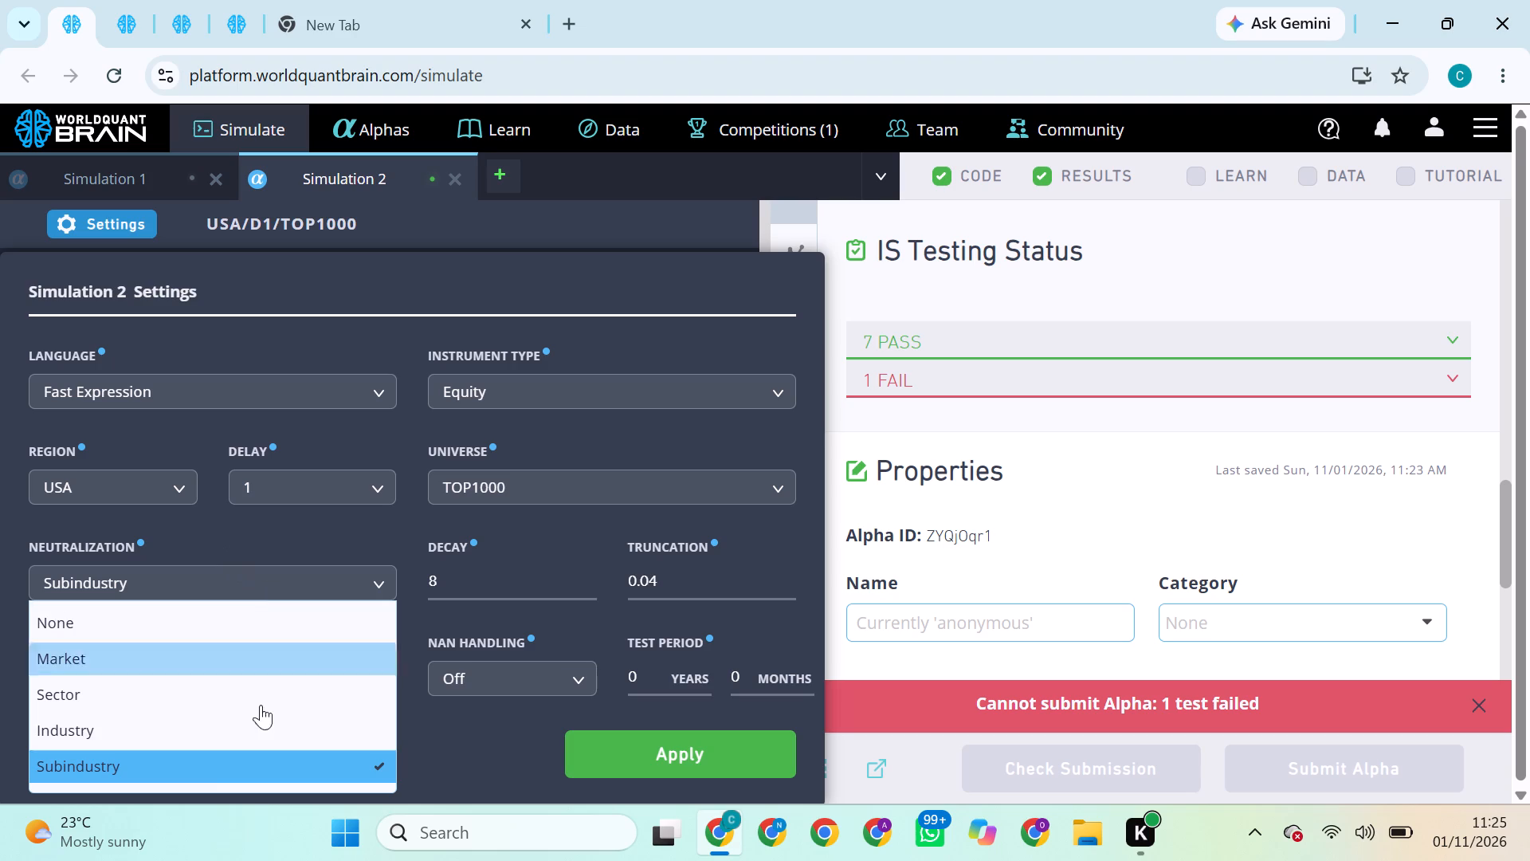
pyautogui.click(173, 655)
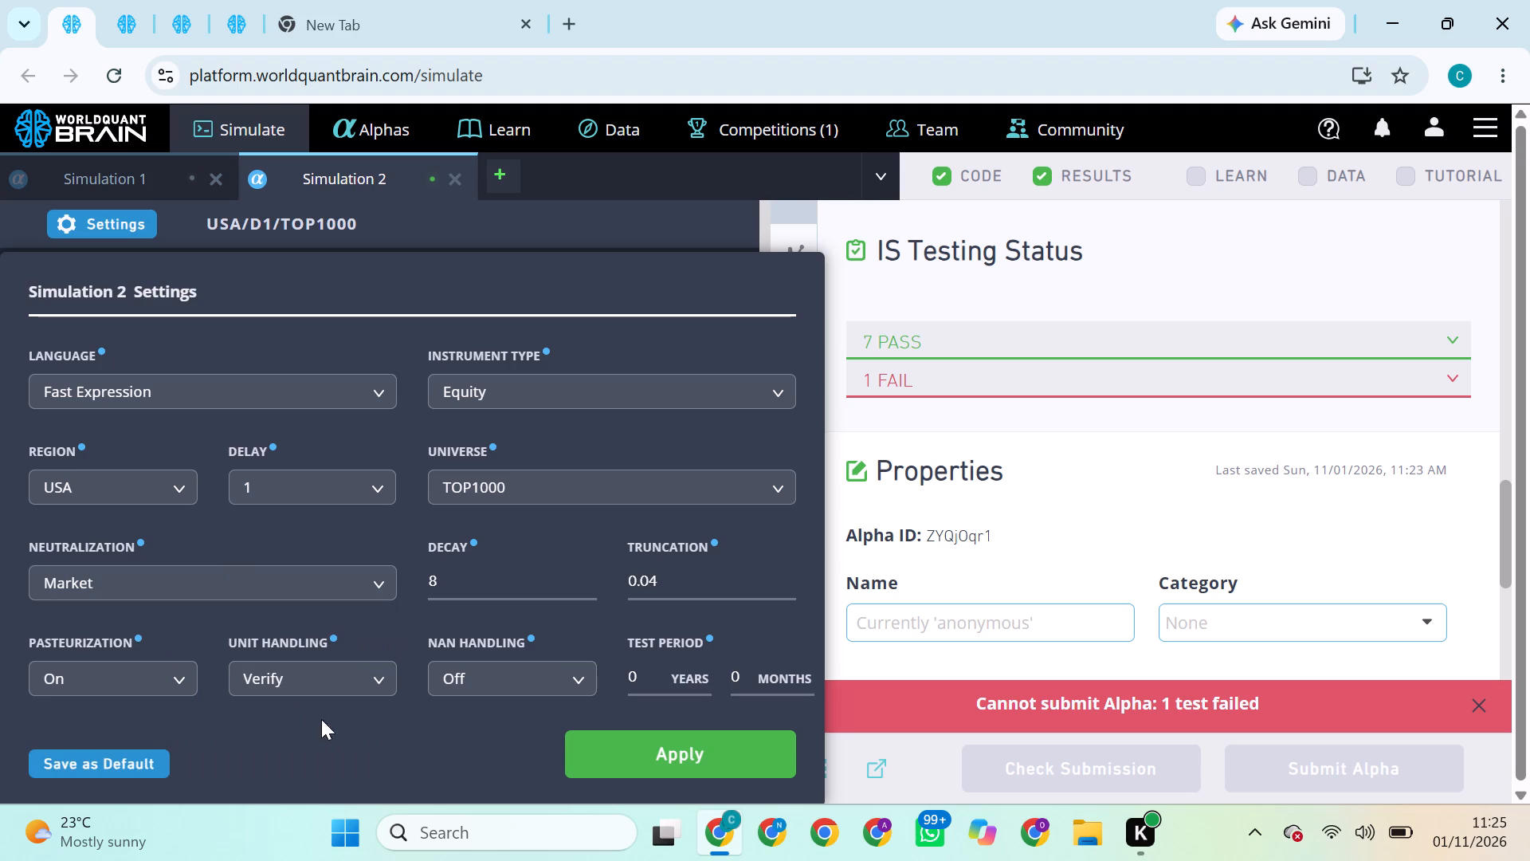
pyautogui.click(662, 757)
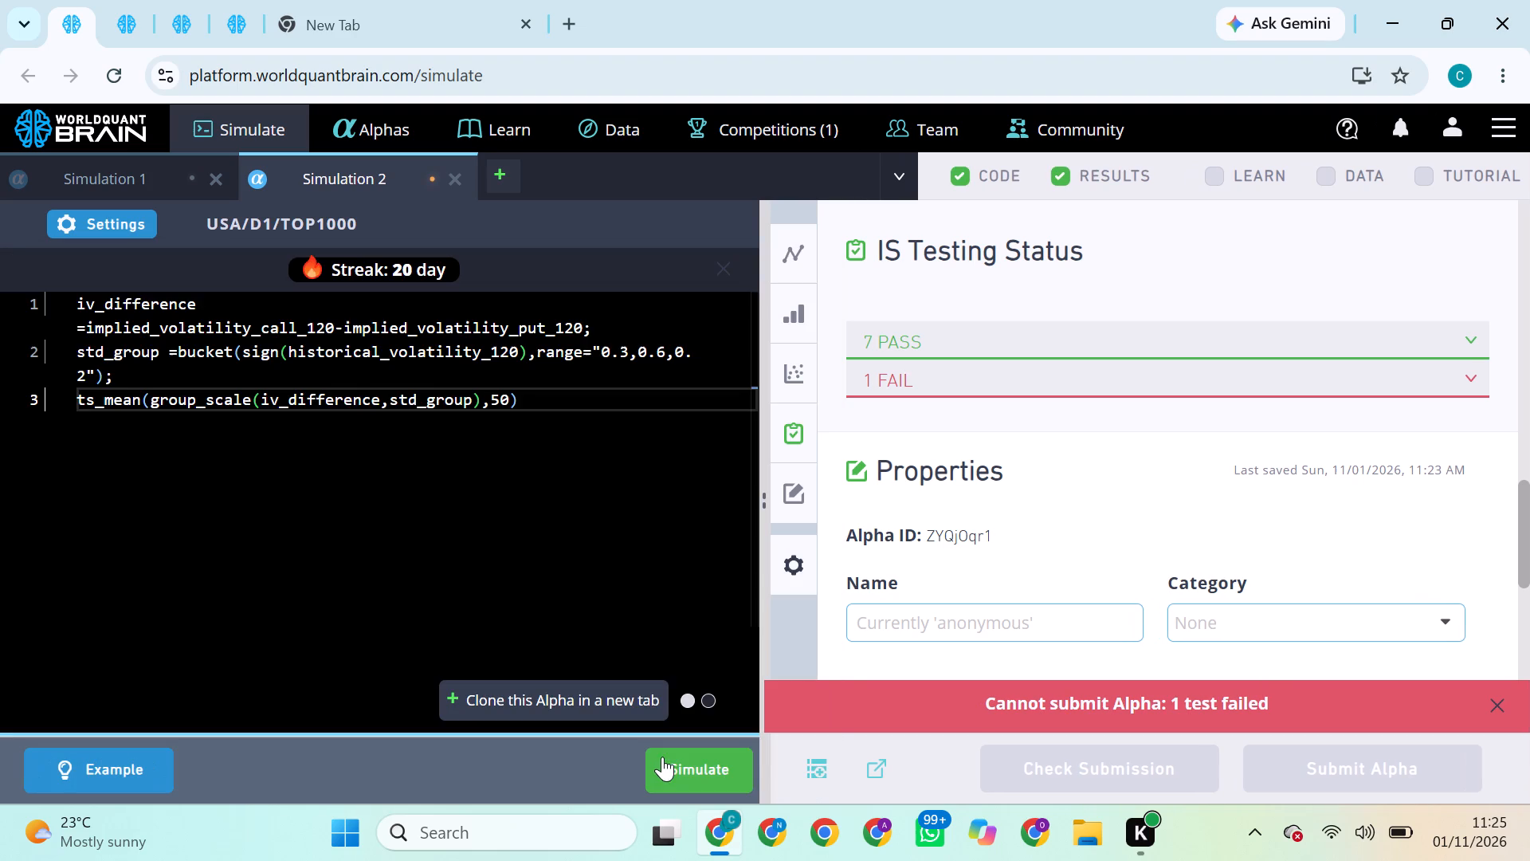
pyautogui.click(682, 763)
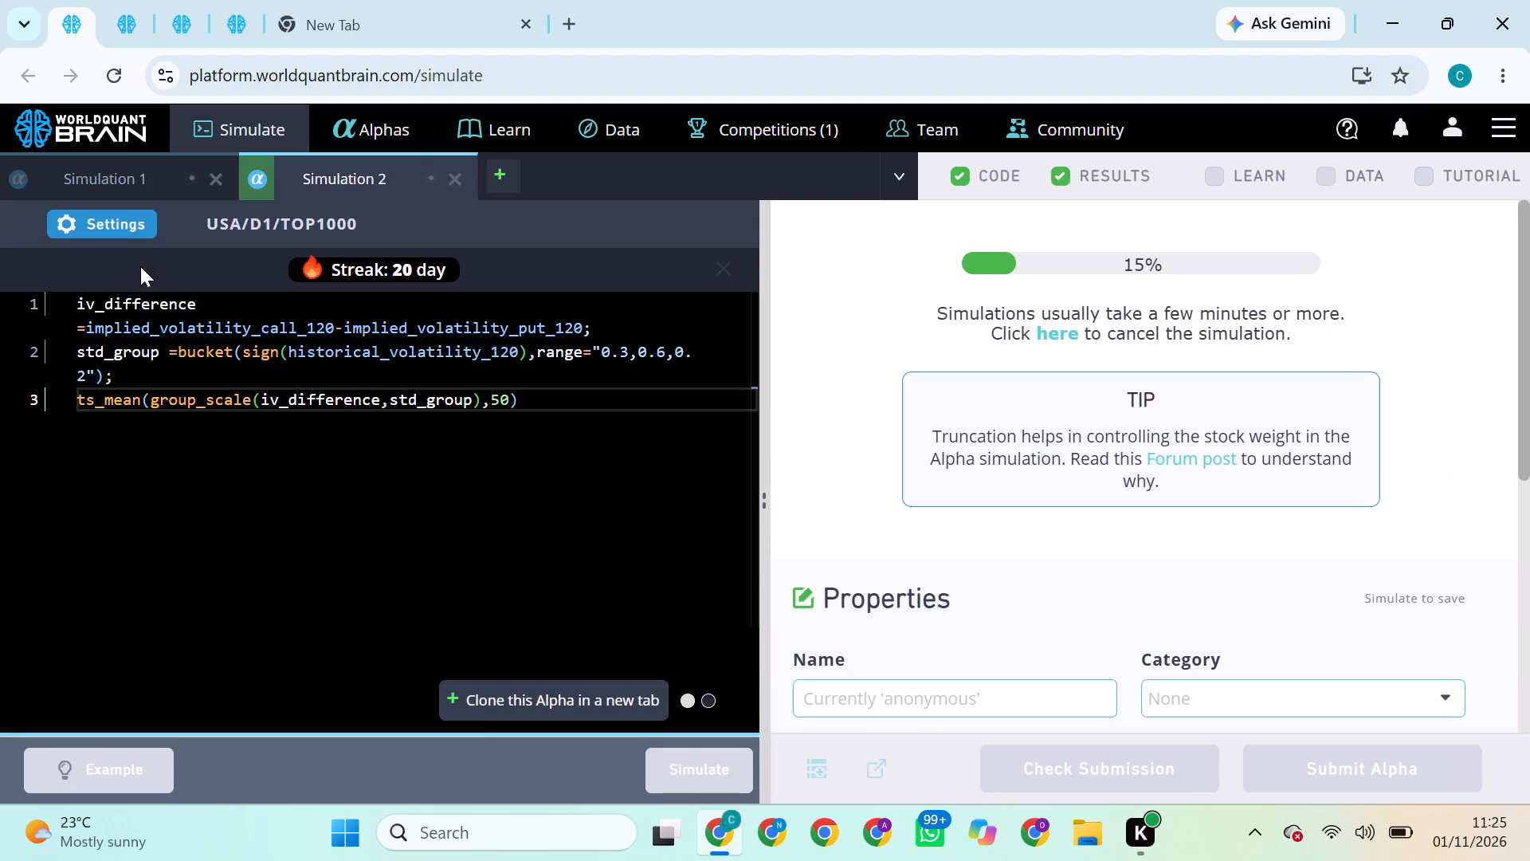
# Set the TOP2000 simulation's neutralization to Industry, apply the settings and run the simulation.
pyautogui.click(124, 15)
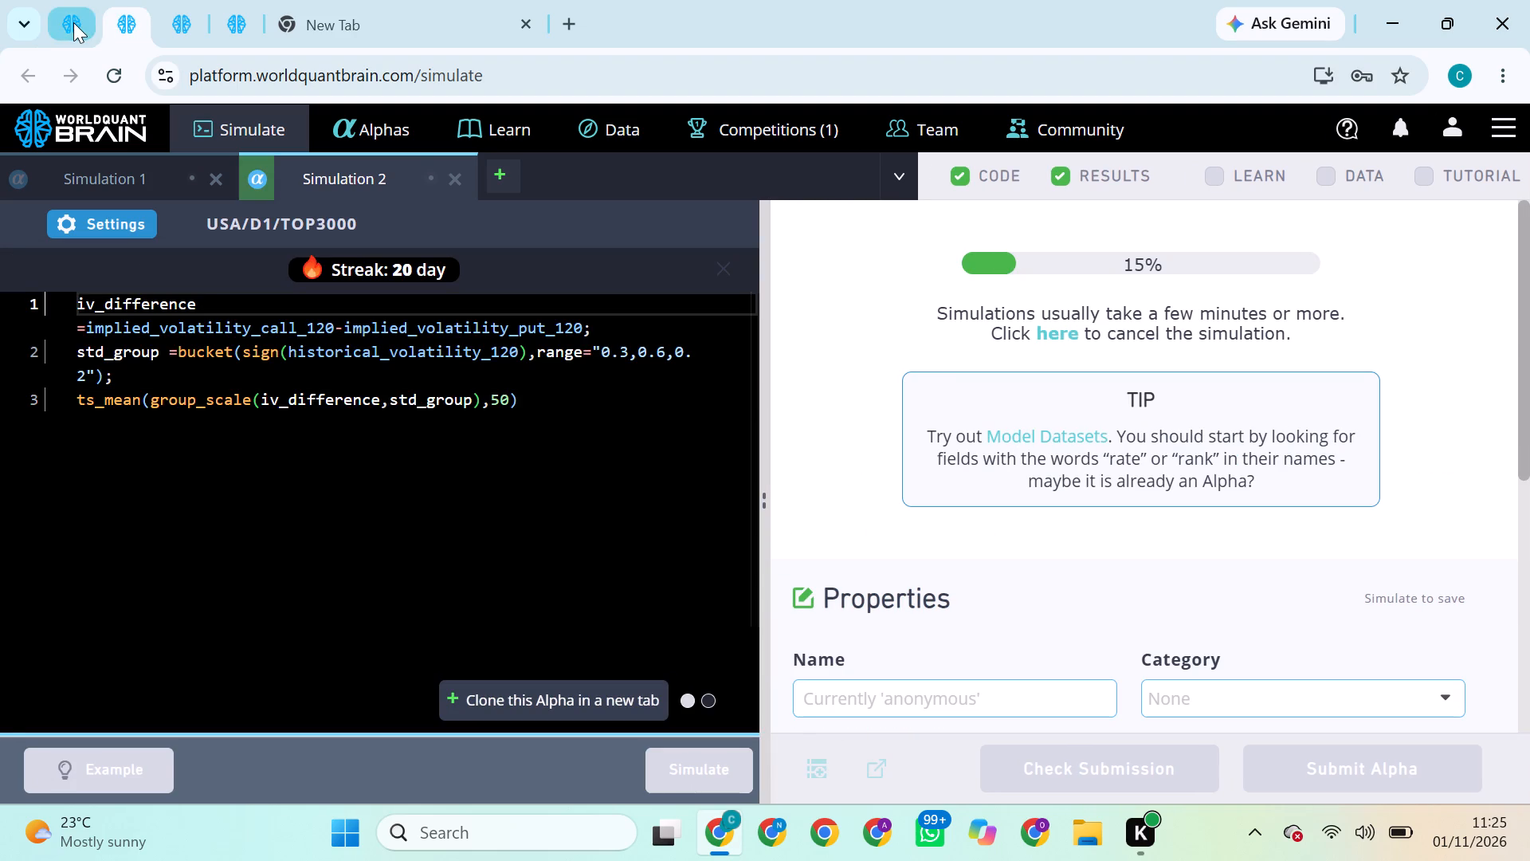
pyautogui.click(73, 22)
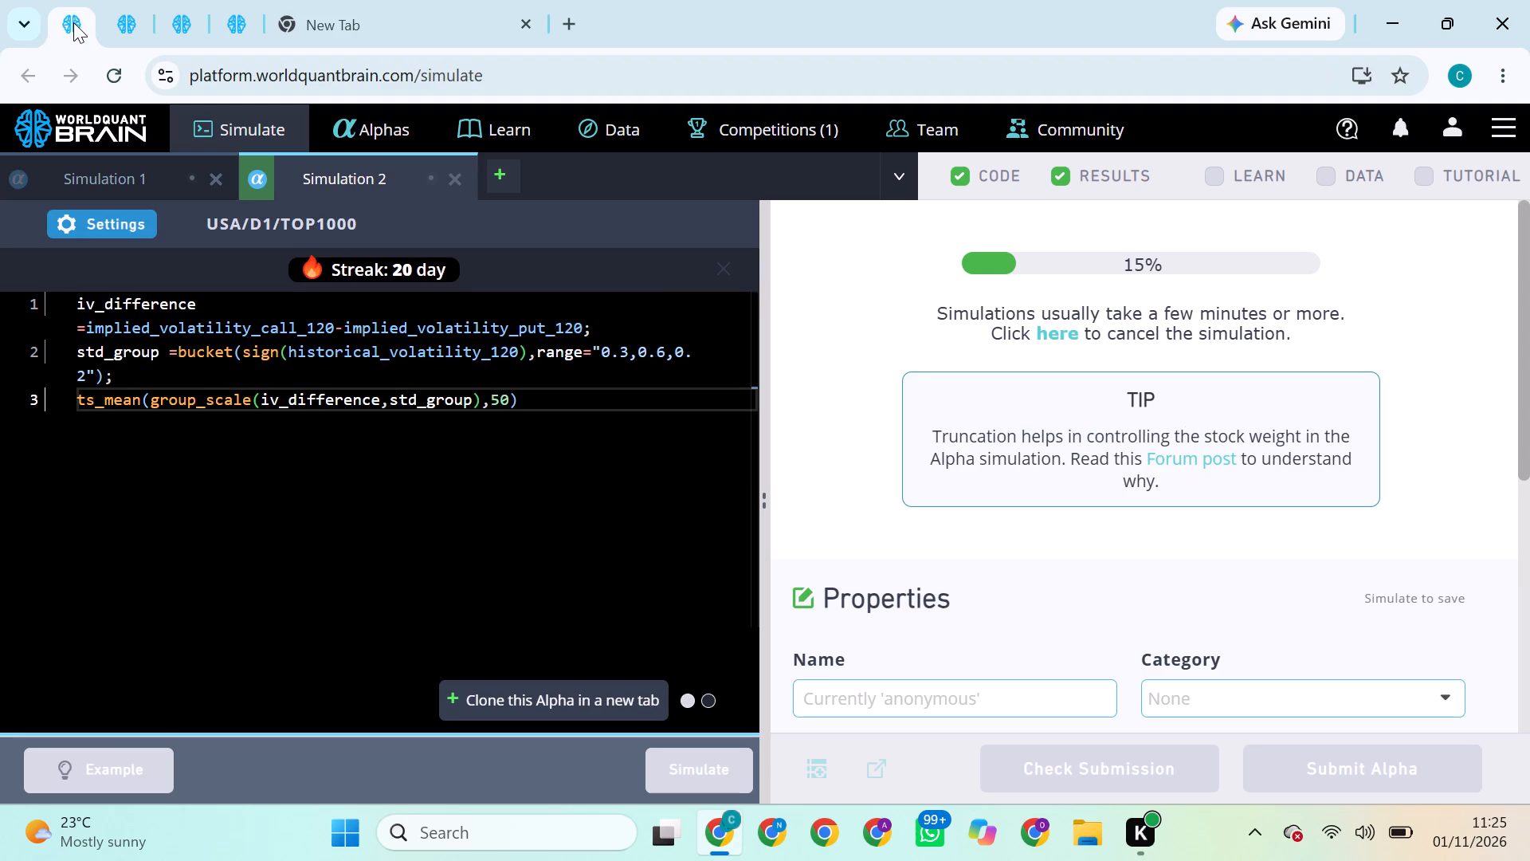
pyautogui.click(128, 29)
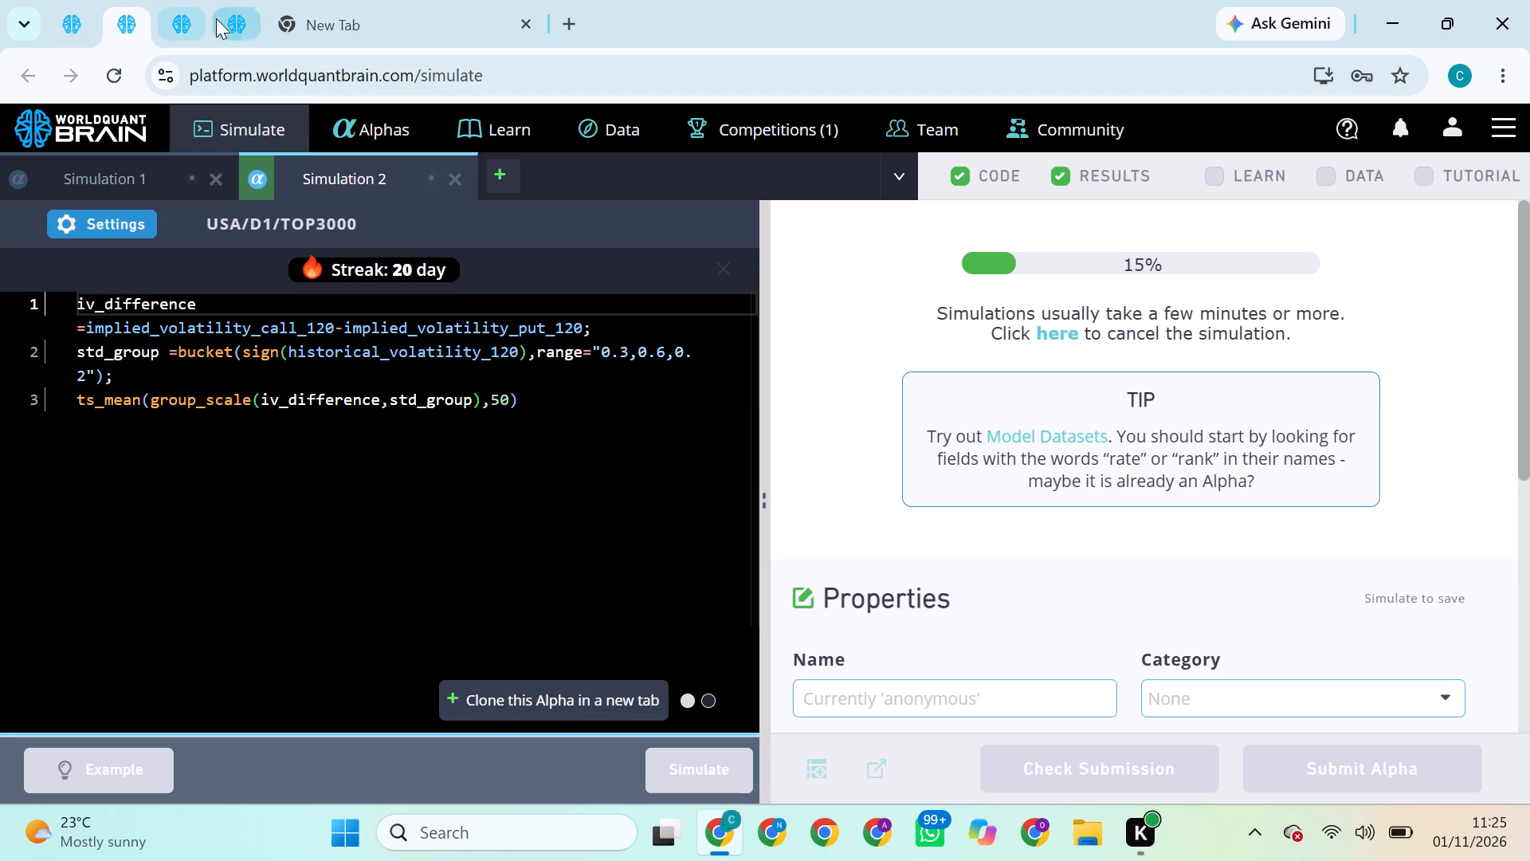
pyautogui.click(170, 26)
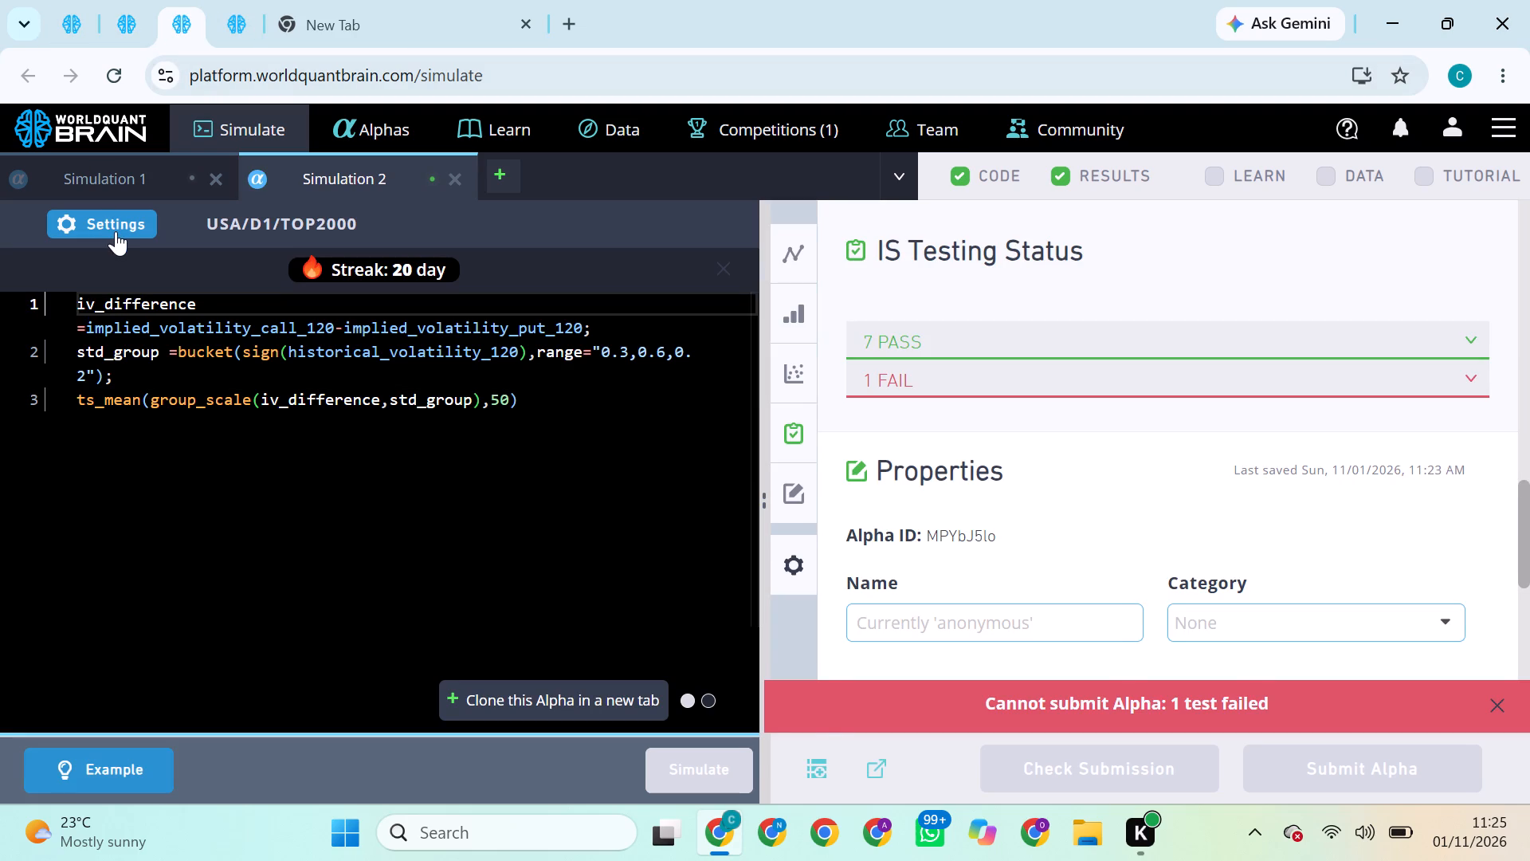
pyautogui.click(116, 231)
pyautogui.click(266, 576)
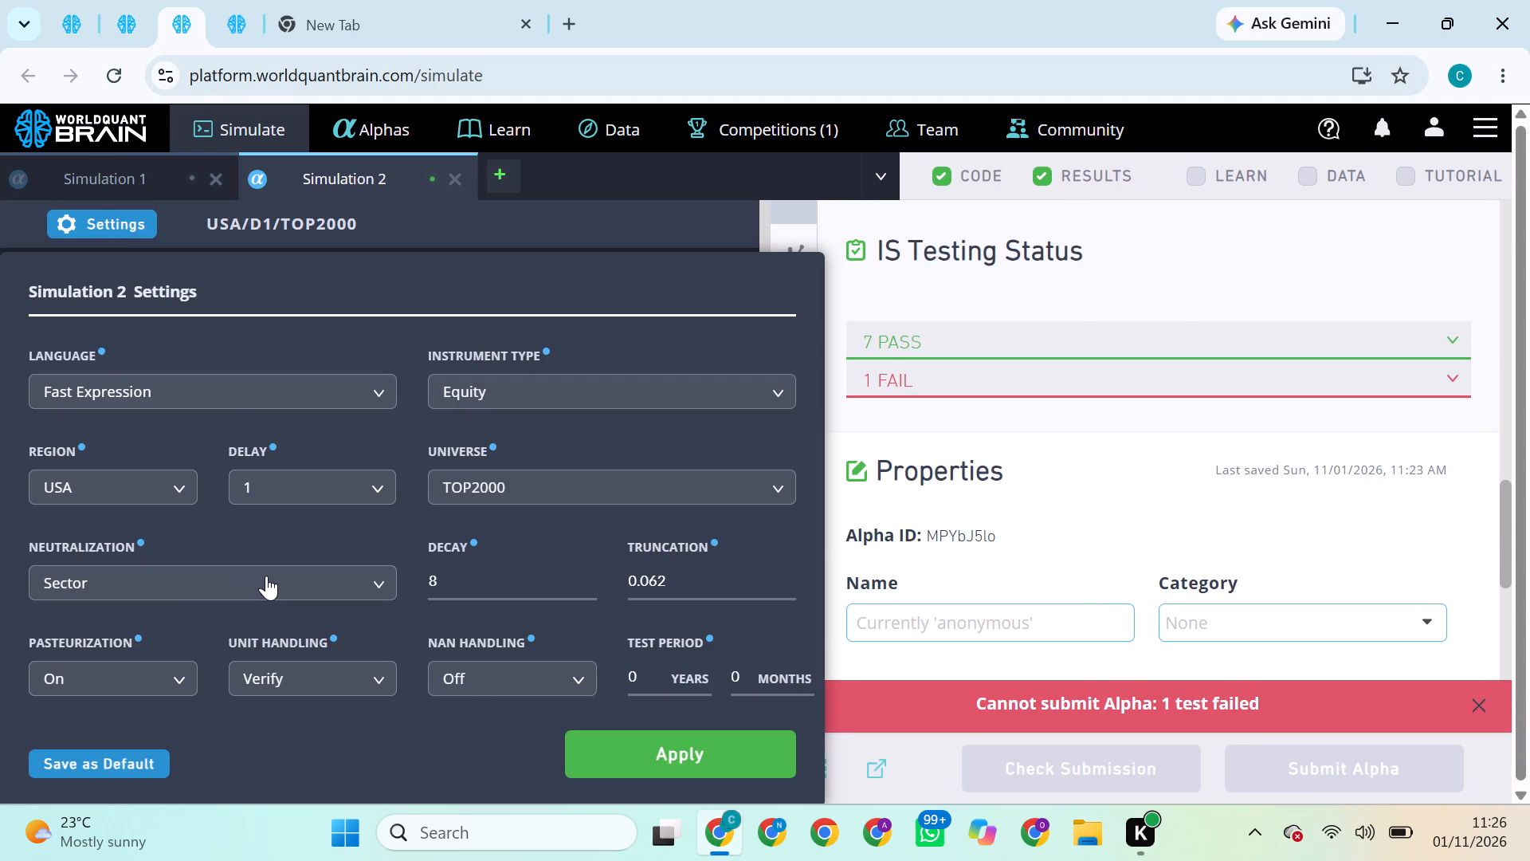
pyautogui.click(200, 731)
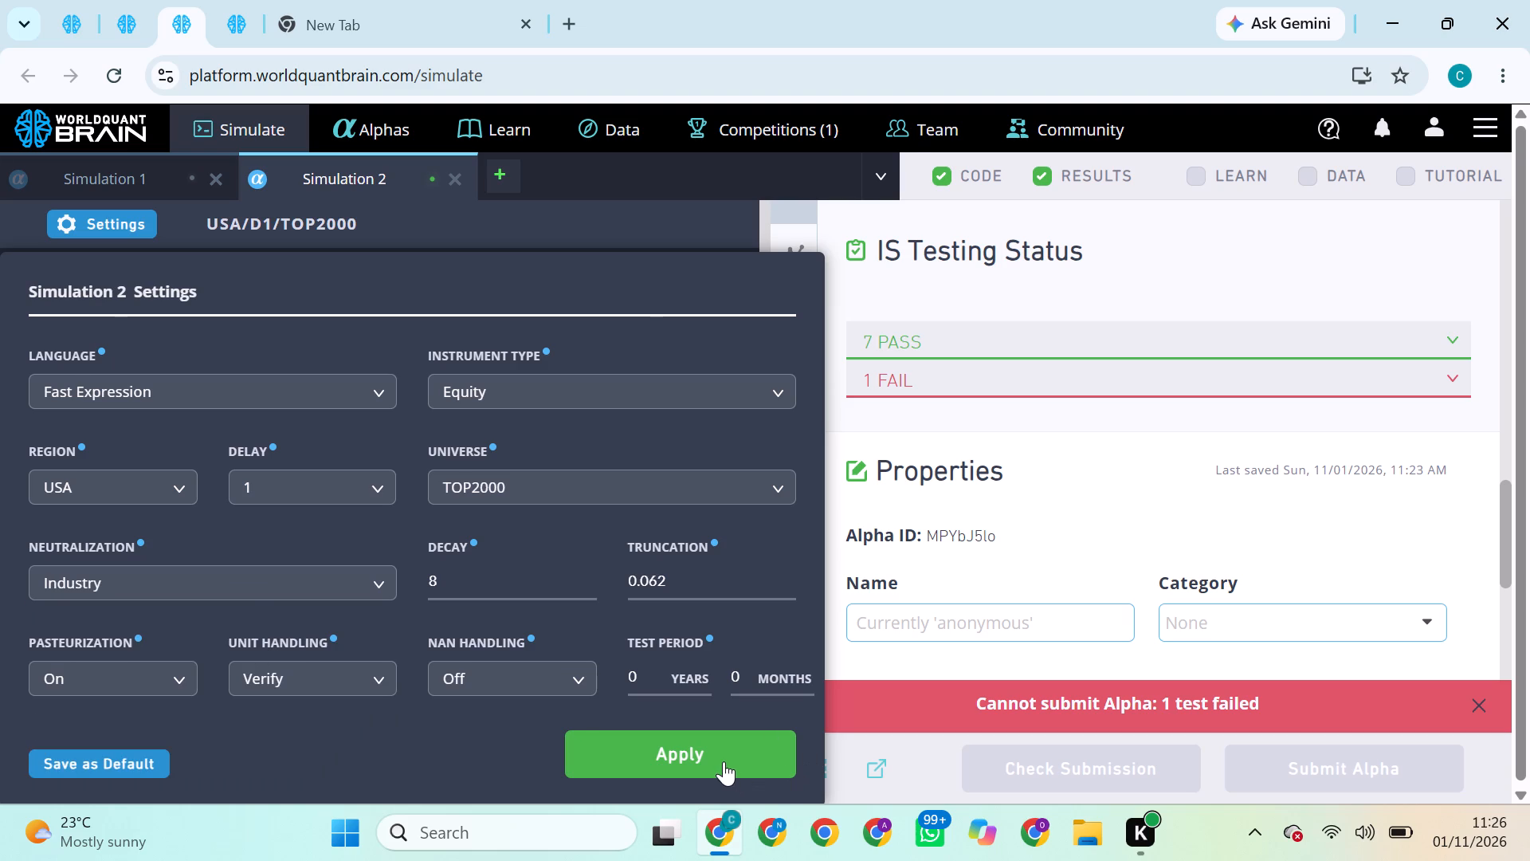
pyautogui.click(724, 761)
pyautogui.click(709, 774)
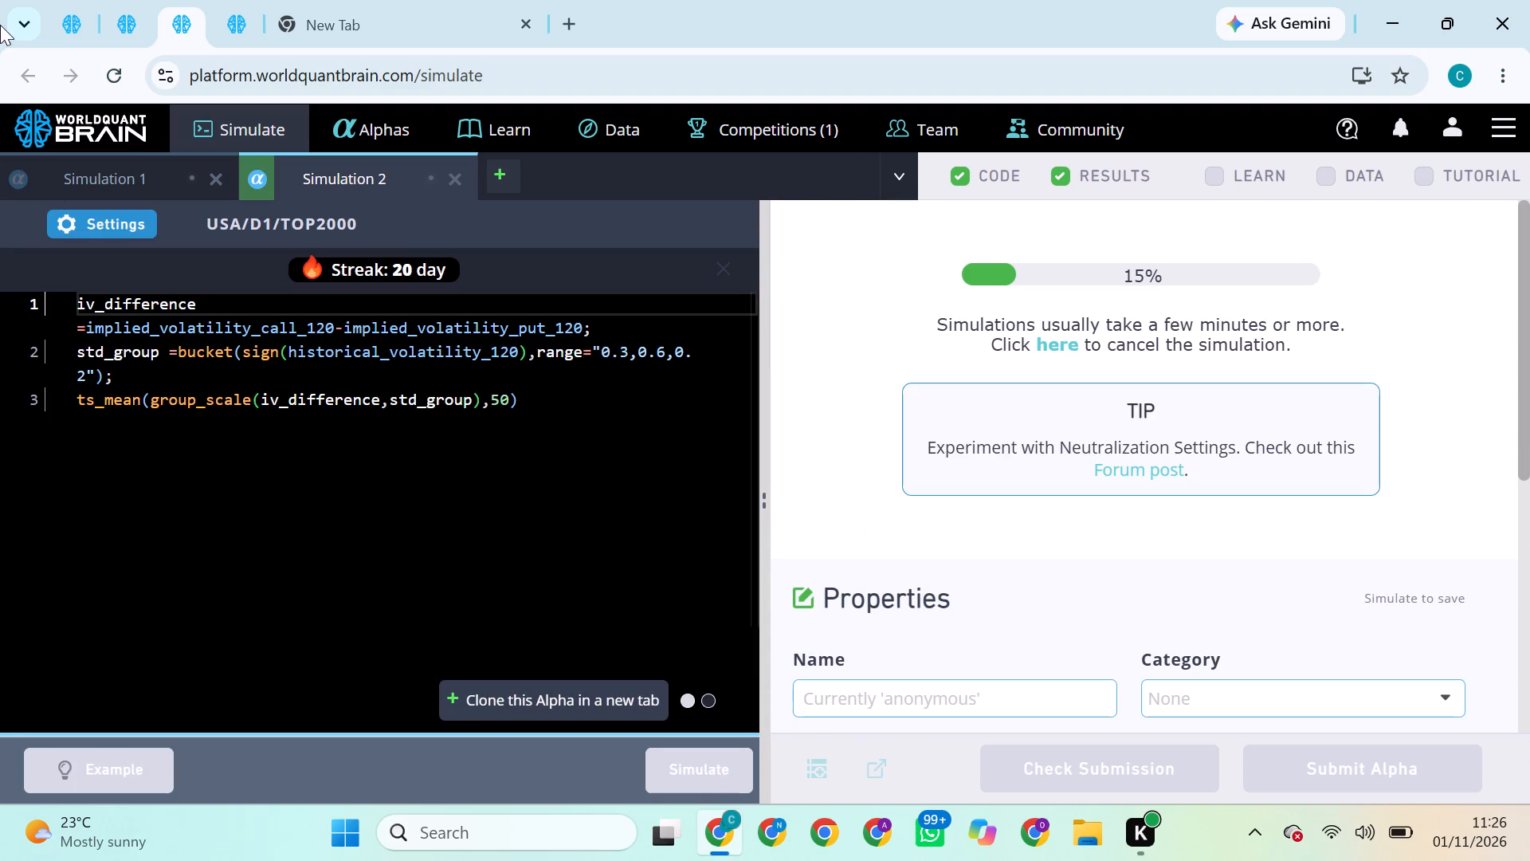
# Check the progress of the running TOP1000, TOP3000 and TOP2000 simulations.
pyautogui.click(45, 20)
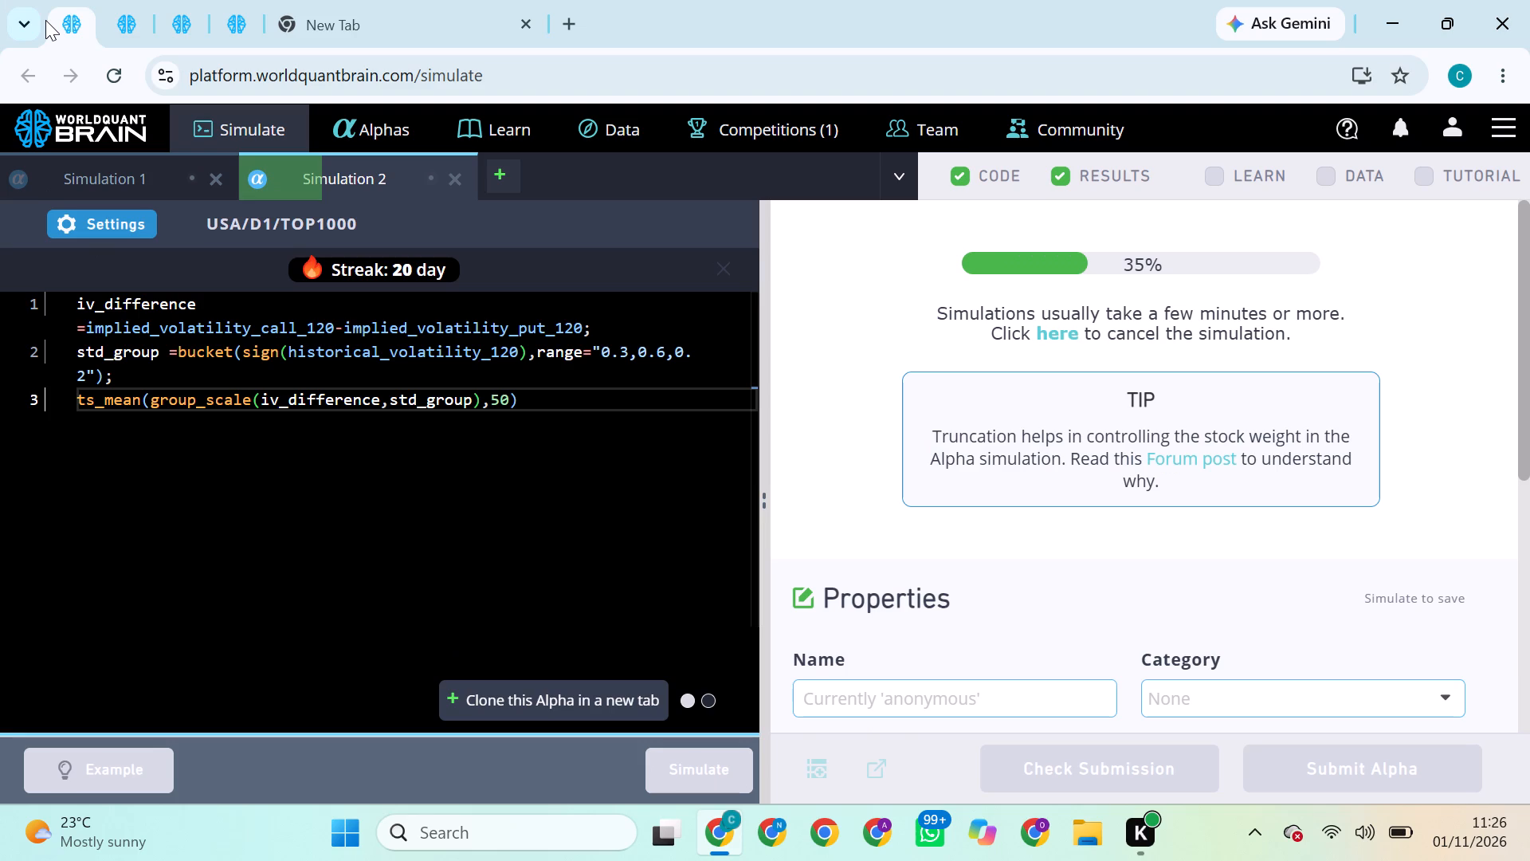
pyautogui.click(147, 10)
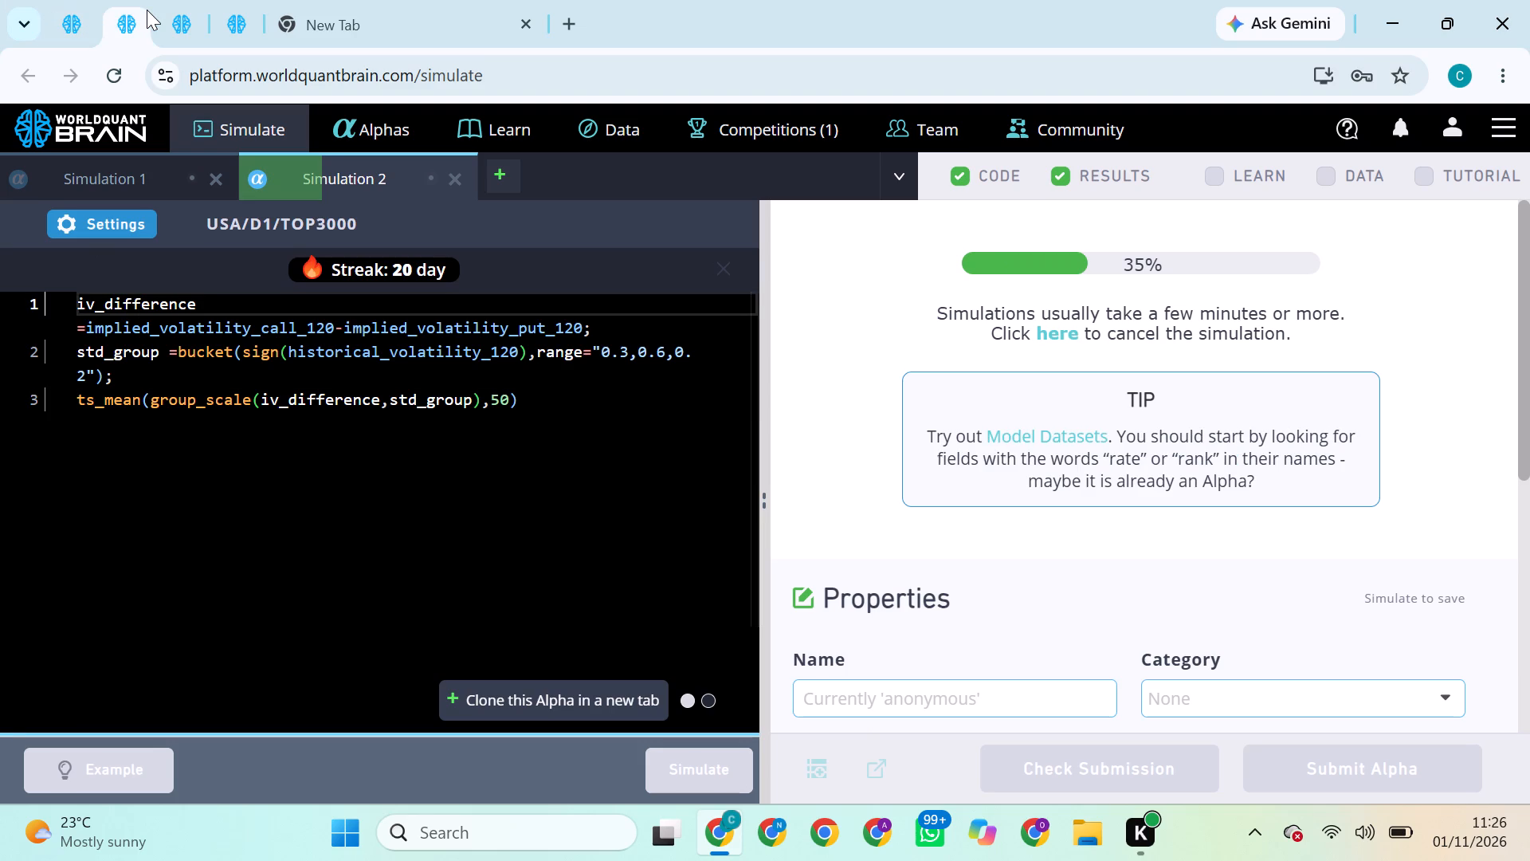
pyautogui.click(191, 30)
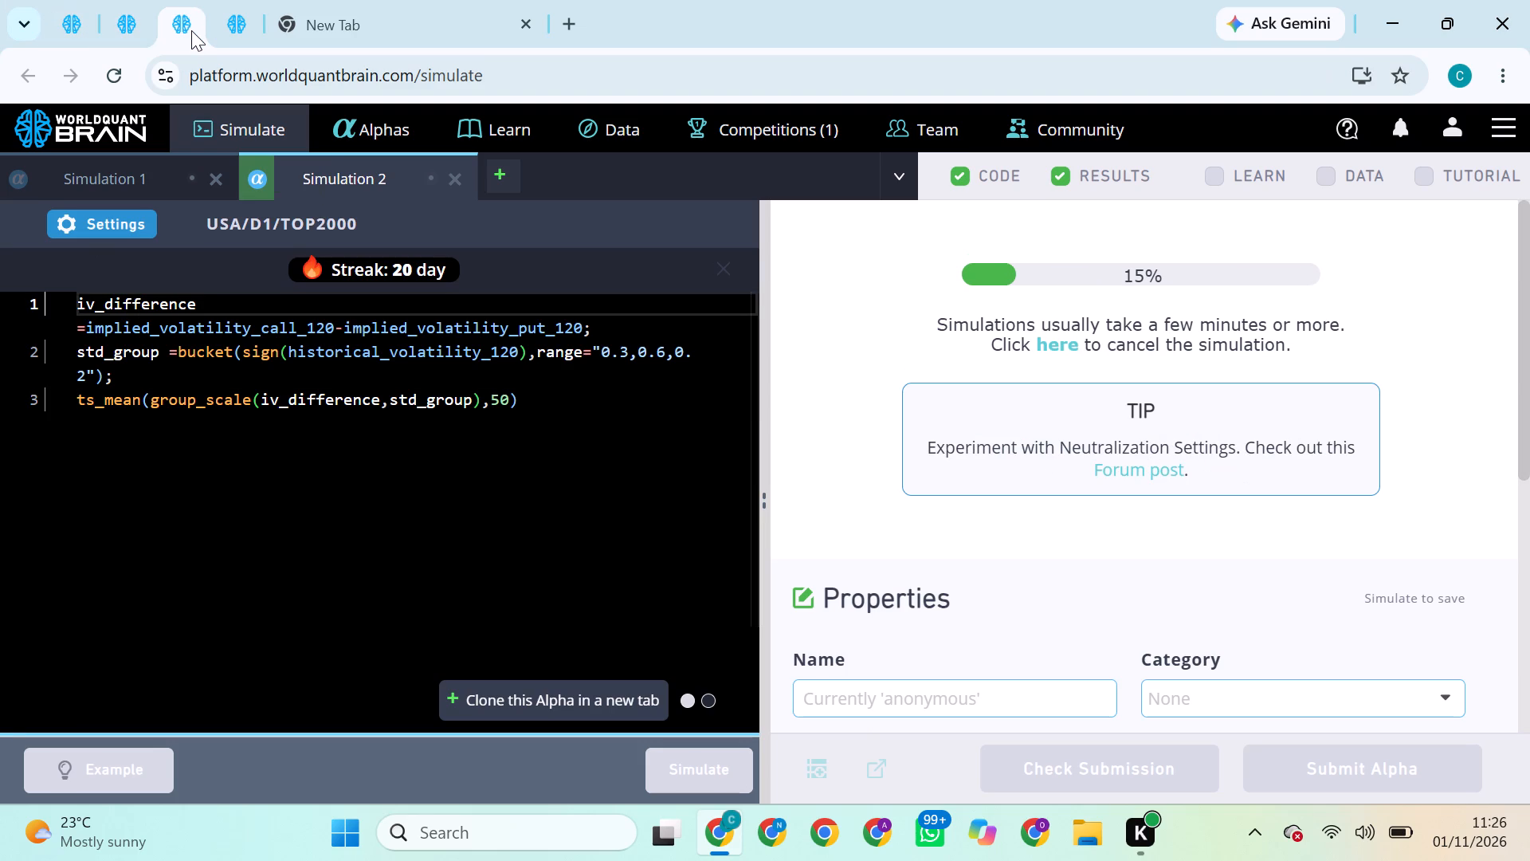
pyautogui.click(61, 21)
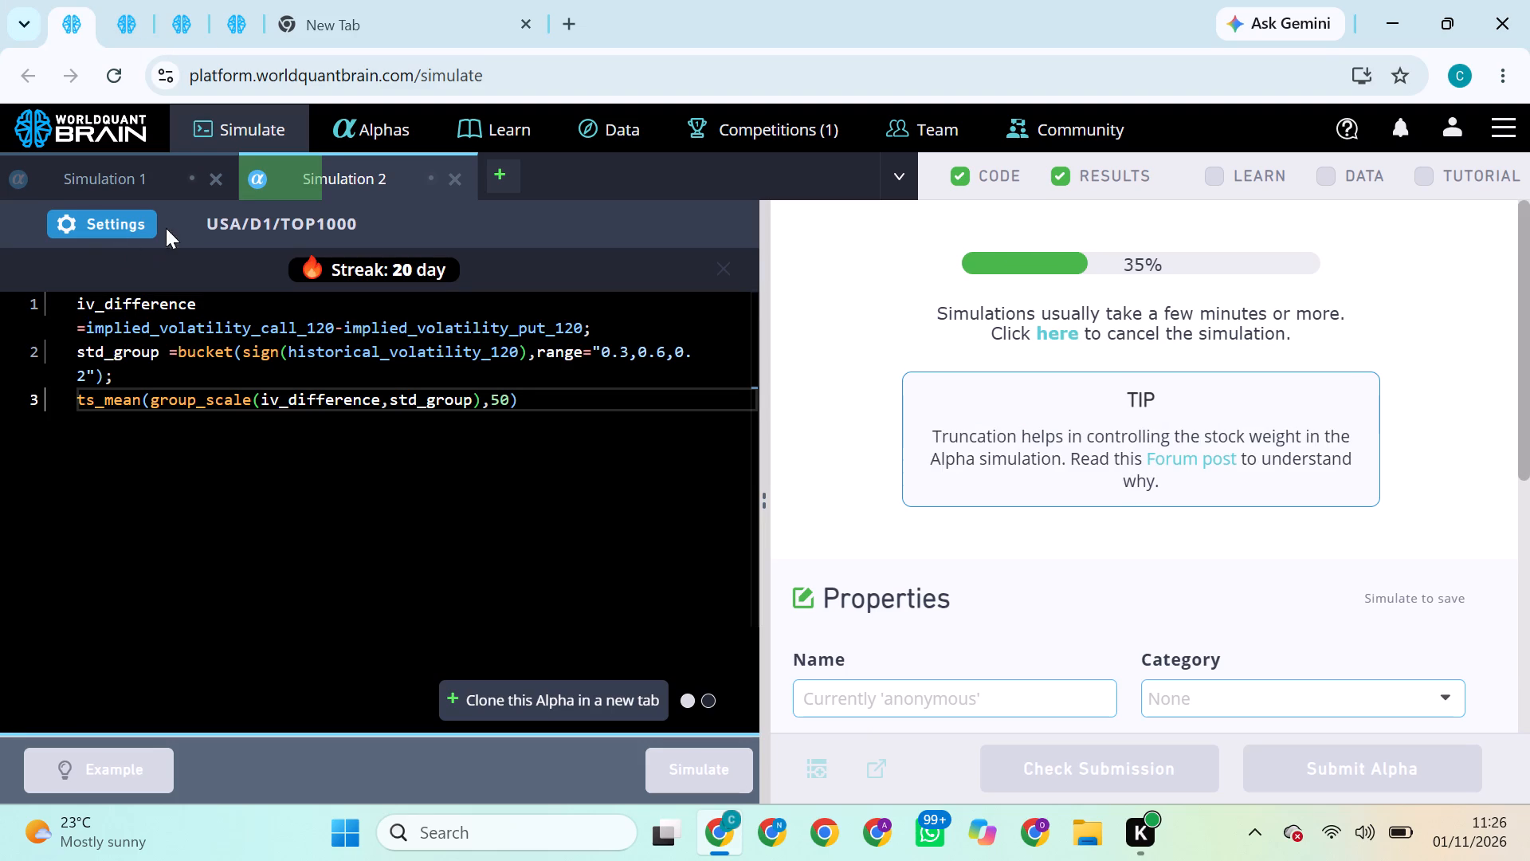
pyautogui.click(111, 13)
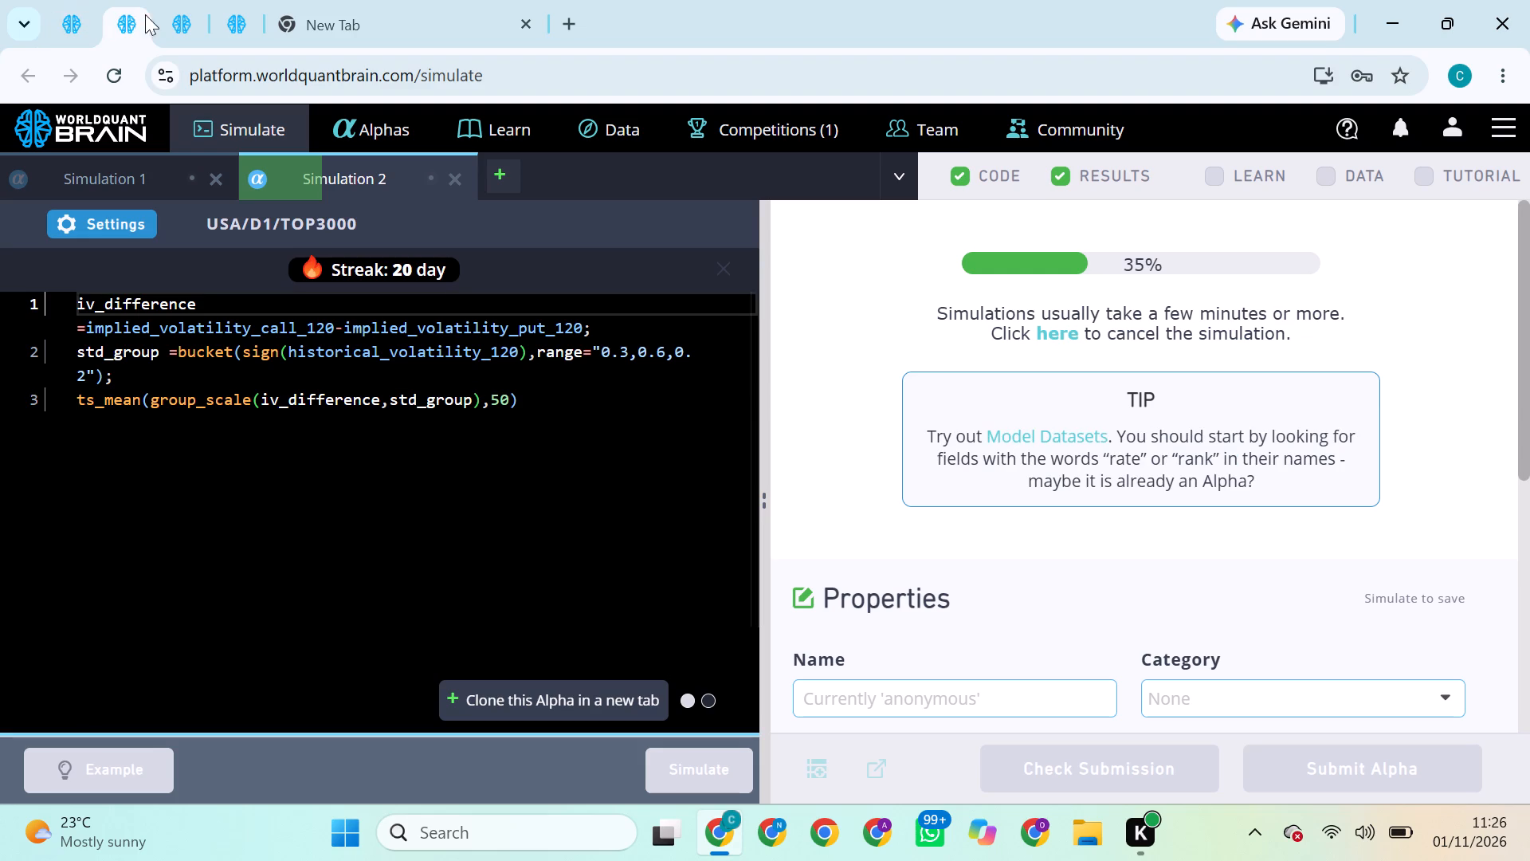
pyautogui.click(163, 24)
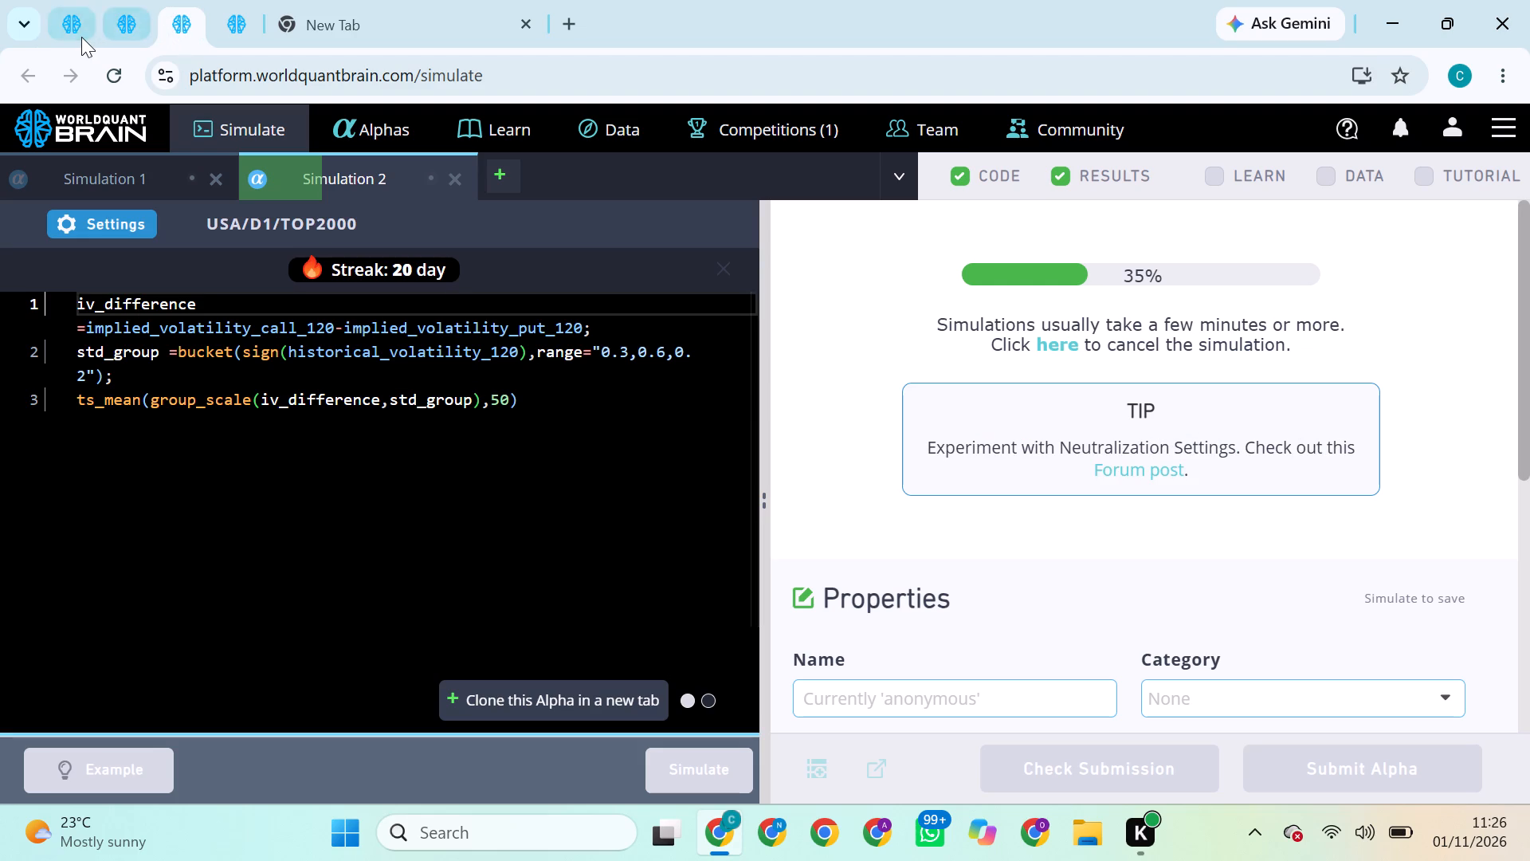
pyautogui.click(71, 32)
pyautogui.click(120, 26)
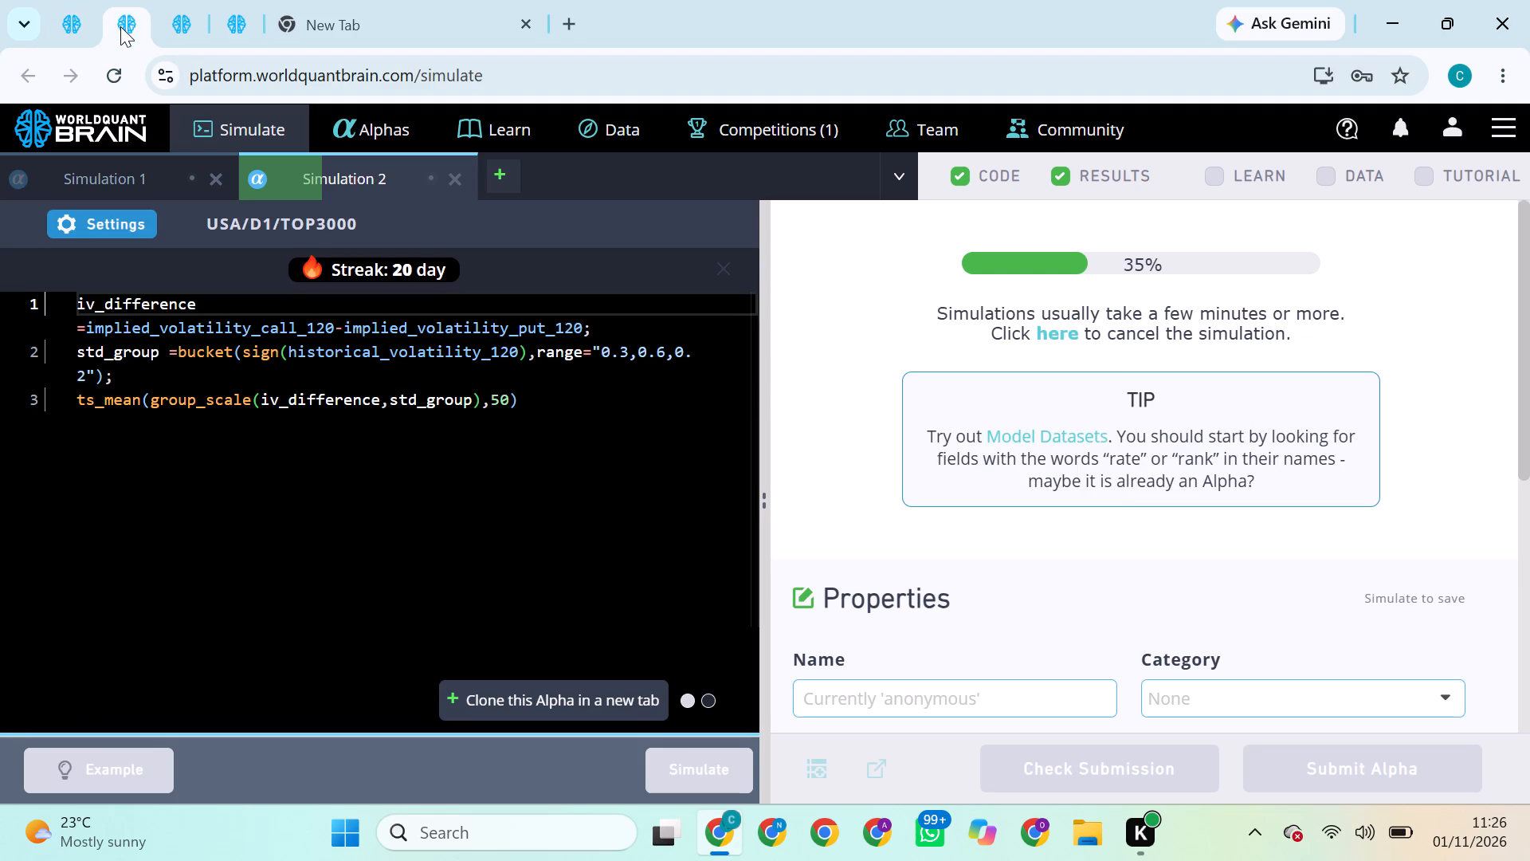
pyautogui.click(150, 24)
pyautogui.click(178, 22)
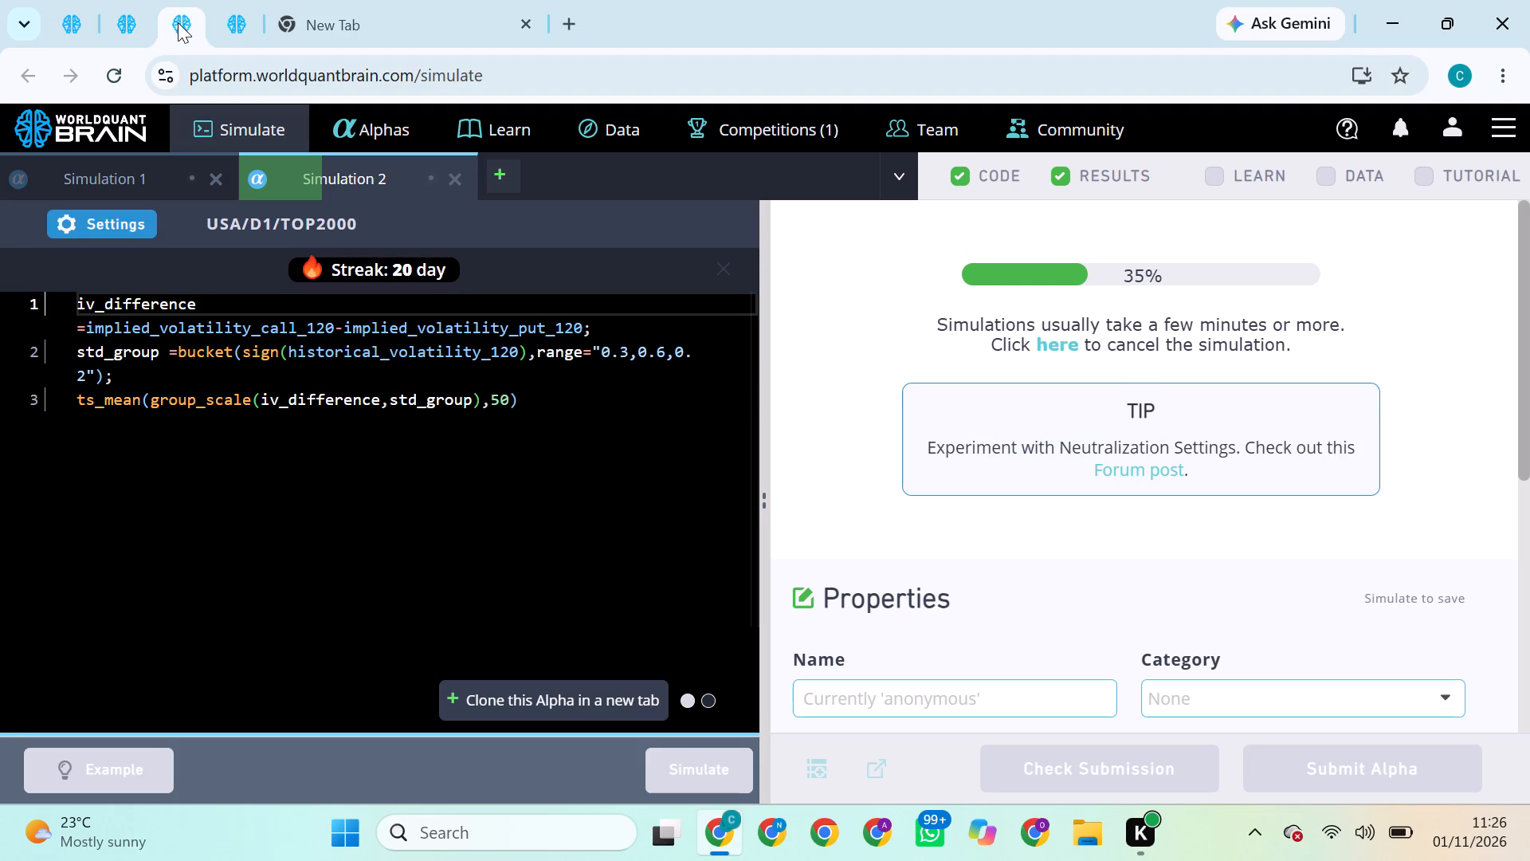
pyautogui.click(82, 23)
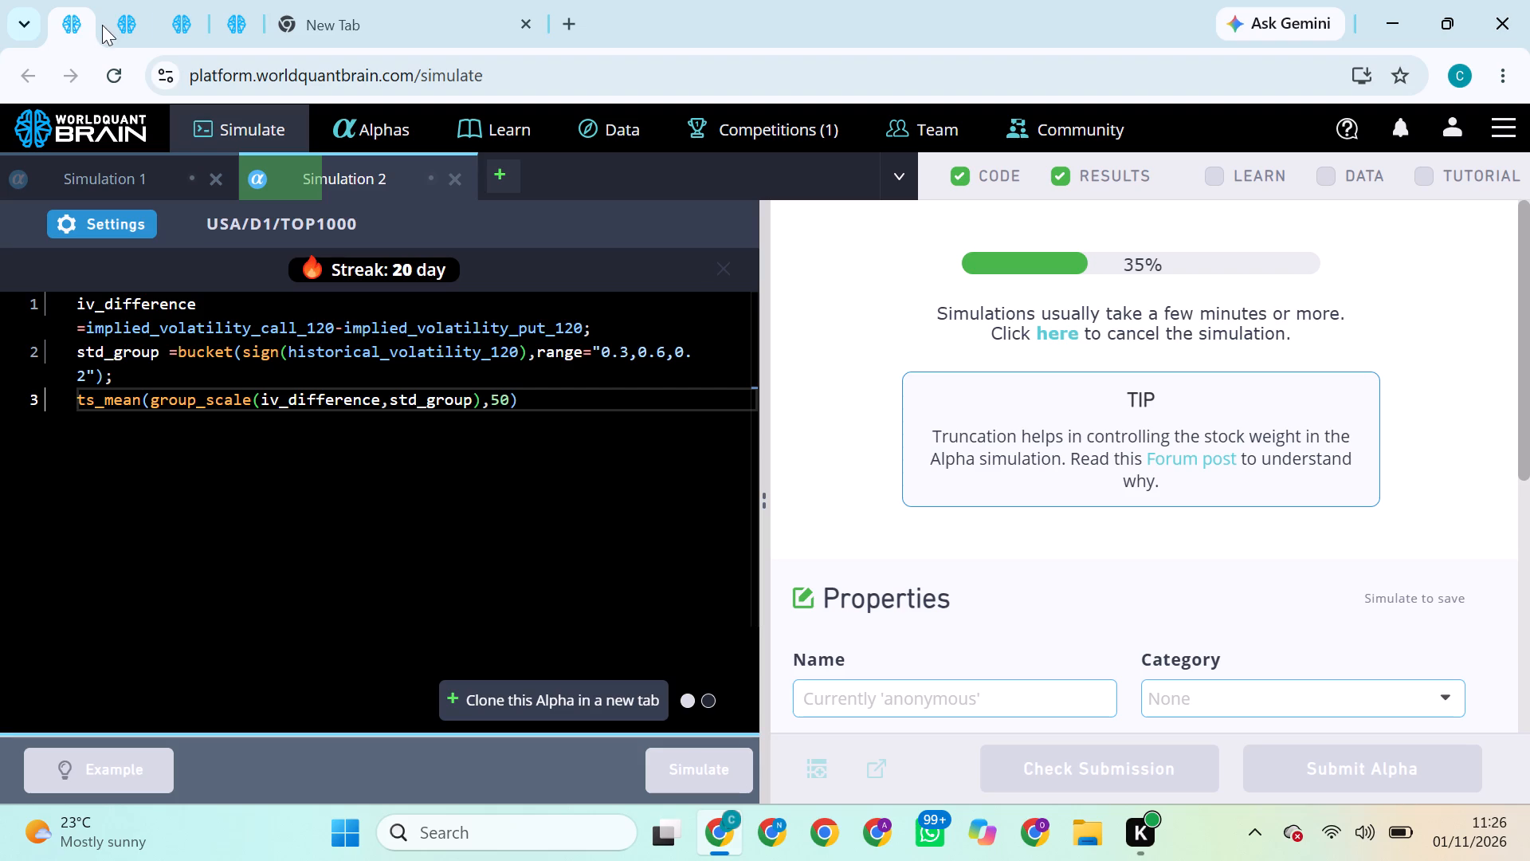
pyautogui.click(118, 24)
pyautogui.click(164, 34)
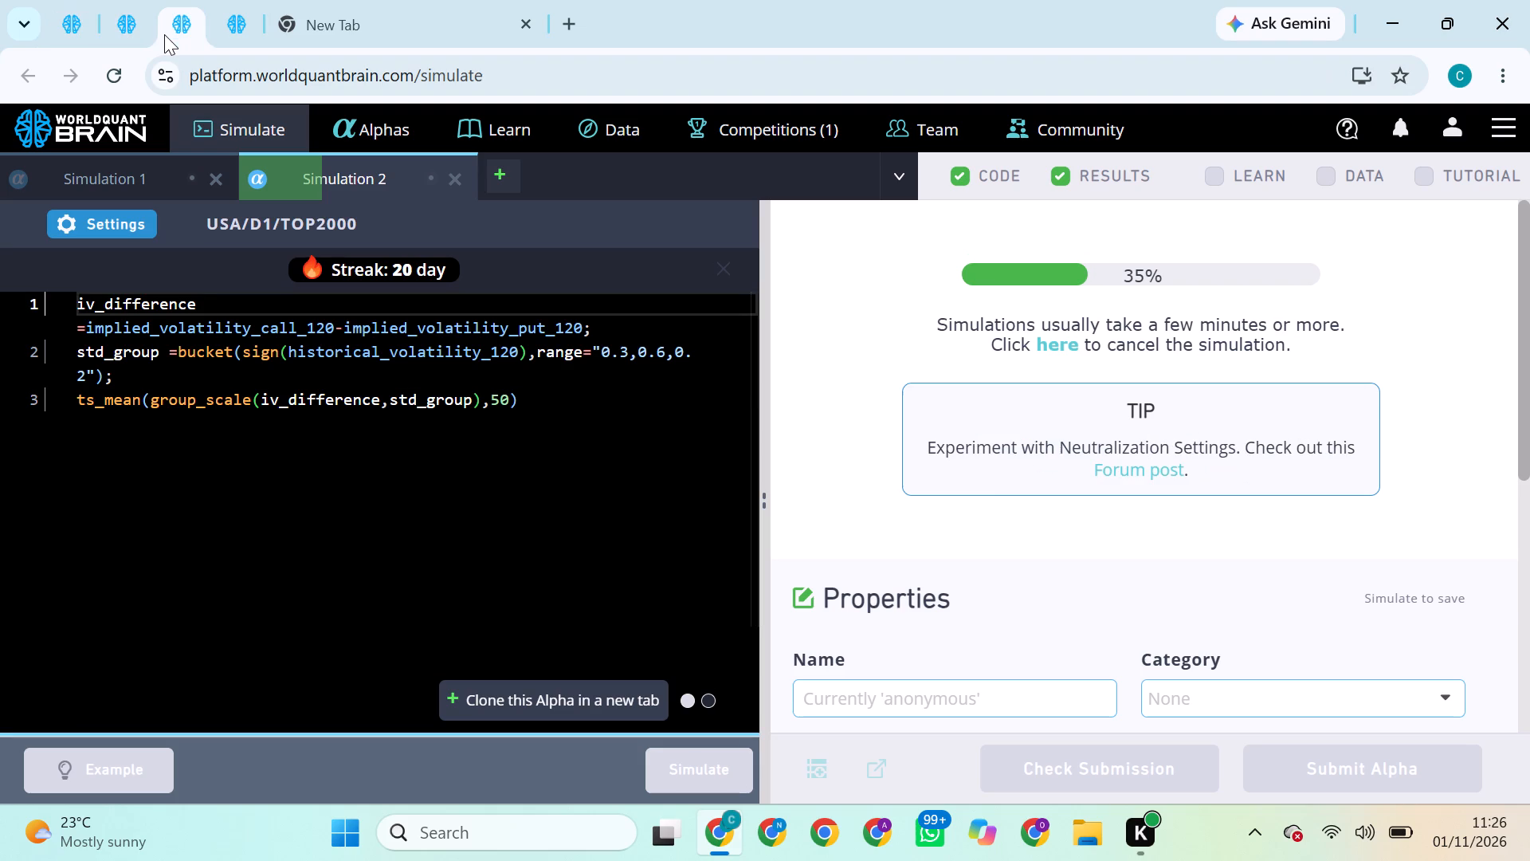
pyautogui.click(69, 42)
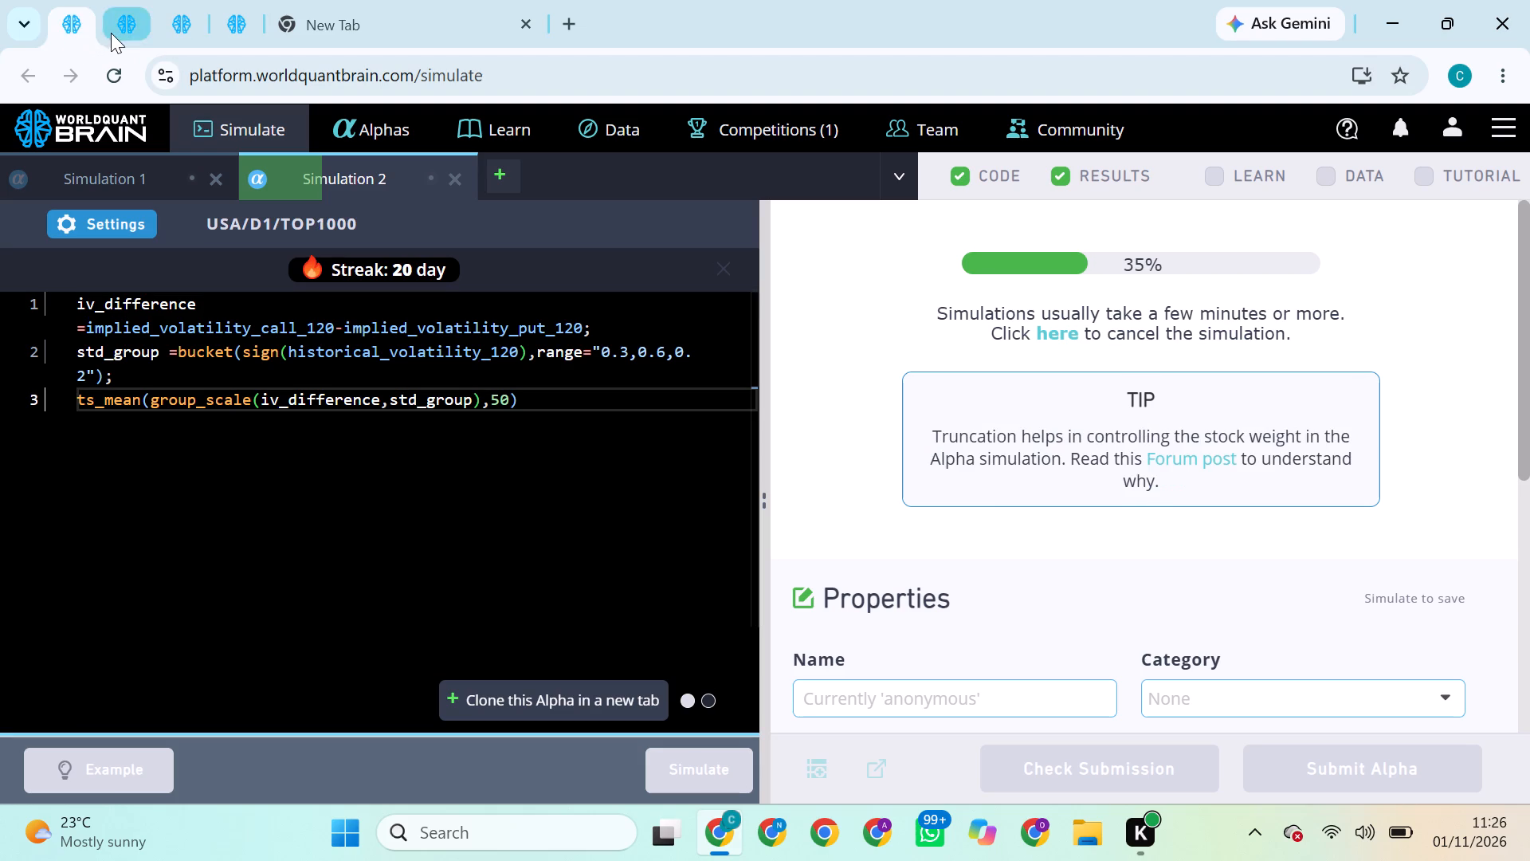
pyautogui.click(111, 33)
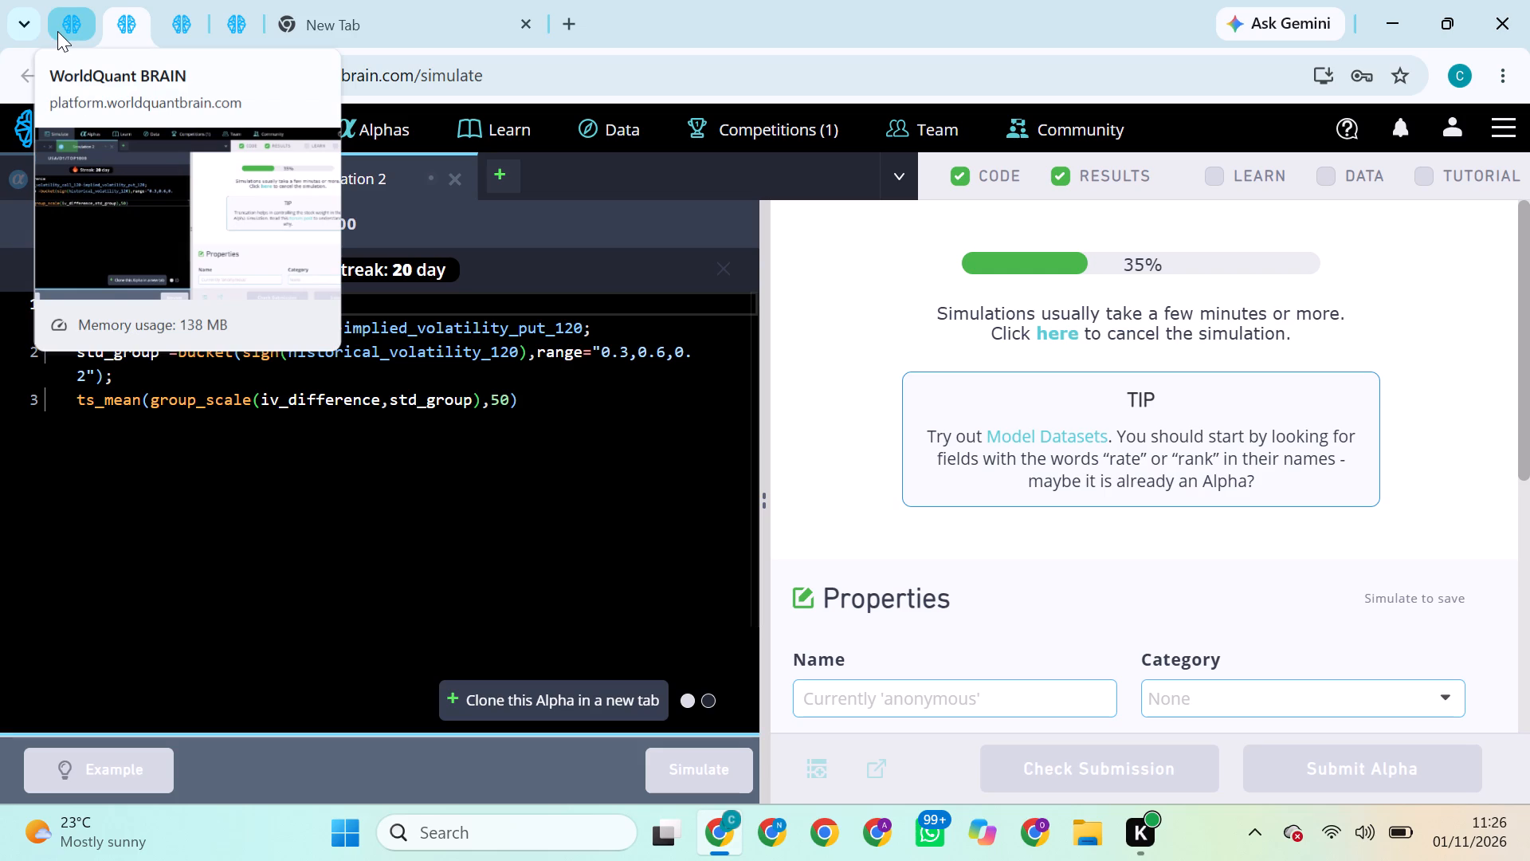
pyautogui.click(65, 19)
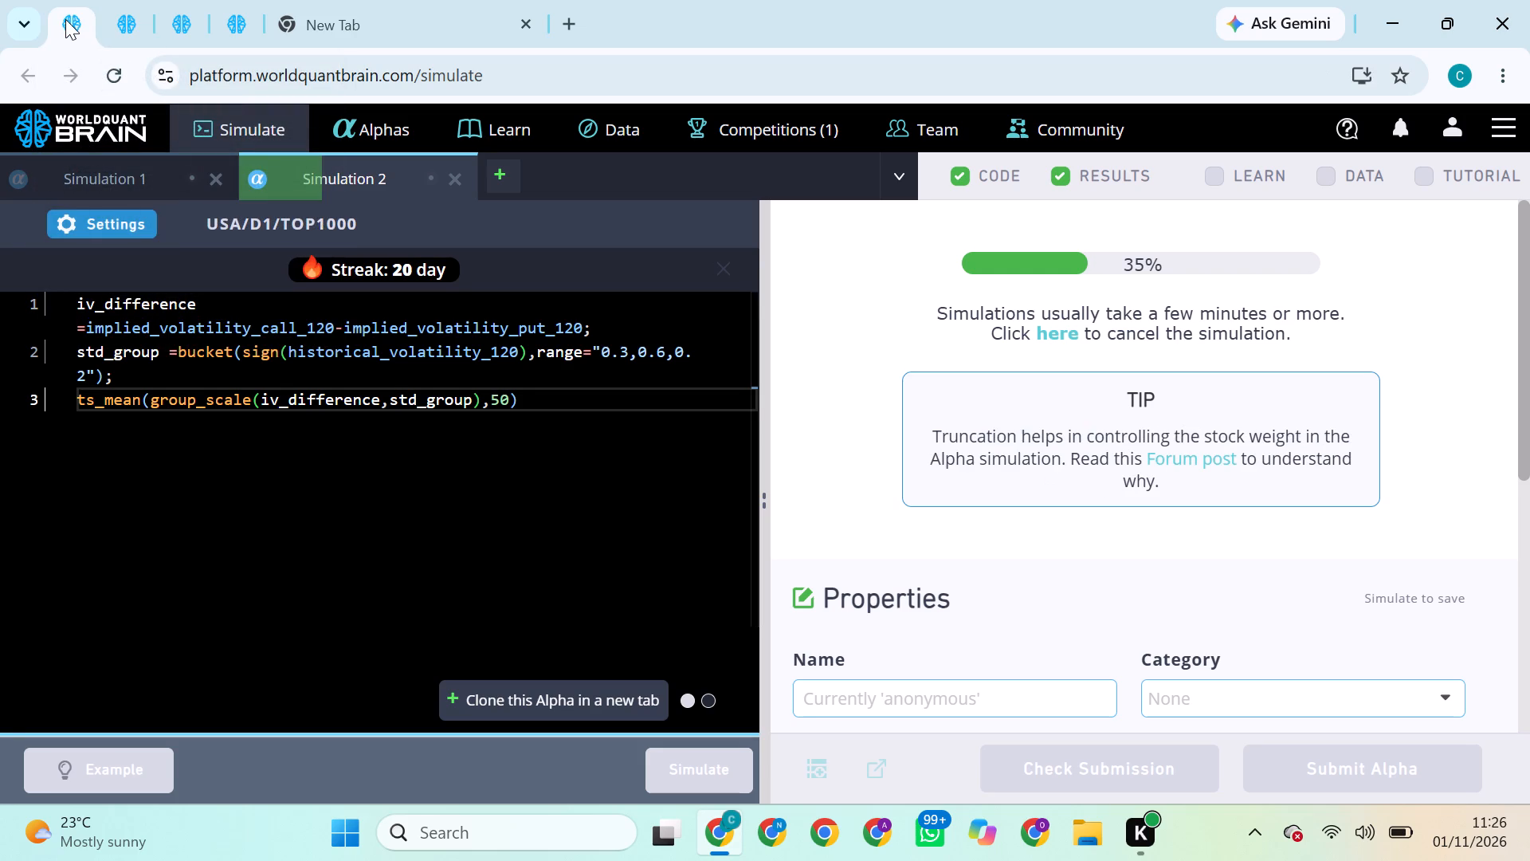
# Check the progress of the running TOP1000, TOP3000 and TOP2000 simulations until one of them finishes.
pyautogui.click(117, 17)
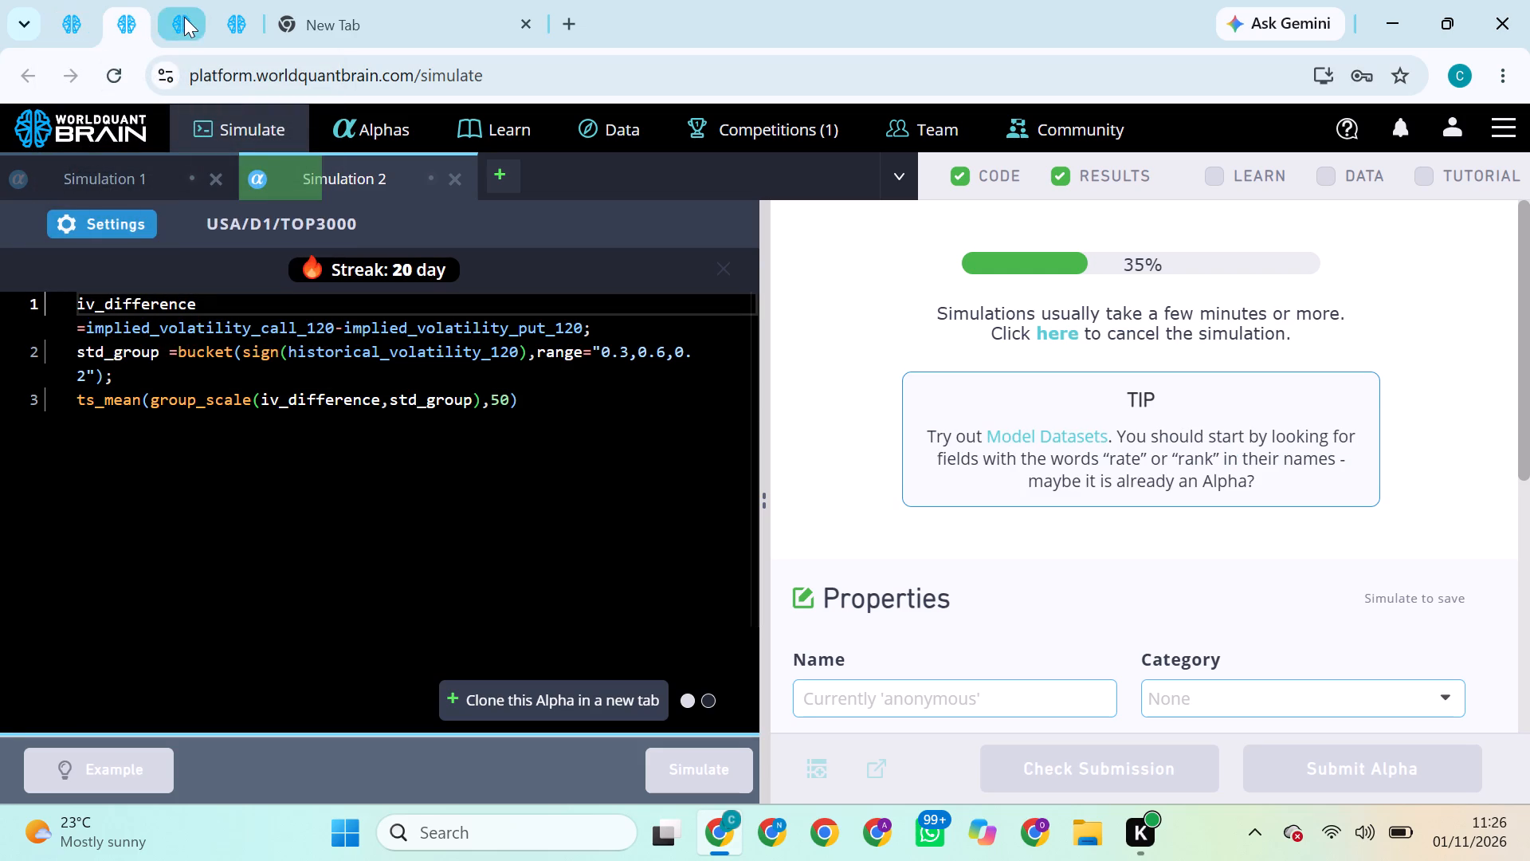
pyautogui.click(184, 17)
pyautogui.click(118, 20)
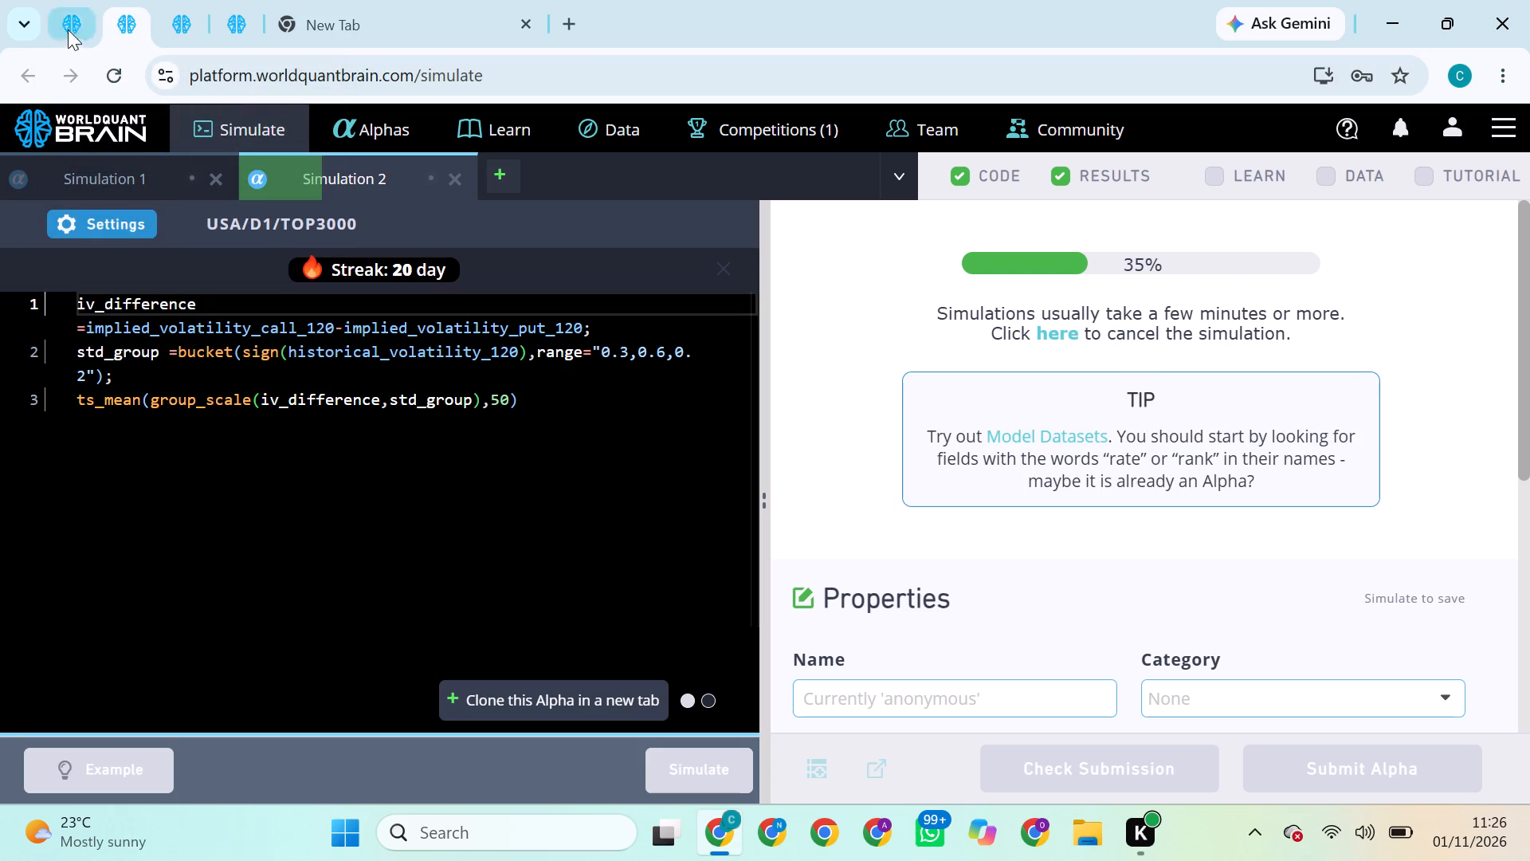
pyautogui.click(59, 31)
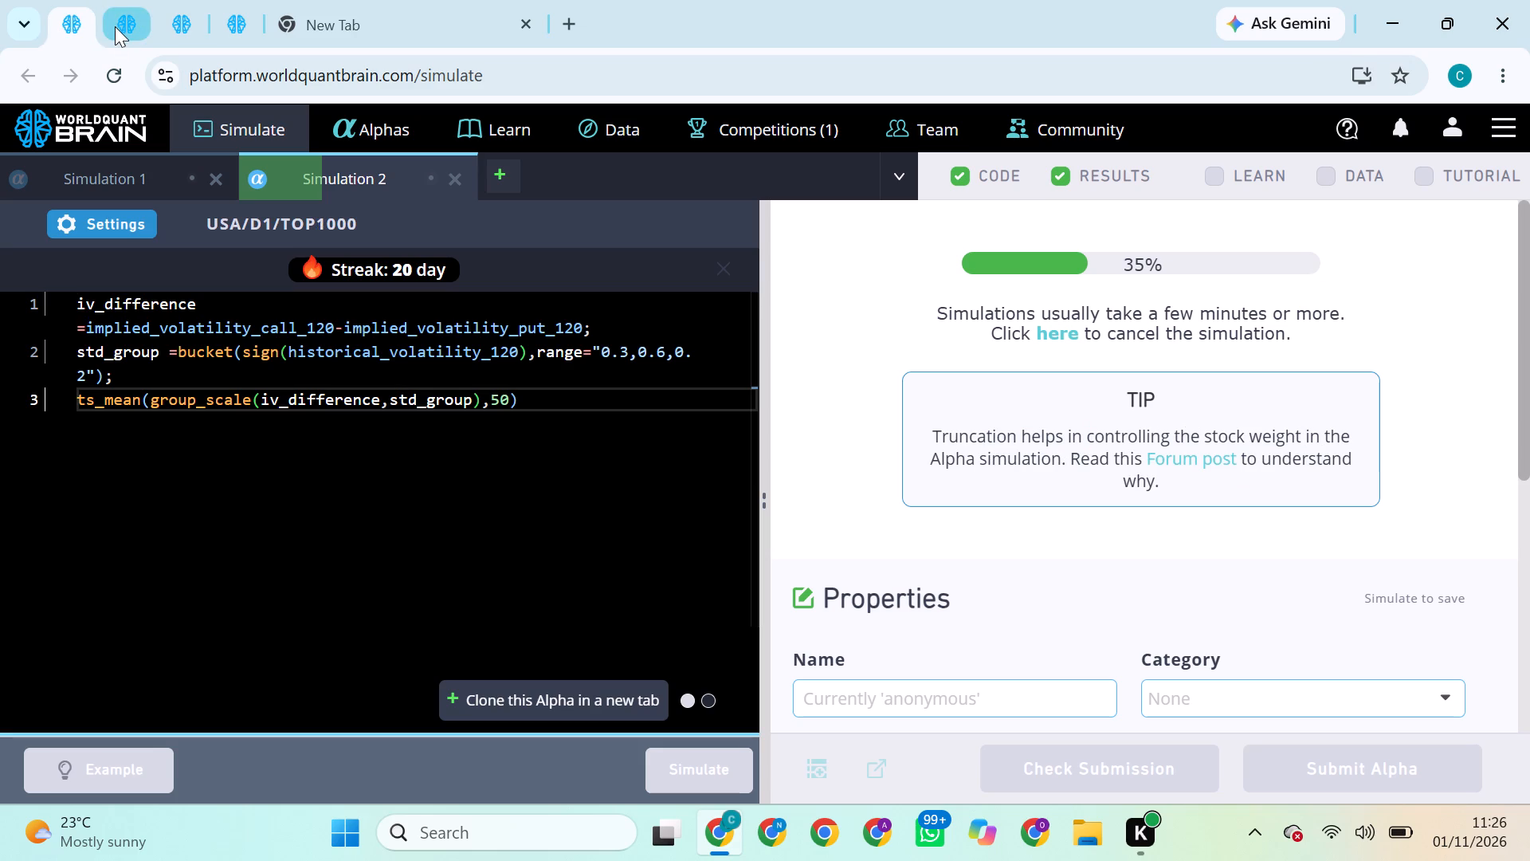
pyautogui.click(115, 26)
pyautogui.click(182, 14)
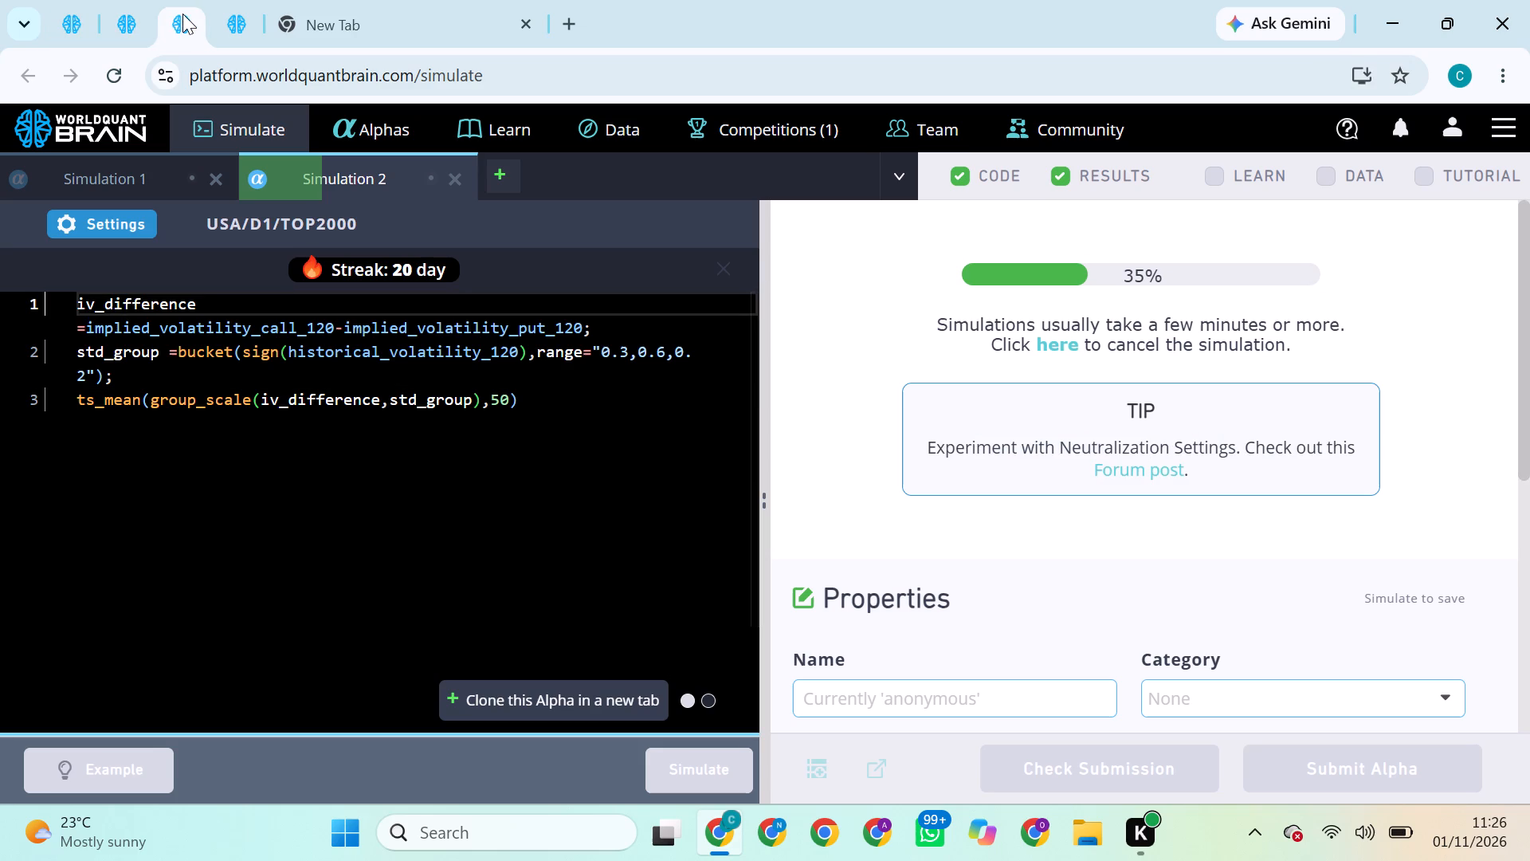
pyautogui.click(135, 29)
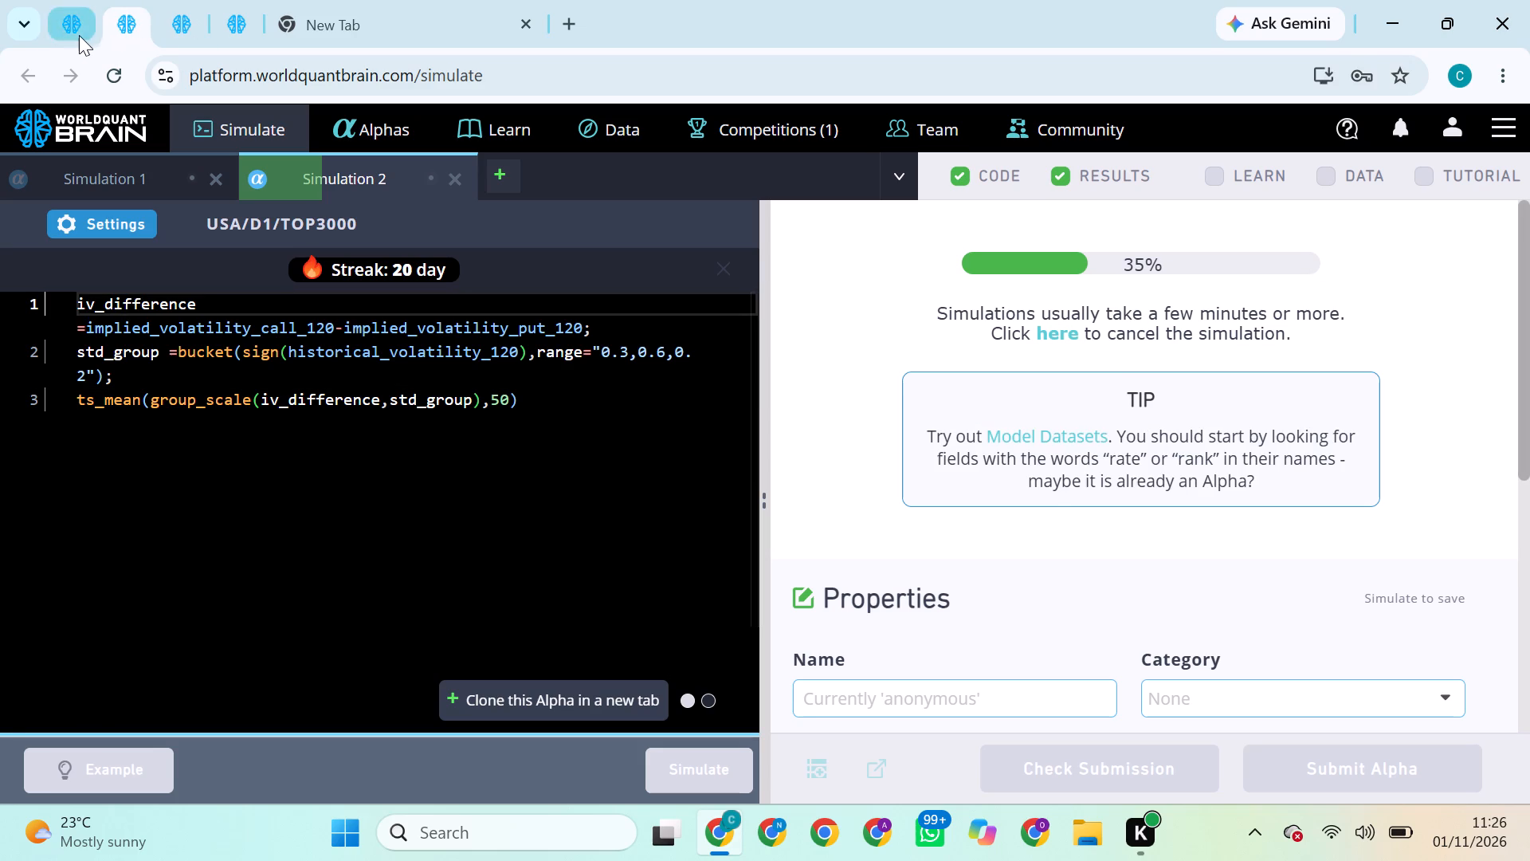
pyautogui.click(73, 34)
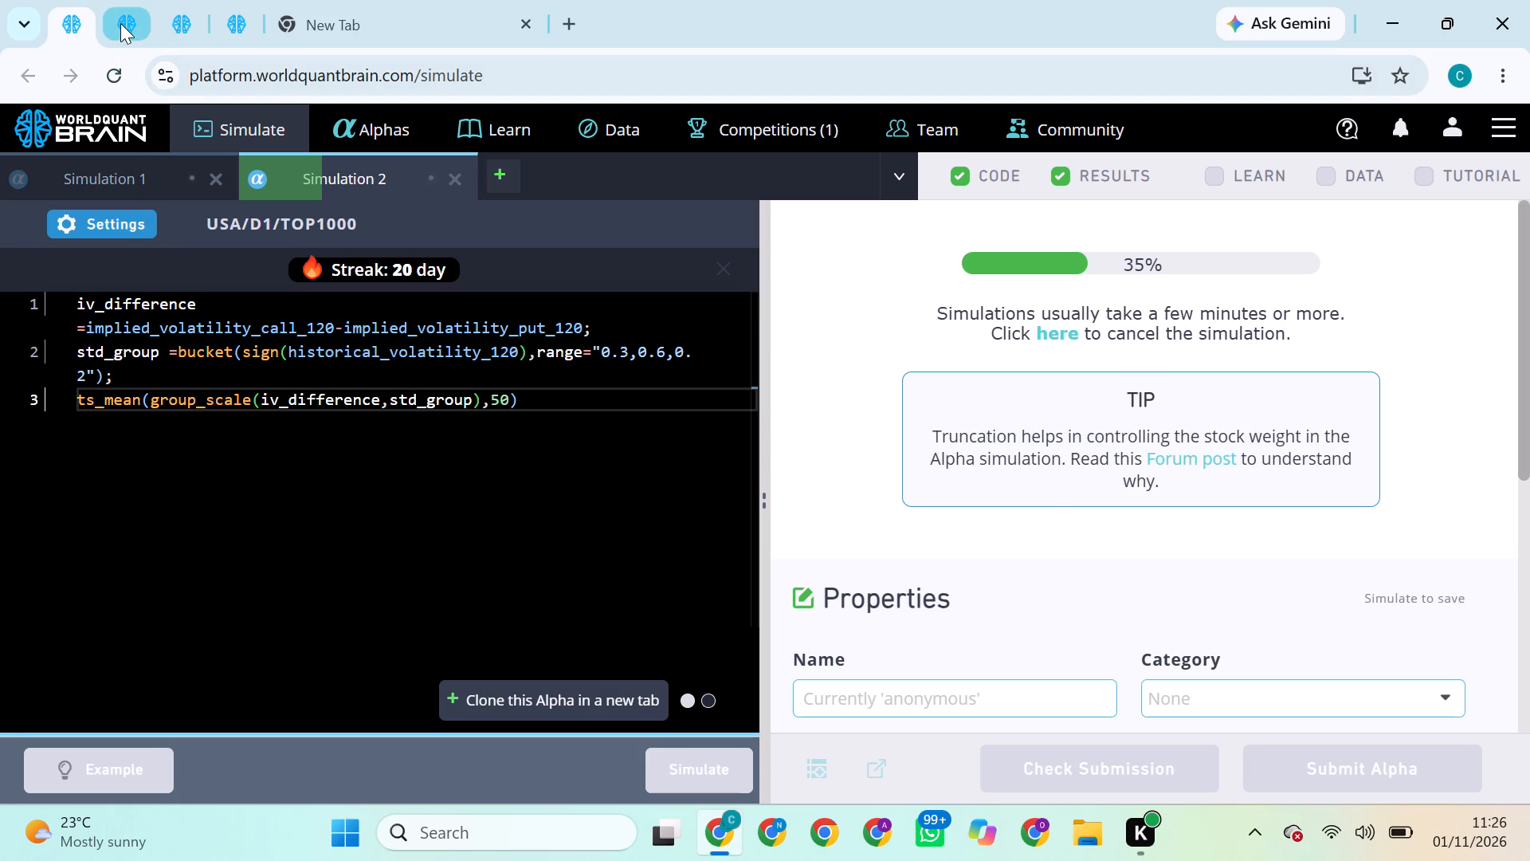
pyautogui.click(120, 23)
pyautogui.click(182, 23)
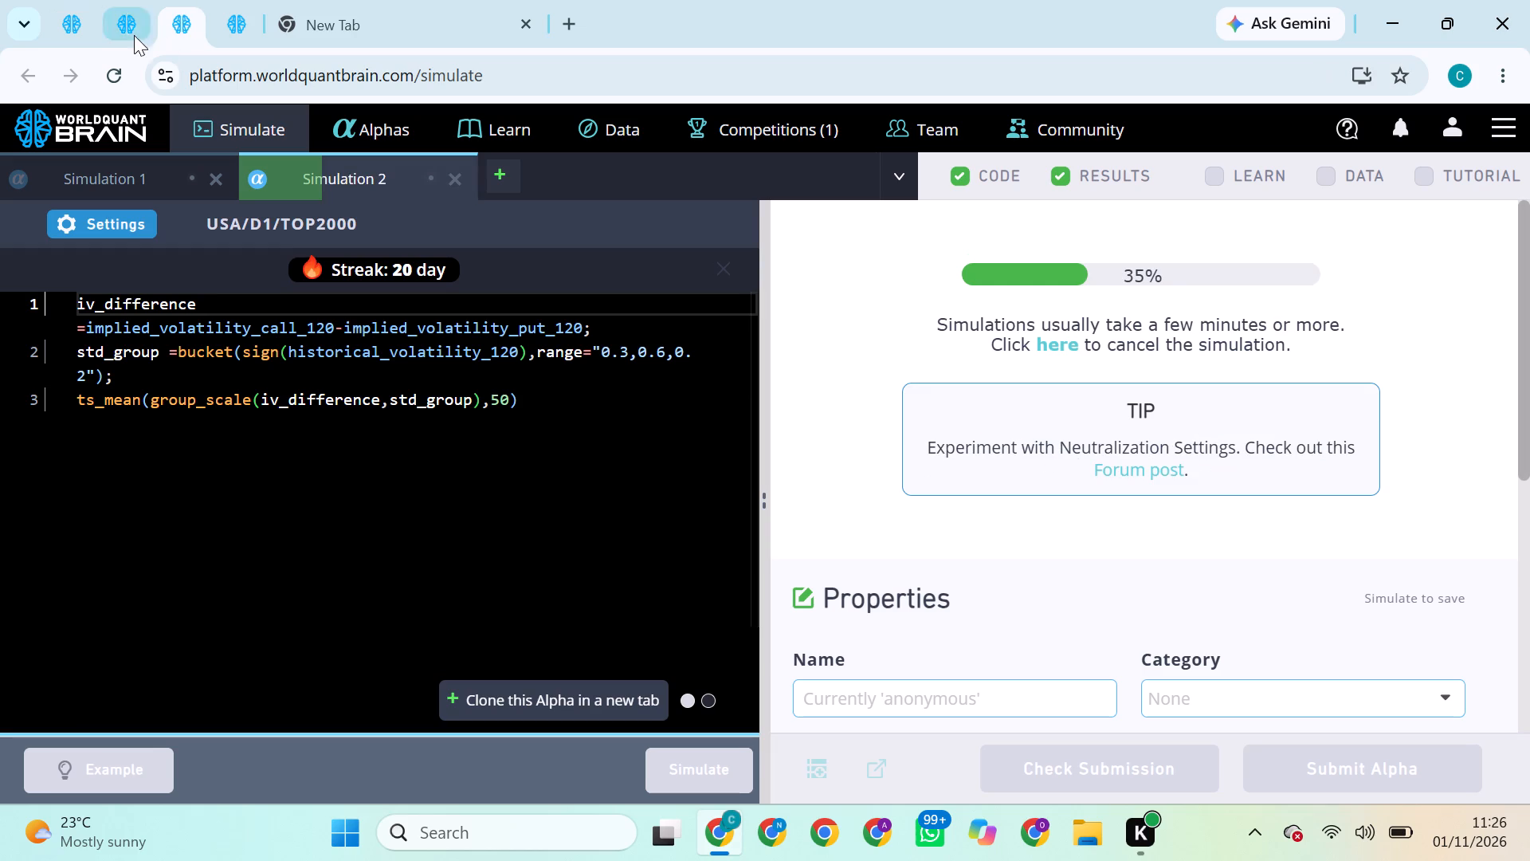
# Try to submit the alpha from the finished TOP3000 simulation.
pyautogui.click(129, 30)
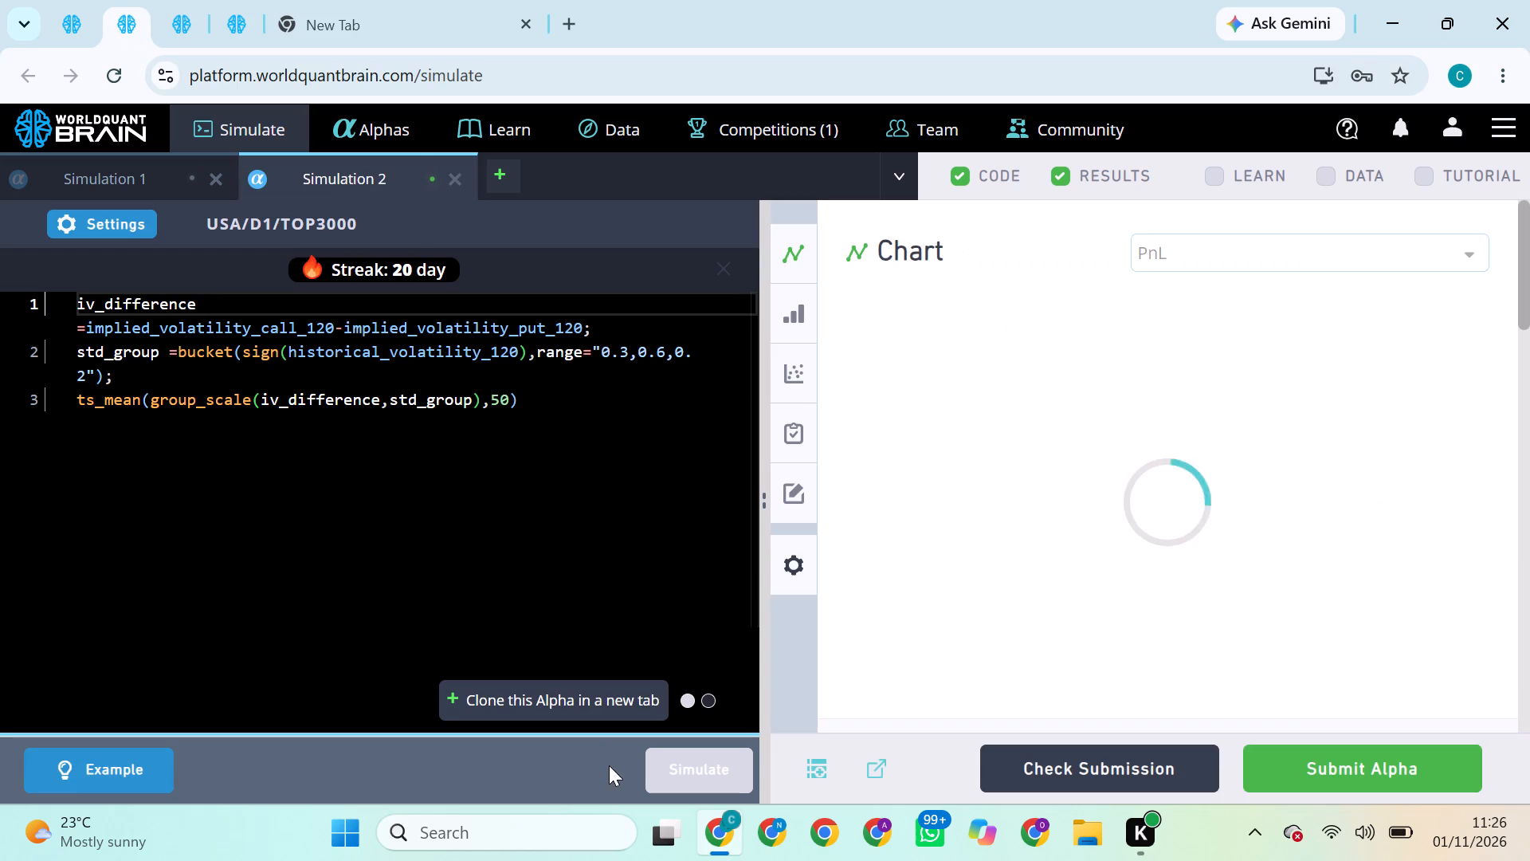
pyautogui.click(1300, 769)
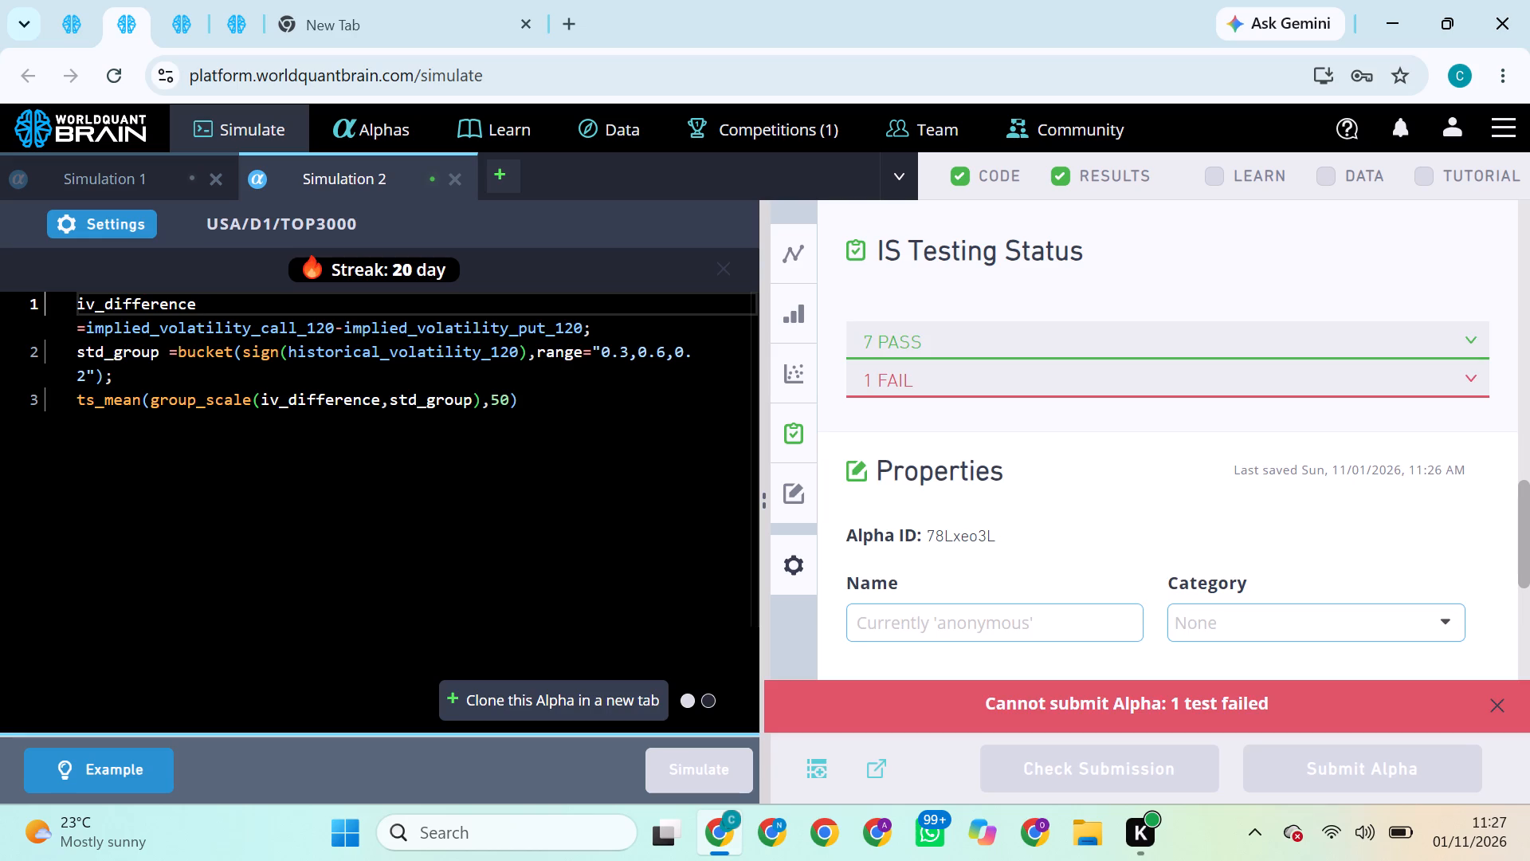
# Set the TOP3000 simulation's neutralization to Industry, apply the settings and run the simulation.
pyautogui.click(121, 236)
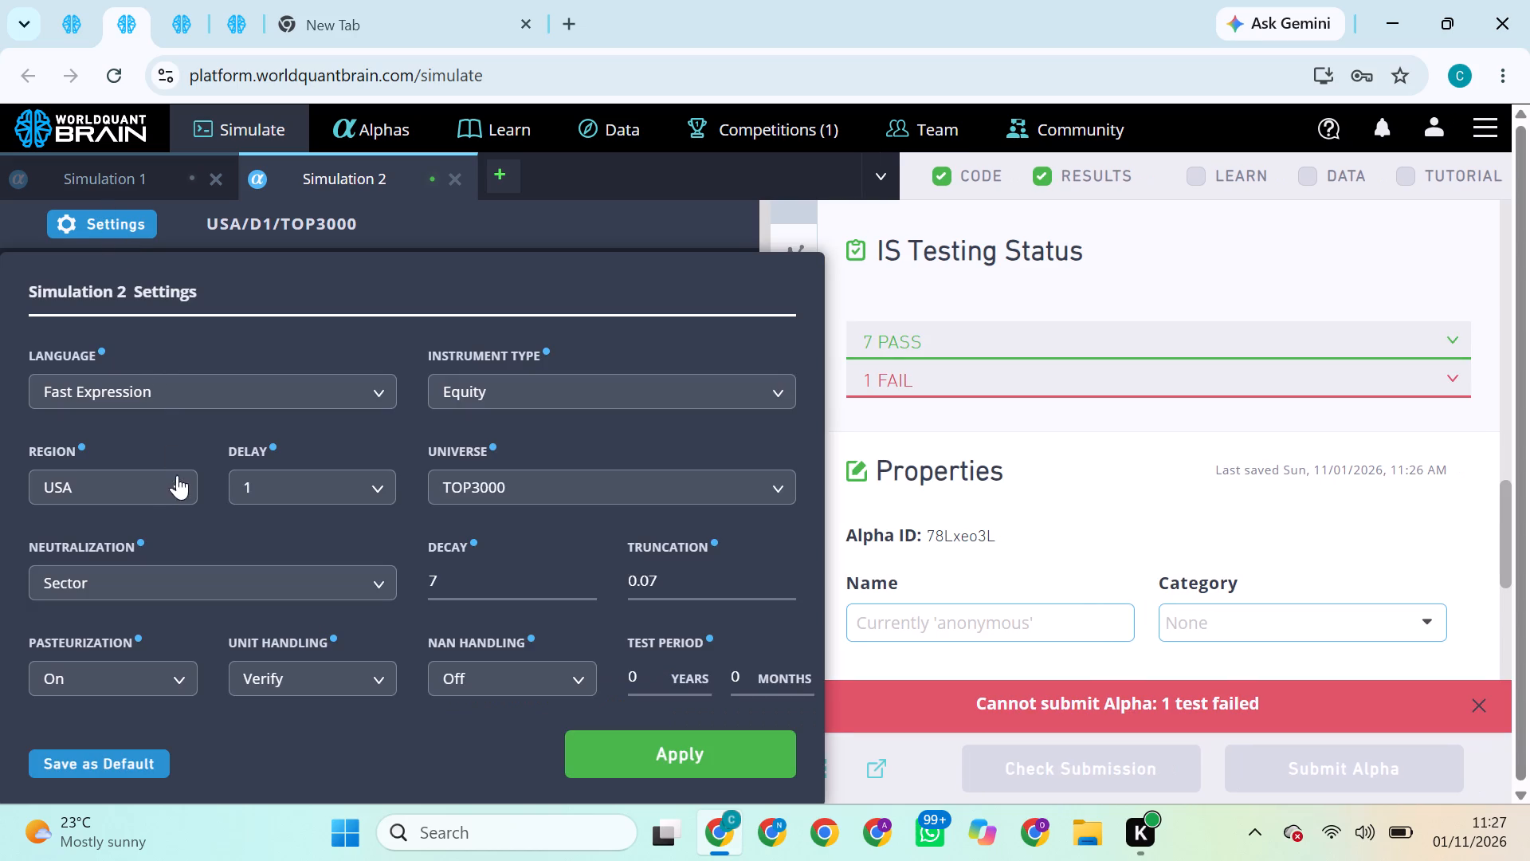
pyautogui.click(209, 584)
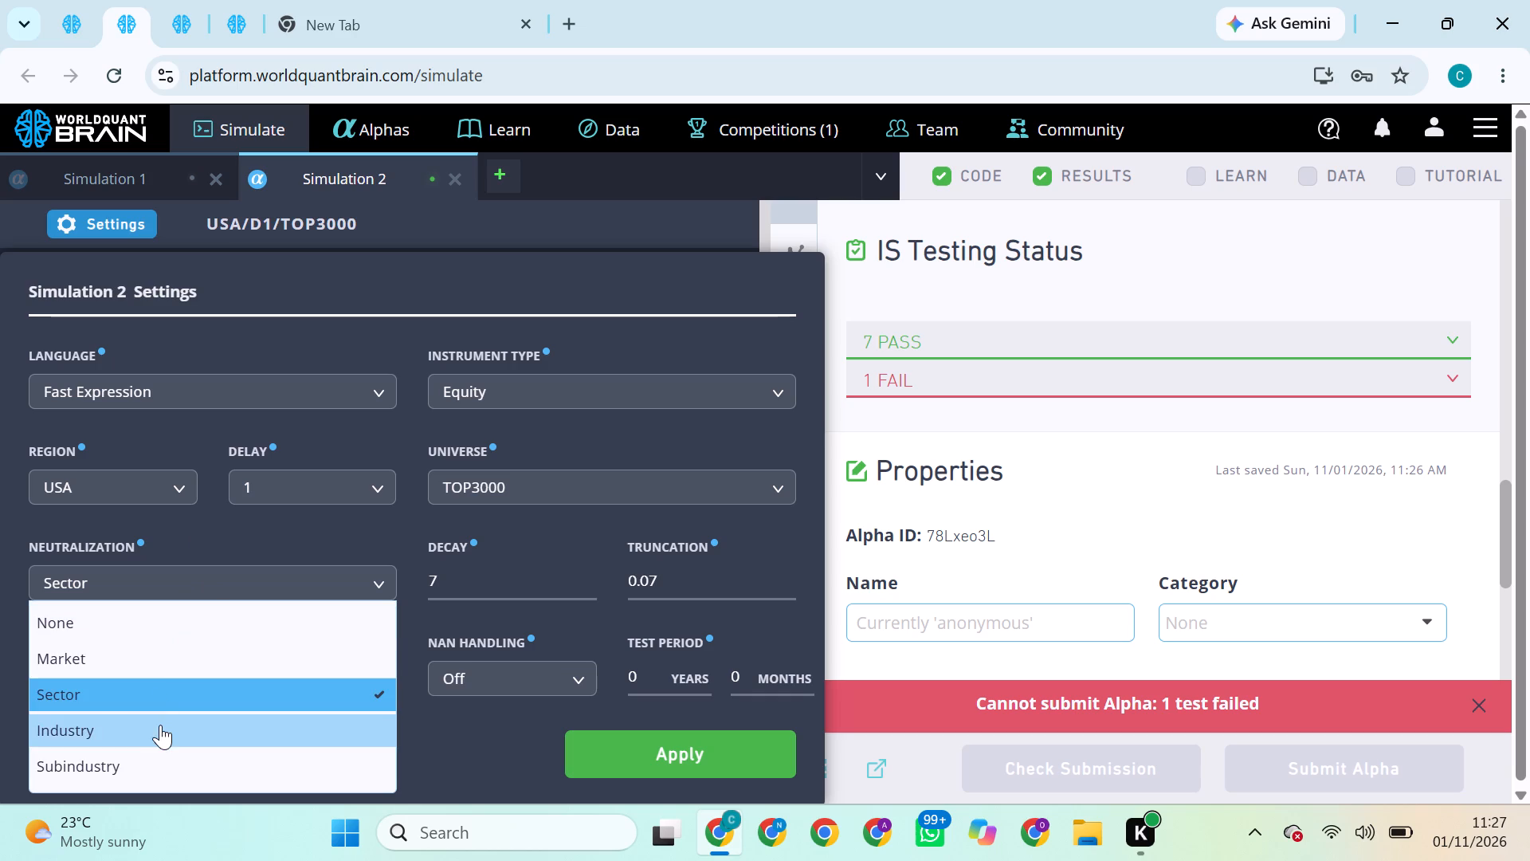
pyautogui.click(160, 725)
pyautogui.click(643, 765)
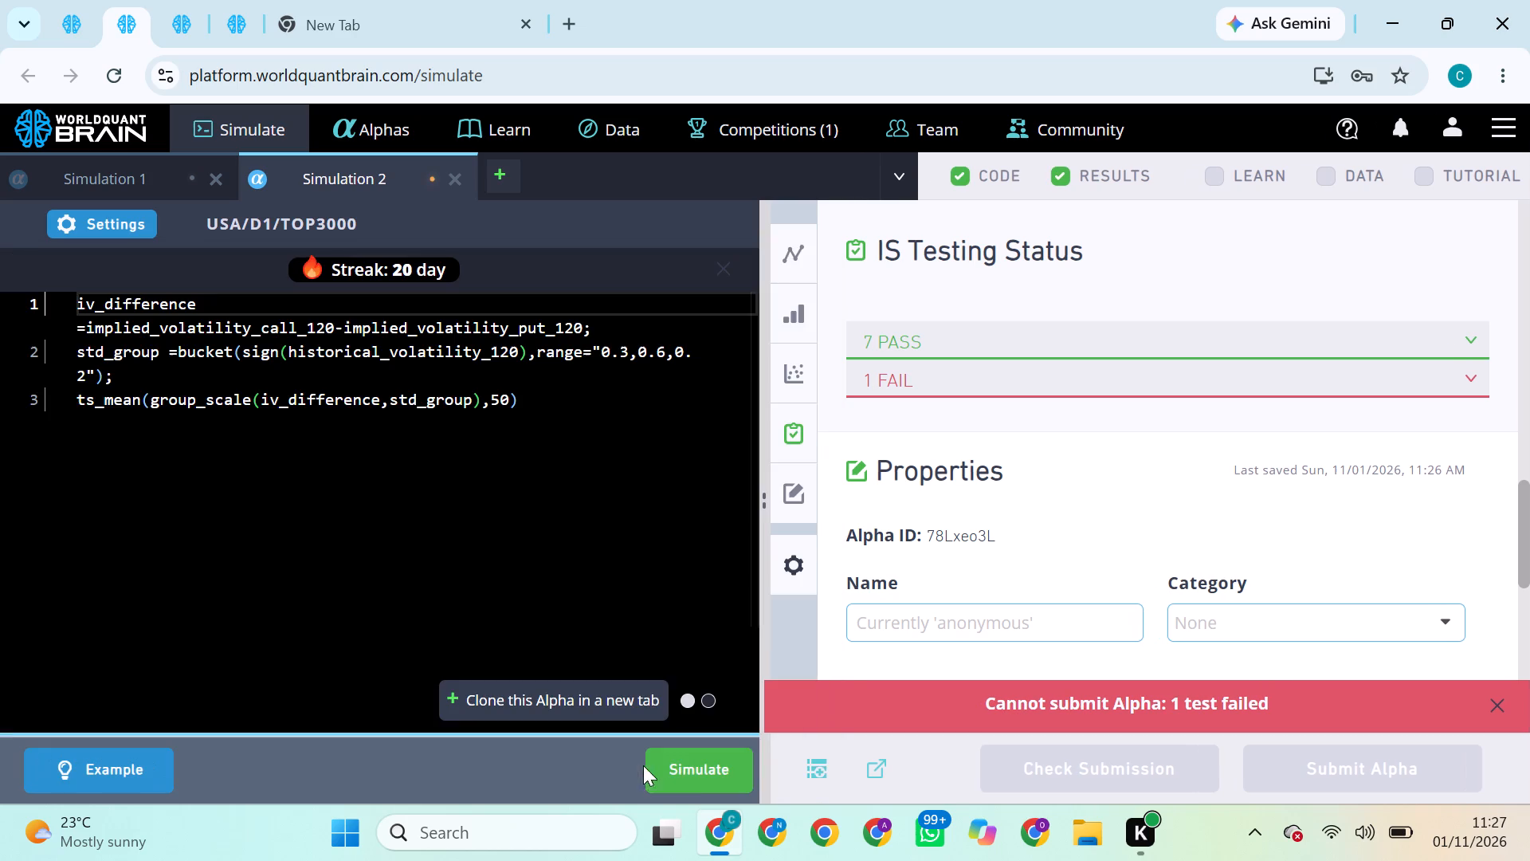
pyautogui.click(695, 771)
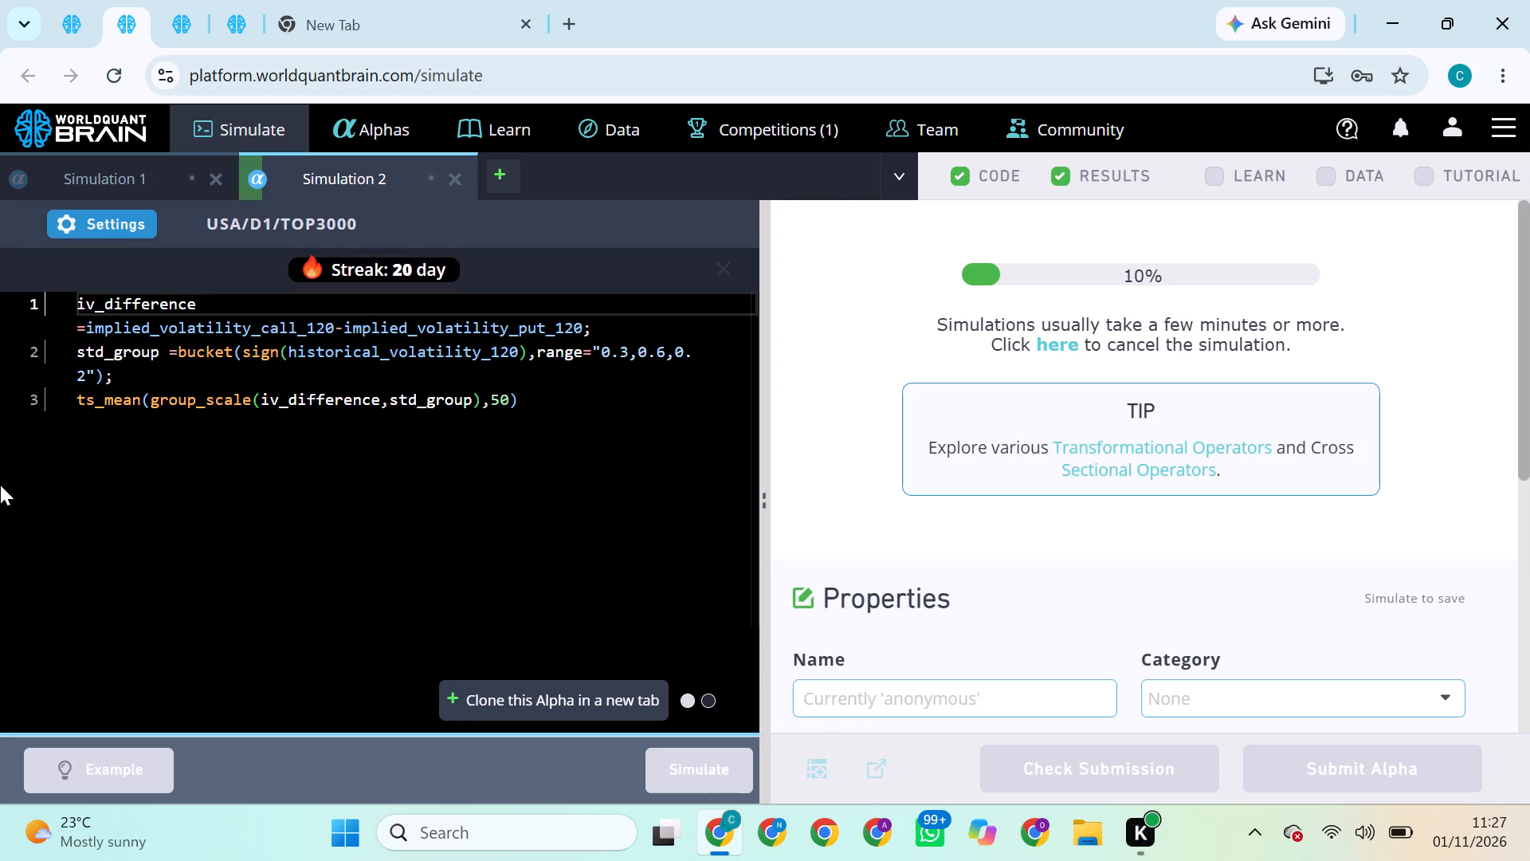
# Set the TOP1000 simulation's neutralization to Sector, apply the settings and run the simulation.
pyautogui.click(71, 30)
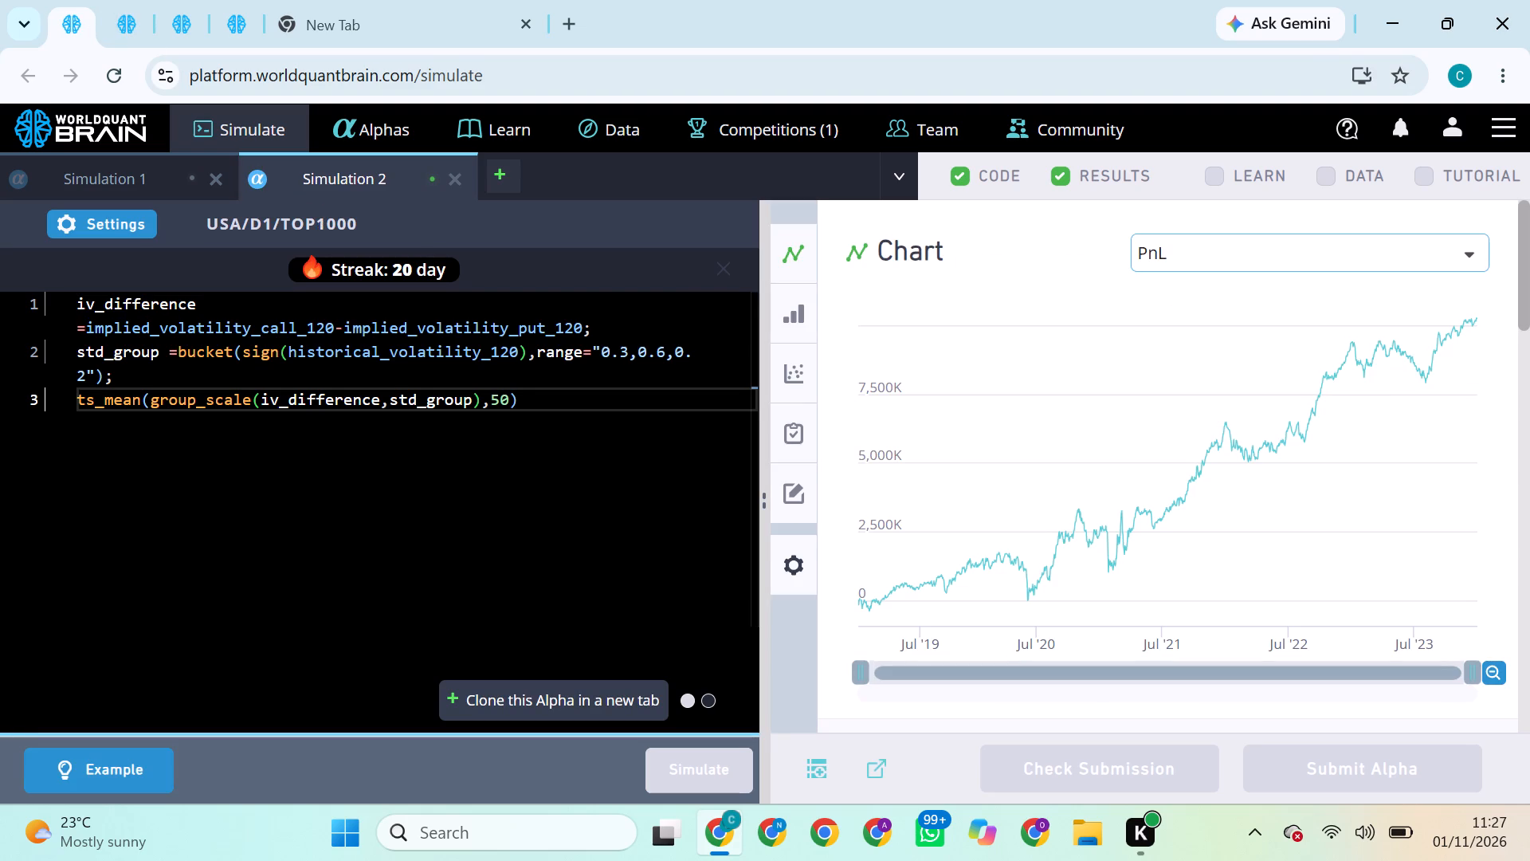
pyautogui.click(125, 230)
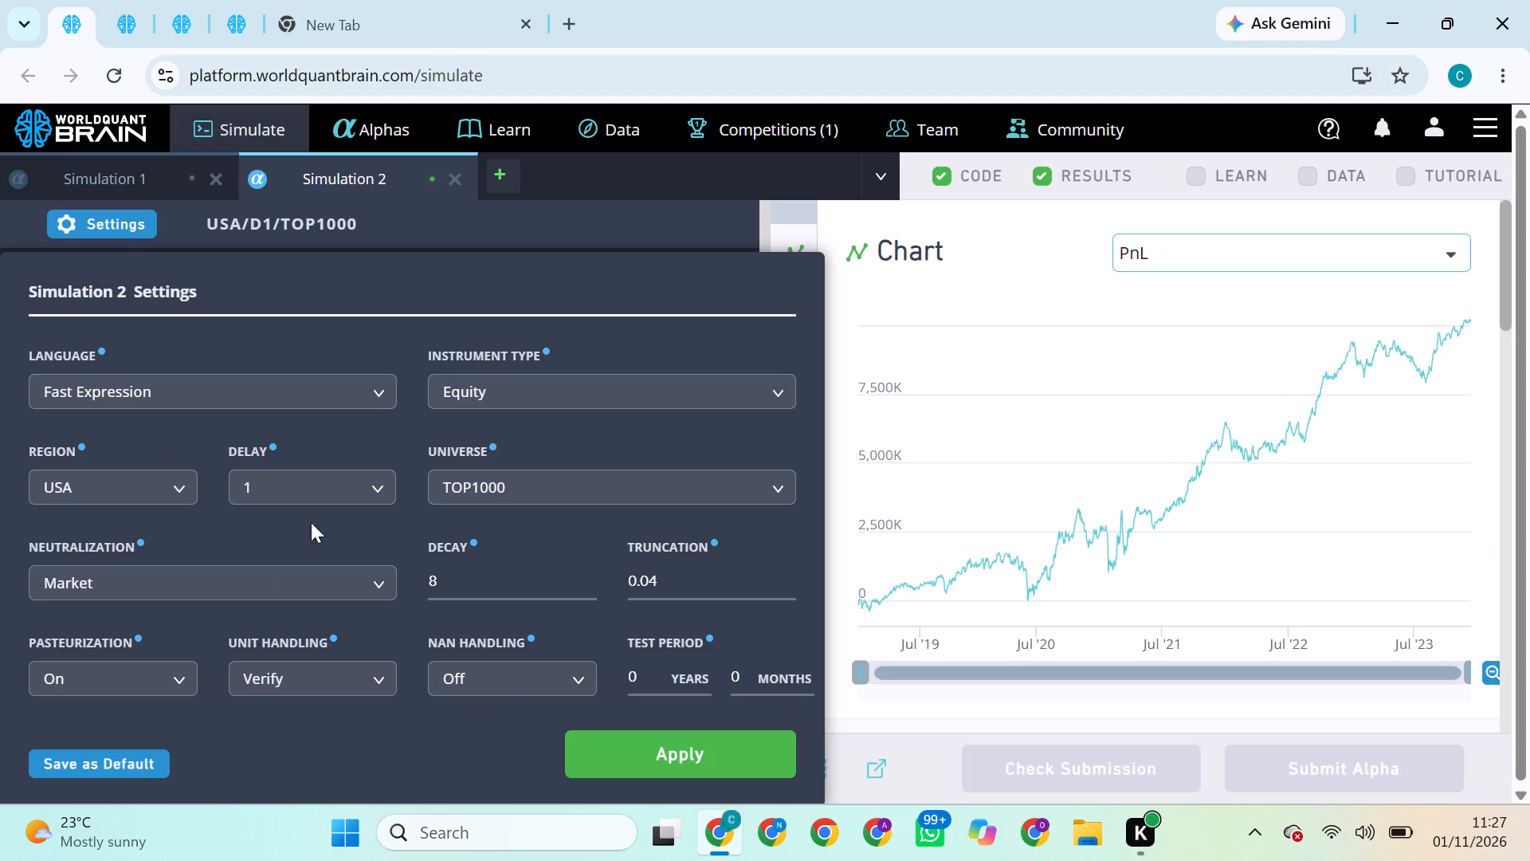
pyautogui.click(355, 569)
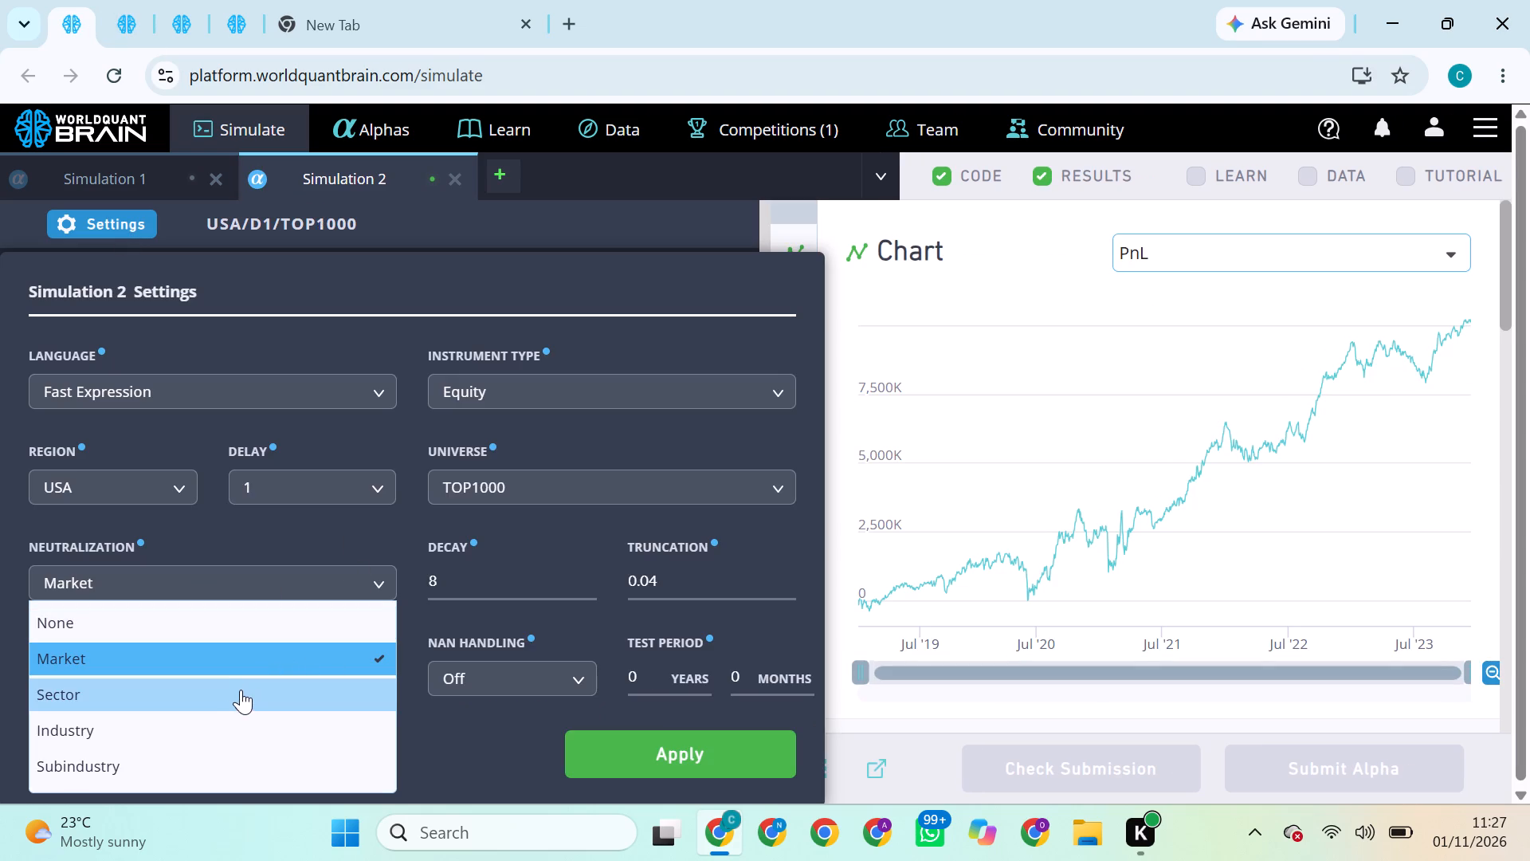
pyautogui.click(233, 692)
pyautogui.click(721, 770)
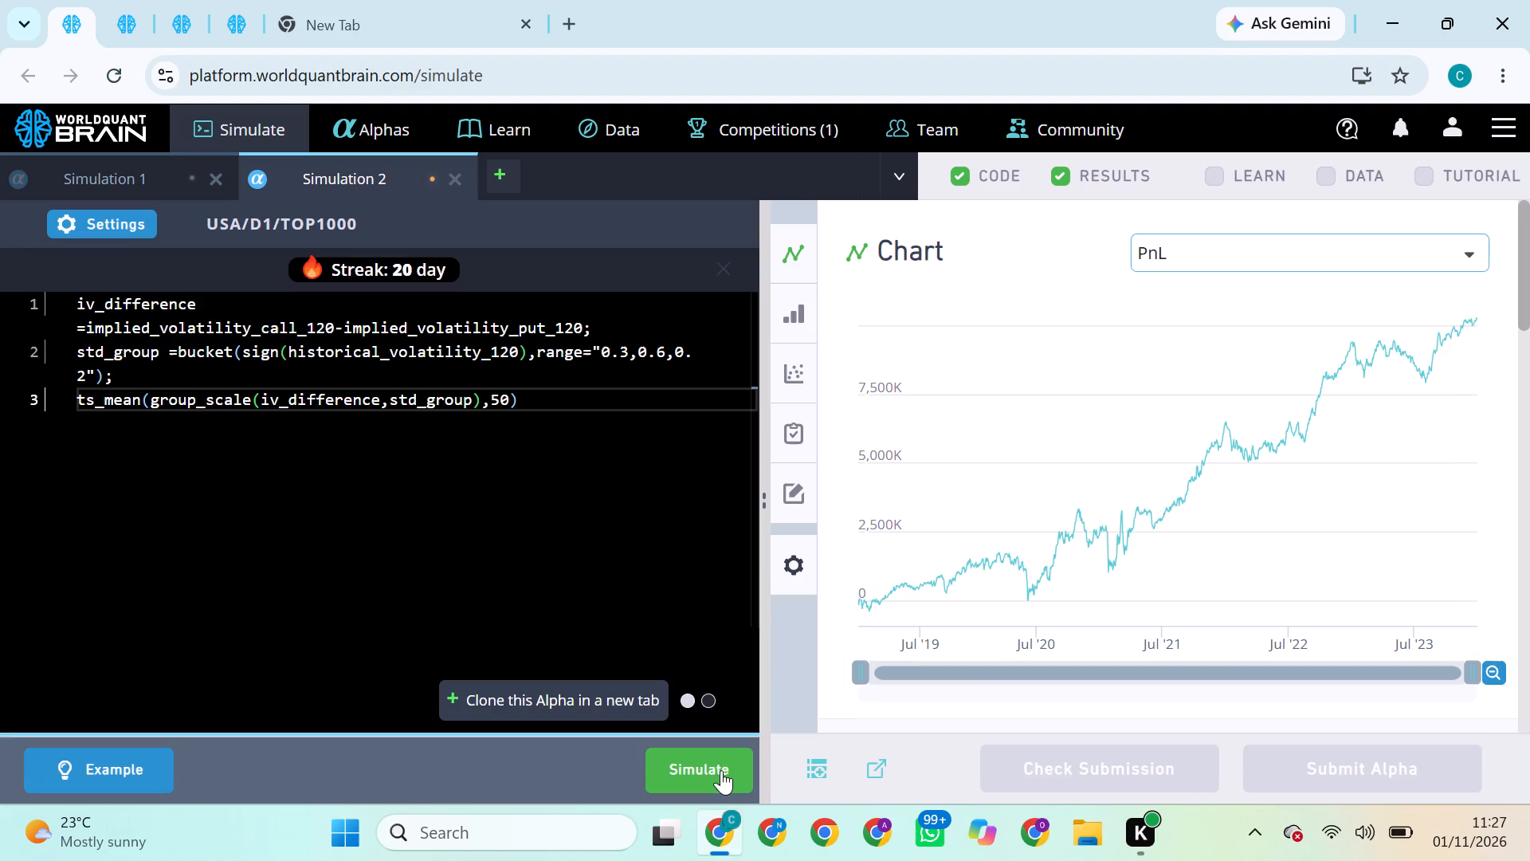
pyautogui.click(722, 770)
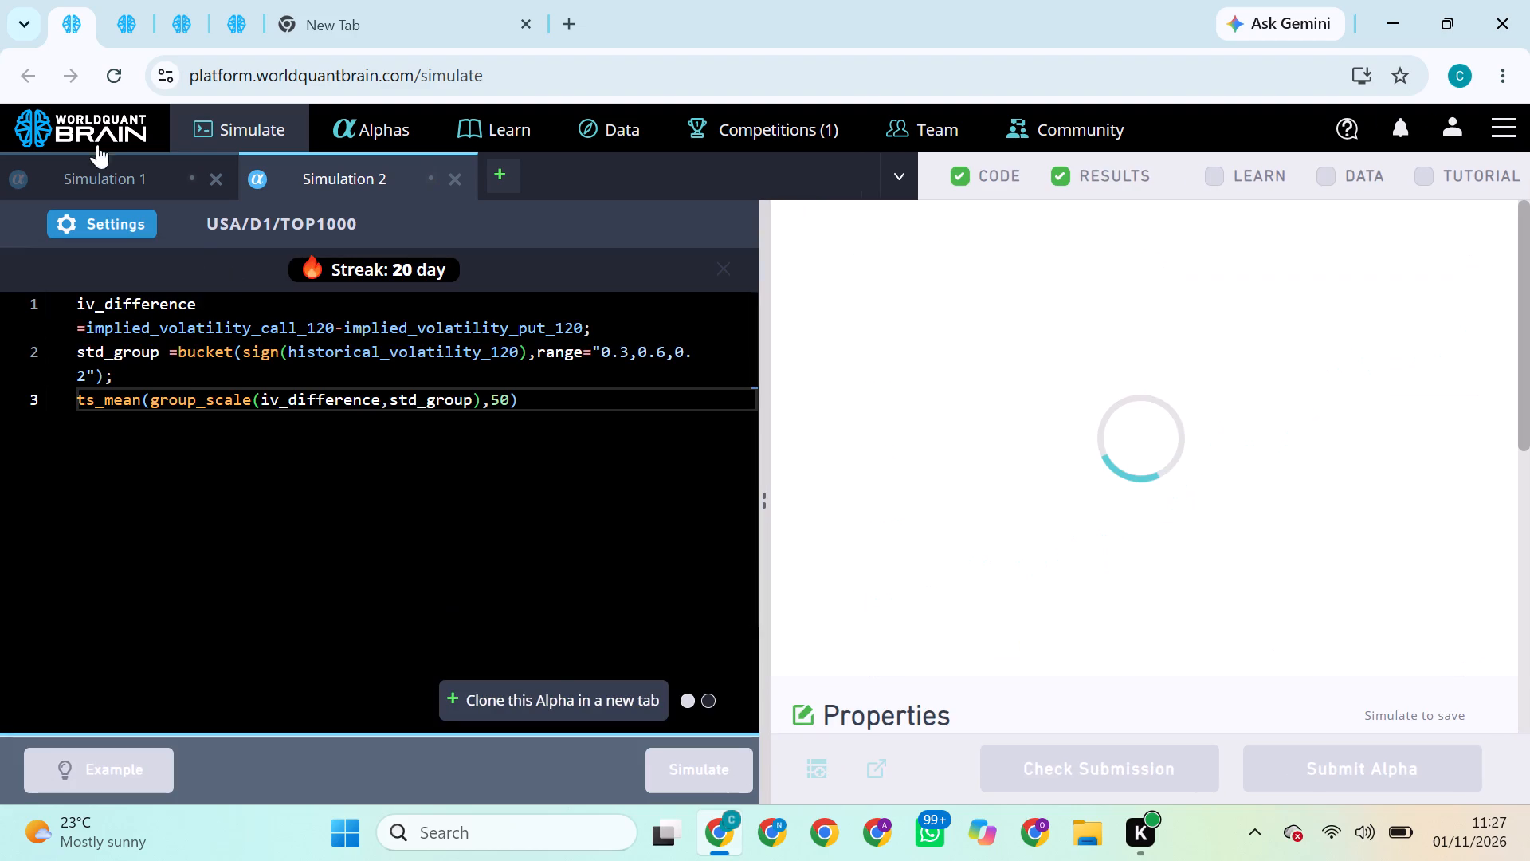
# Try to submit the alpha from the finished TOP2000 simulation.
pyautogui.click(123, 8)
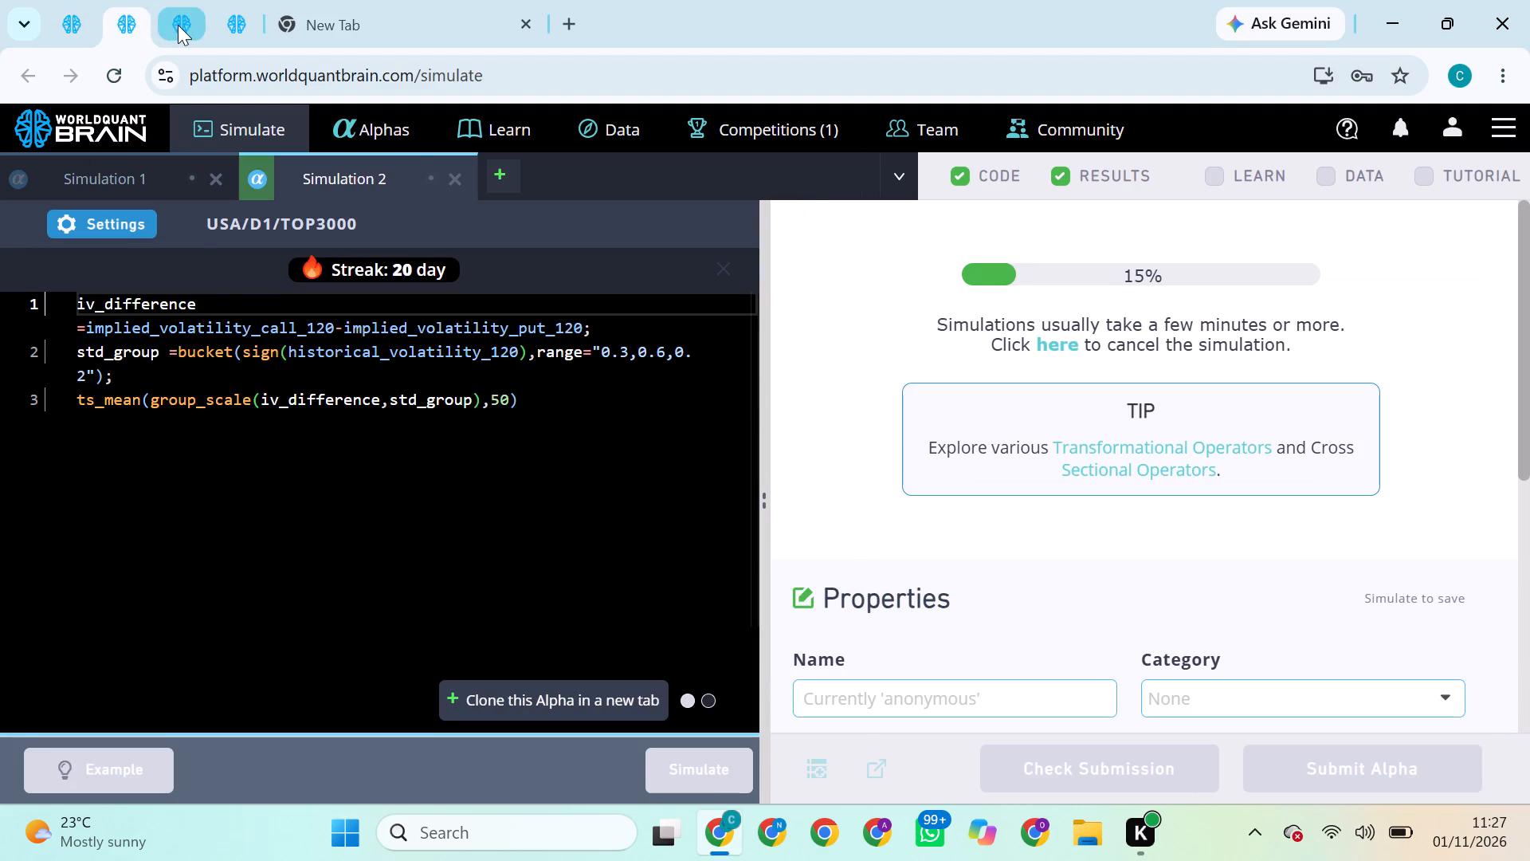
pyautogui.click(178, 25)
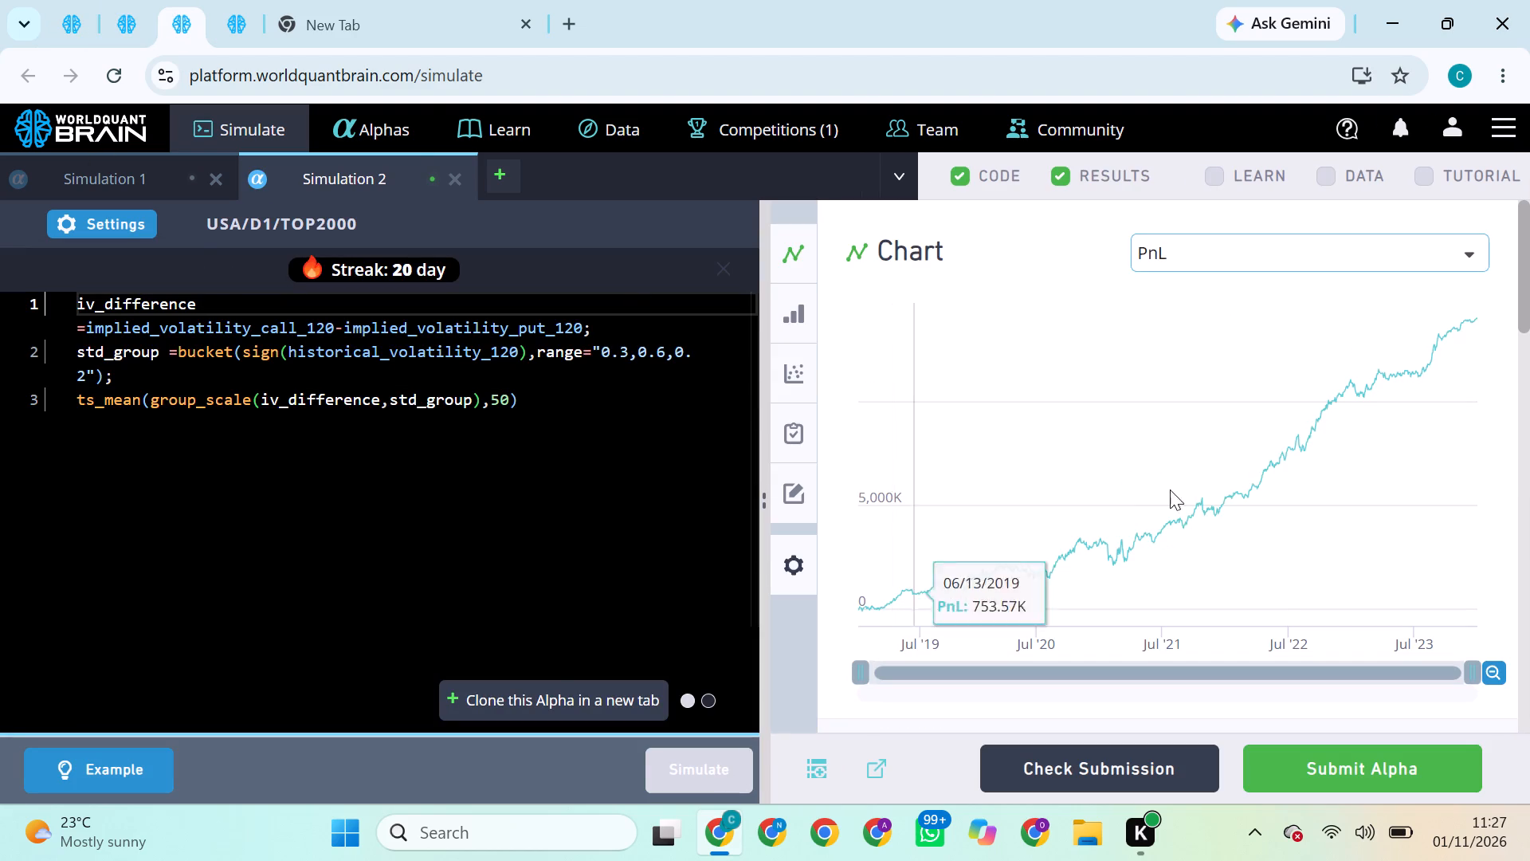
pyautogui.click(1350, 753)
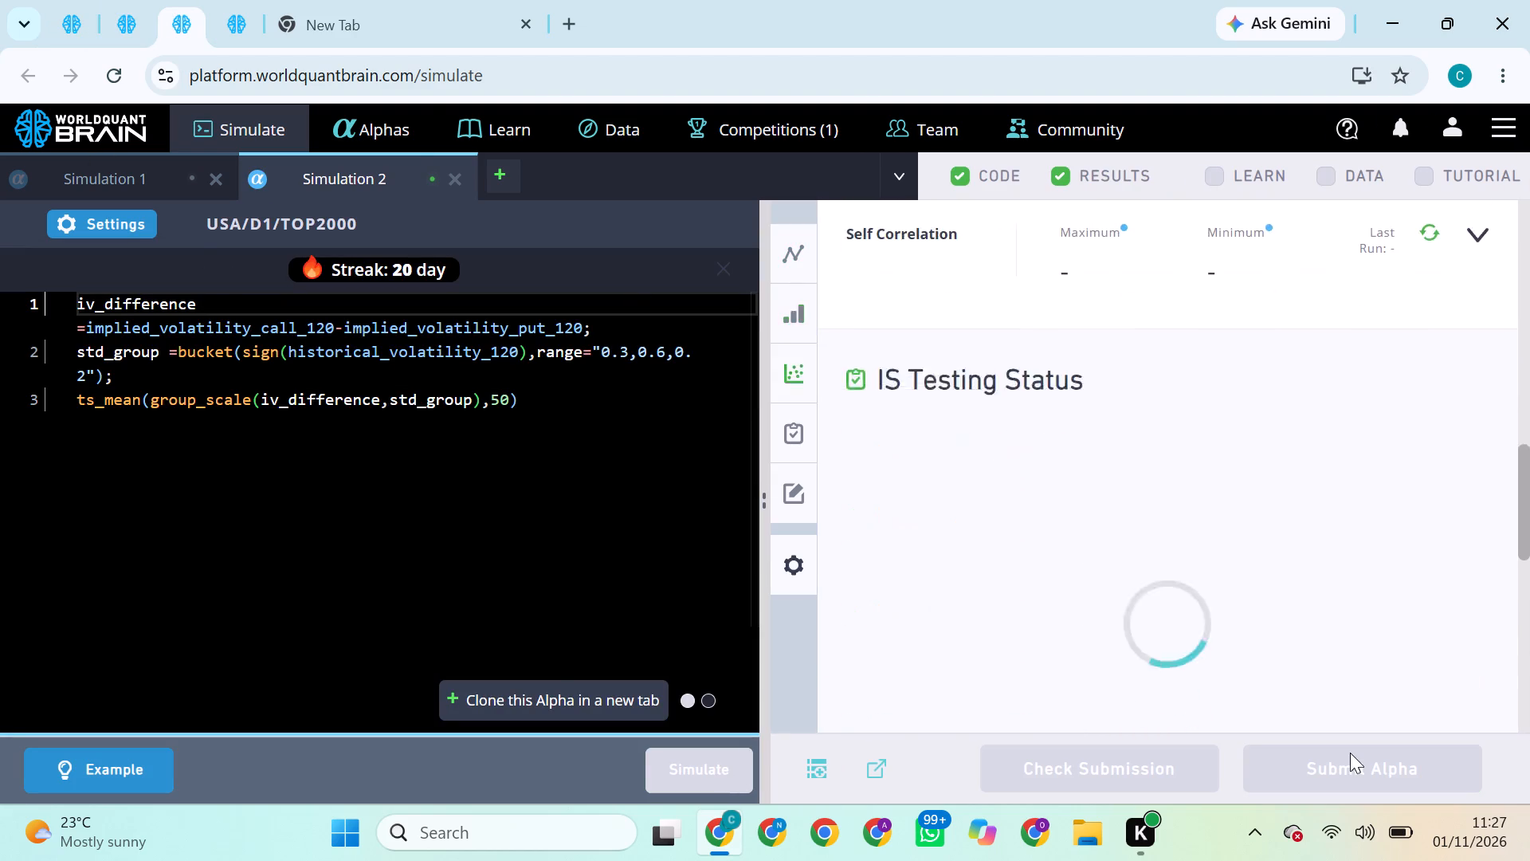
# Set the TOP2000 simulation's neutralization to Subindustry, apply the settings and run the simulation.
pyautogui.click(128, 223)
pyautogui.click(229, 595)
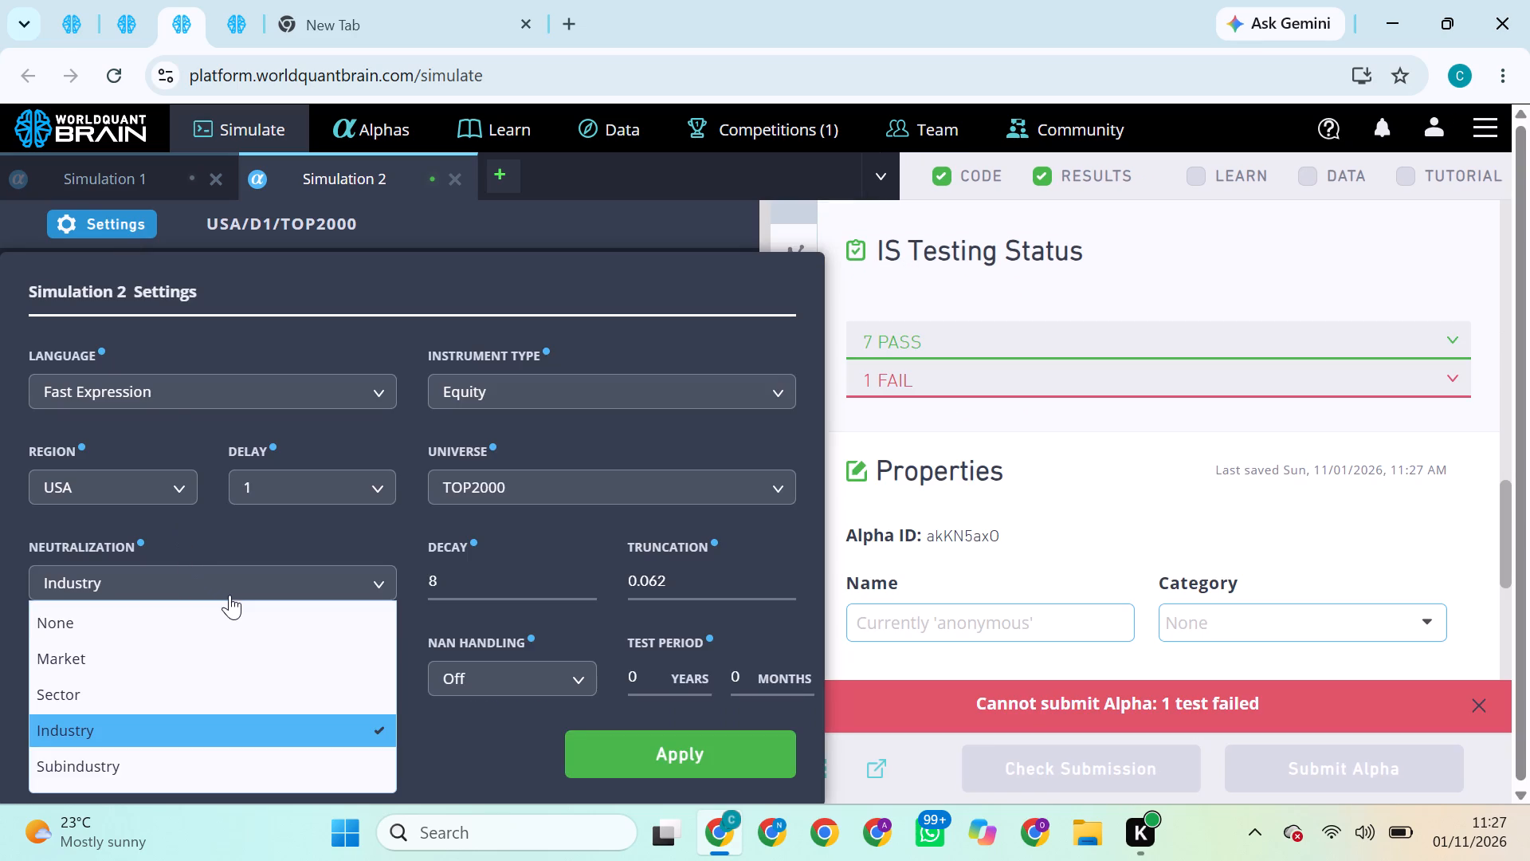
pyautogui.click(194, 761)
pyautogui.click(733, 761)
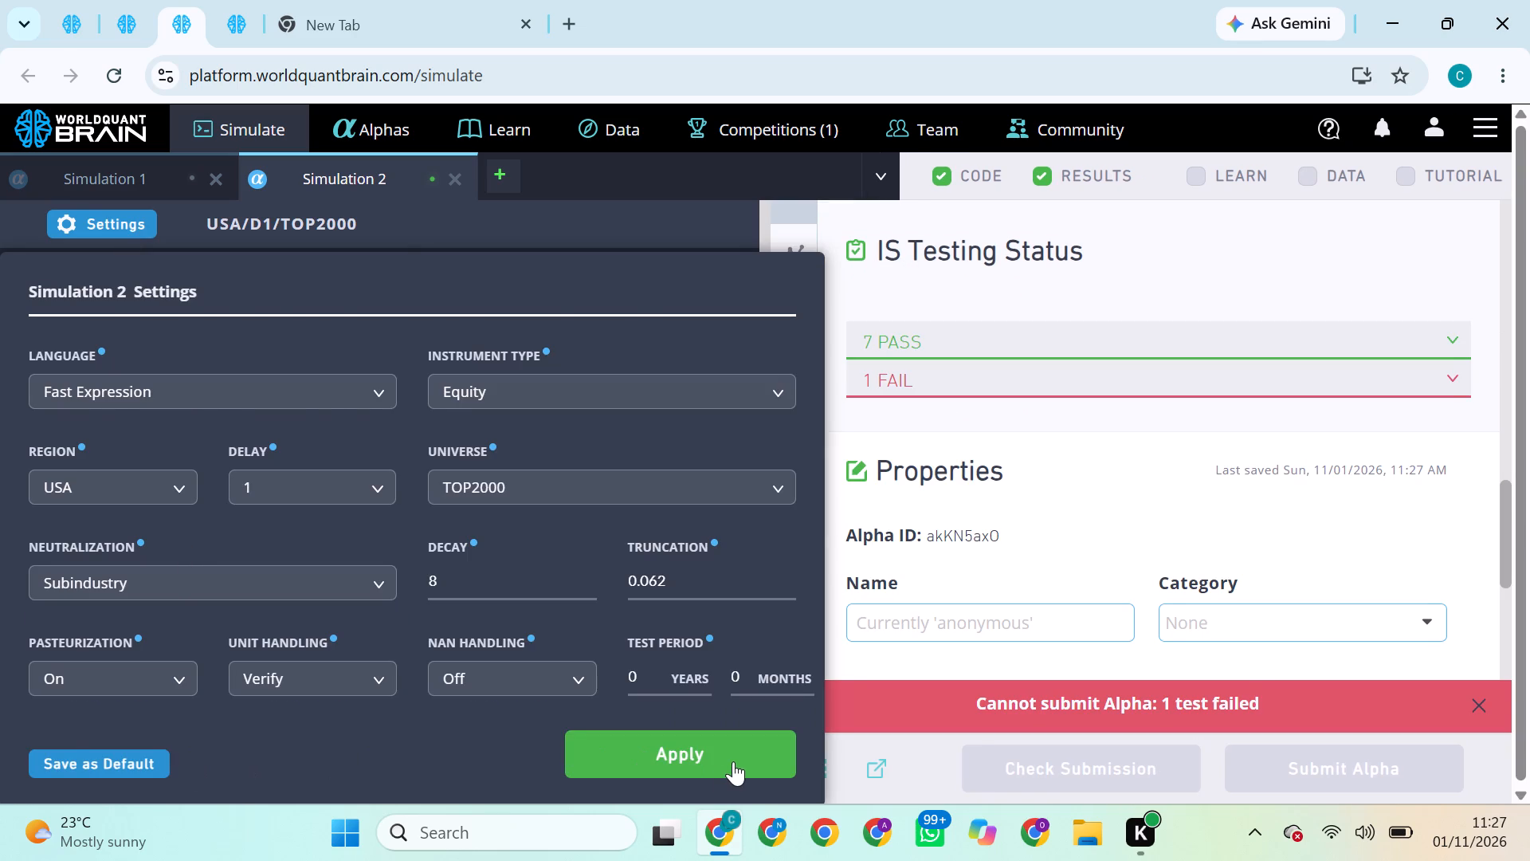
pyautogui.click(726, 768)
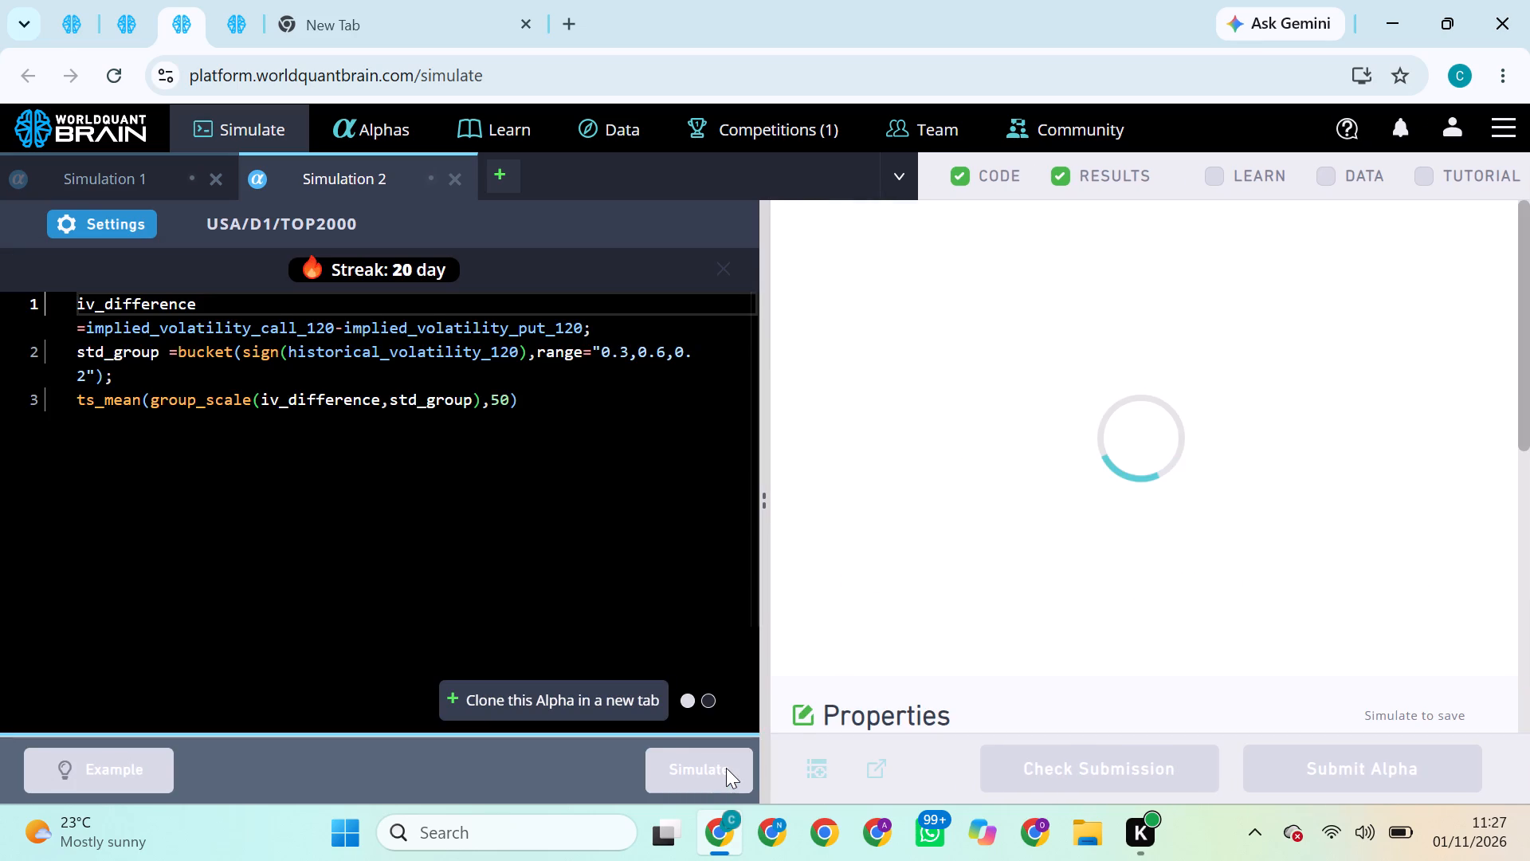
# Check the progress of the rerun TOP3000, TOP1000 and TOP2000 simulations.
pyautogui.click(112, 17)
pyautogui.click(59, 18)
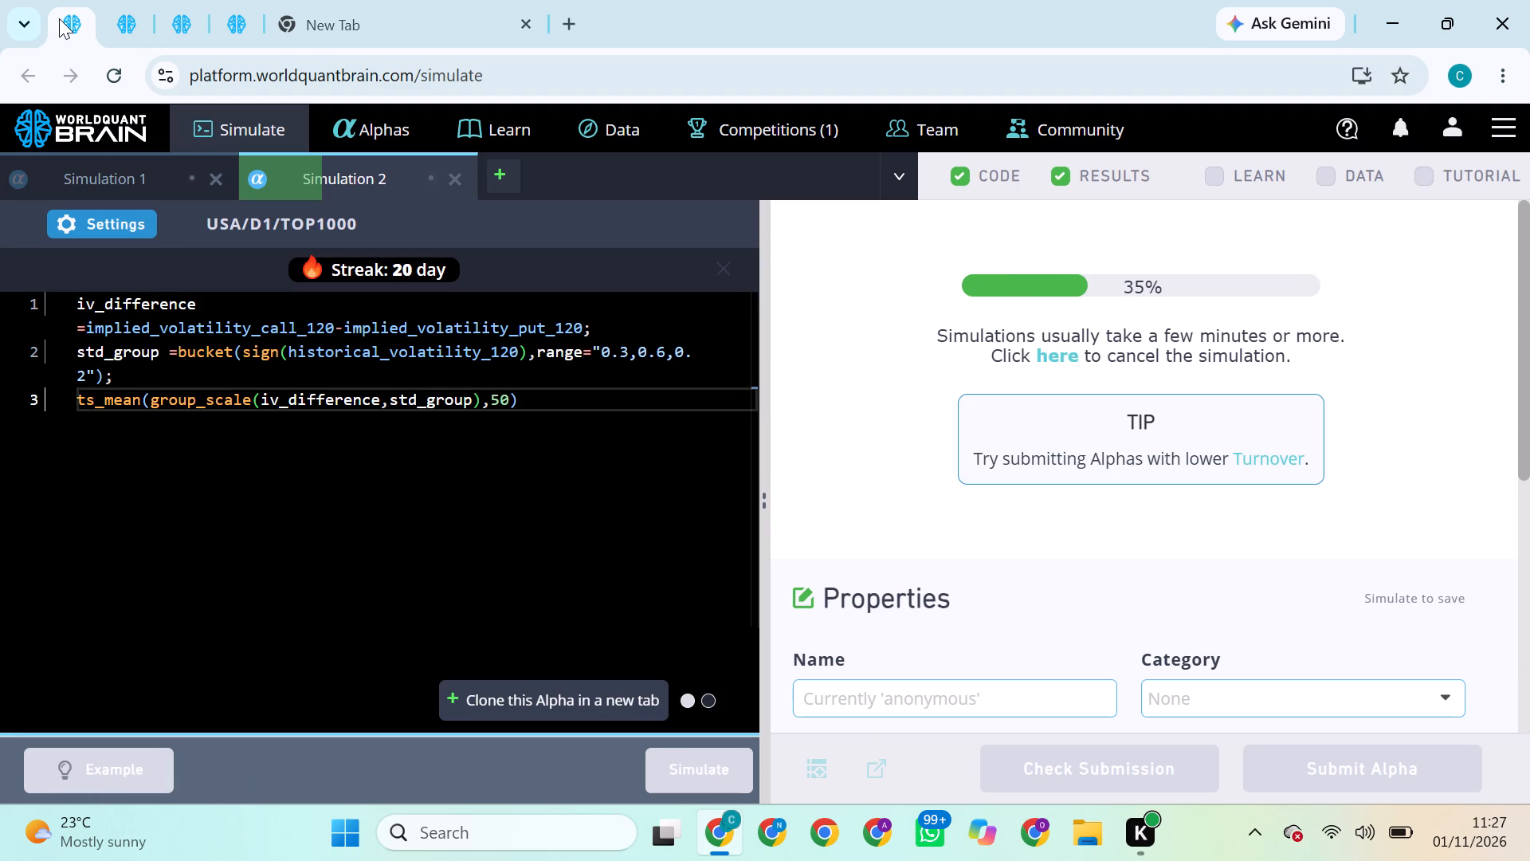
pyautogui.click(119, 17)
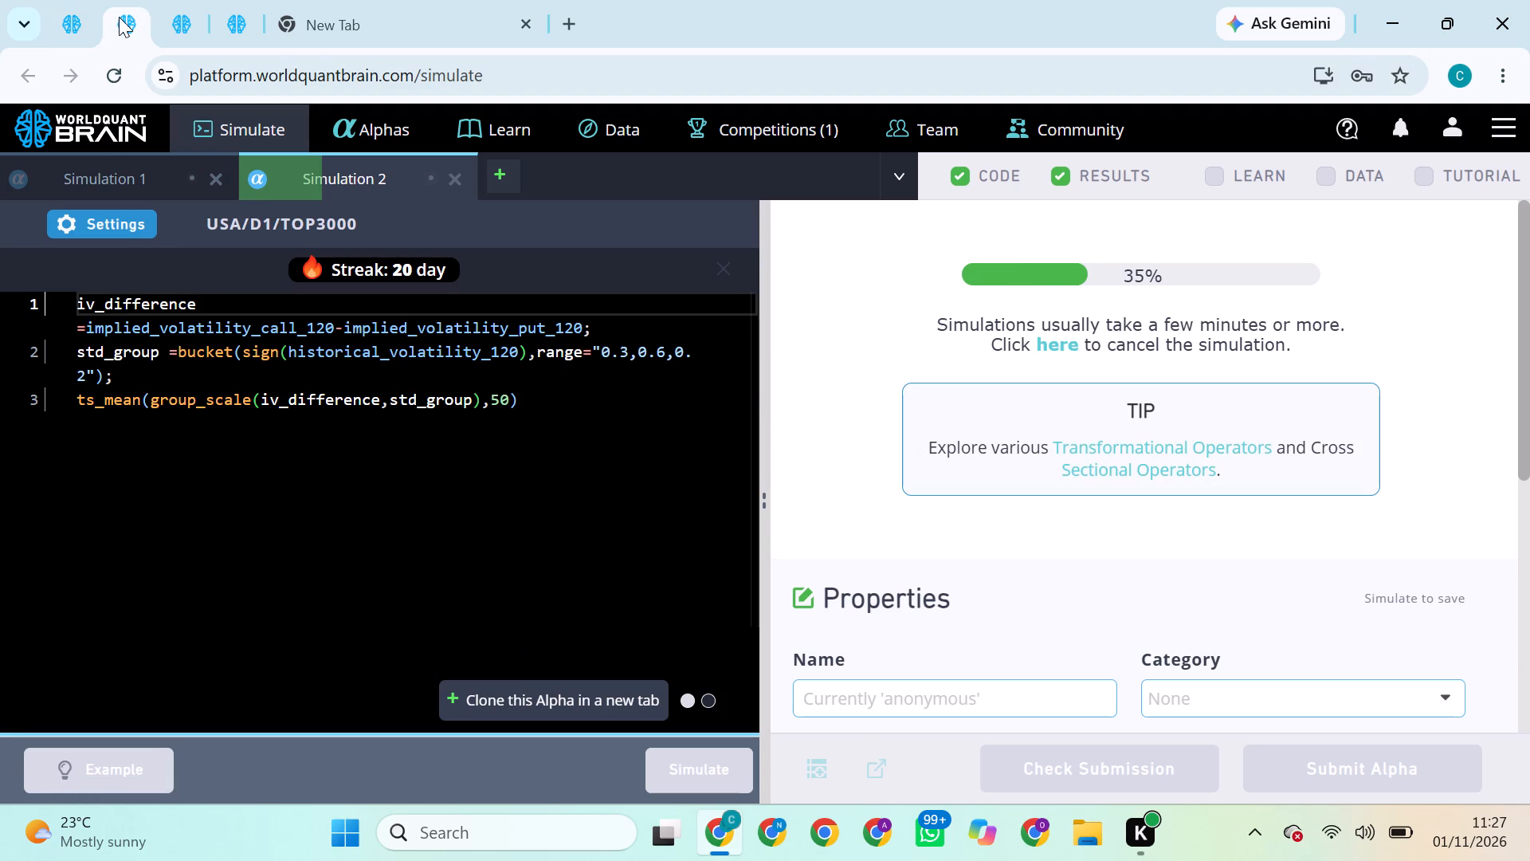
pyautogui.click(61, 23)
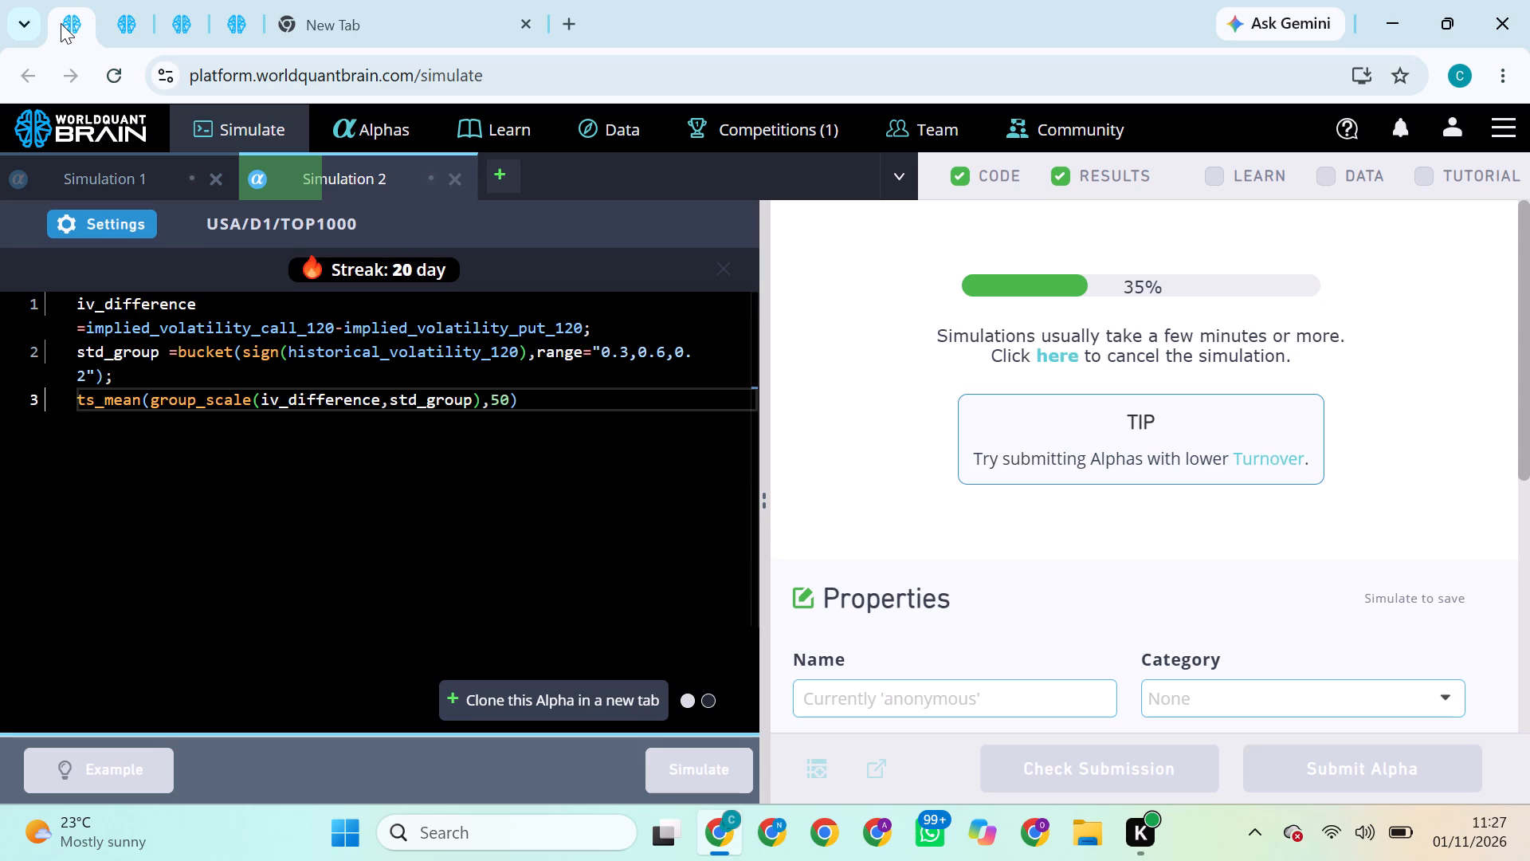
pyautogui.click(116, 18)
pyautogui.click(174, 22)
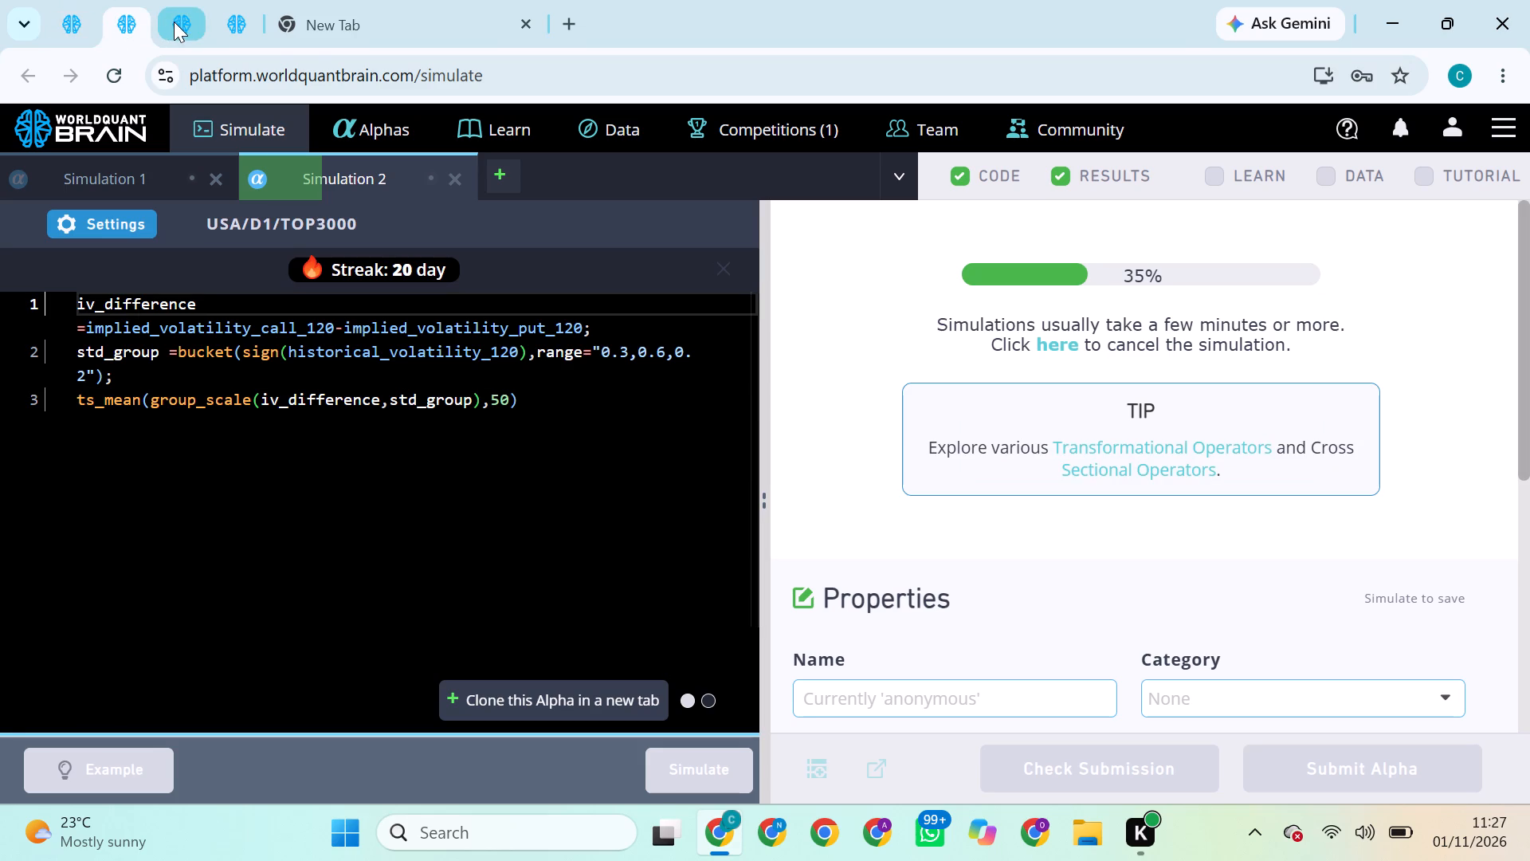
pyautogui.click(112, 18)
pyautogui.click(77, 26)
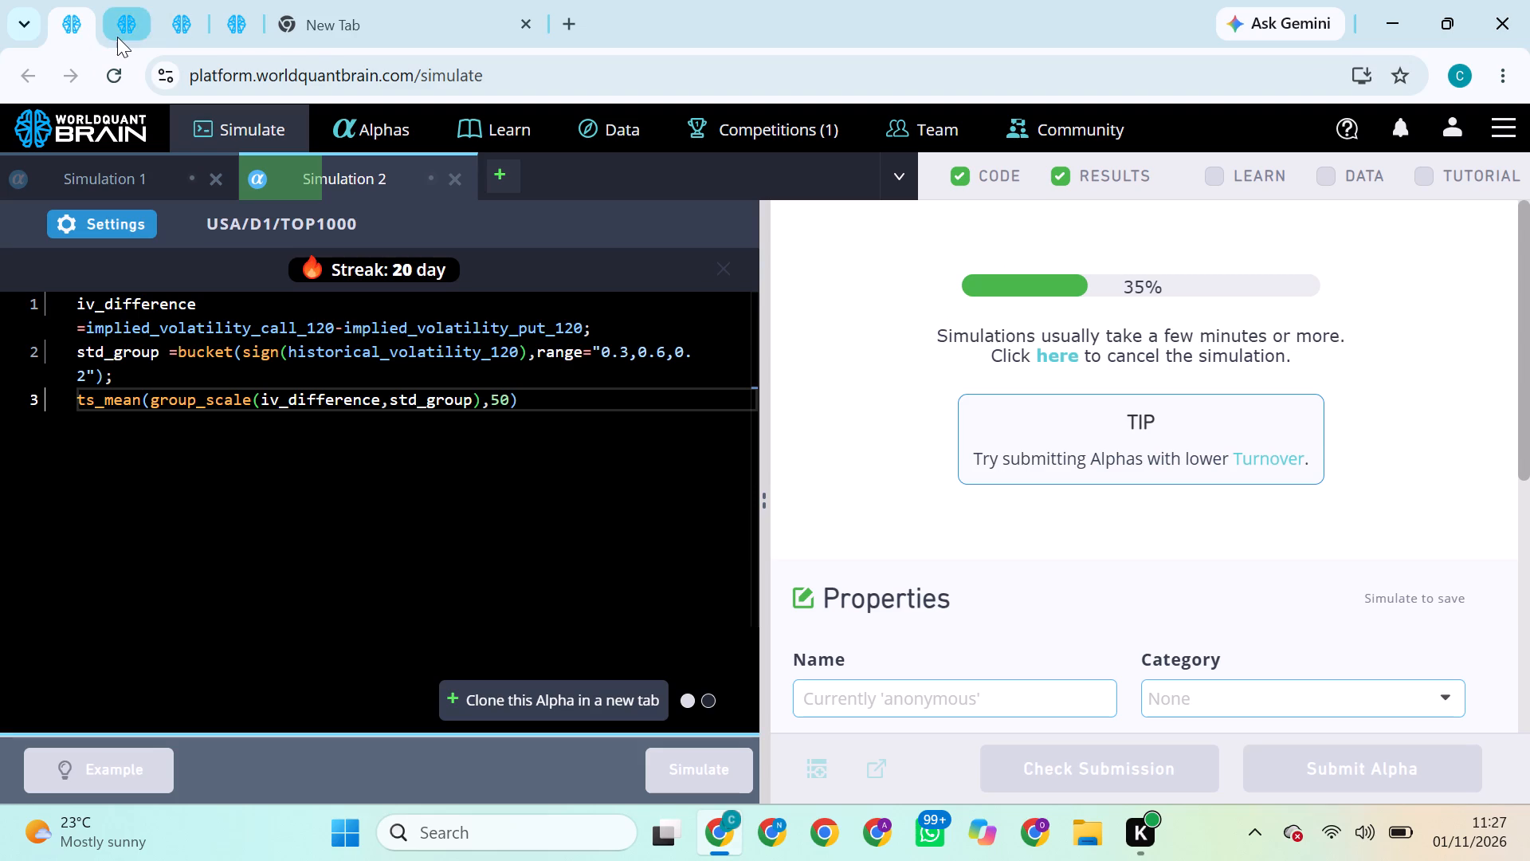
pyautogui.click(117, 37)
pyautogui.click(175, 30)
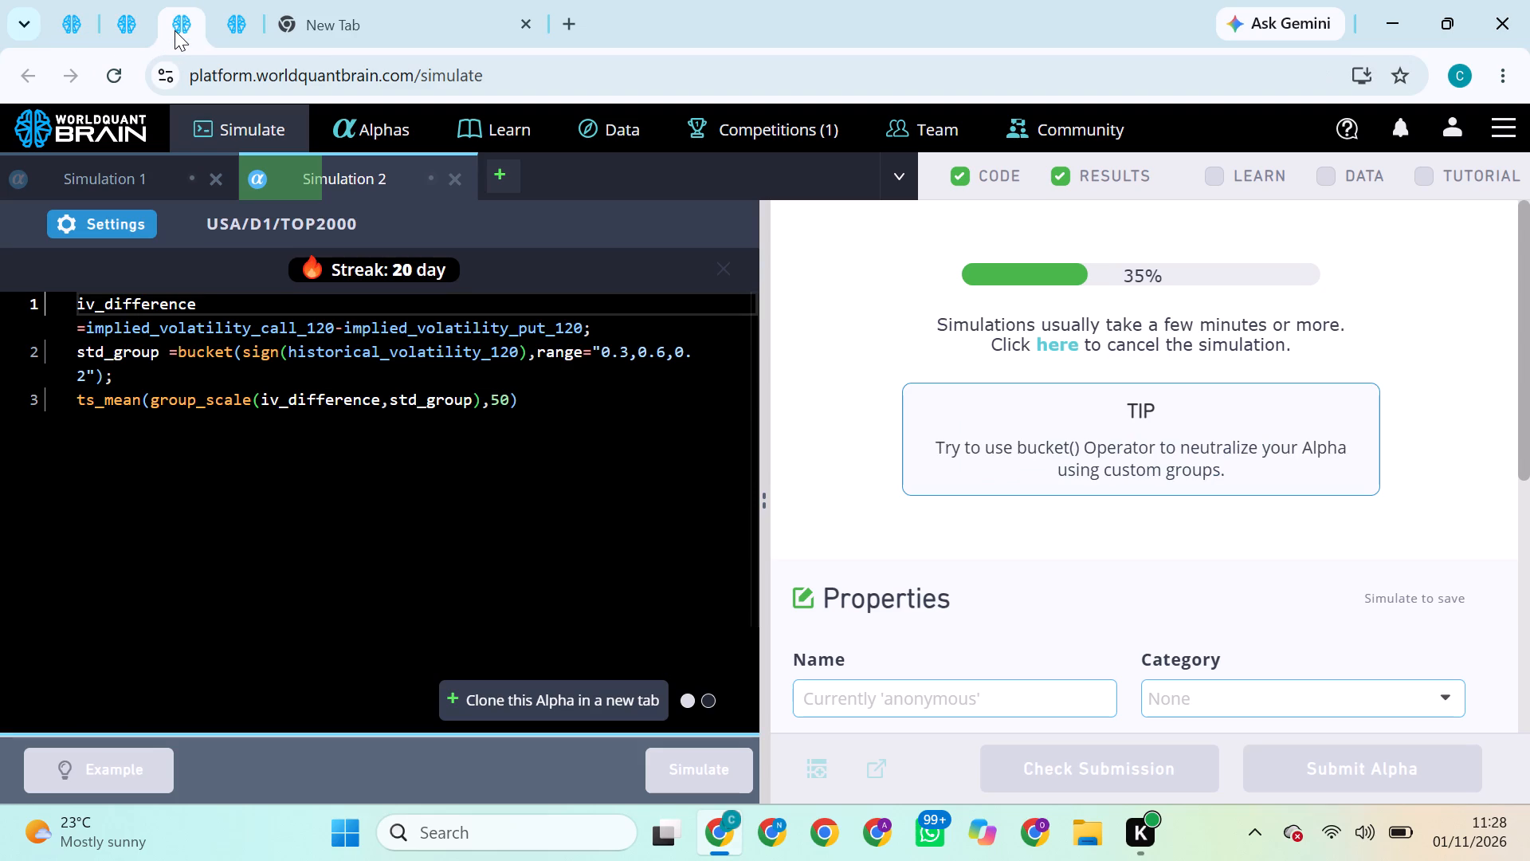
pyautogui.click(120, 20)
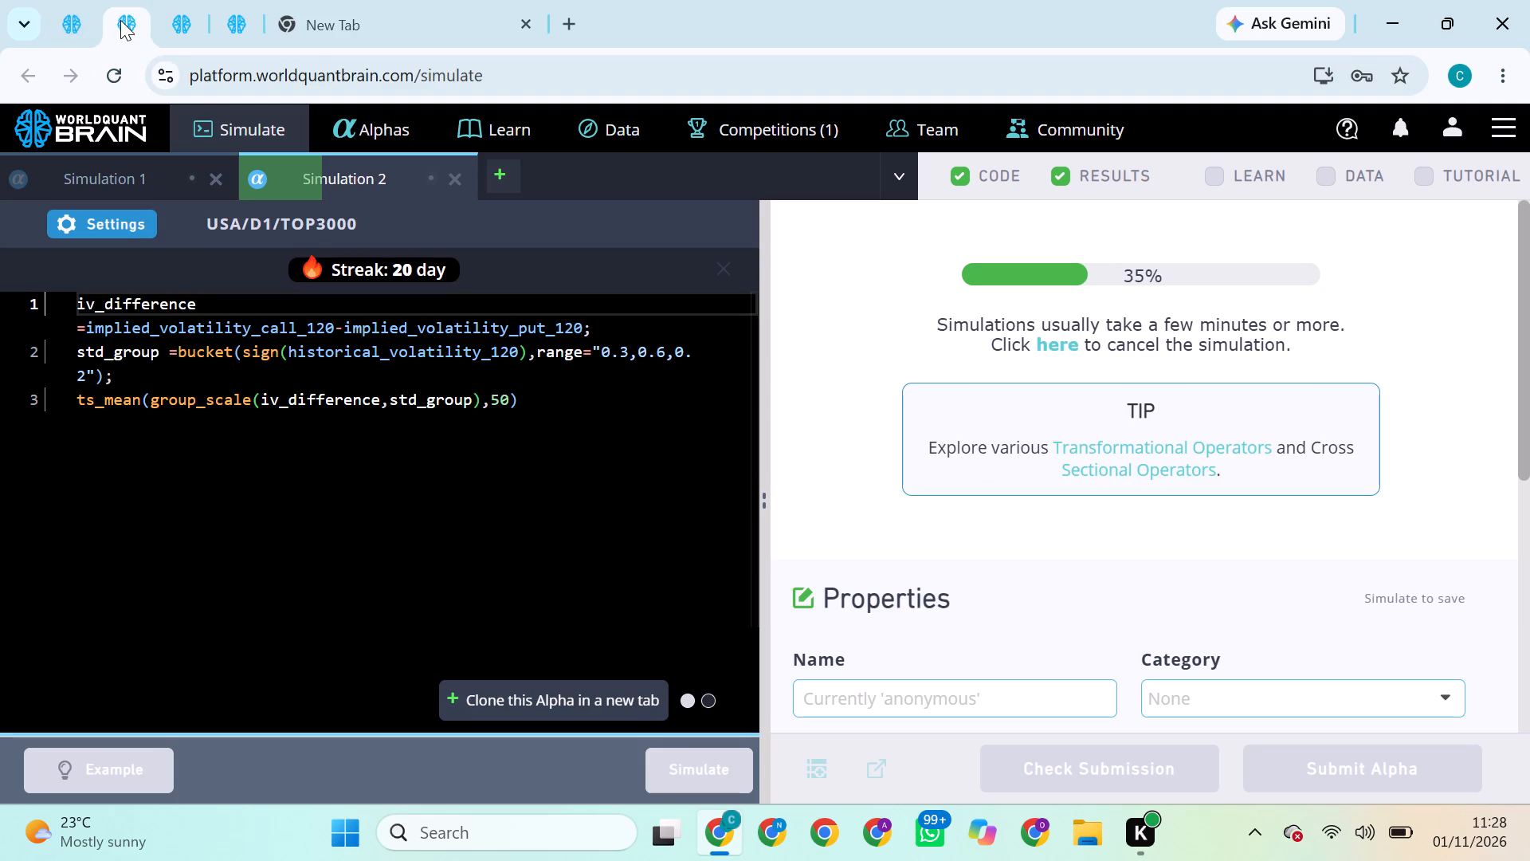
pyautogui.click(57, 18)
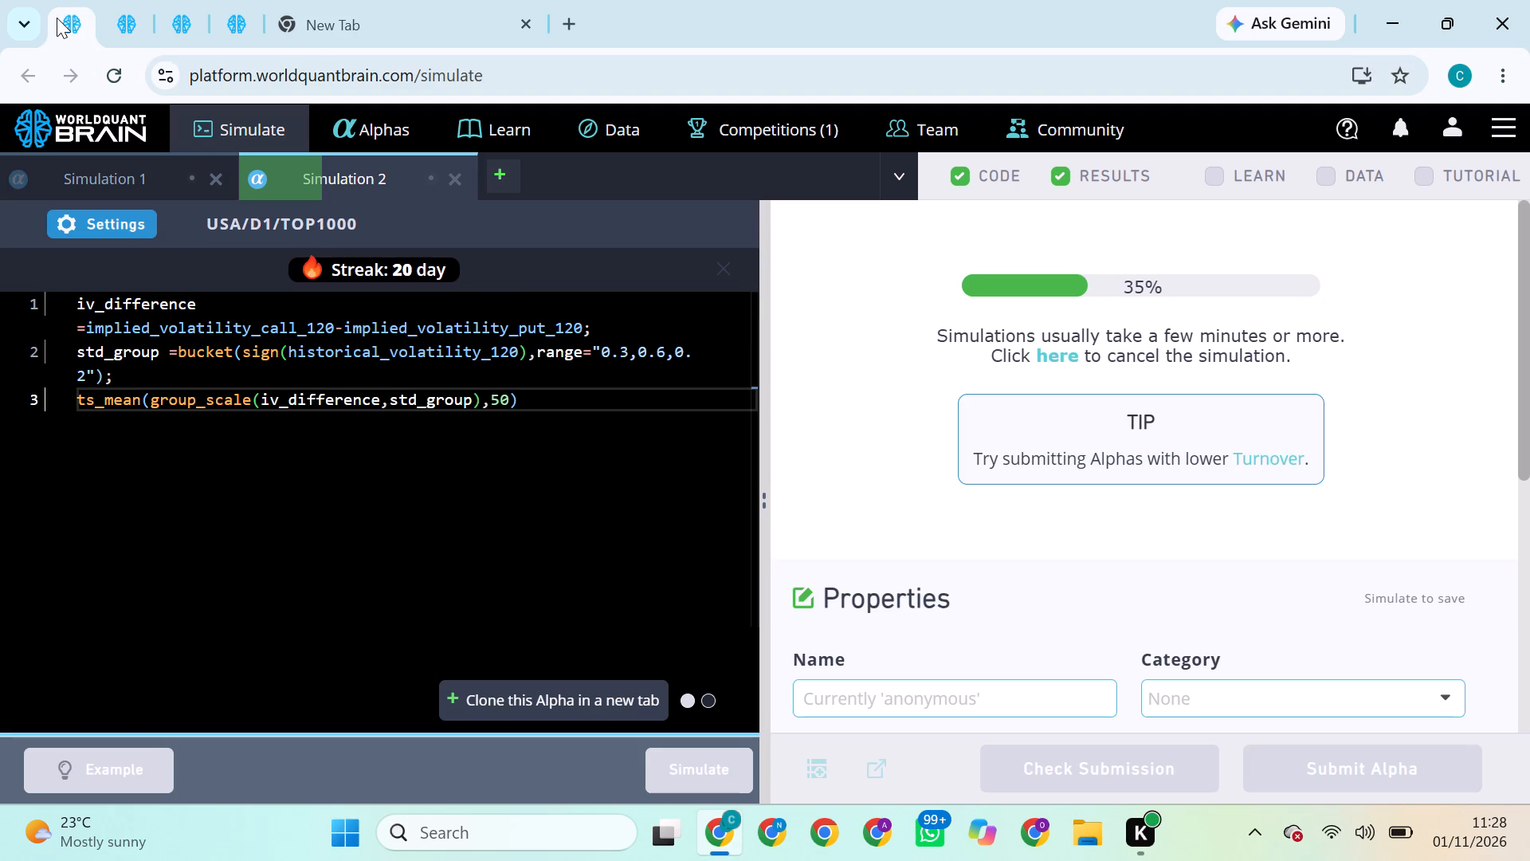
pyautogui.click(119, 26)
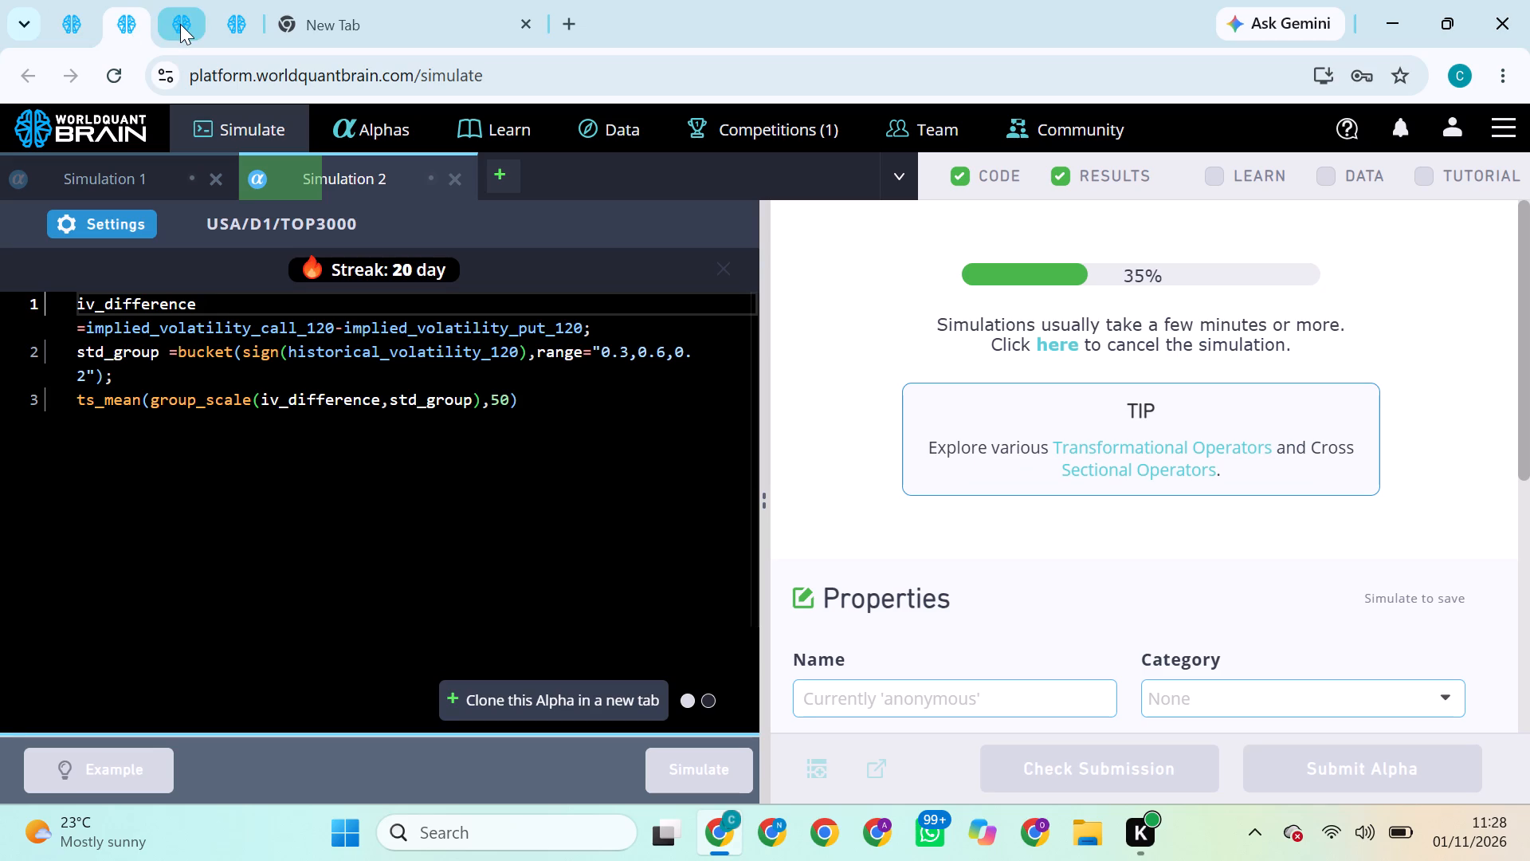
pyautogui.click(180, 24)
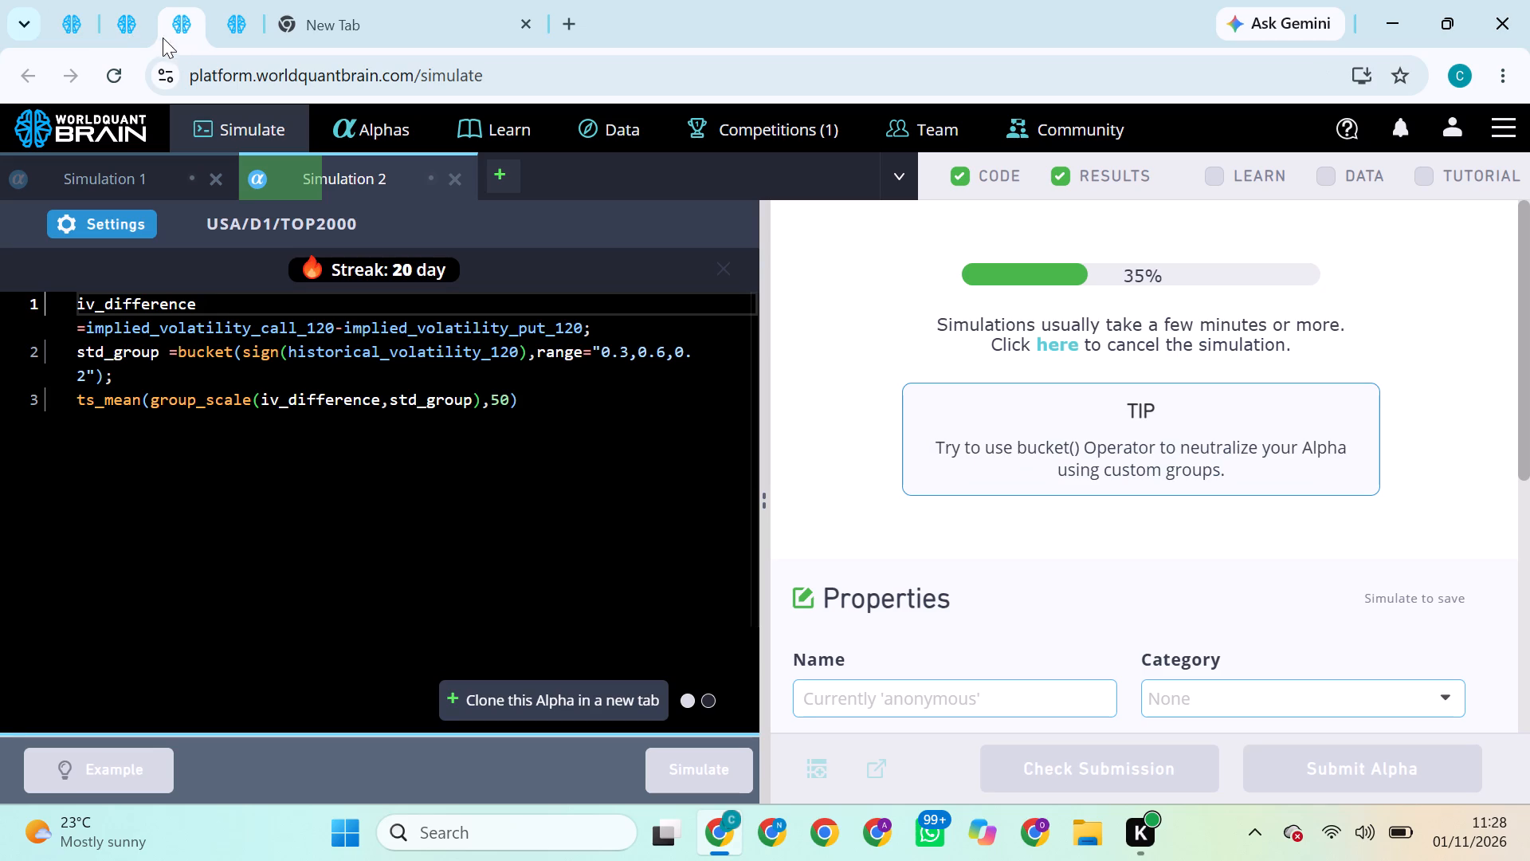
# Check the progress of the running TOP1000, TOP2000 and TOP3000 simulations.
pyautogui.click(137, 35)
pyautogui.click(74, 33)
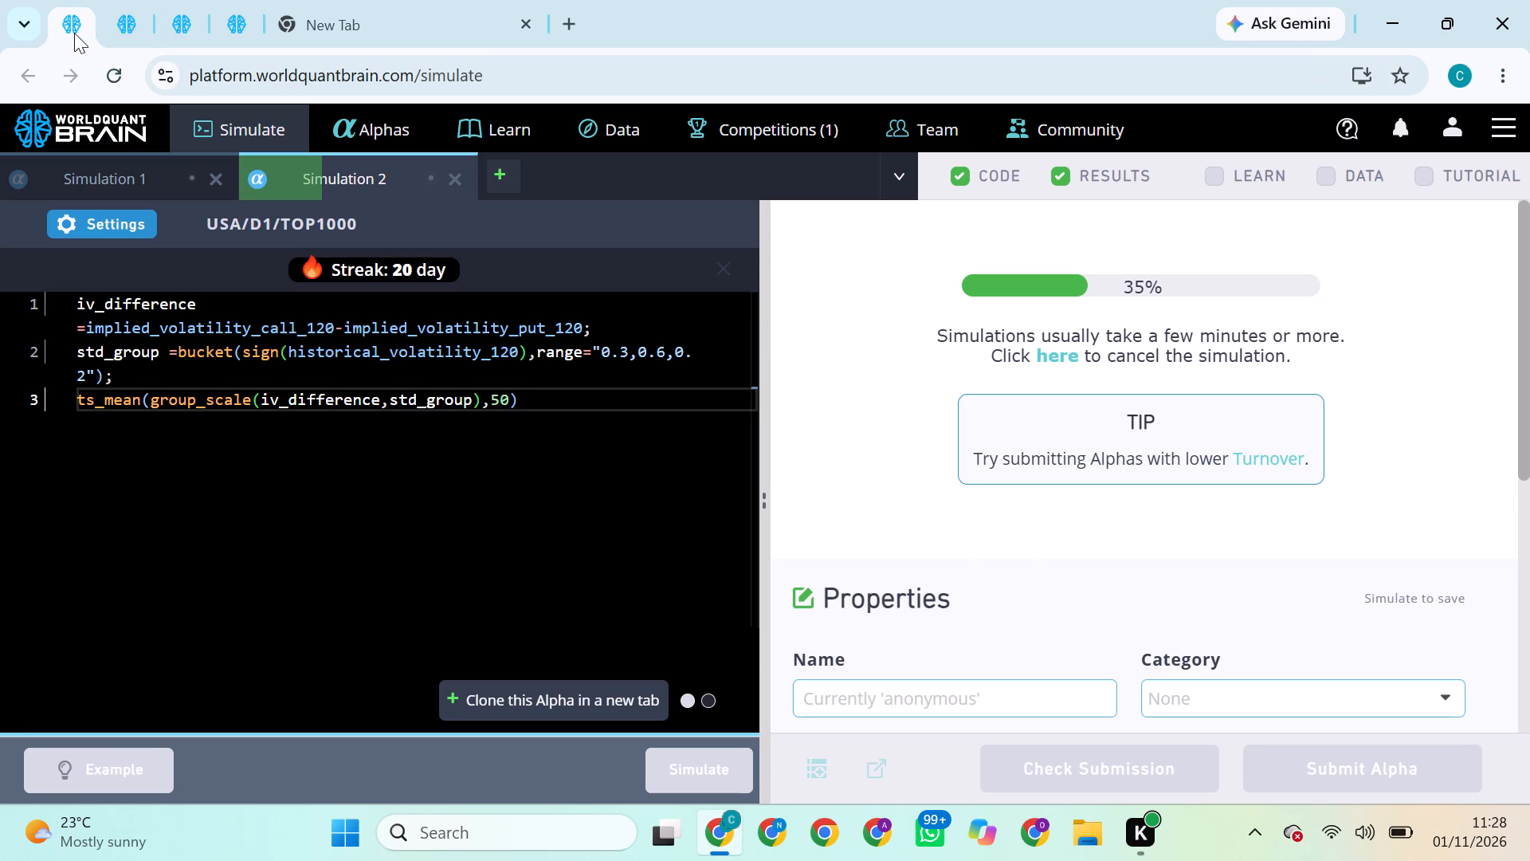
pyautogui.click(139, 35)
pyautogui.click(178, 37)
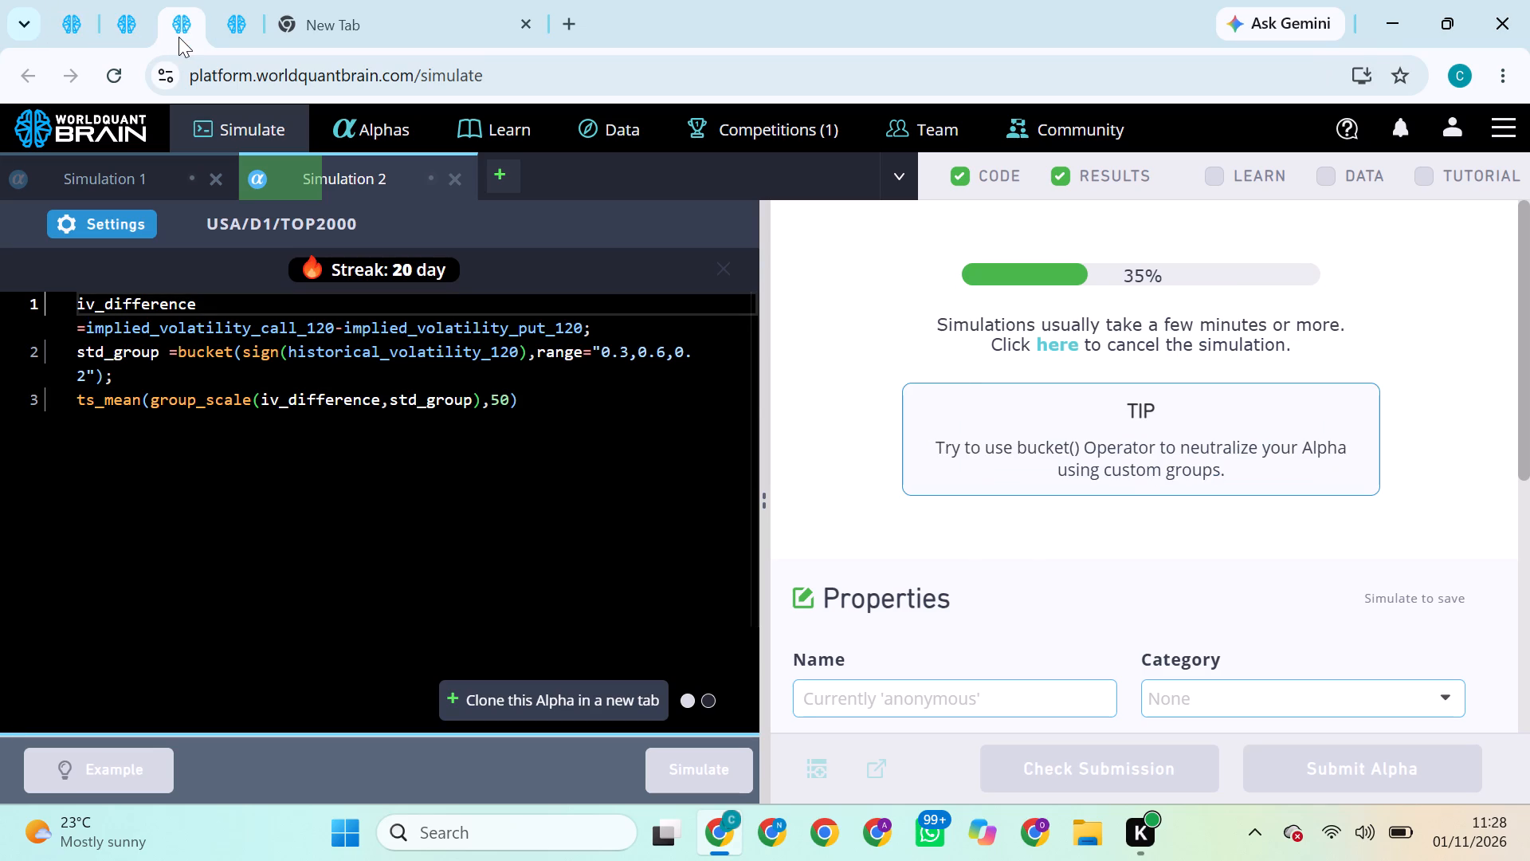
pyautogui.click(73, 28)
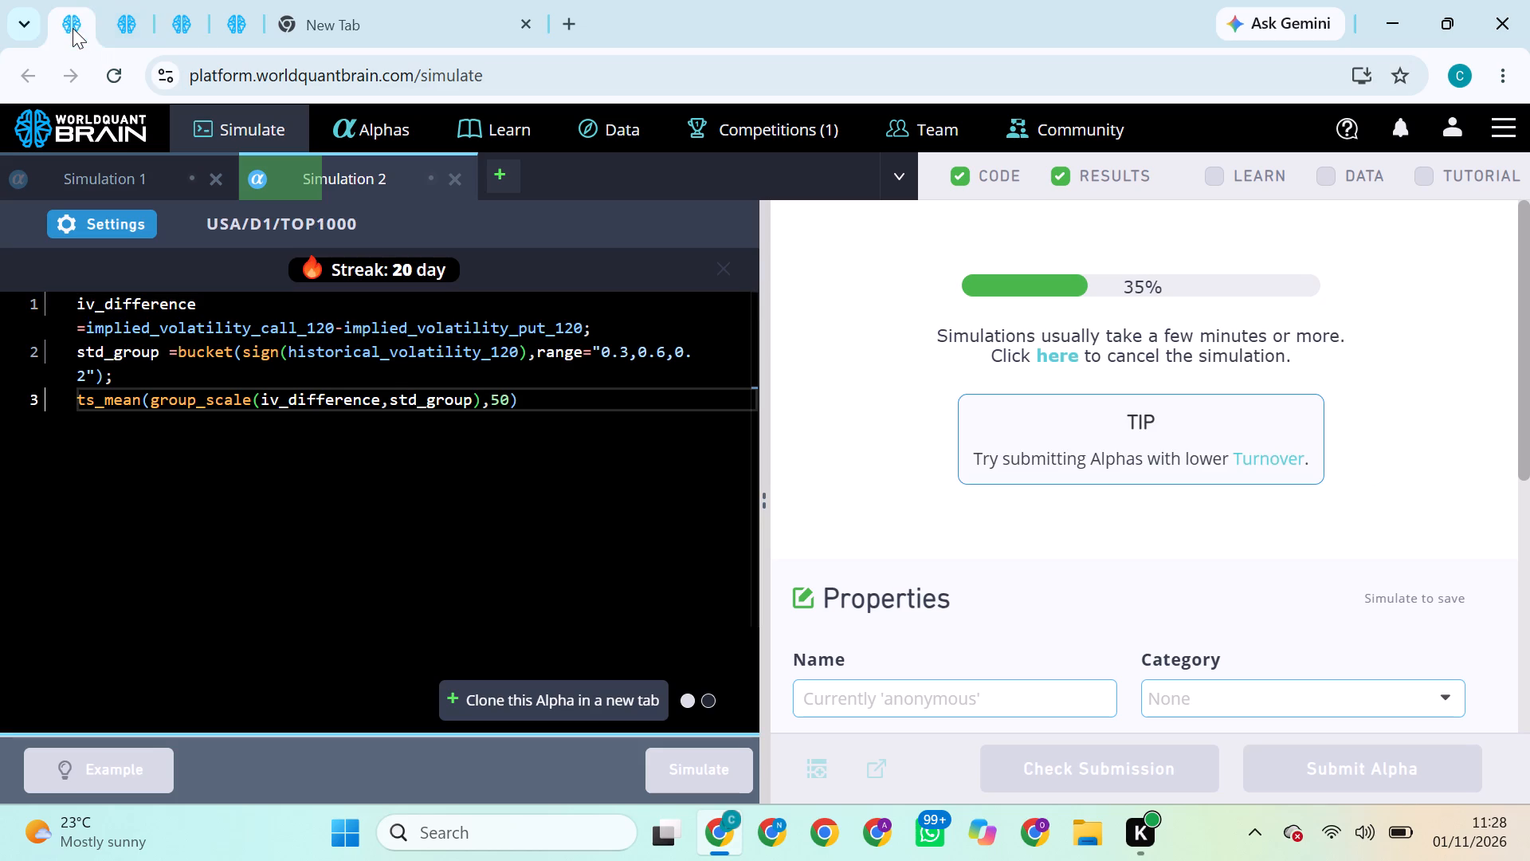
pyautogui.click(125, 22)
pyautogui.click(177, 22)
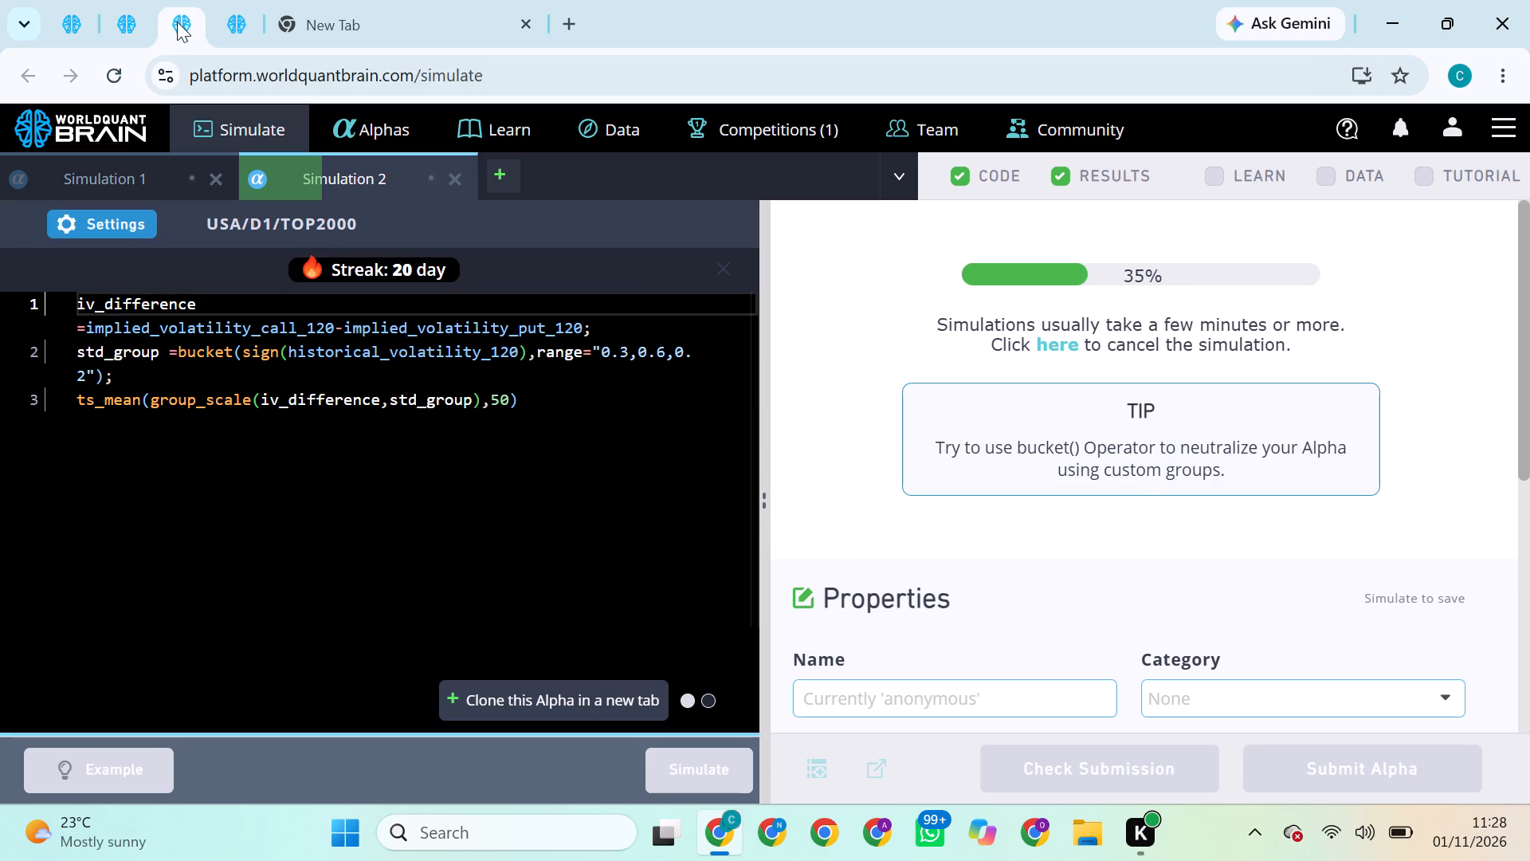
pyautogui.click(131, 34)
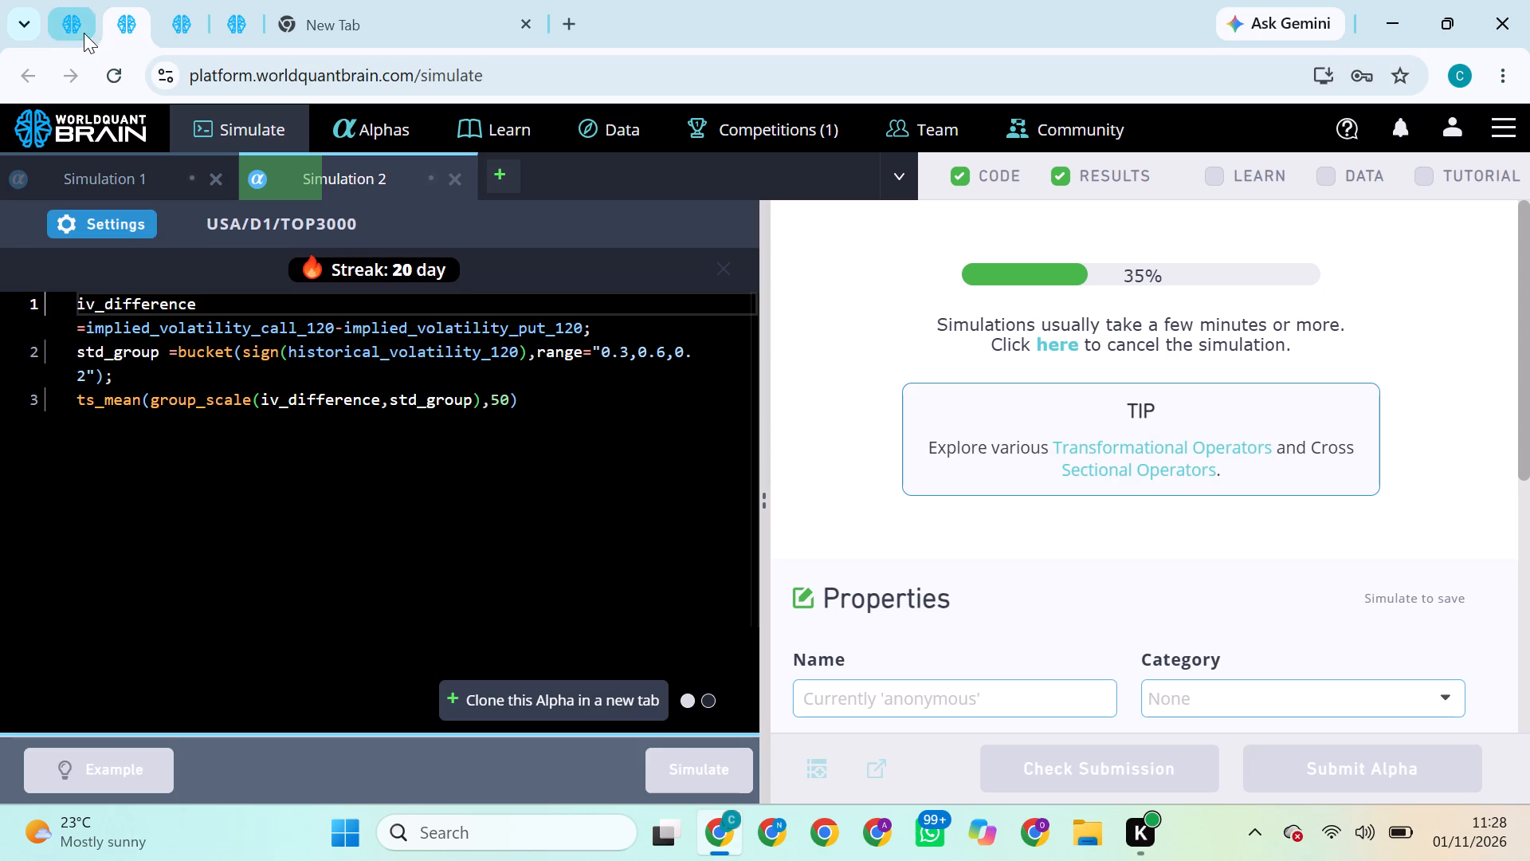
pyautogui.click(73, 33)
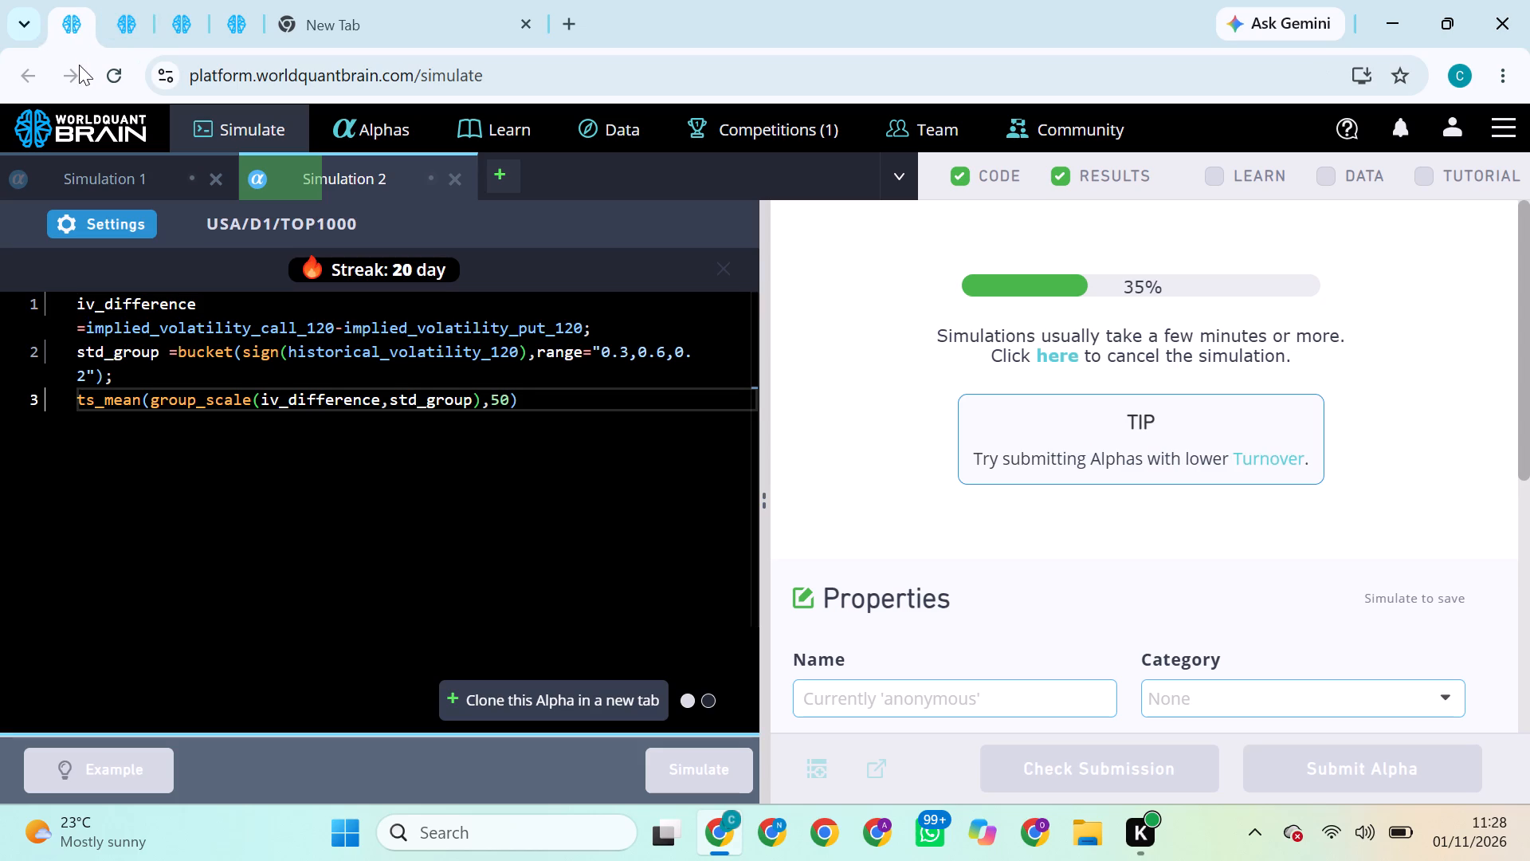
# Try to submit the alpha from the finished TOP3000 simulation.
pyautogui.click(129, 33)
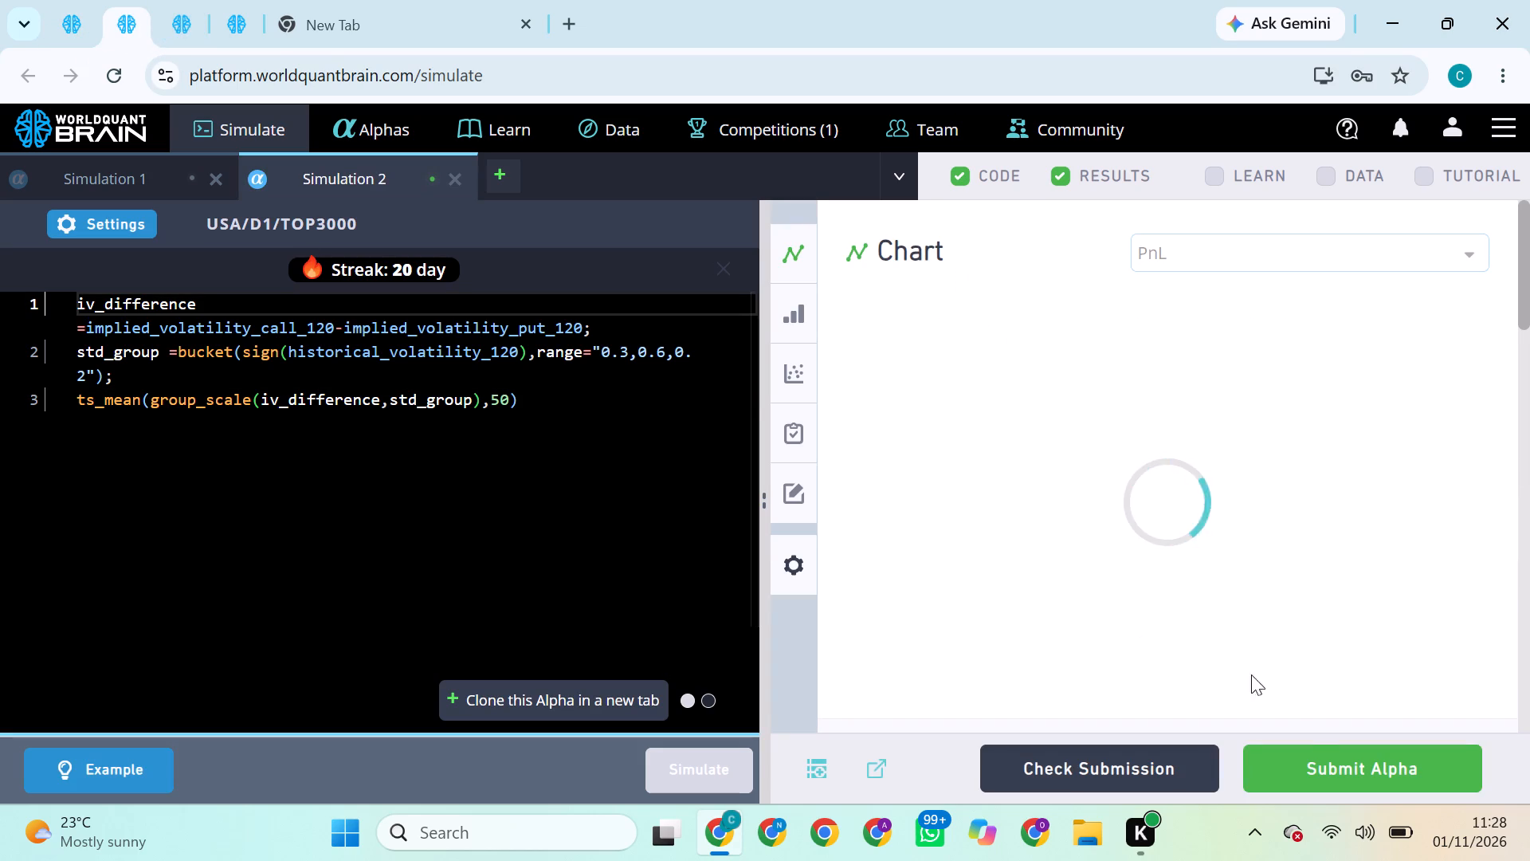
pyautogui.click(1308, 767)
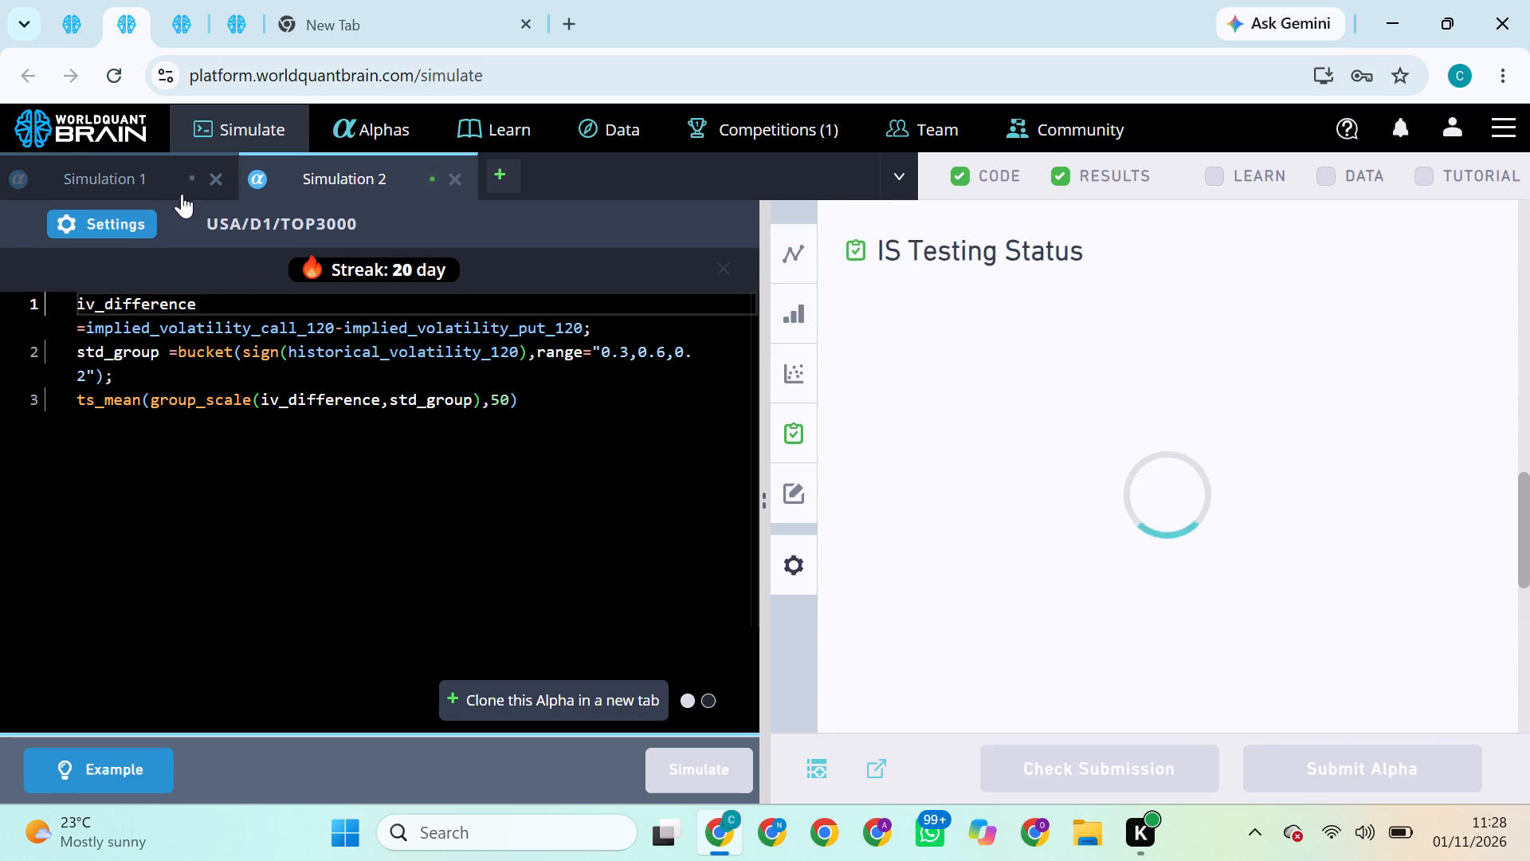
# Set the TOP3000 simulation's neutralization to Subindustry, apply the settings and run the simulation.
pyautogui.click(116, 222)
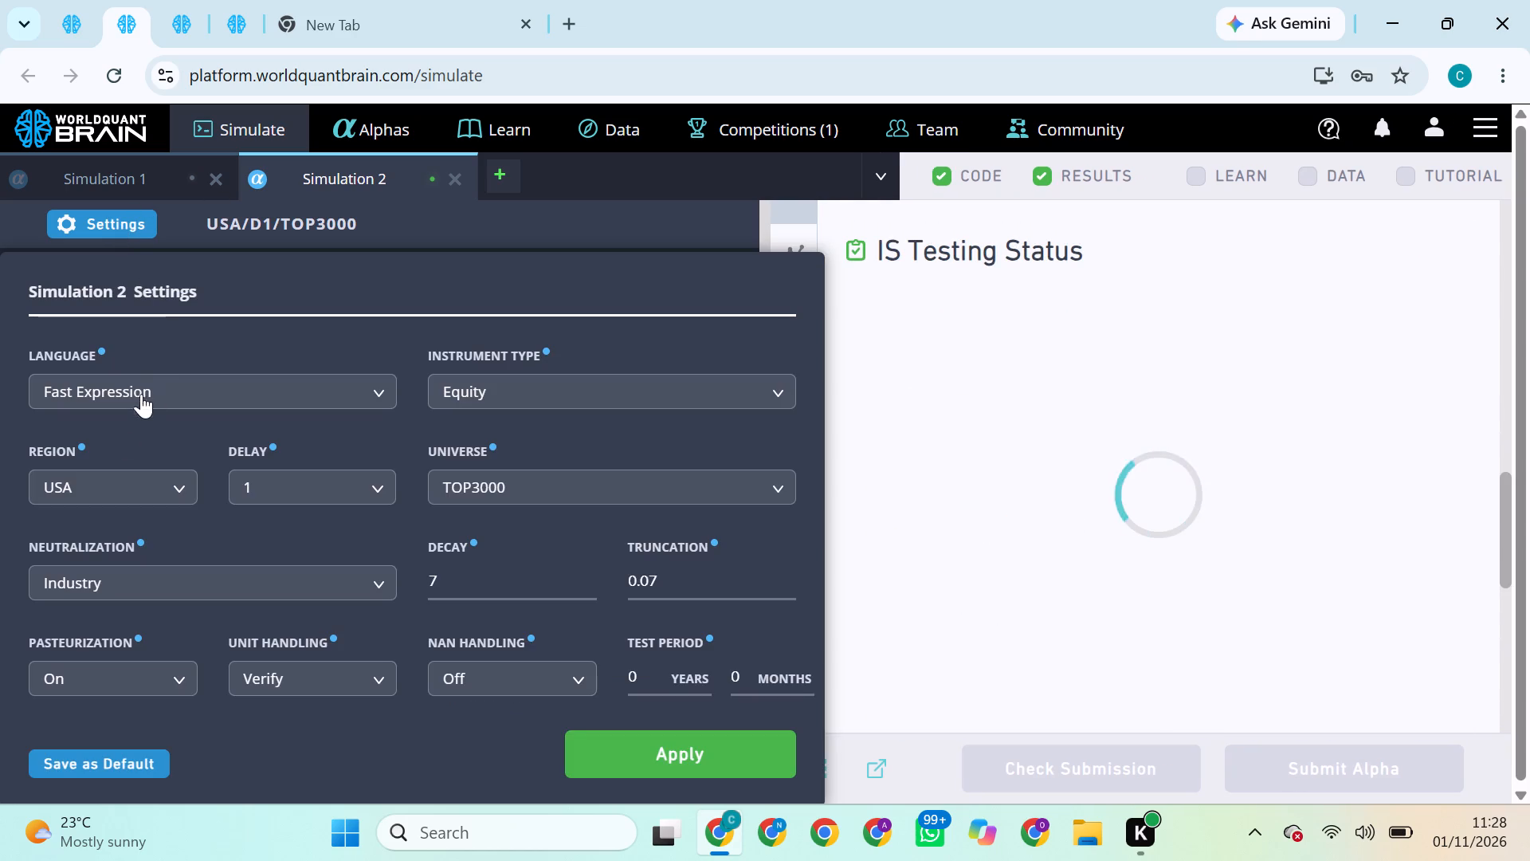
pyautogui.click(177, 581)
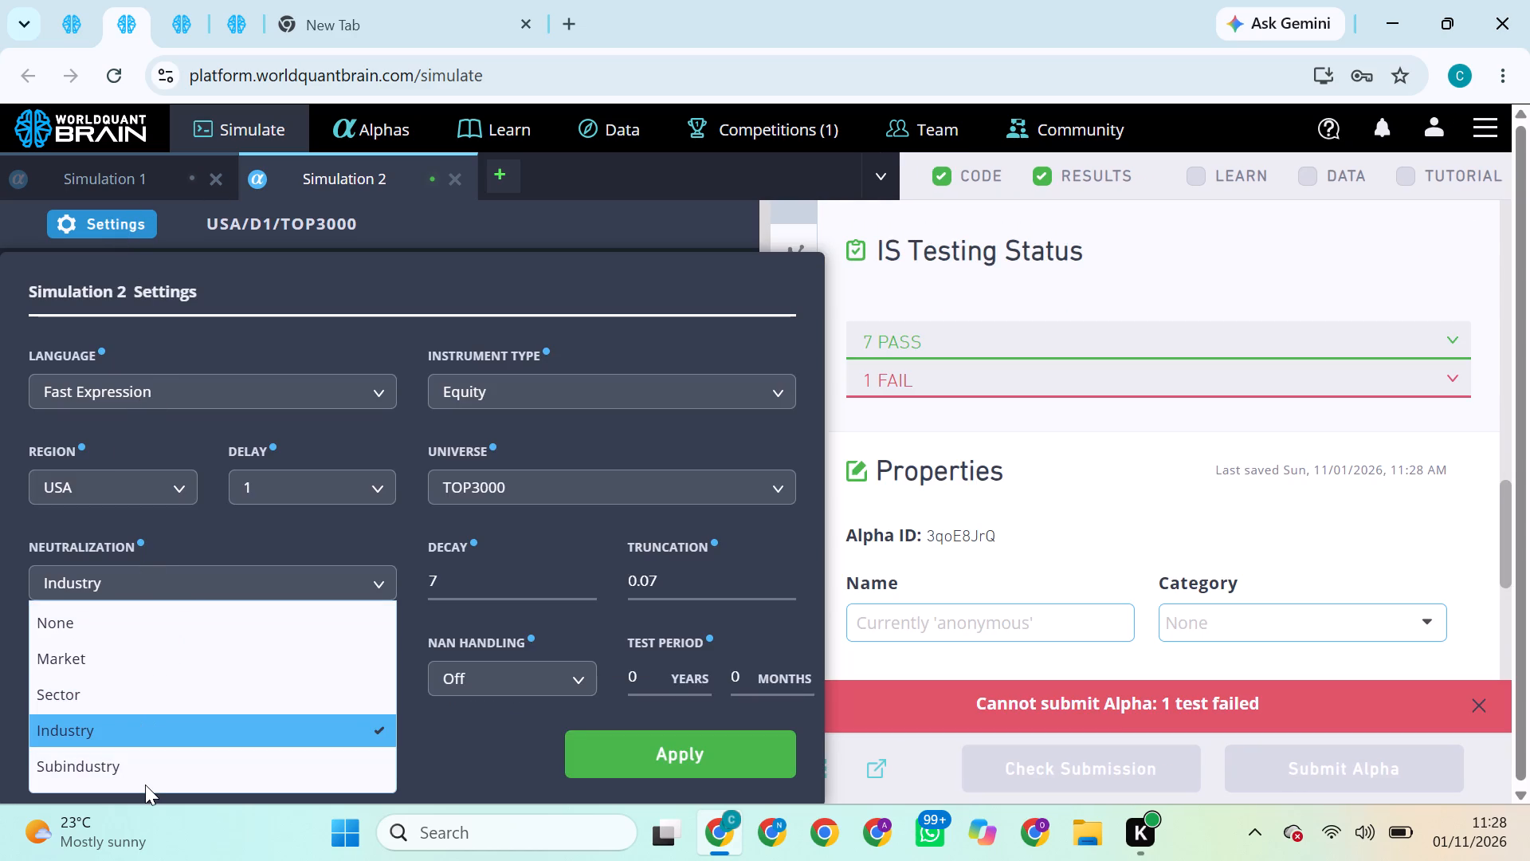
pyautogui.click(145, 784)
pyautogui.click(148, 764)
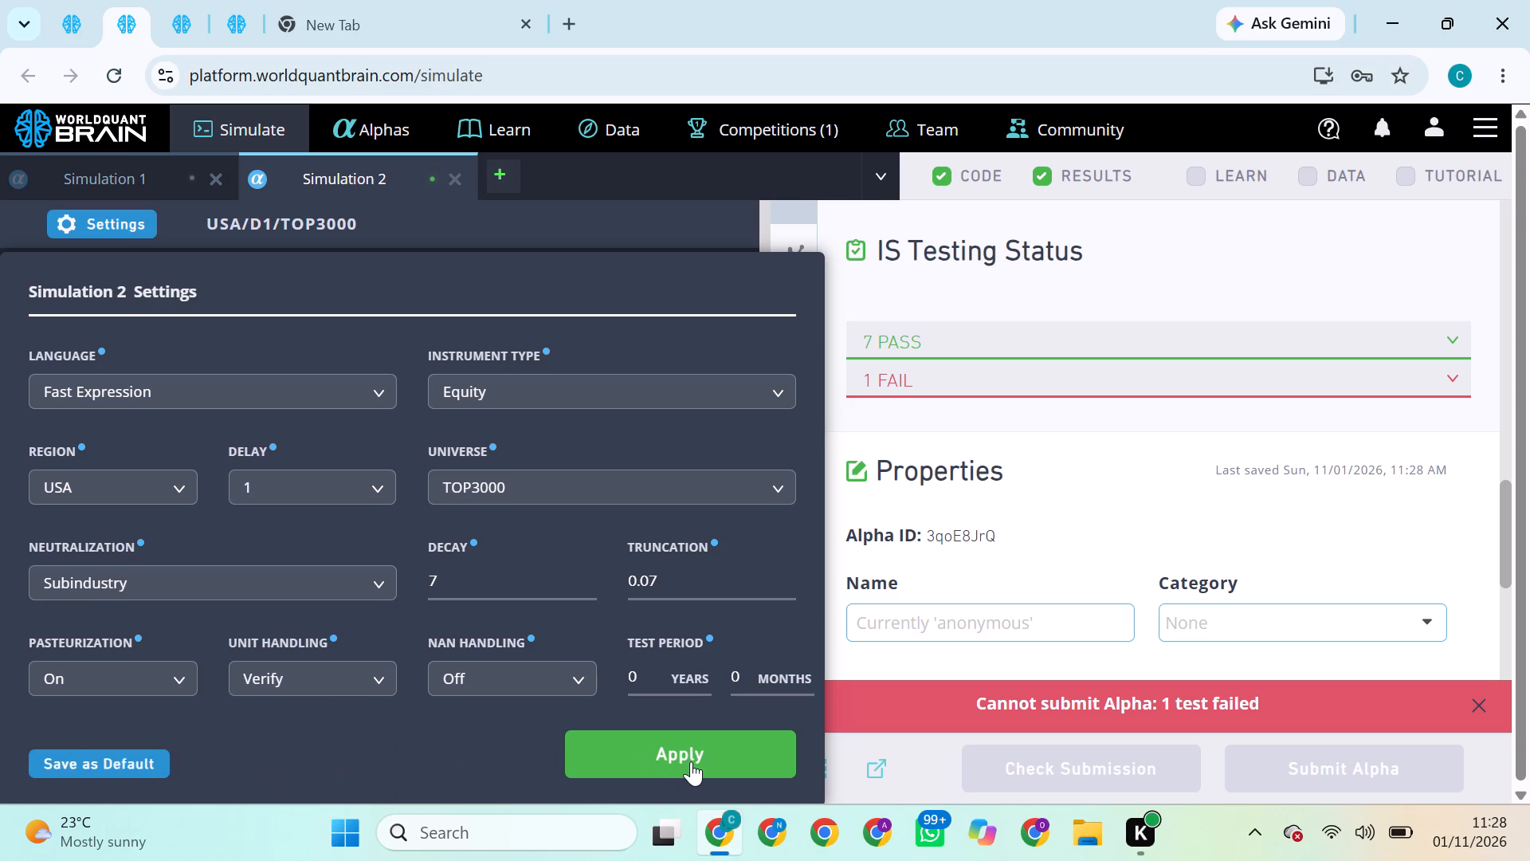
pyautogui.click(691, 761)
pyautogui.click(700, 761)
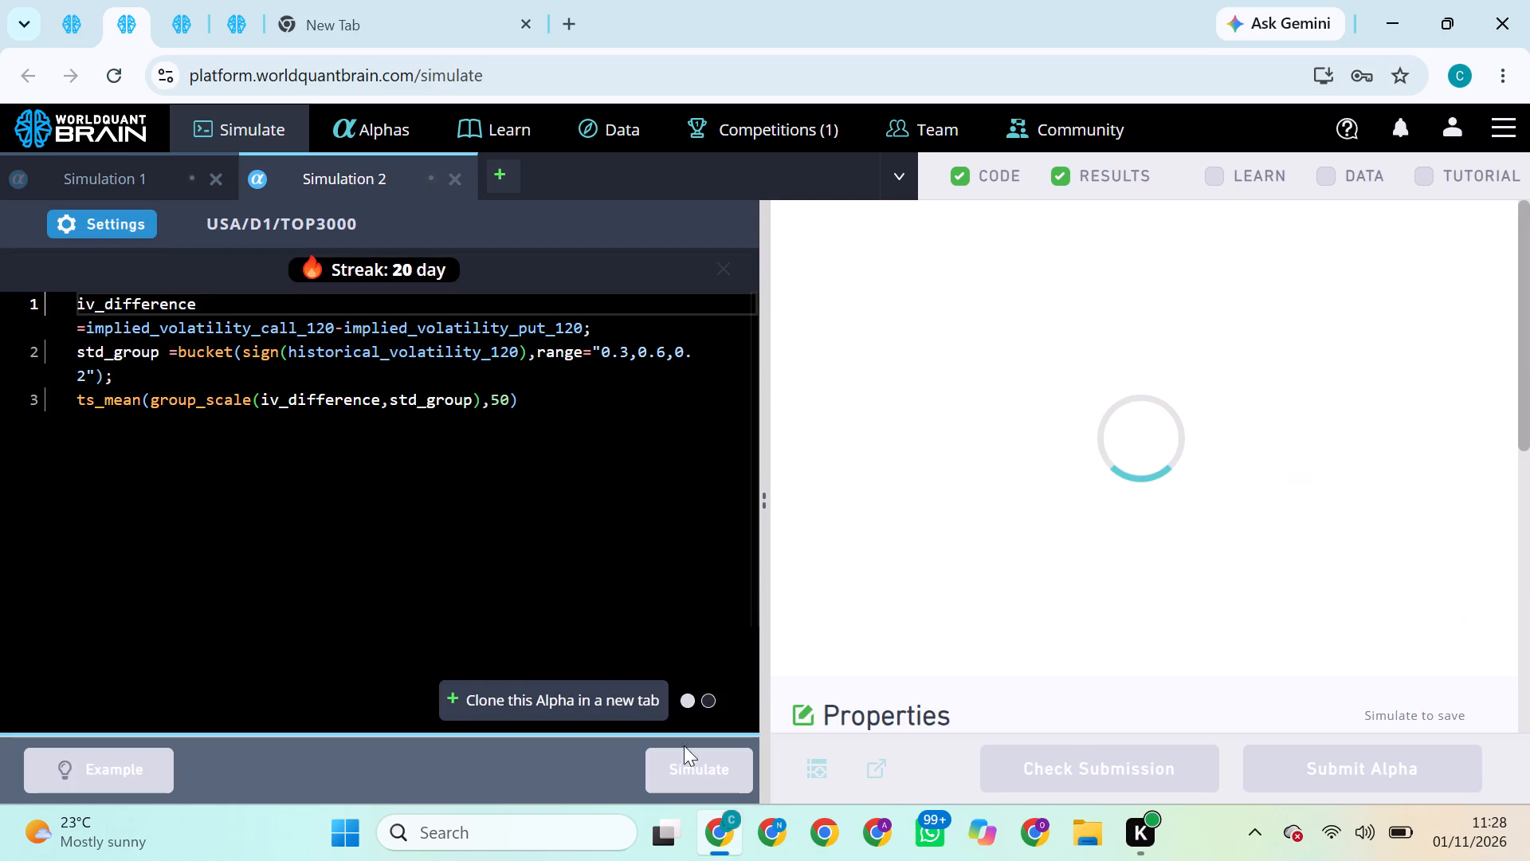
# Try to submit the alpha from the finished TOP1000 simulation.
pyautogui.click(81, 19)
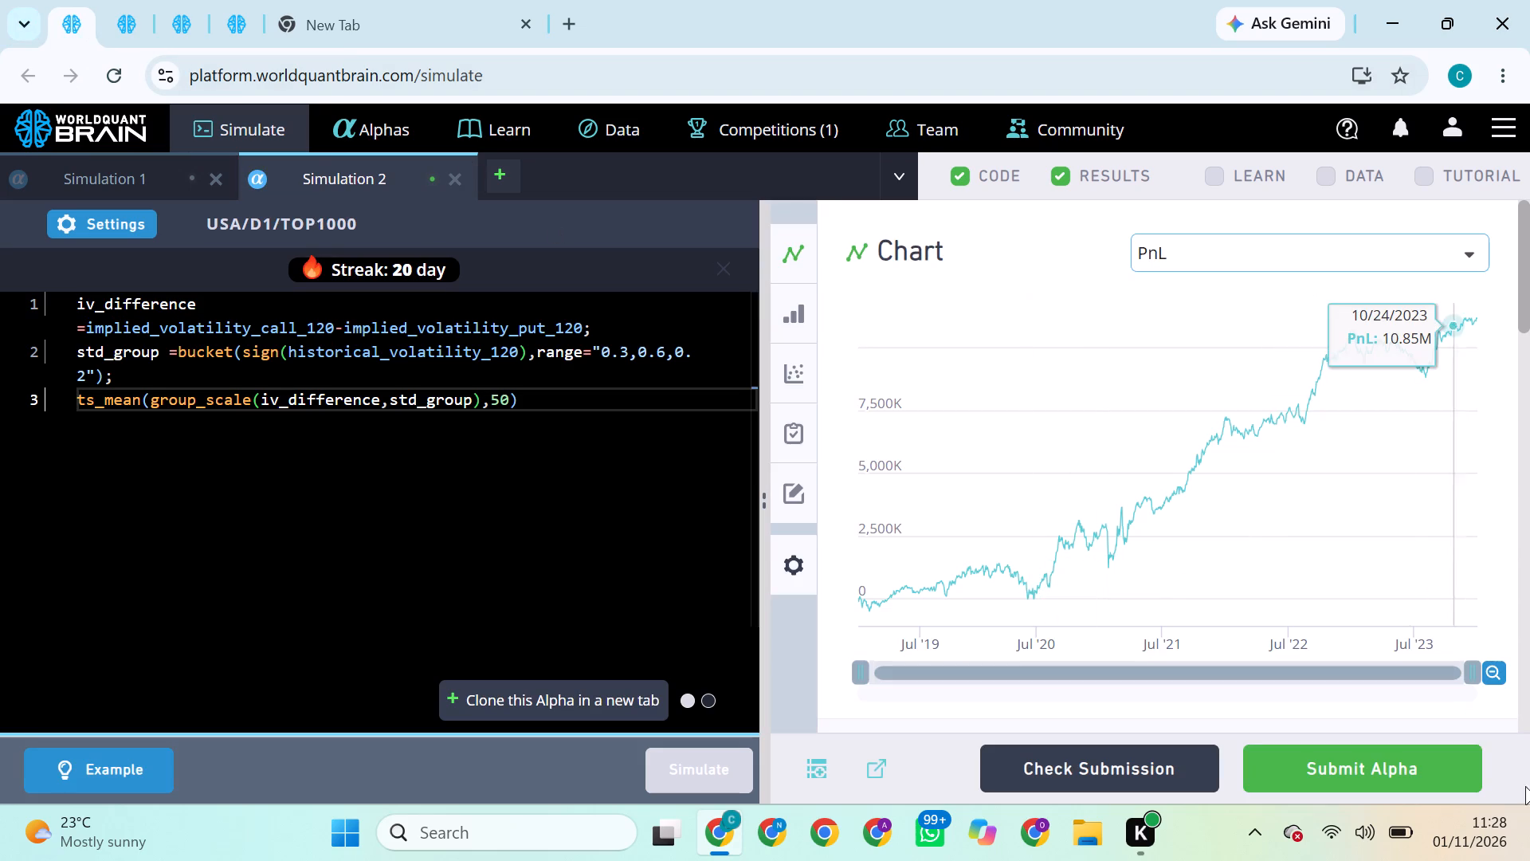
pyautogui.click(1337, 762)
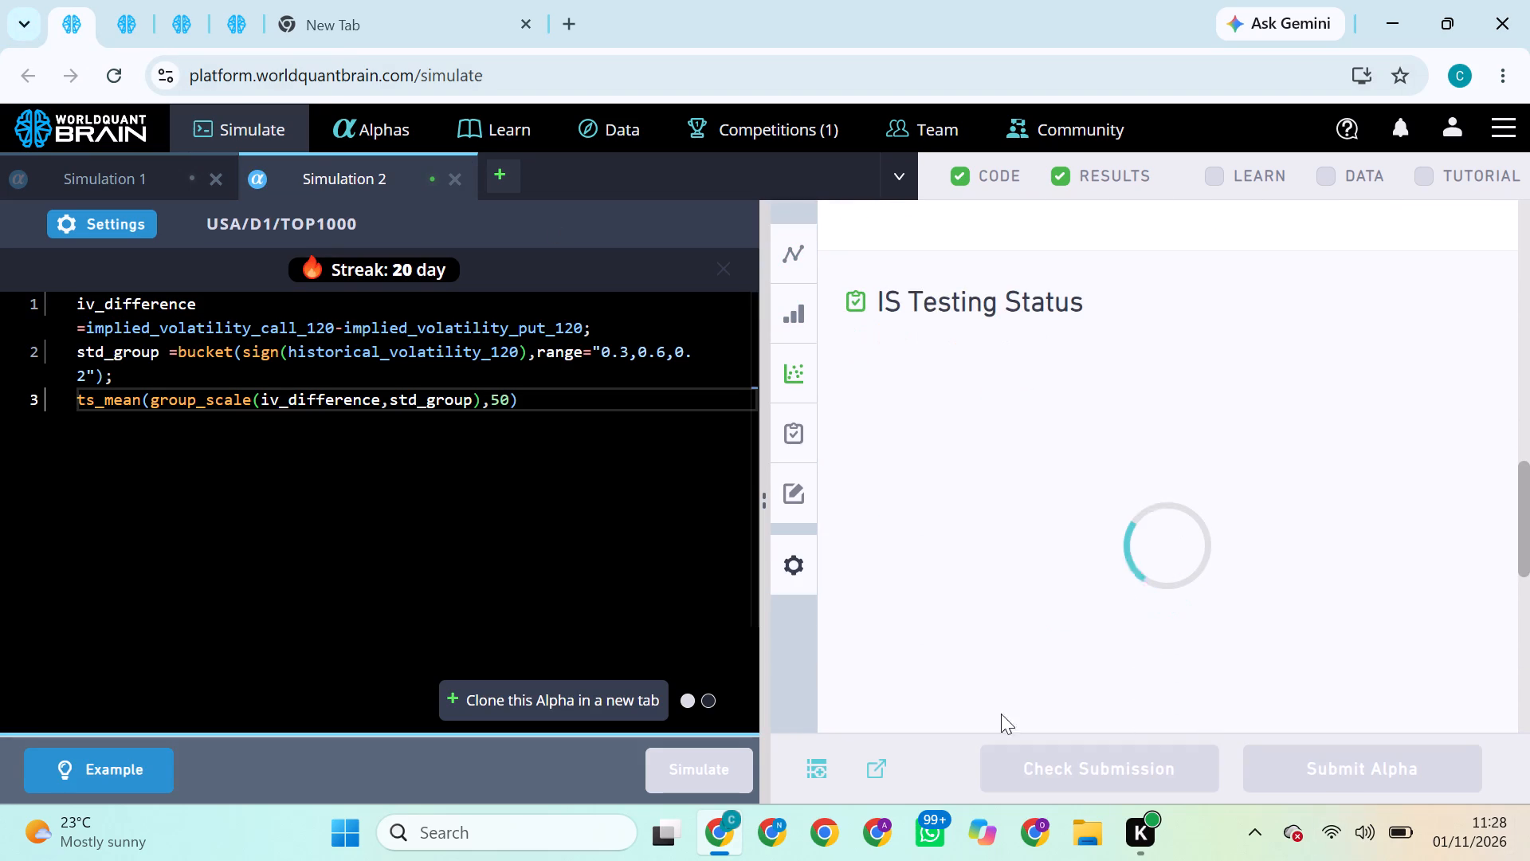
# Set the TOP1000 simulation's neutralization to Industry, apply the settings and run the simulation.
pyautogui.click(96, 215)
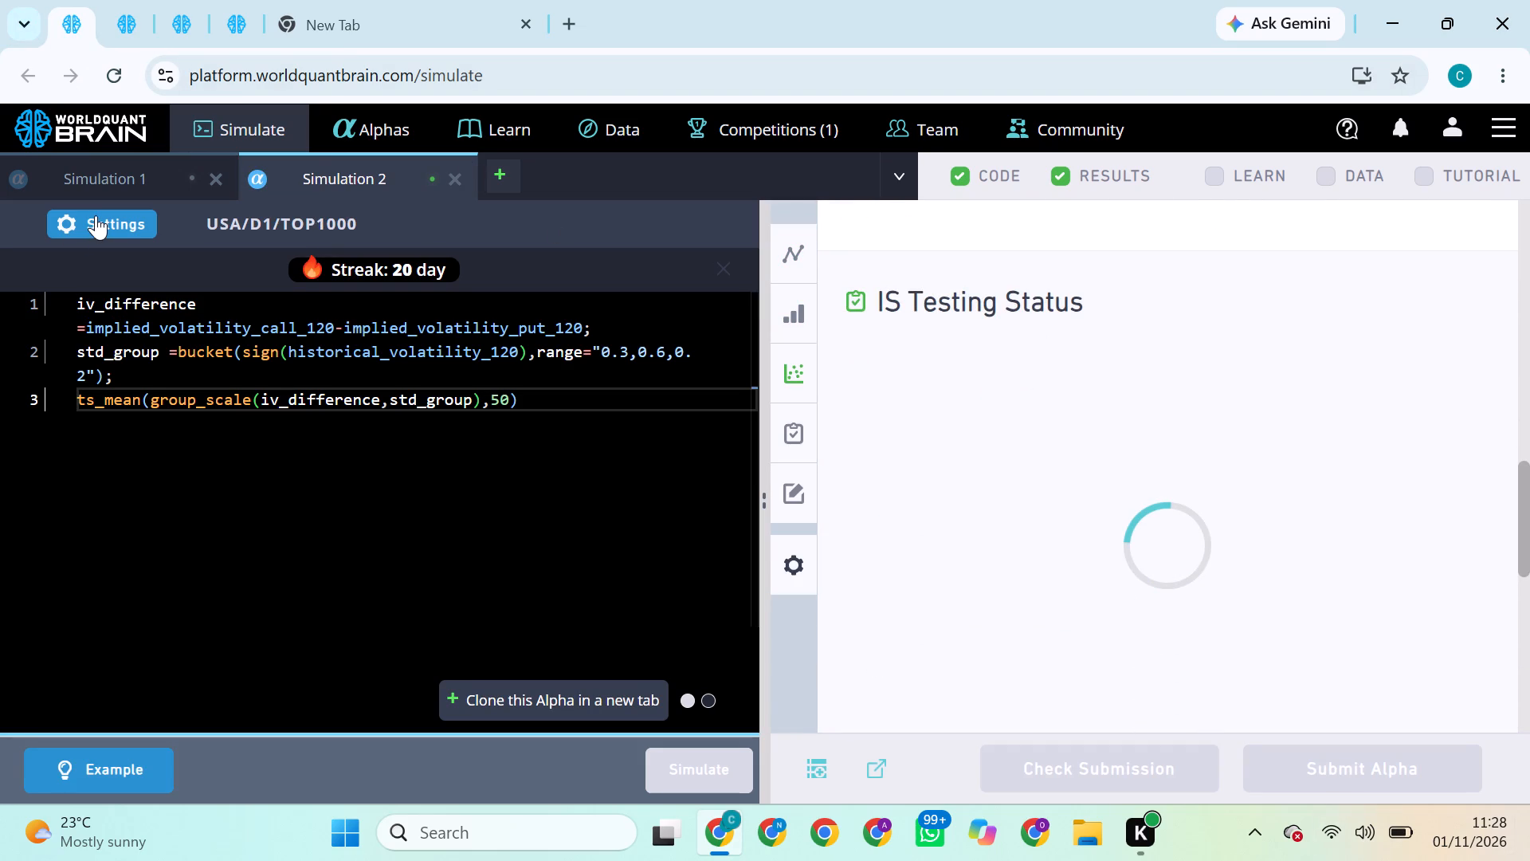
pyautogui.click(247, 582)
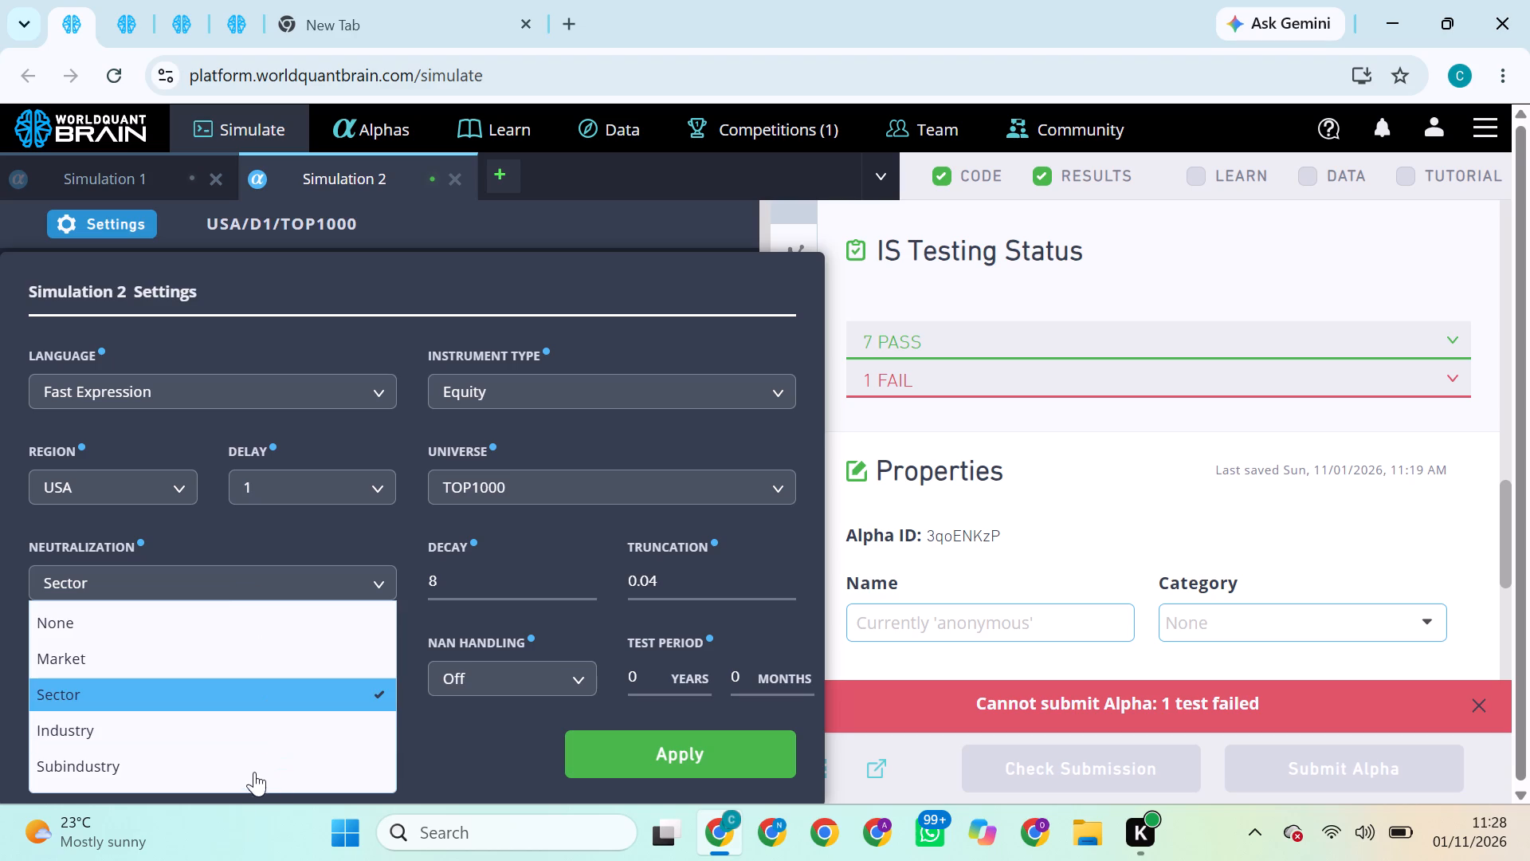
pyautogui.click(225, 727)
pyautogui.click(685, 757)
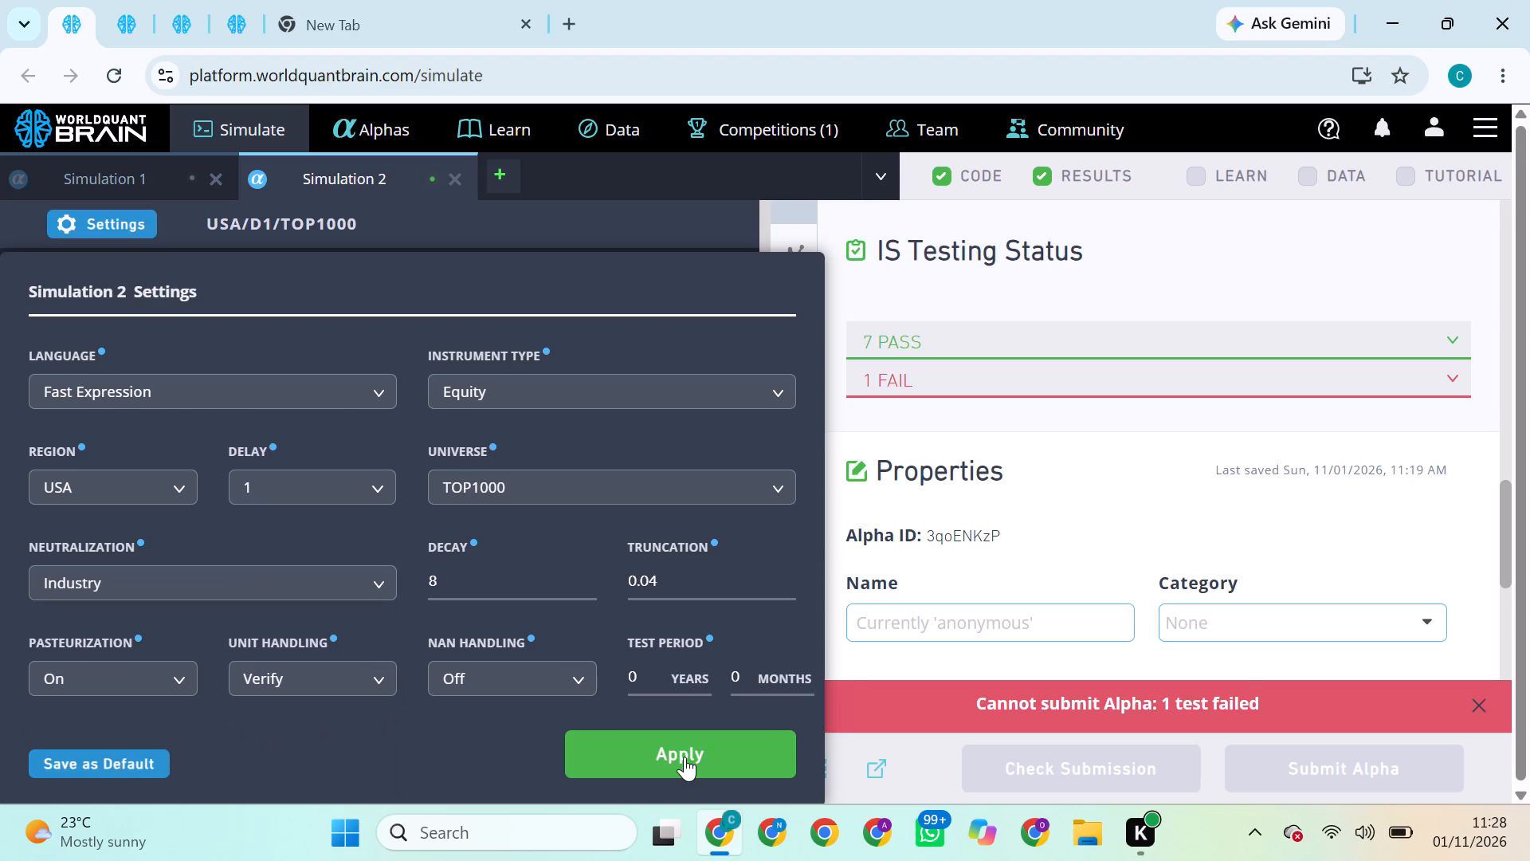
pyautogui.click(718, 758)
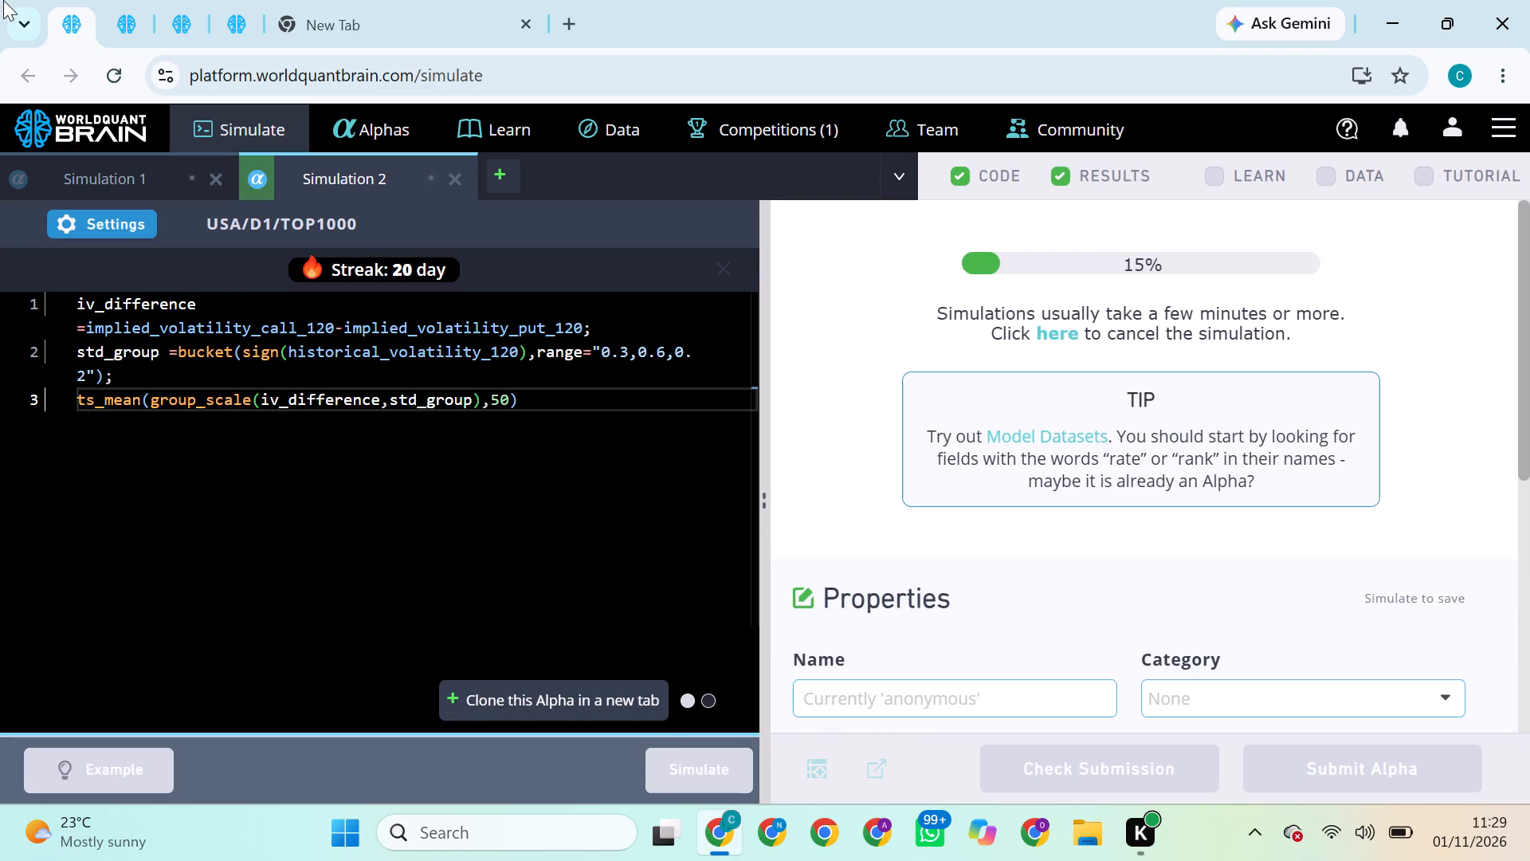
# Try to submit the alpha from the finished TOP2000 simulation.
pyautogui.click(108, 25)
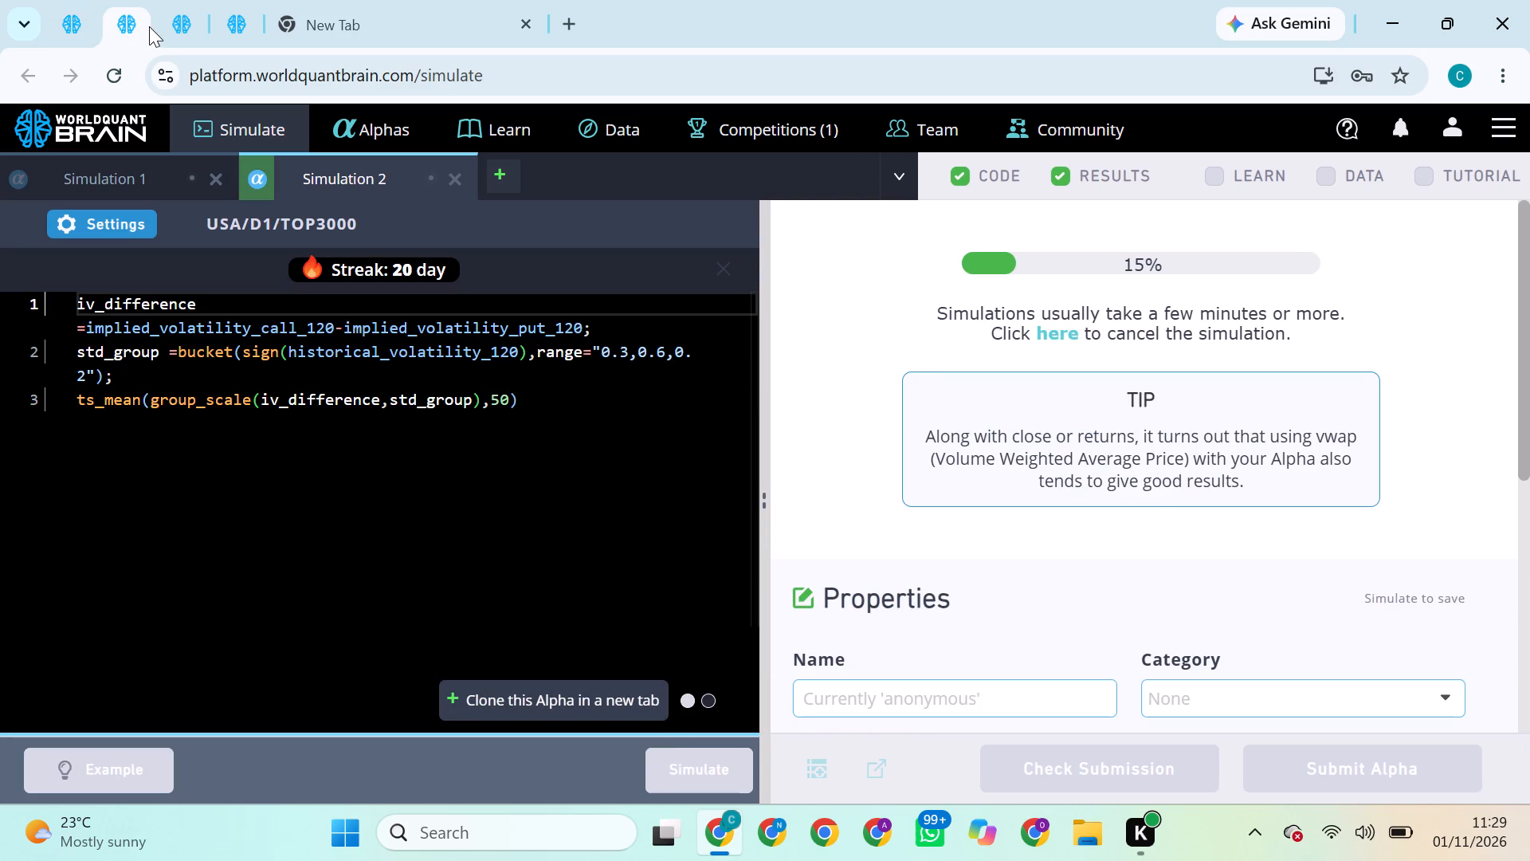
pyautogui.click(187, 16)
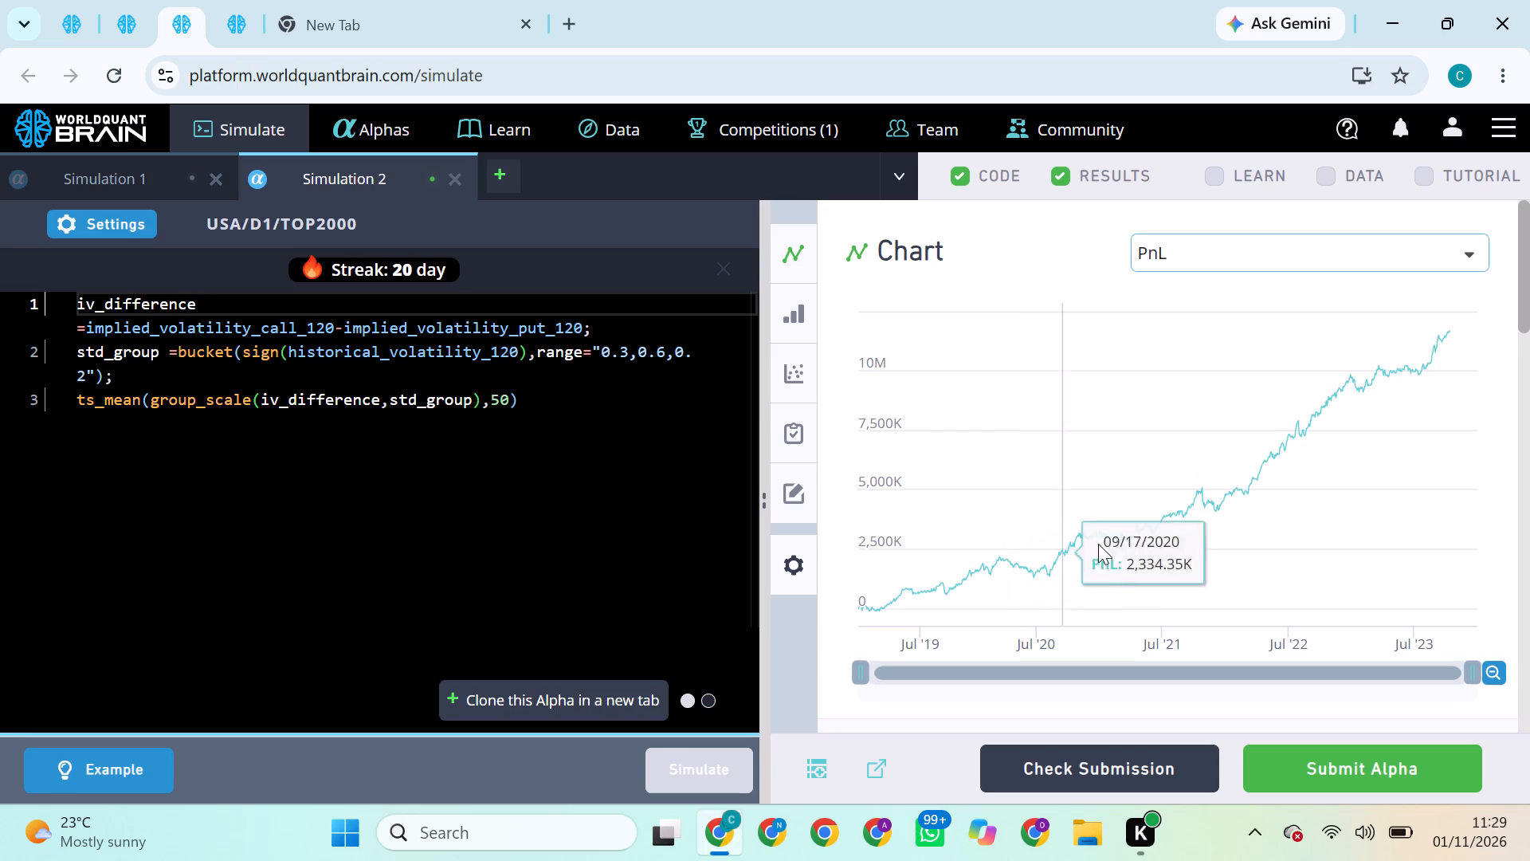
pyautogui.click(1355, 753)
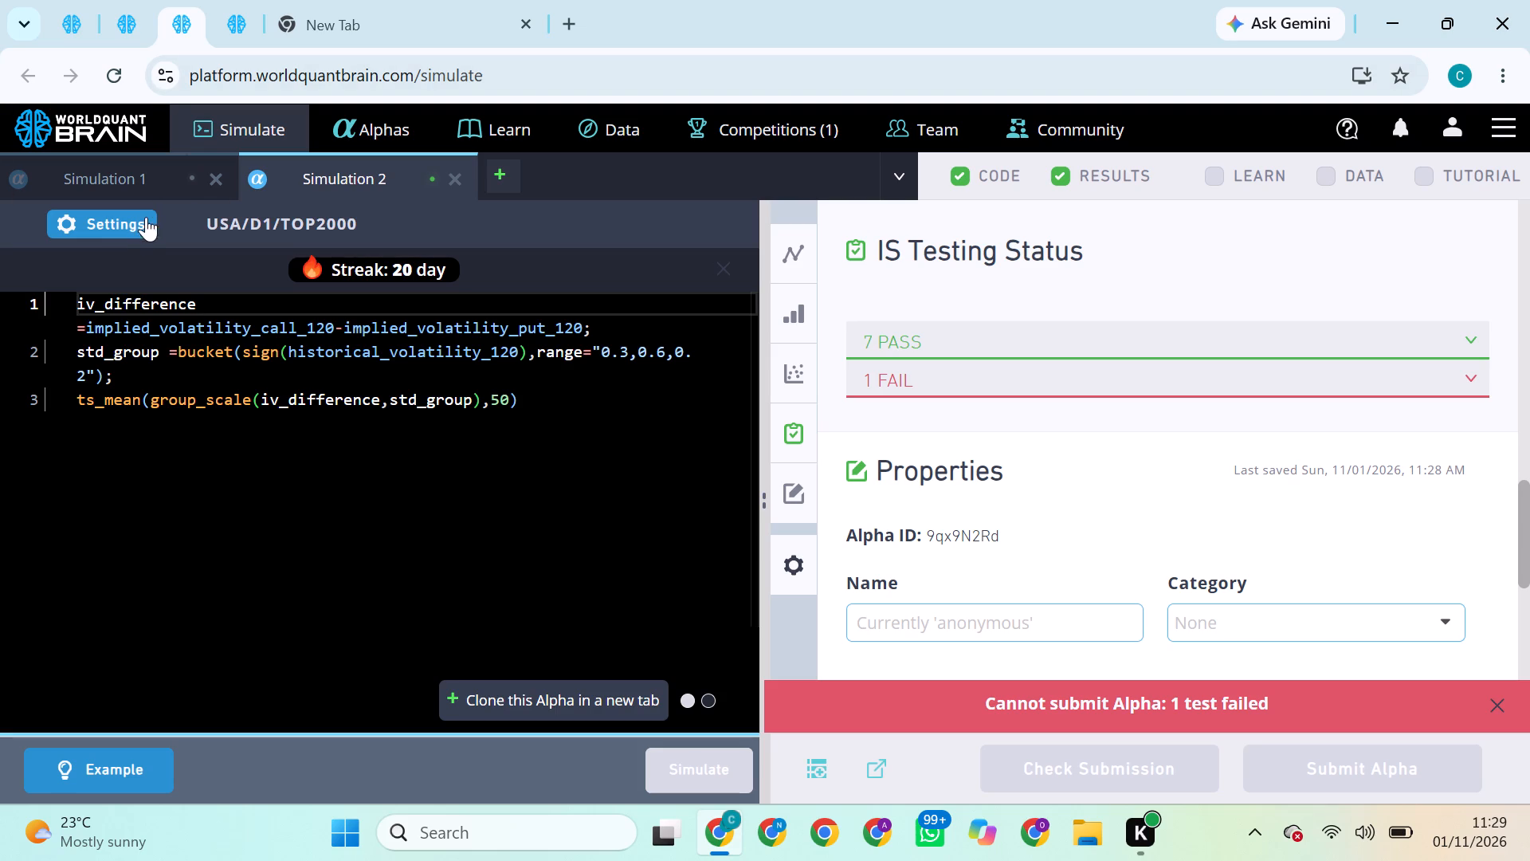
# Set the TOP2000 simulation's neutralization to Market, decay to 9 and truncation to 0.063, and apply the settings.
pyautogui.click(135, 226)
pyautogui.click(331, 582)
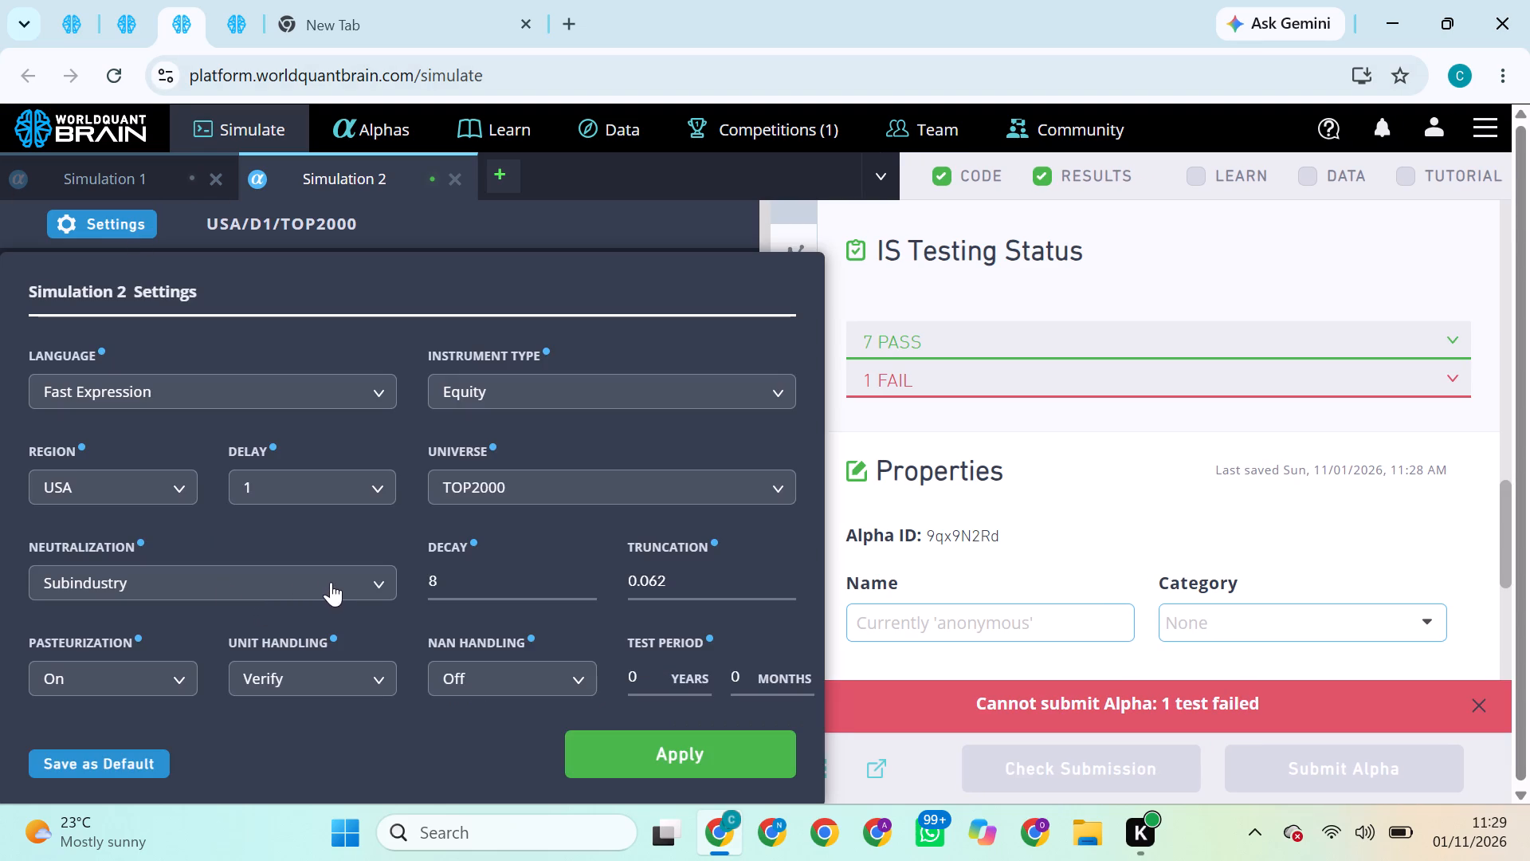
pyautogui.click(194, 665)
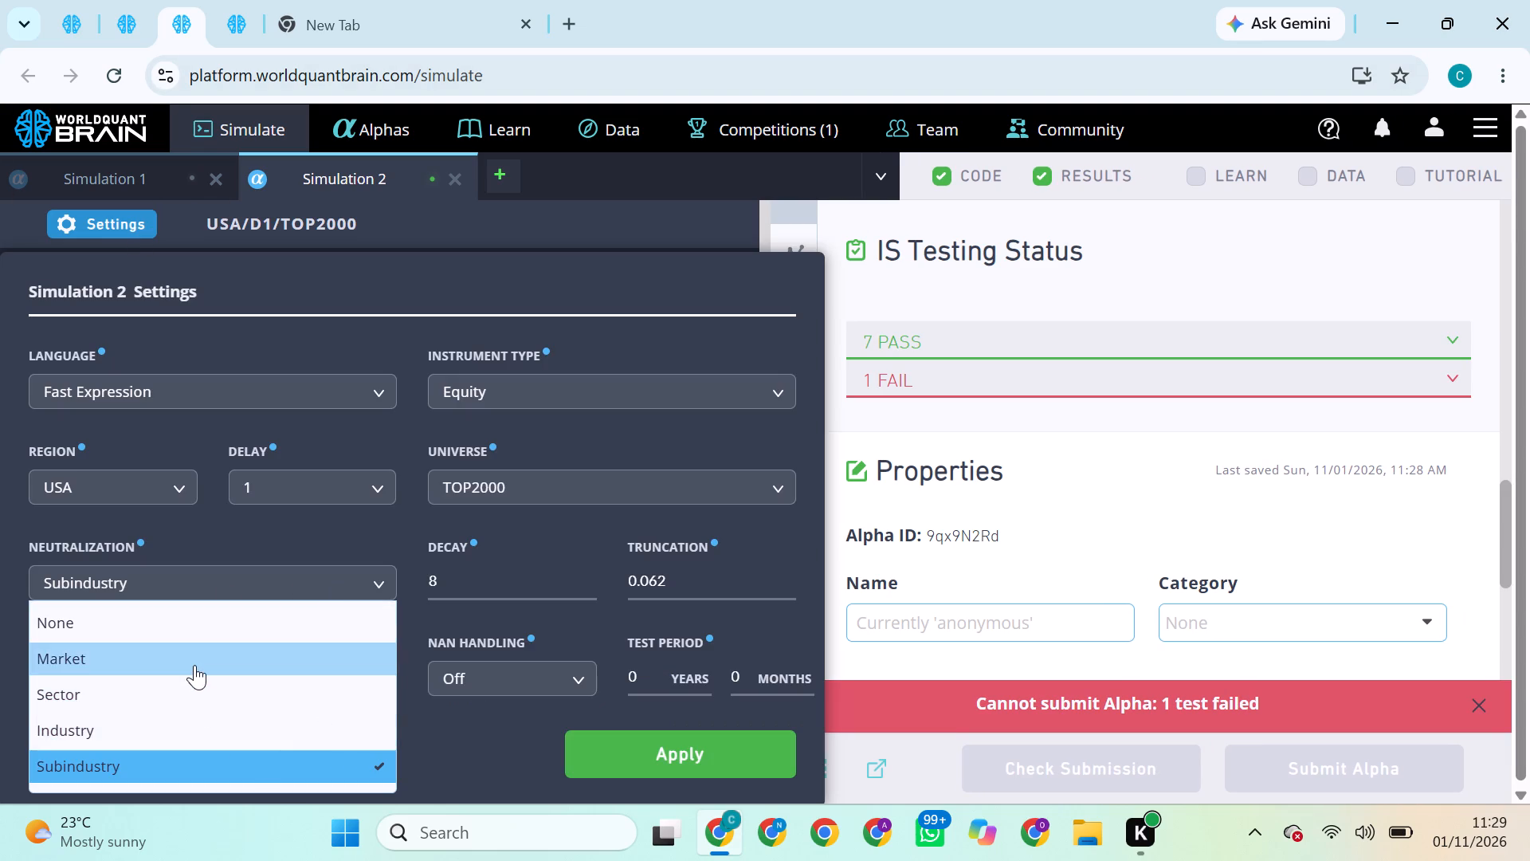
pyautogui.click(430, 592)
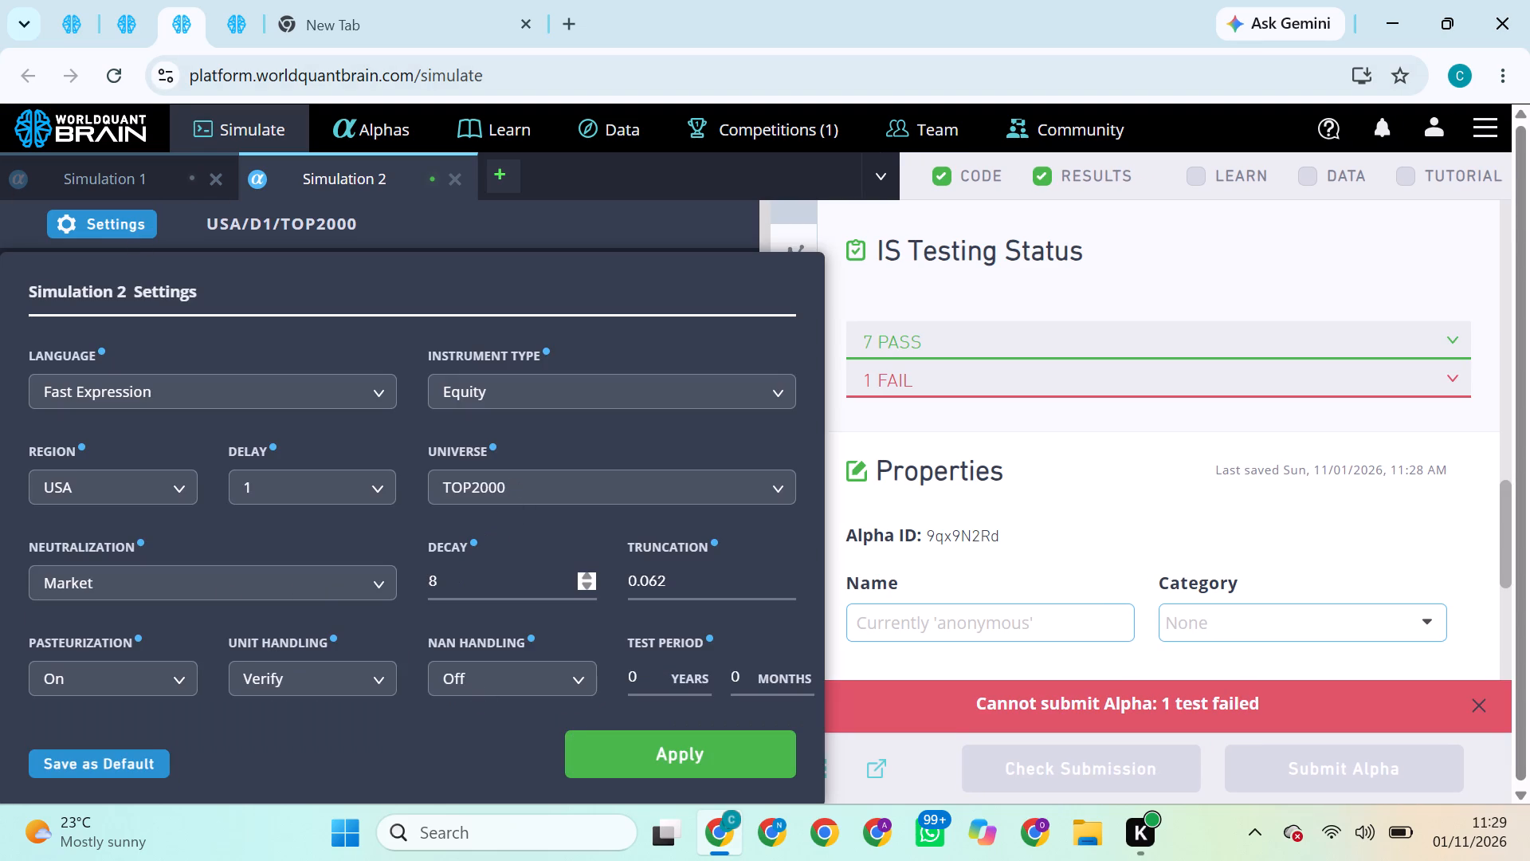
pyautogui.click(458, 586)
pyautogui.press('BackSpace')
pyautogui.press('9')
pyautogui.click(665, 578)
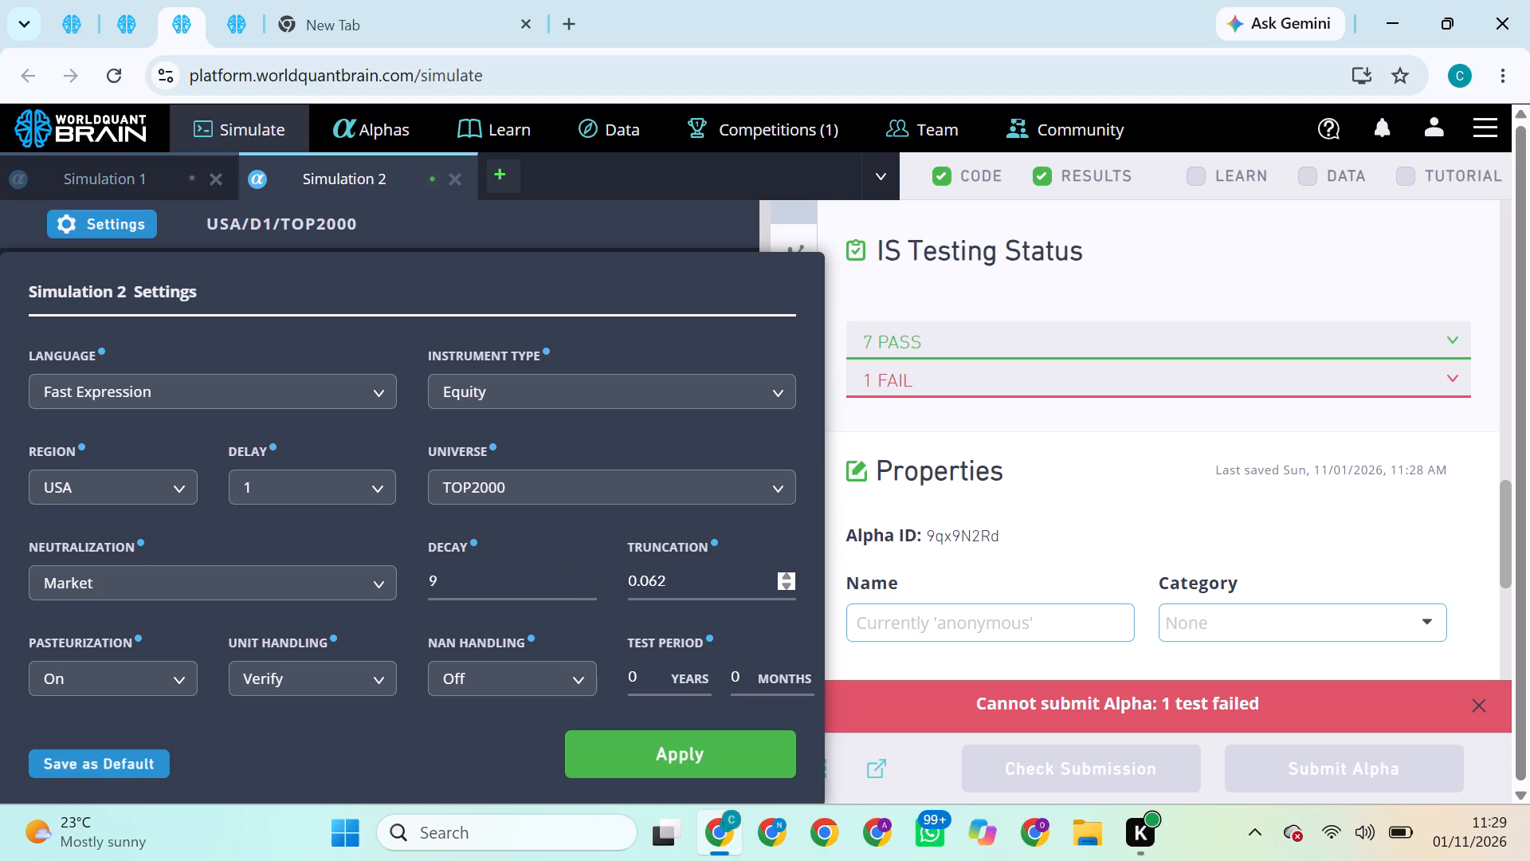
pyautogui.press('BackSpace')
pyautogui.press('3')
pyautogui.click(632, 764)
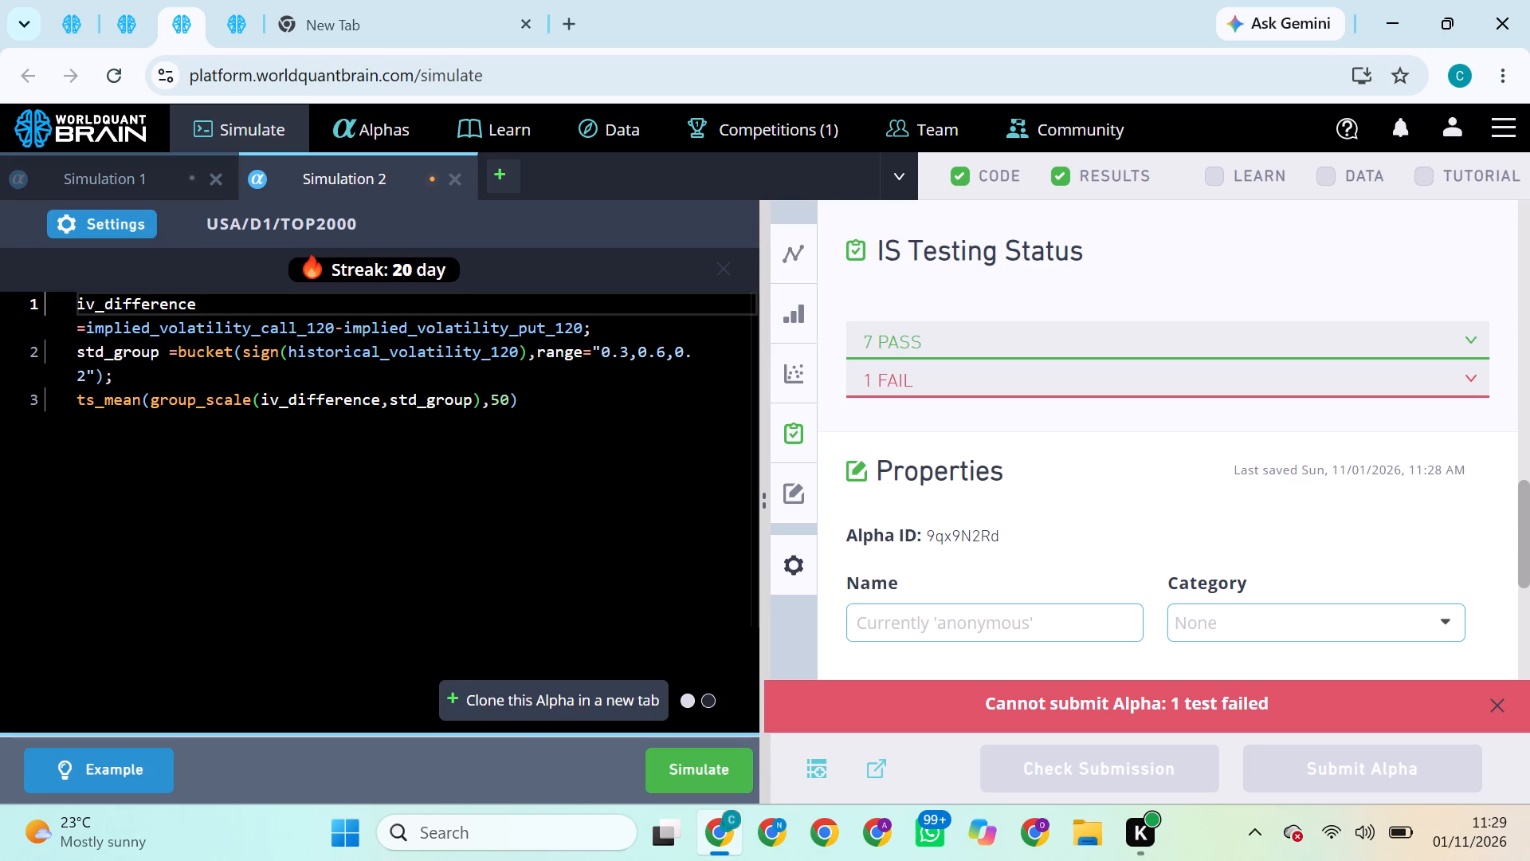
# Set the TOP2000 simulation's neutralization to Sector, apply the settings and run the simulation.
pyautogui.click(114, 222)
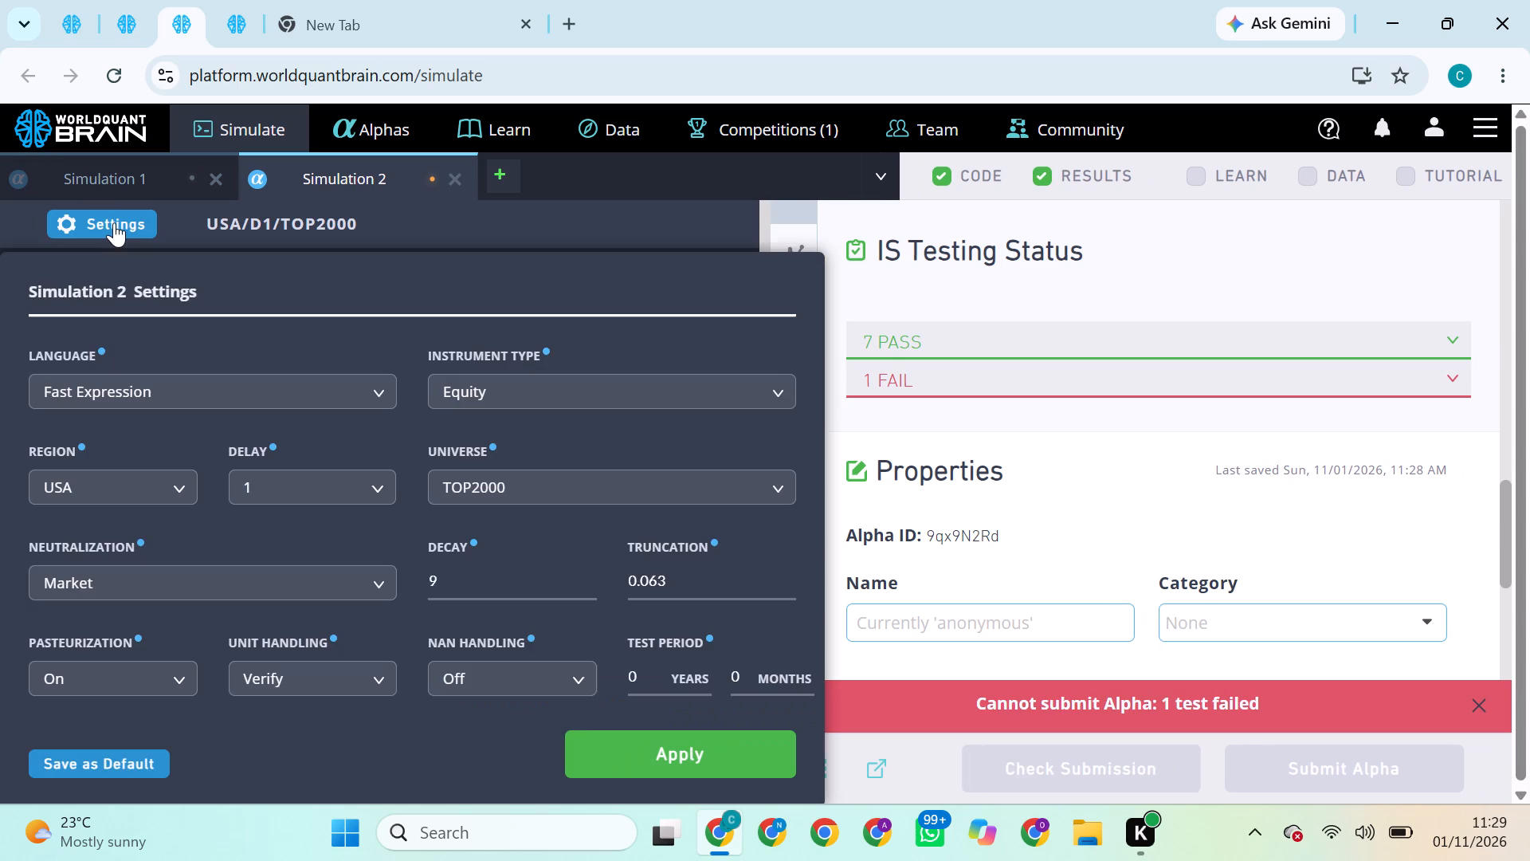
pyautogui.click(268, 582)
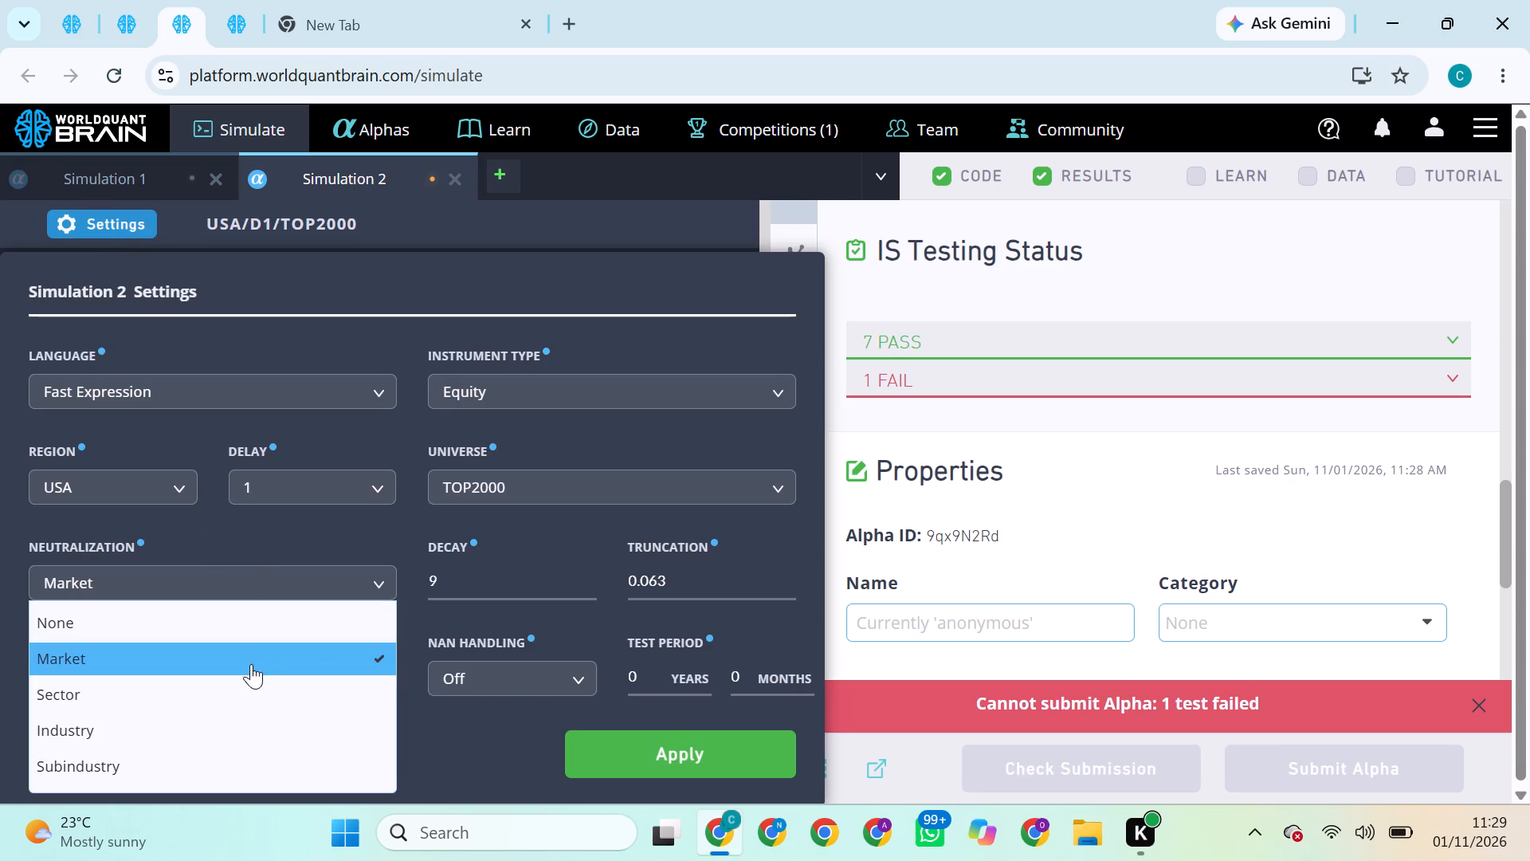
pyautogui.click(194, 696)
pyautogui.click(687, 753)
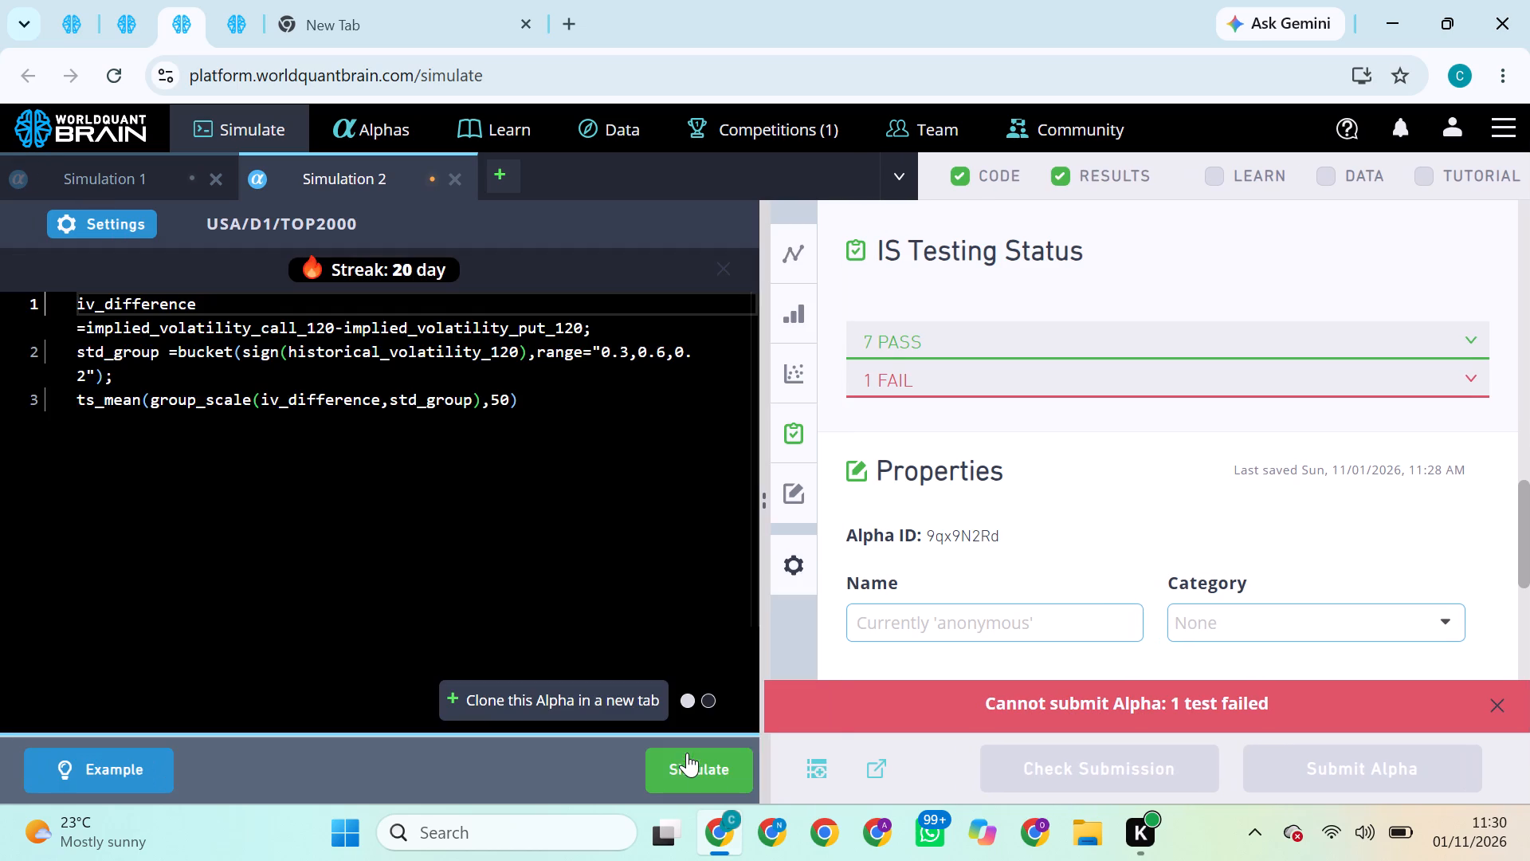
pyautogui.click(692, 764)
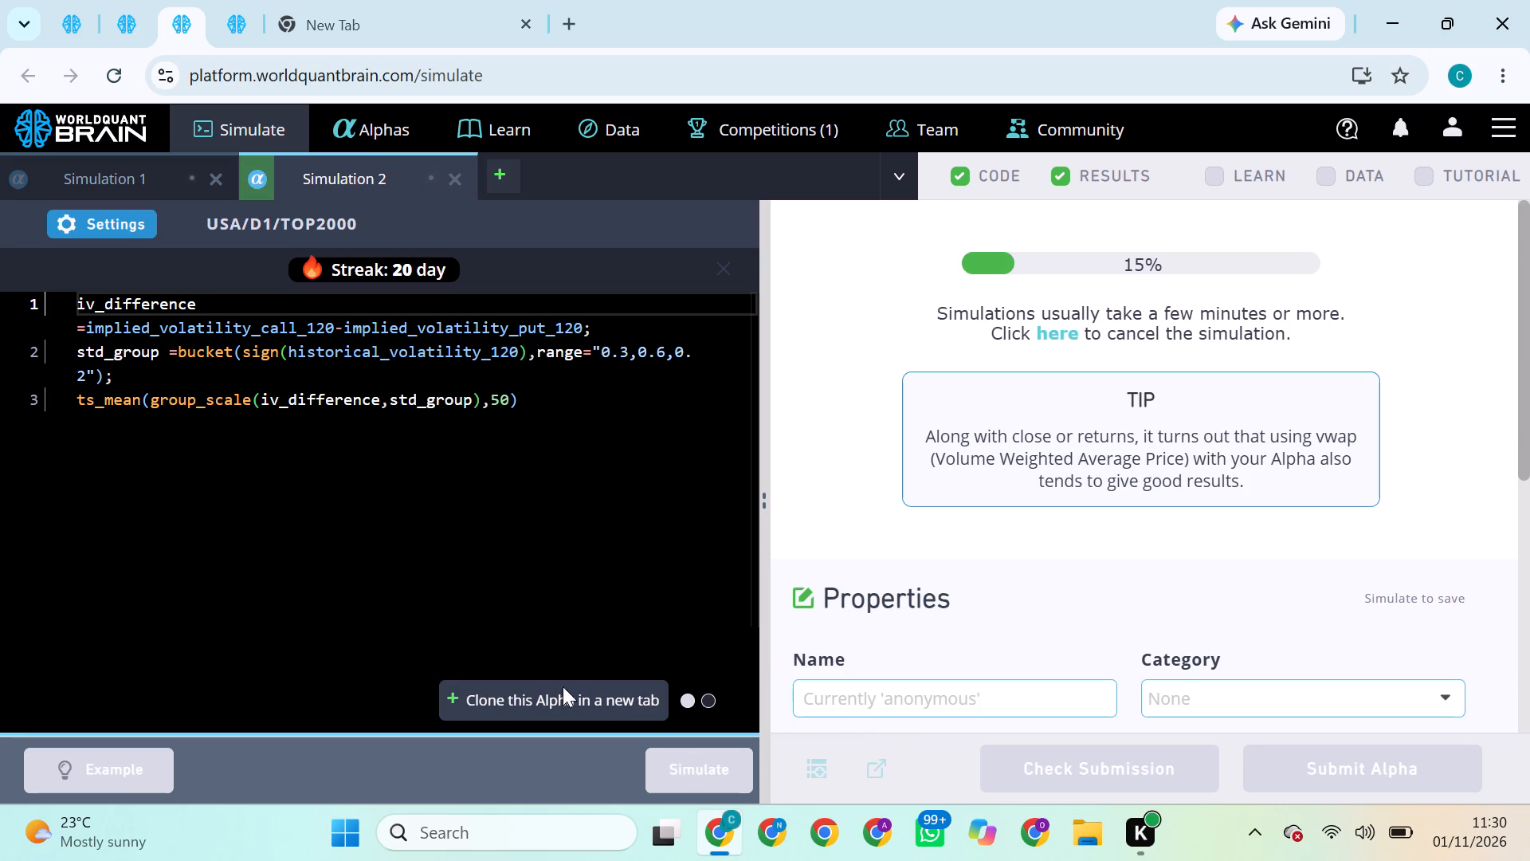
# Set the TOP3000 simulation's neutralization to Market, decay to 8 and truncation to 0.08, apply the settings and run the simulation.
pyautogui.click(122, 41)
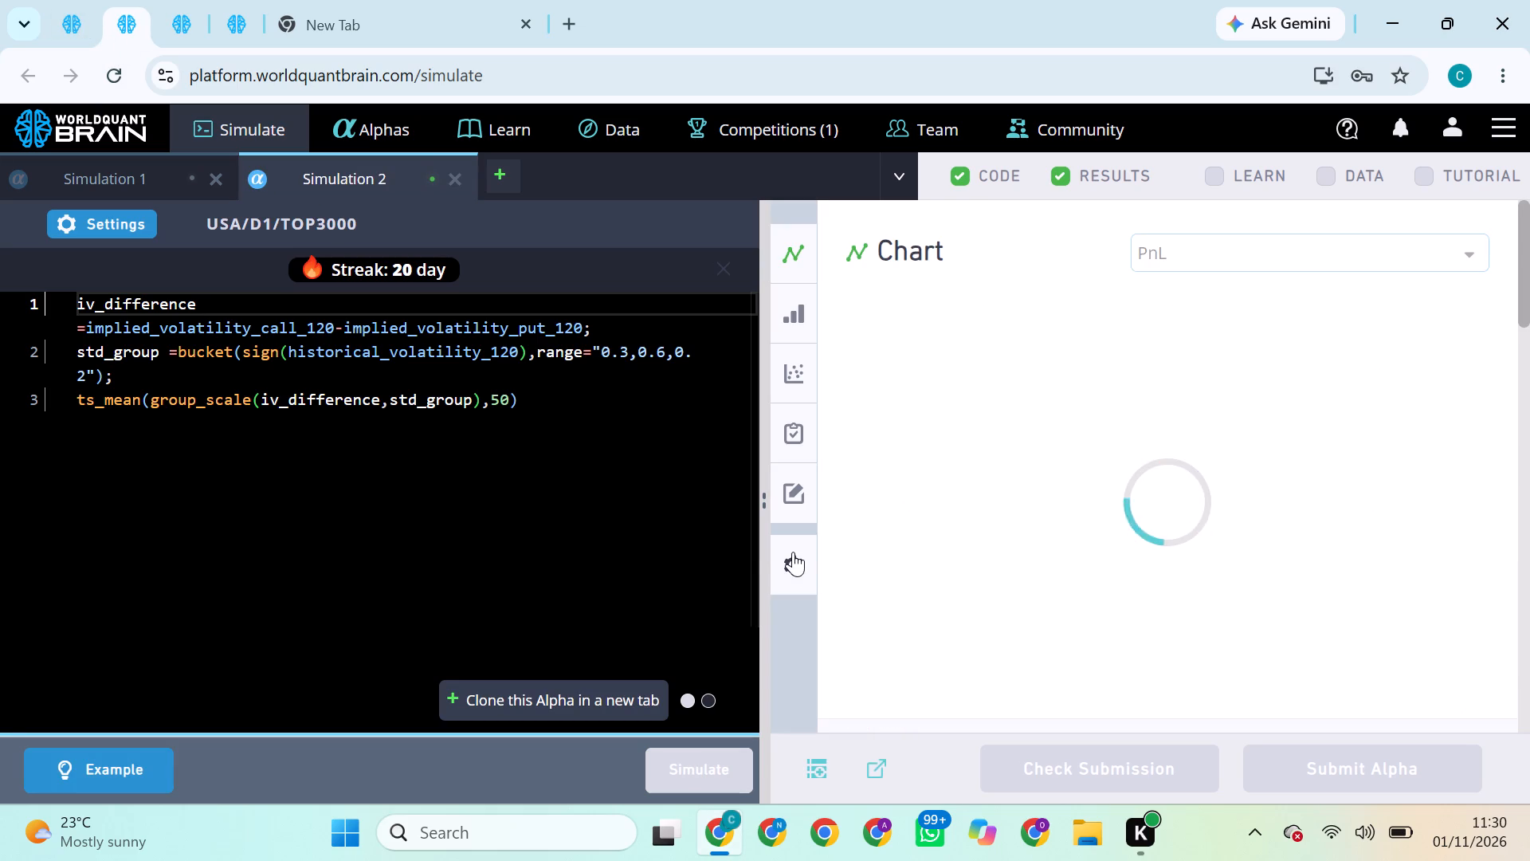
pyautogui.click(112, 209)
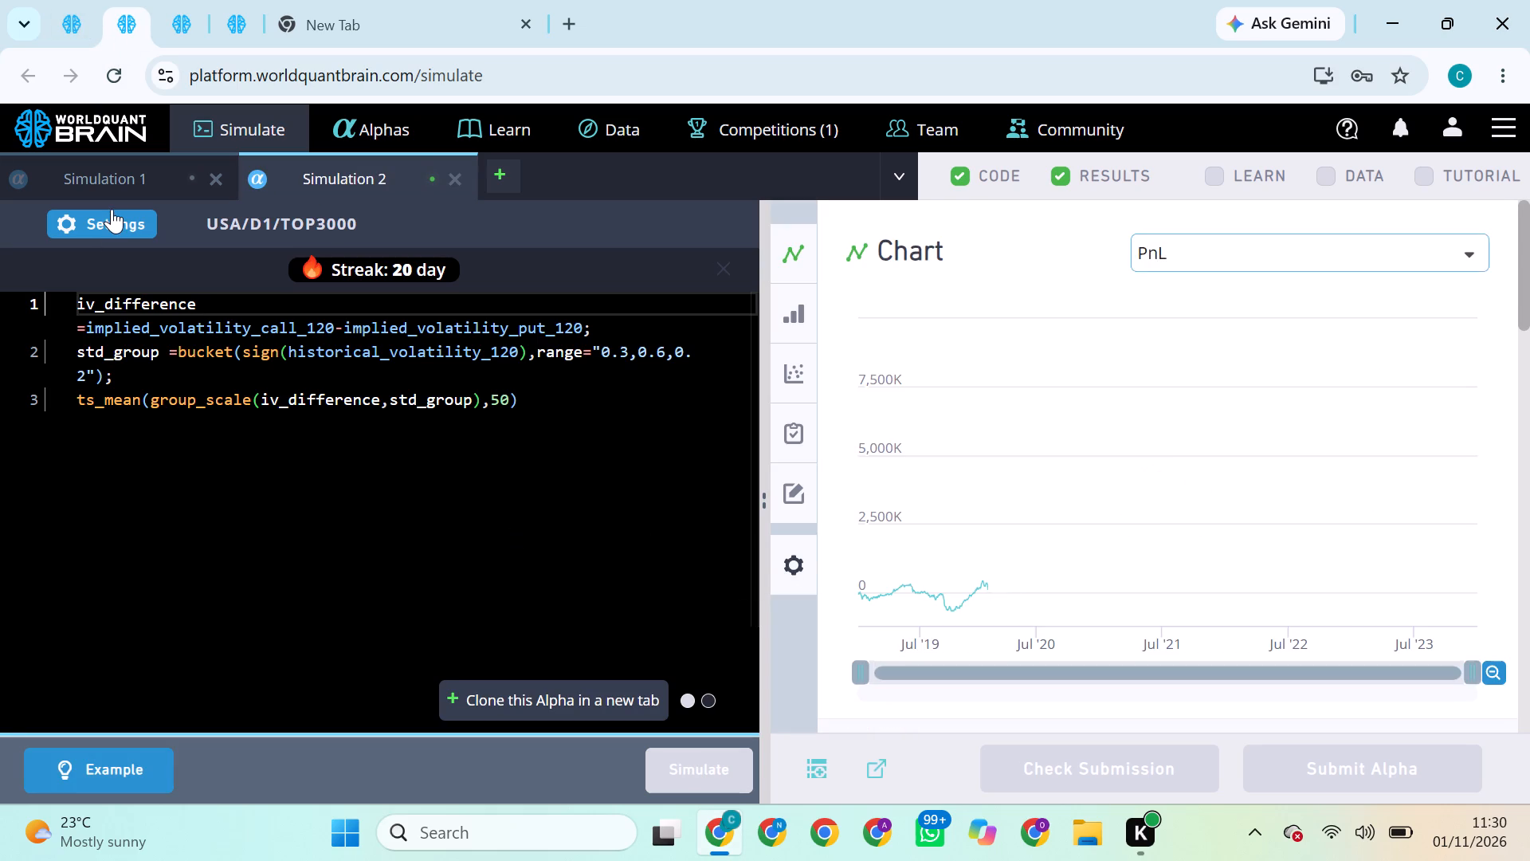
pyautogui.click(241, 585)
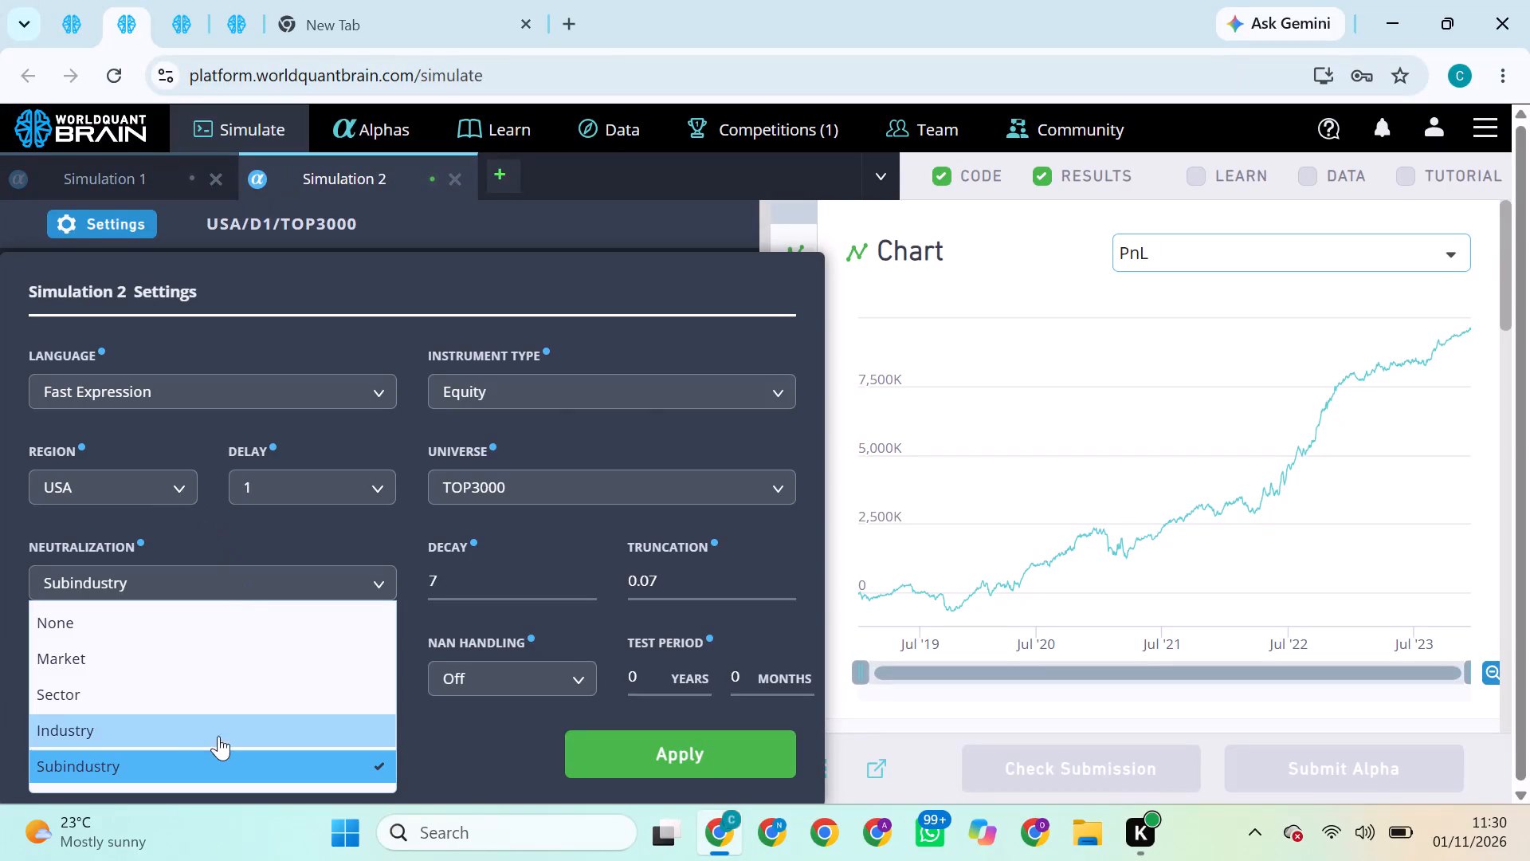
pyautogui.click(151, 654)
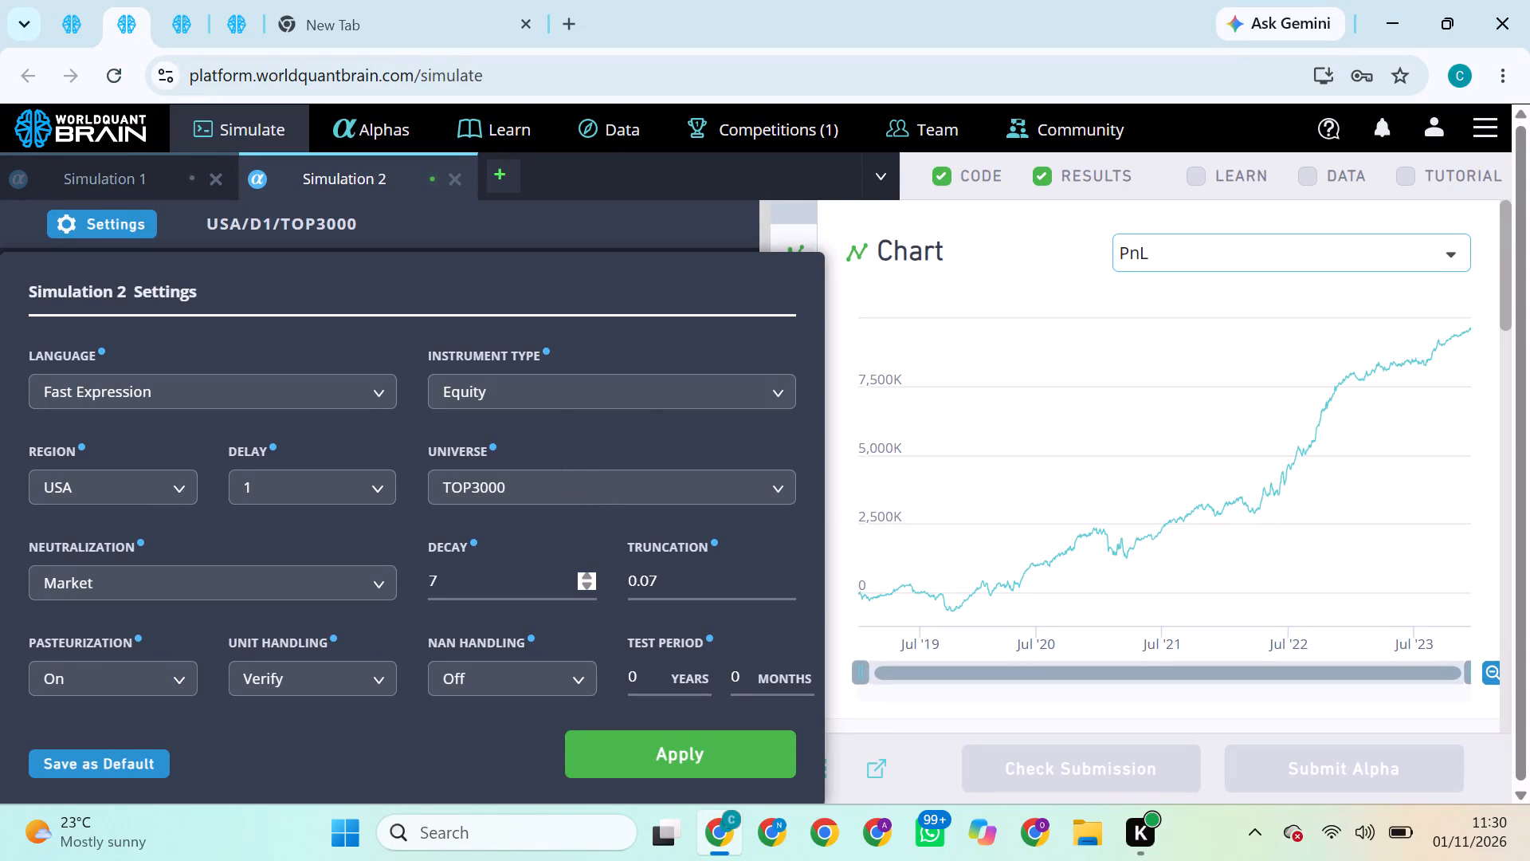
pyautogui.click(435, 568)
pyautogui.press('BackSpace')
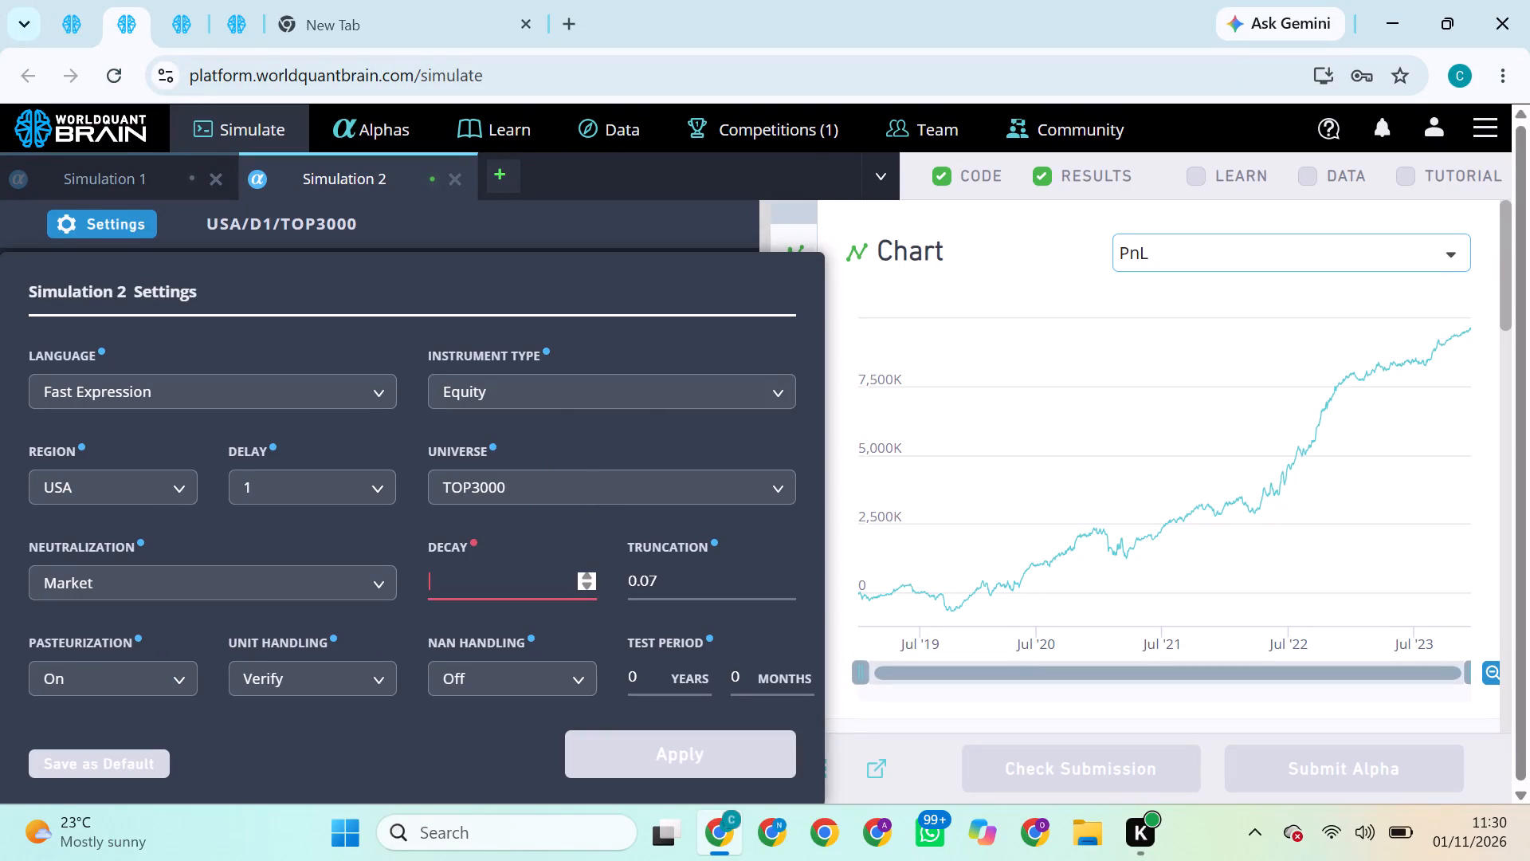
pyautogui.press('8')
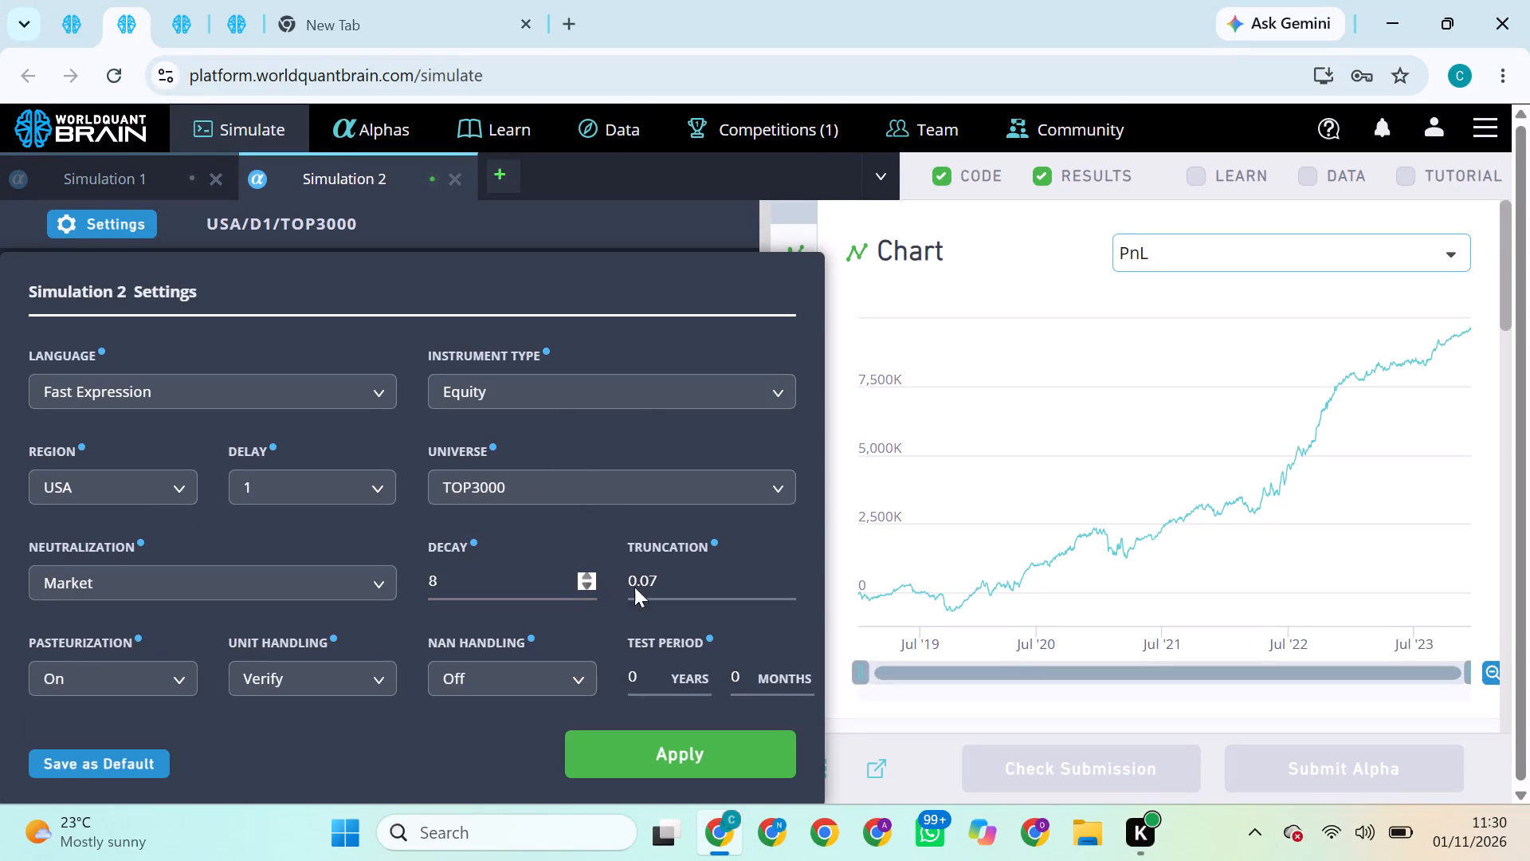
pyautogui.click(666, 592)
pyautogui.press('BackSpace')
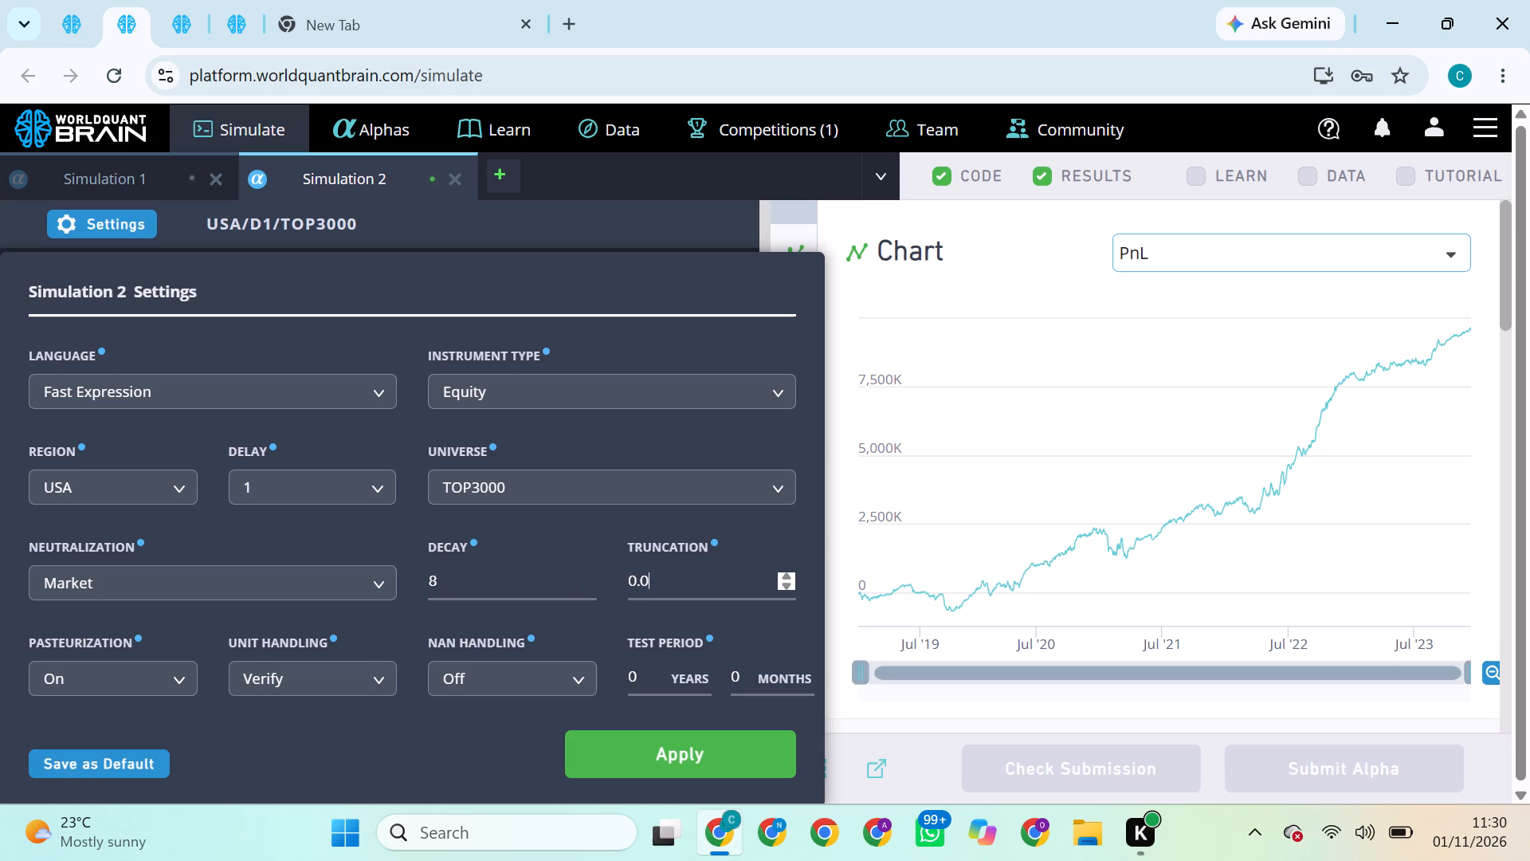
pyautogui.press('8')
pyautogui.click(752, 763)
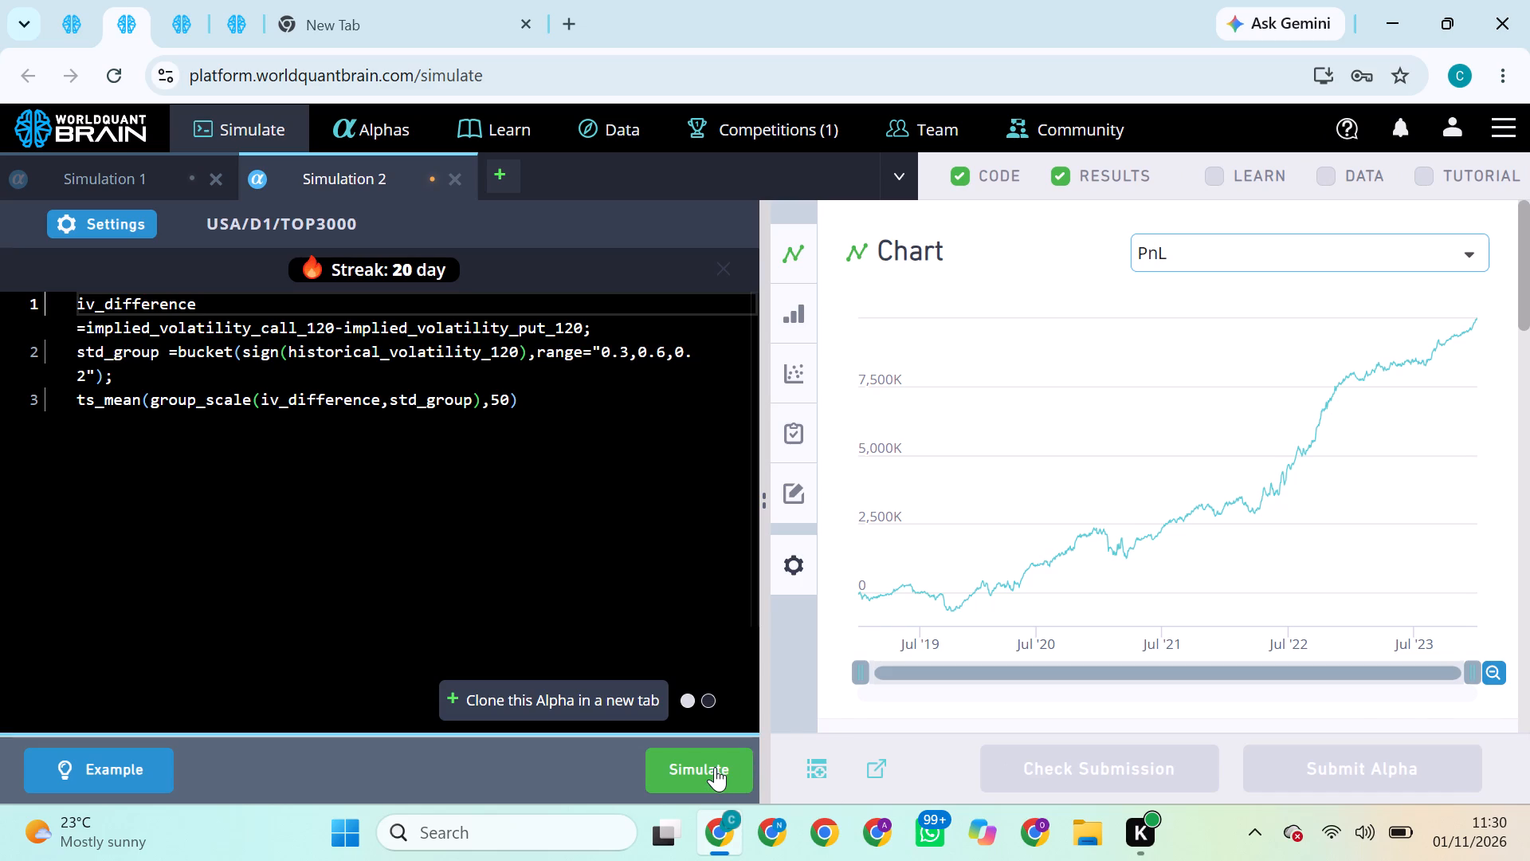
pyautogui.click(715, 767)
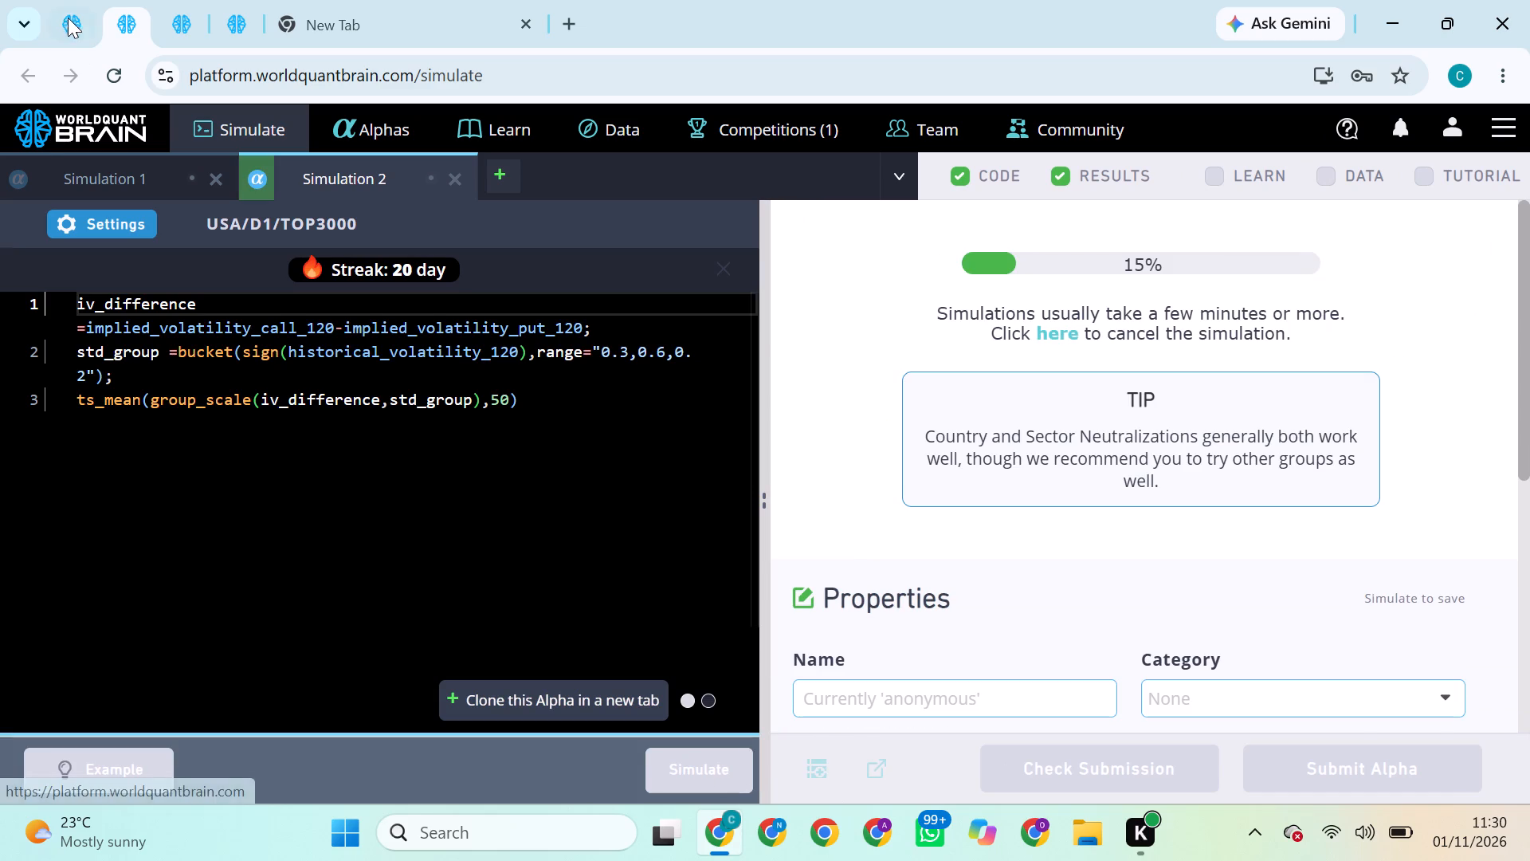
# Try to submit the alpha from the finished TOP1000 simulation.
pyautogui.click(66, 10)
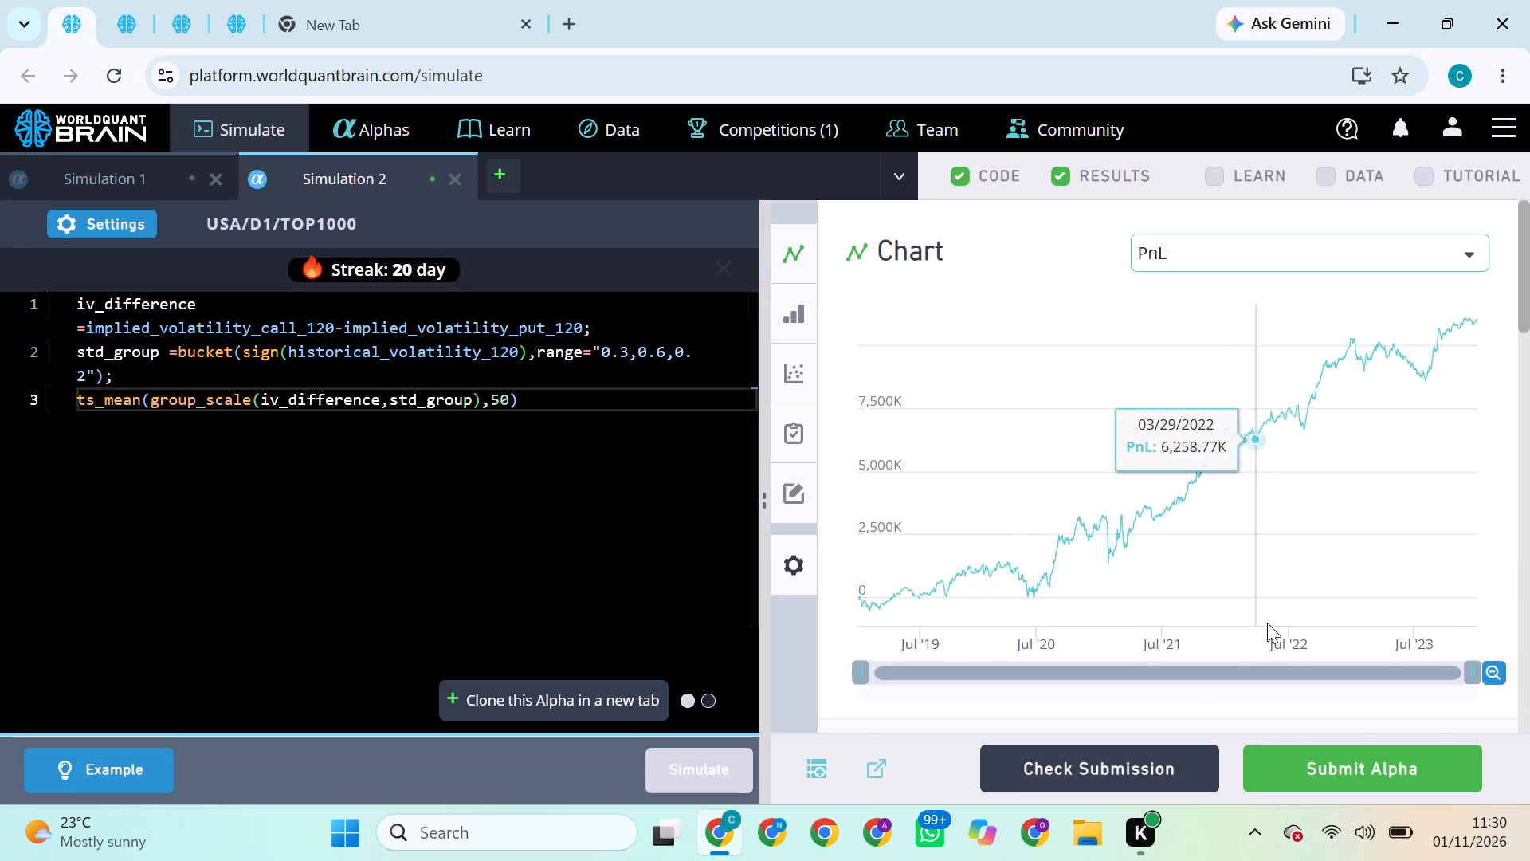
pyautogui.click(1293, 767)
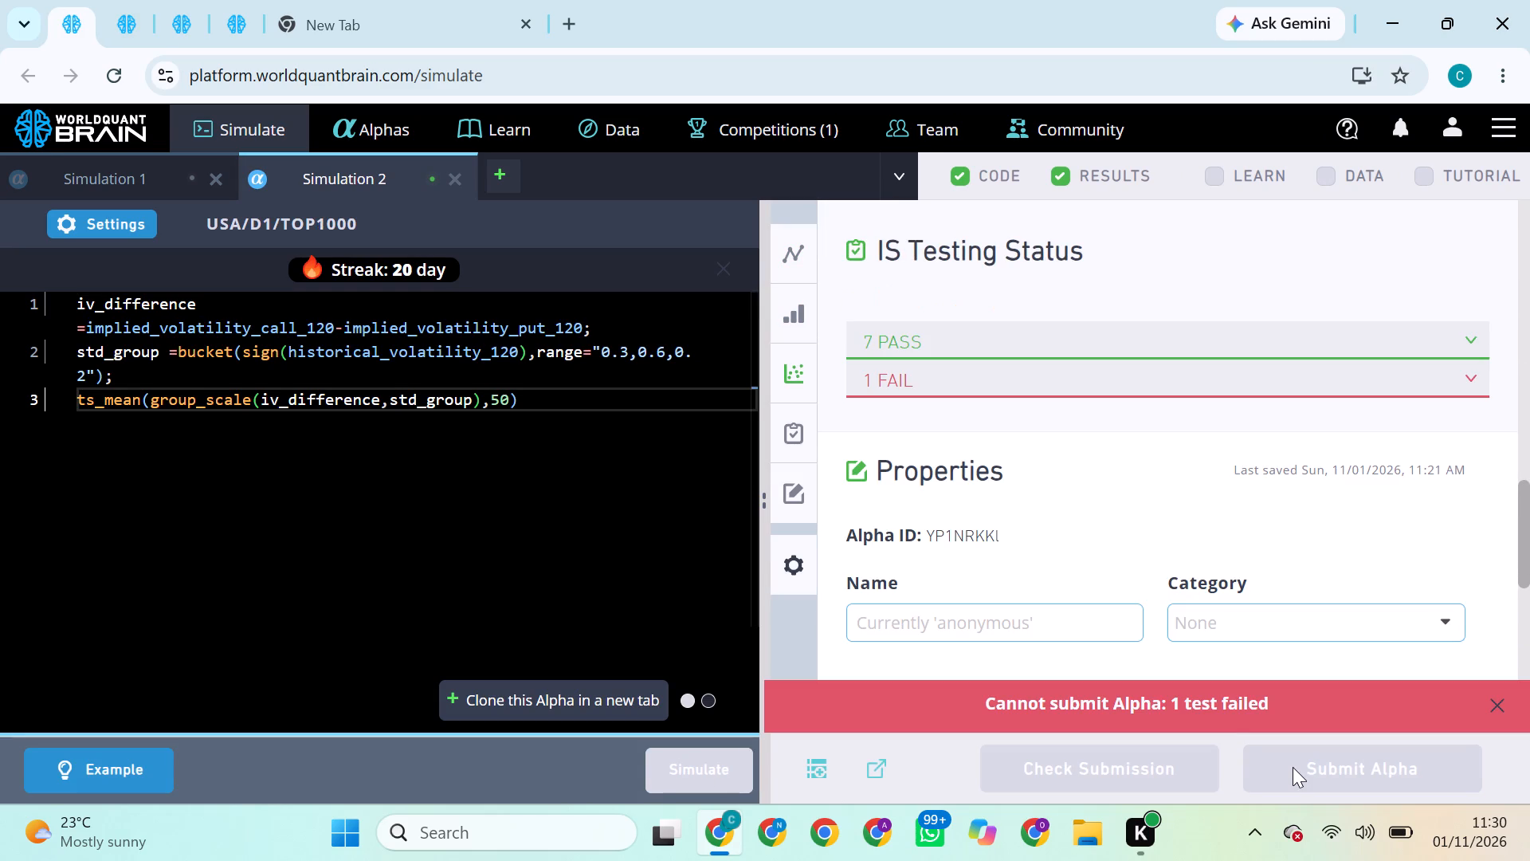
# Set the TOP1000 simulation's neutralization to Subindustry, apply the settings and run the simulation.
pyautogui.click(97, 214)
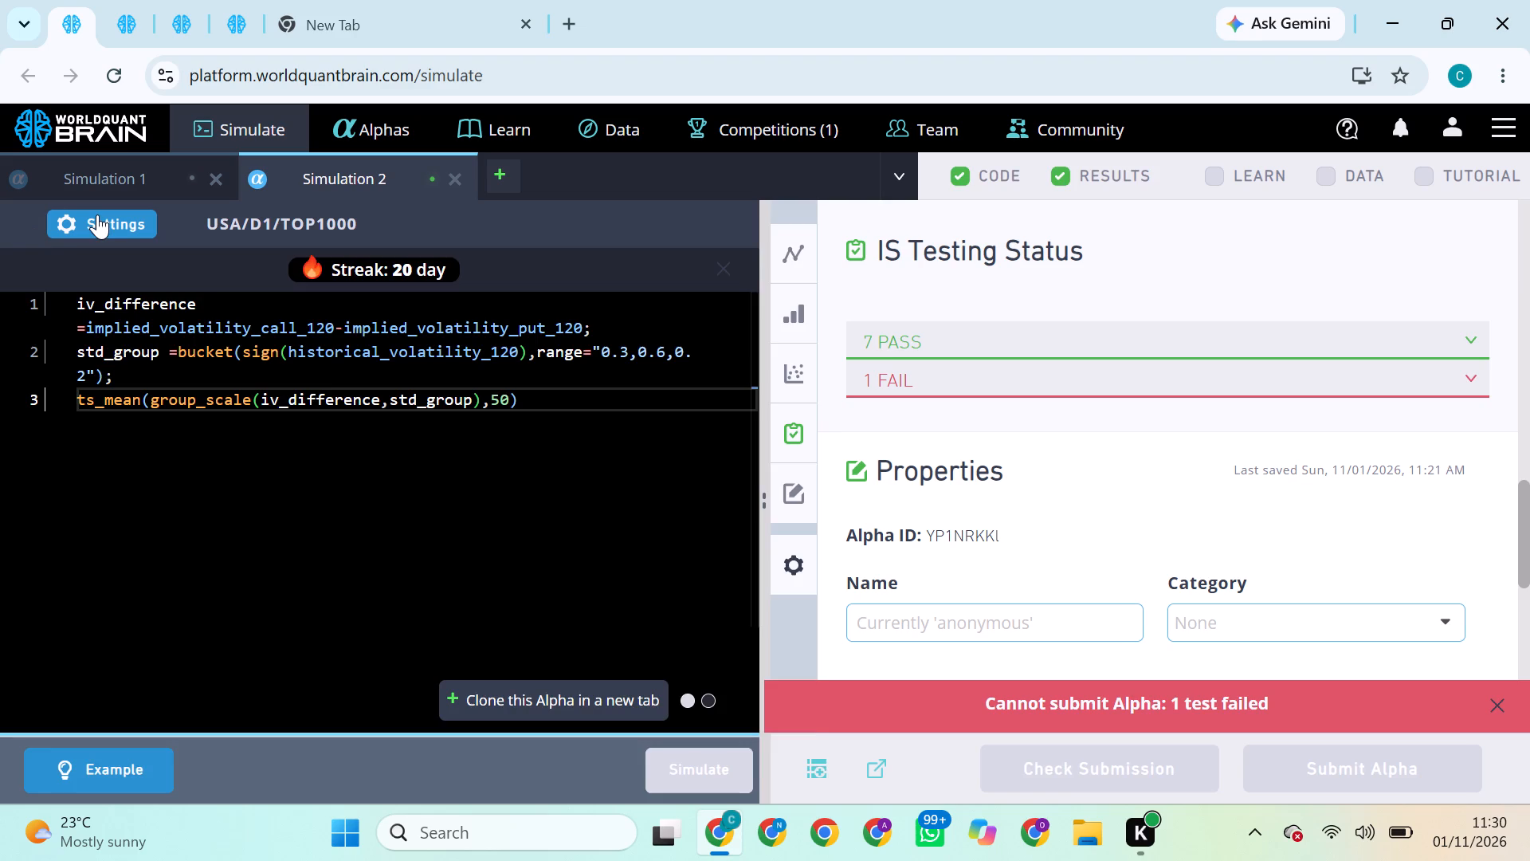
pyautogui.click(245, 585)
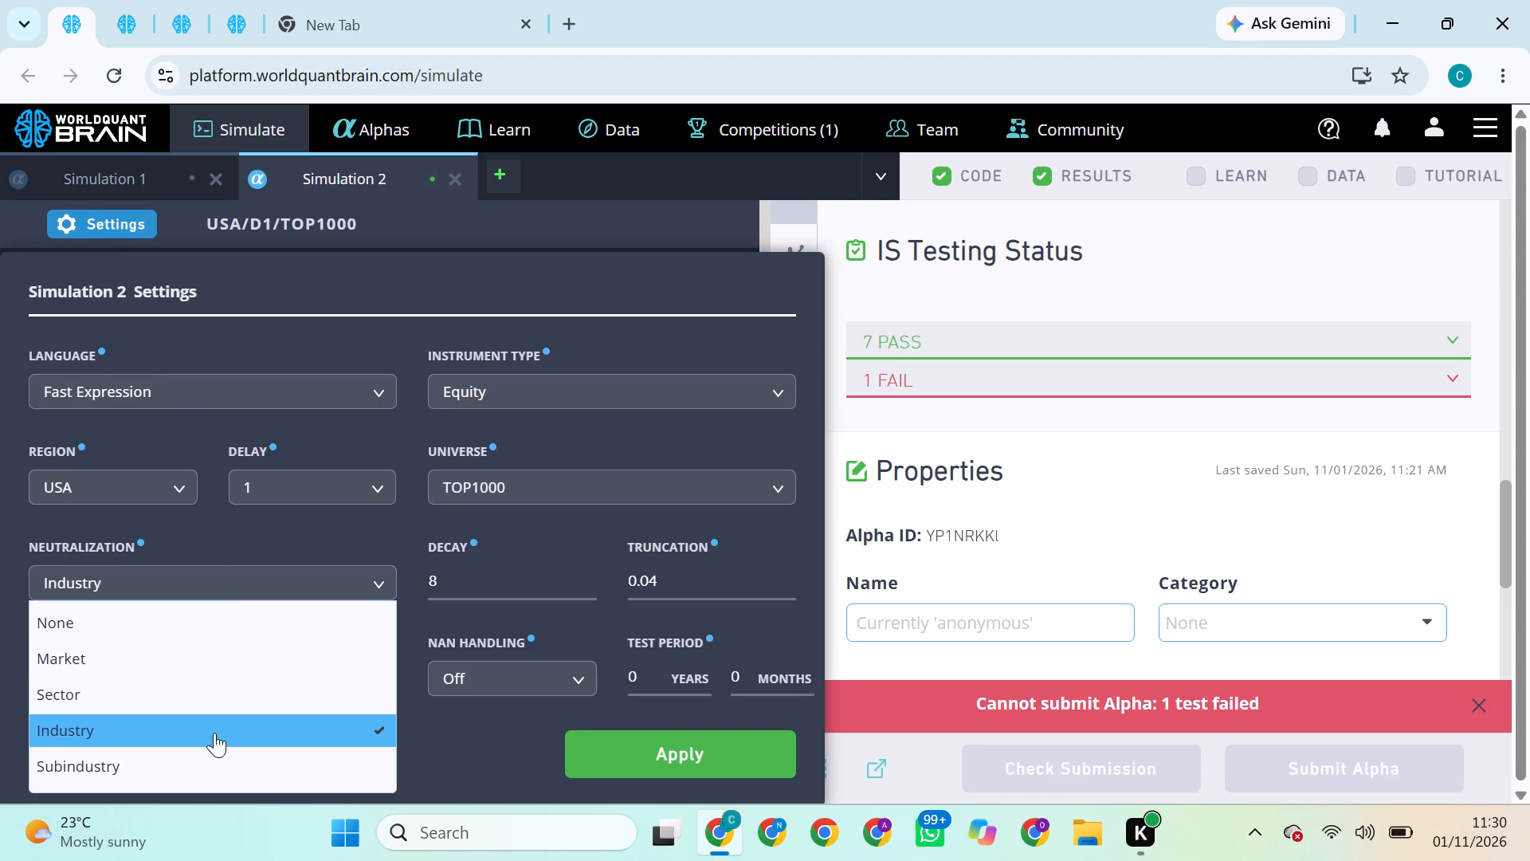
pyautogui.click(214, 766)
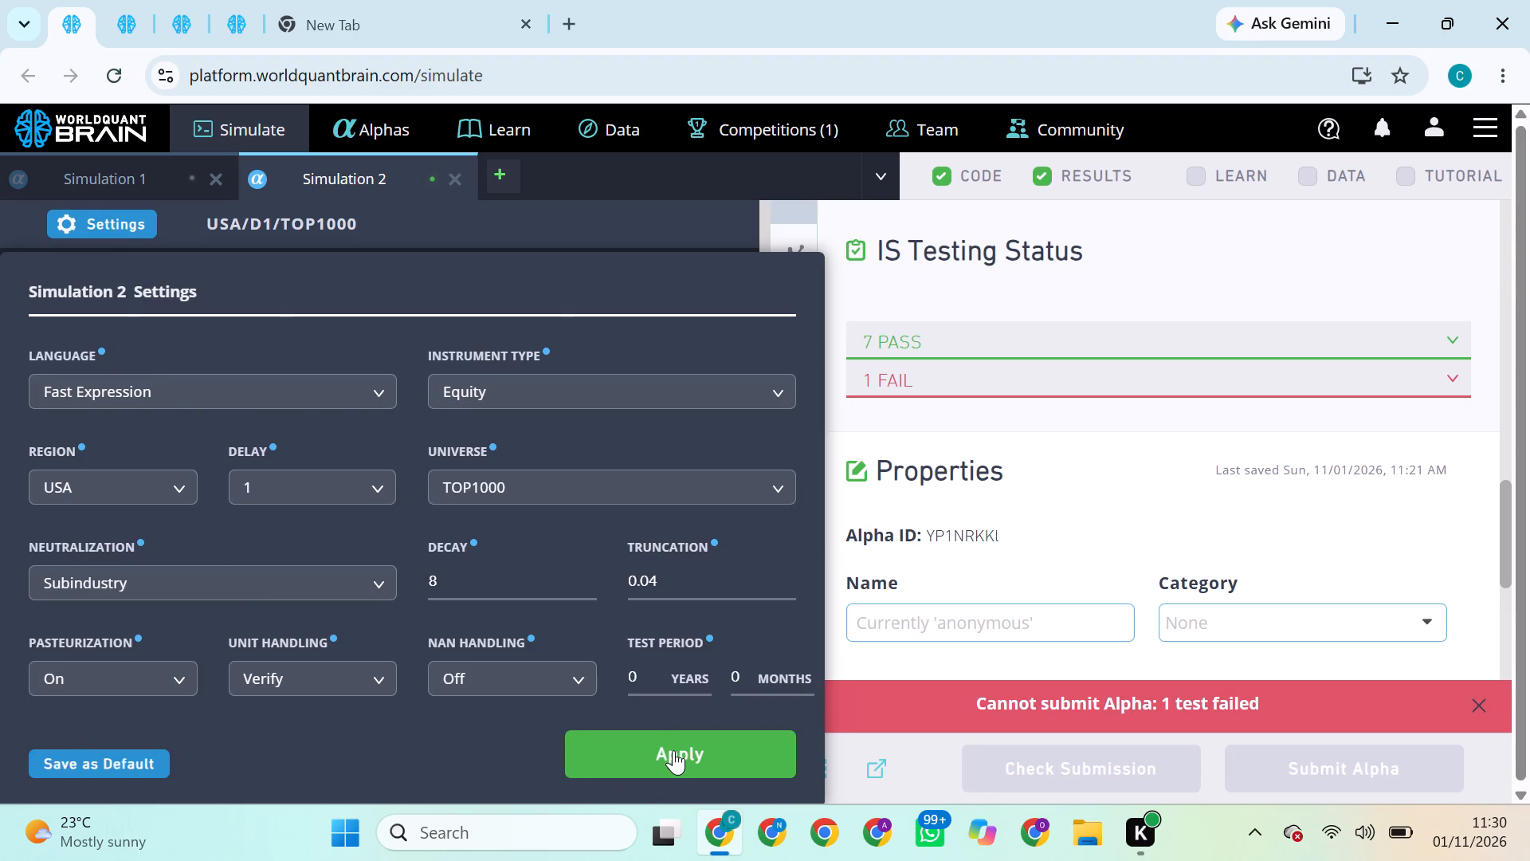
pyautogui.click(673, 750)
pyautogui.click(724, 786)
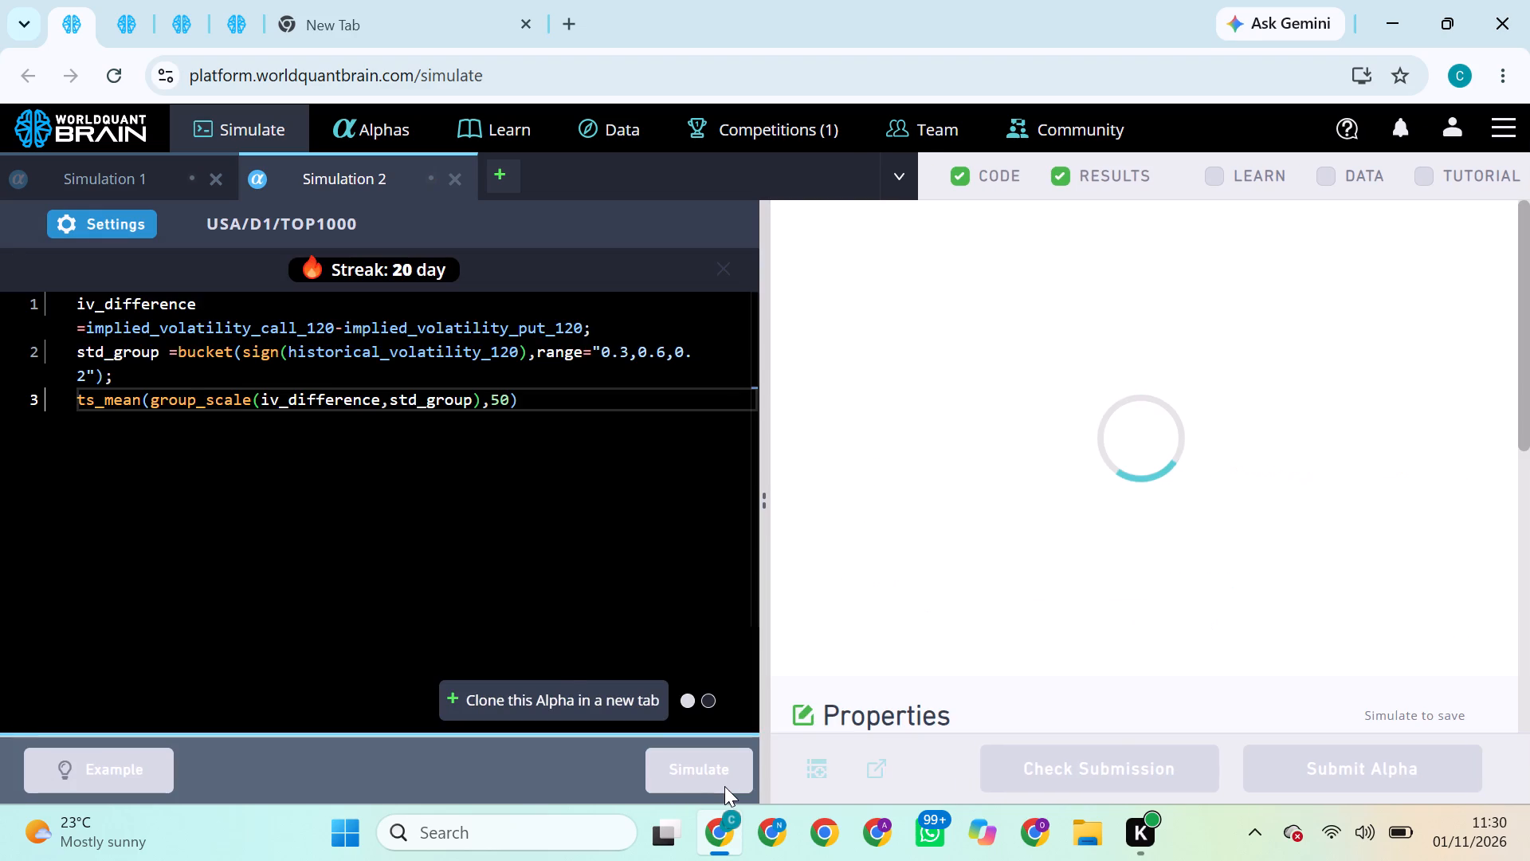
# Monitor the progress of the running TOP1000, TOP2000 and TOP3000 simulations.
pyautogui.click(123, 29)
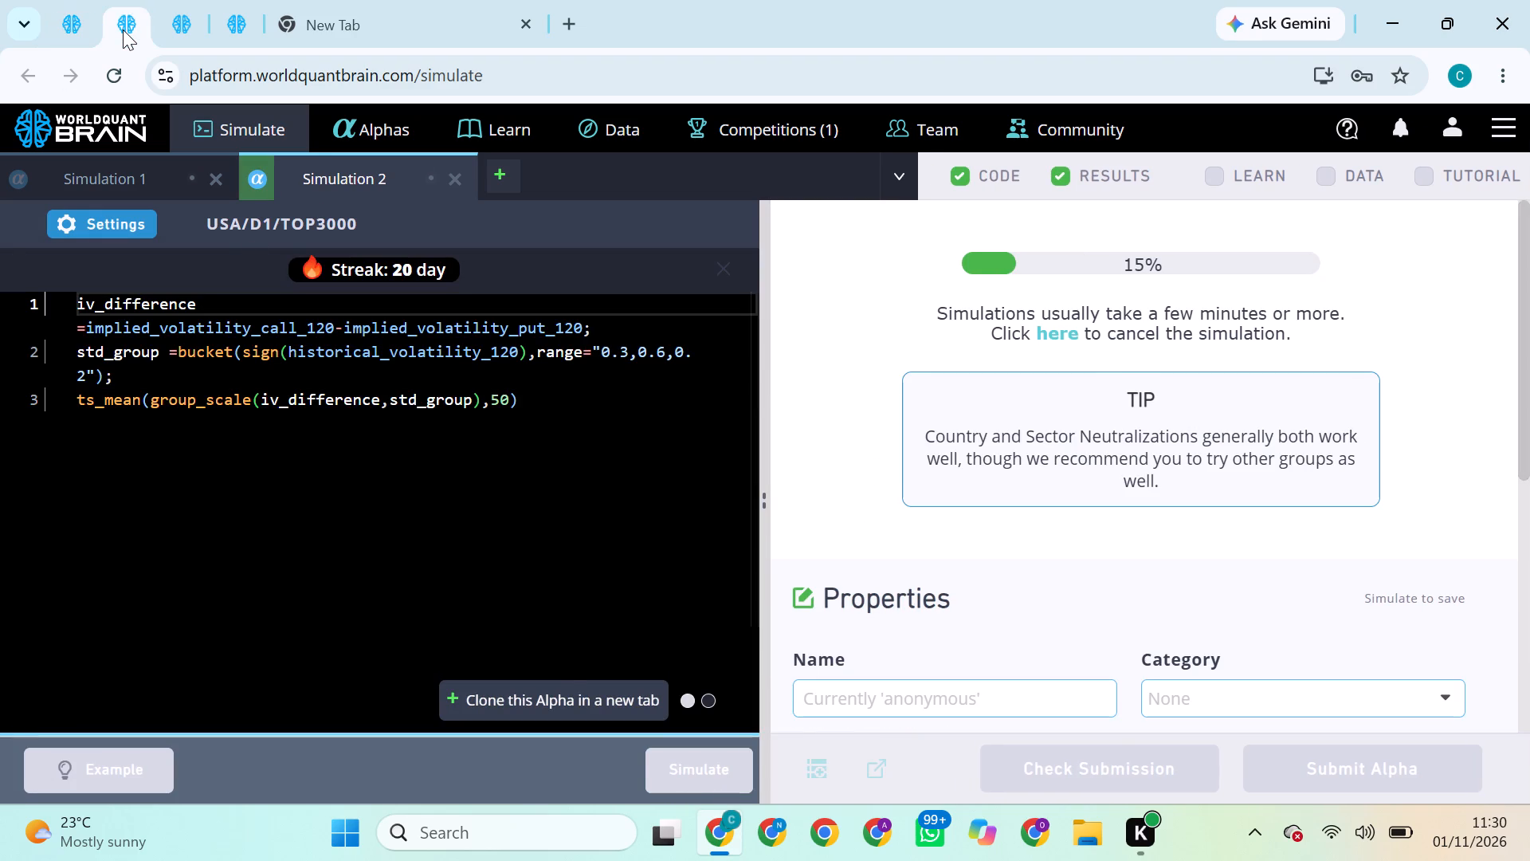
pyautogui.click(186, 22)
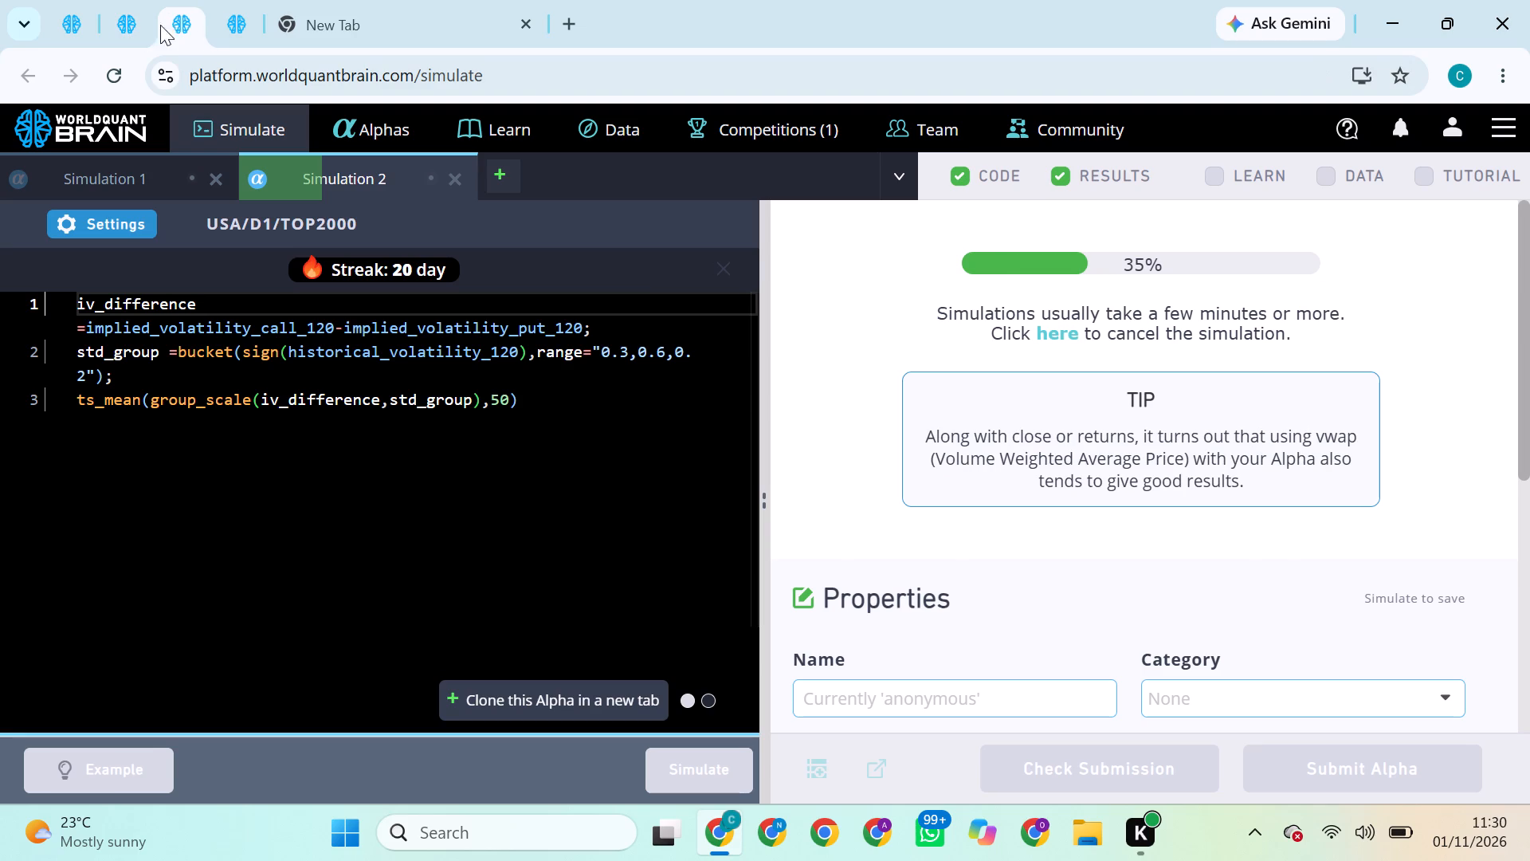
pyautogui.click(76, 26)
pyautogui.click(123, 23)
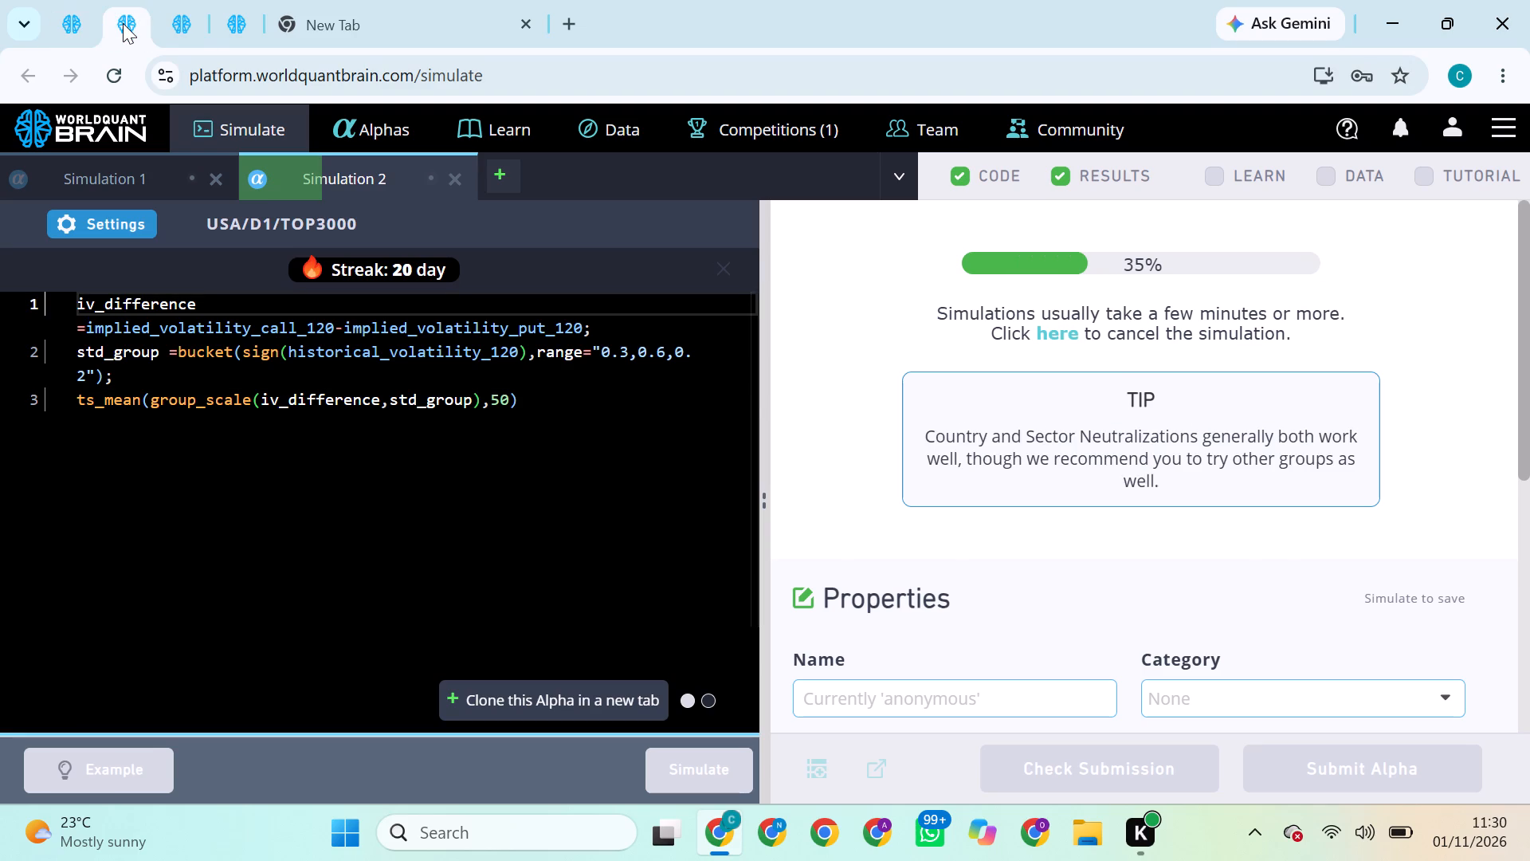
pyautogui.click(175, 22)
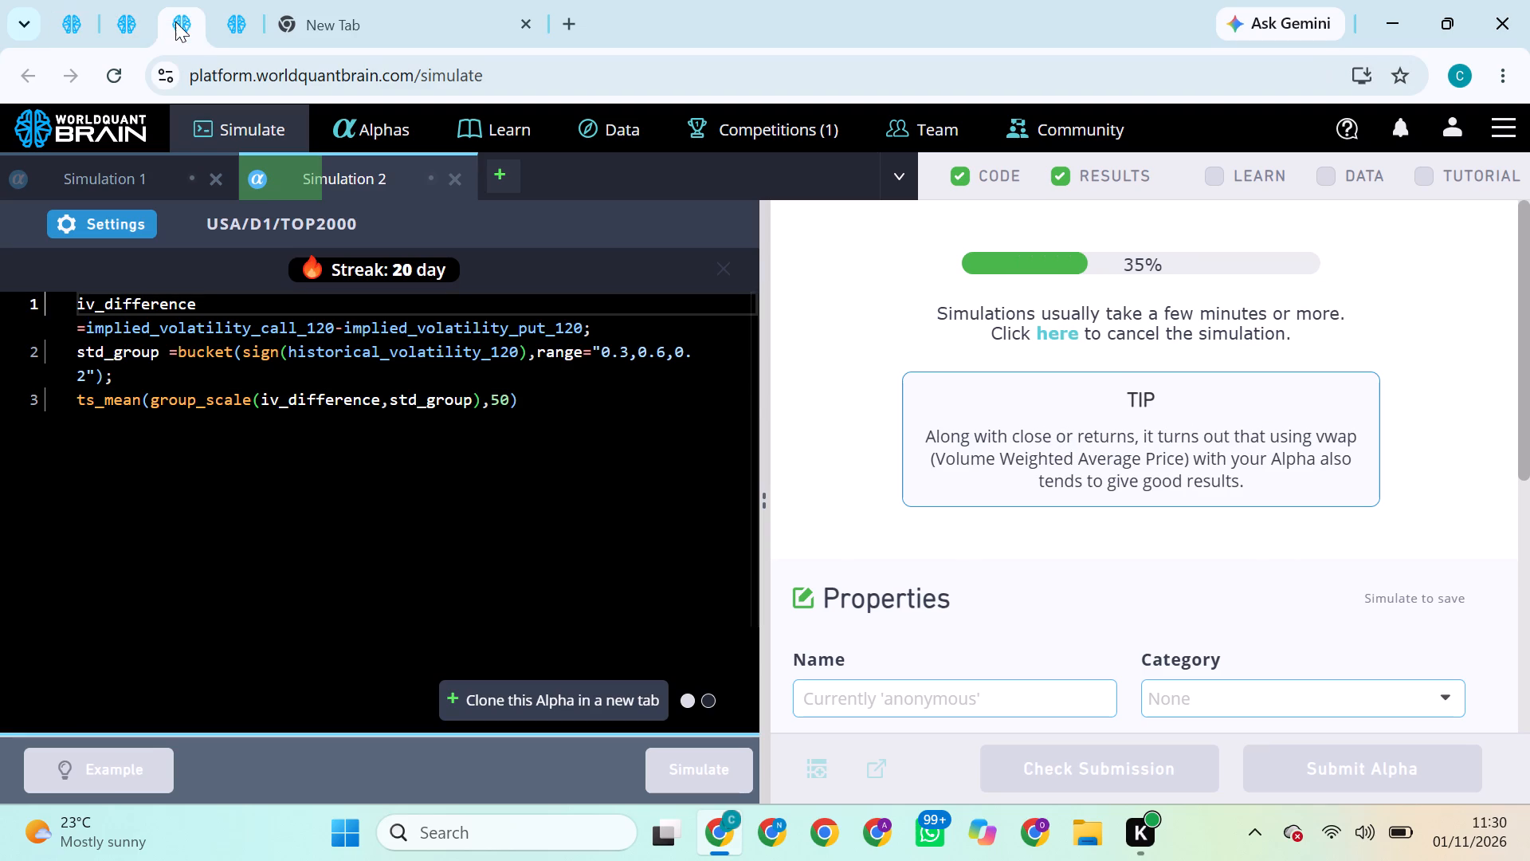
pyautogui.click(66, 22)
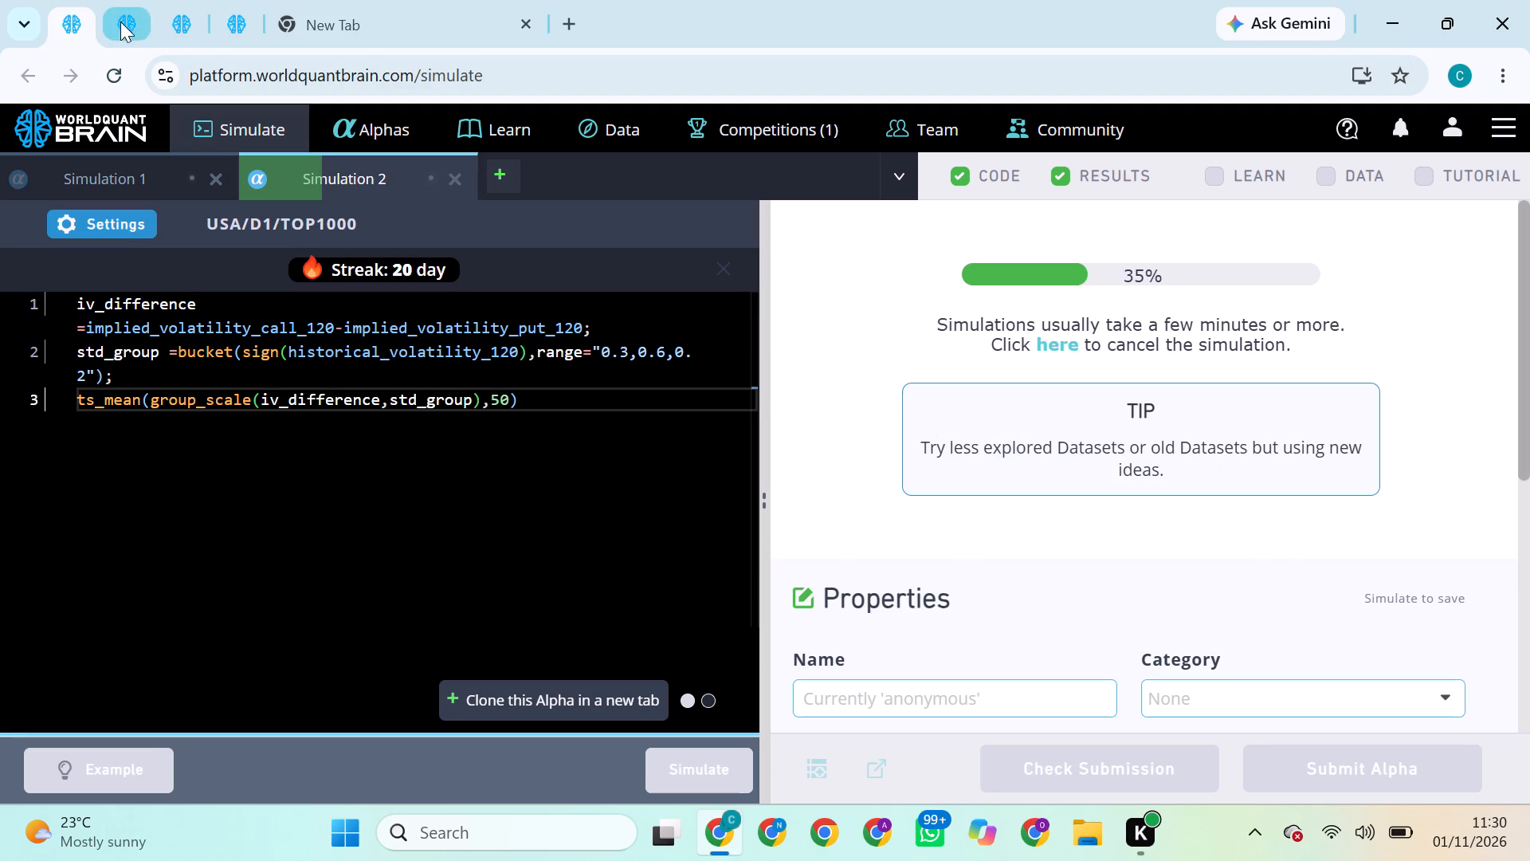
pyautogui.click(120, 22)
pyautogui.click(151, 23)
pyautogui.click(182, 22)
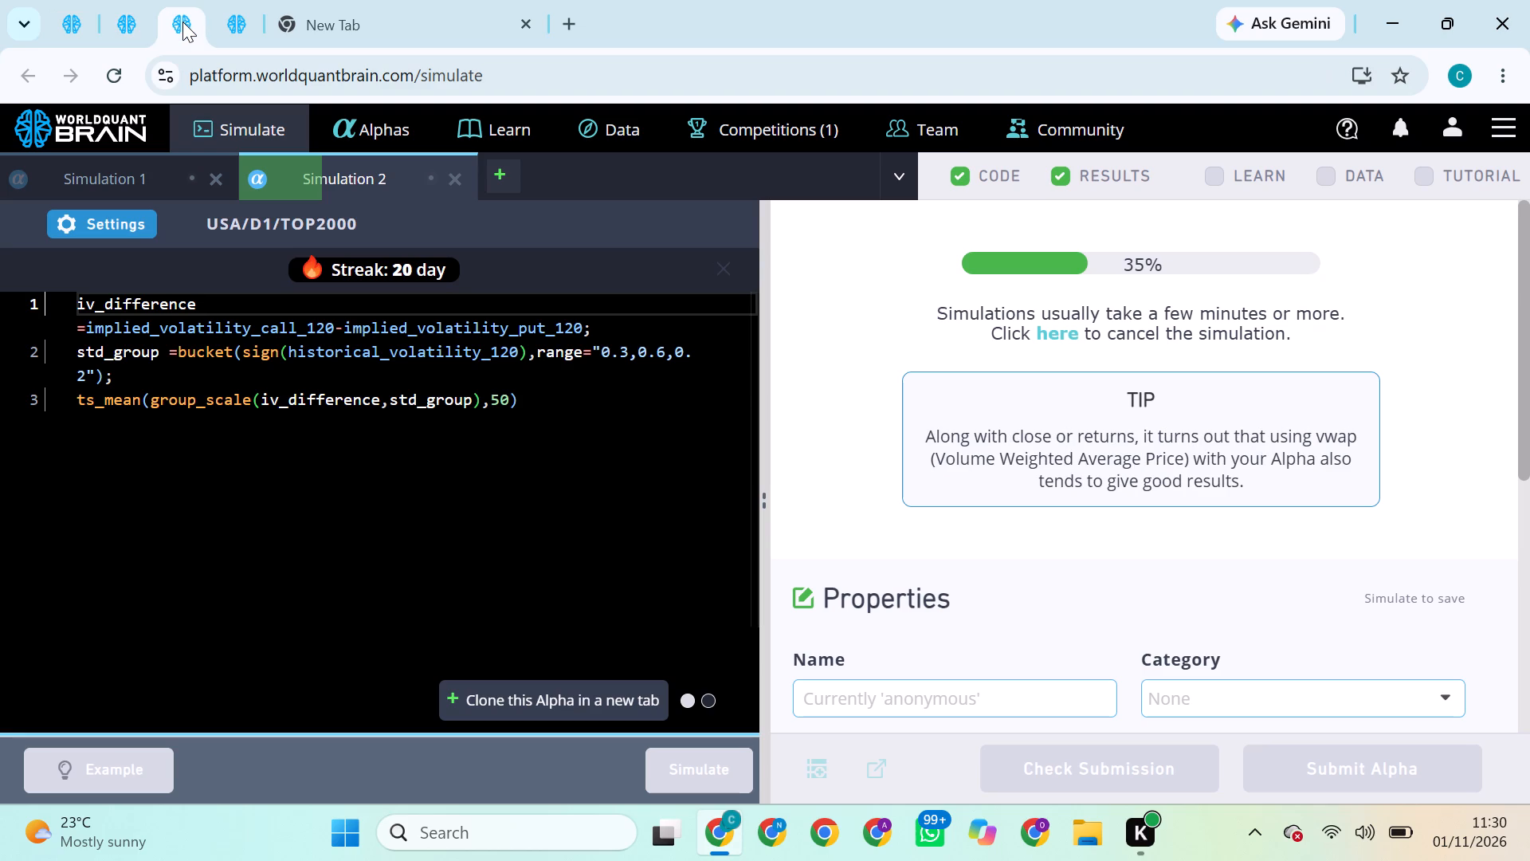
pyautogui.click(135, 32)
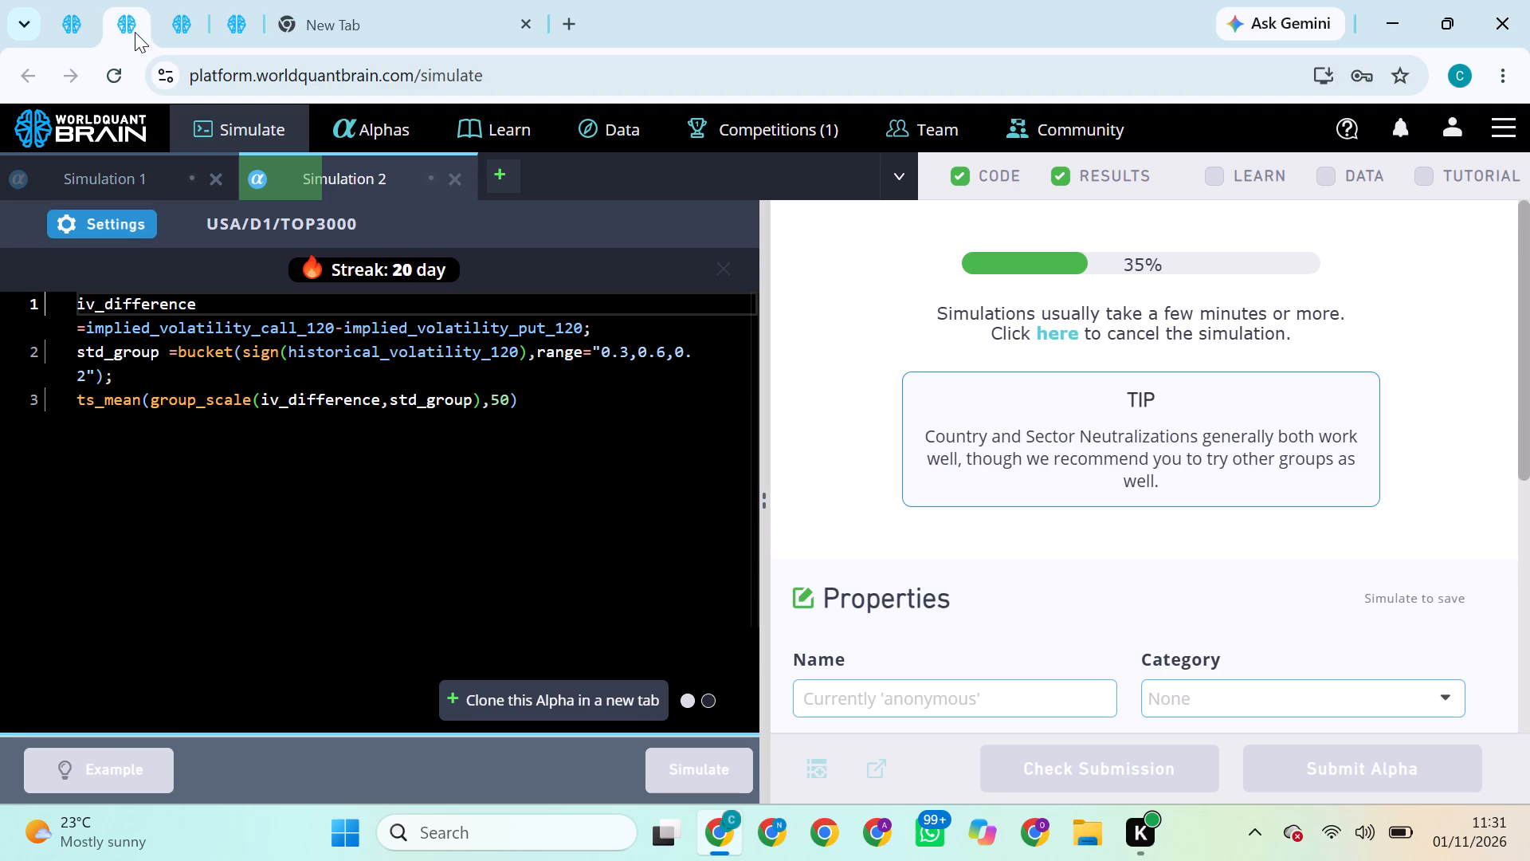
pyautogui.click(77, 35)
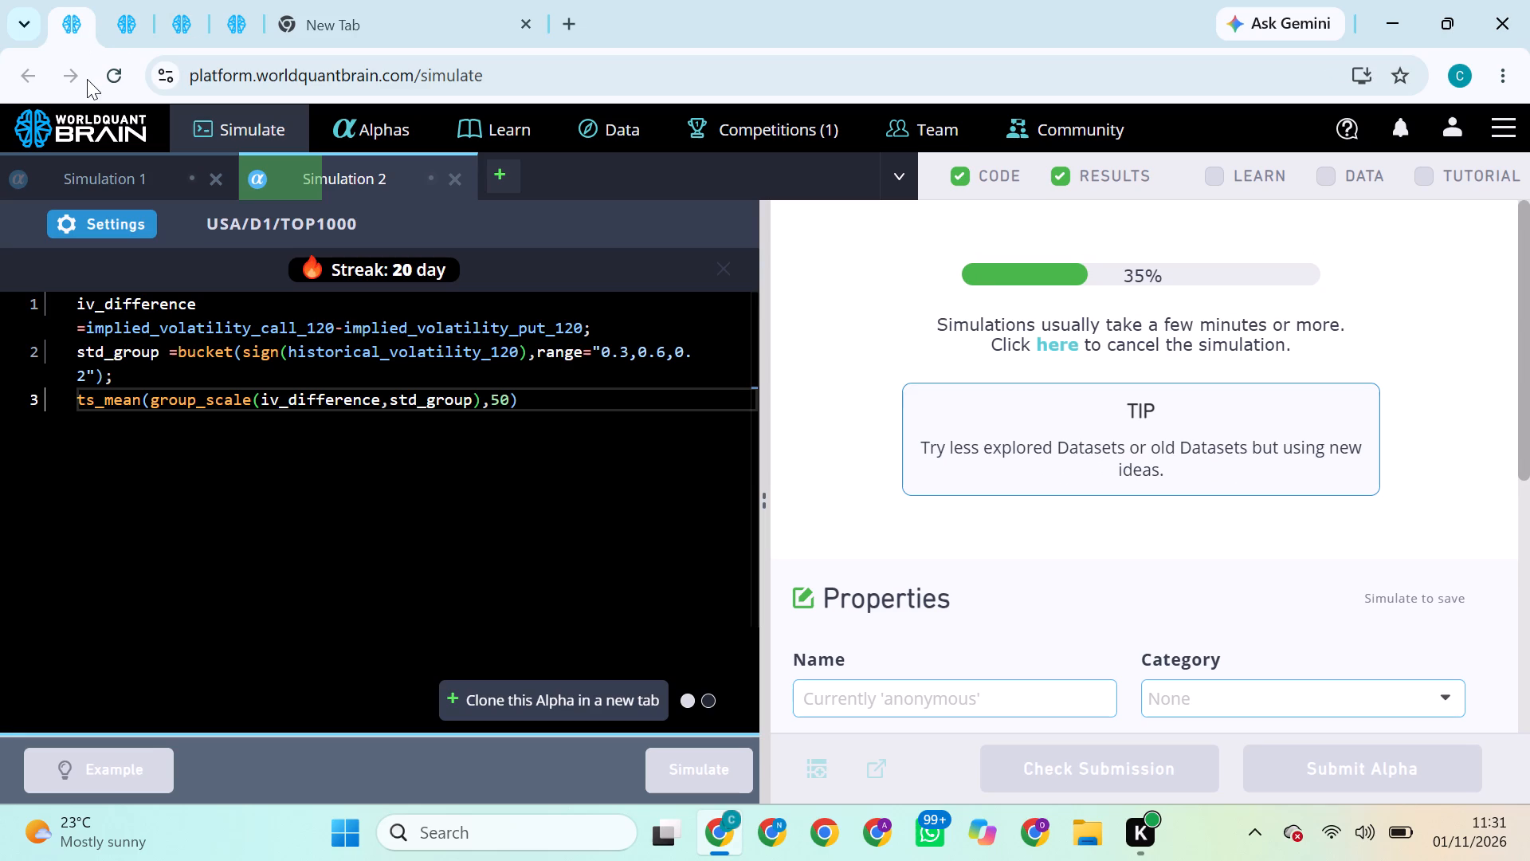
pyautogui.click(133, 18)
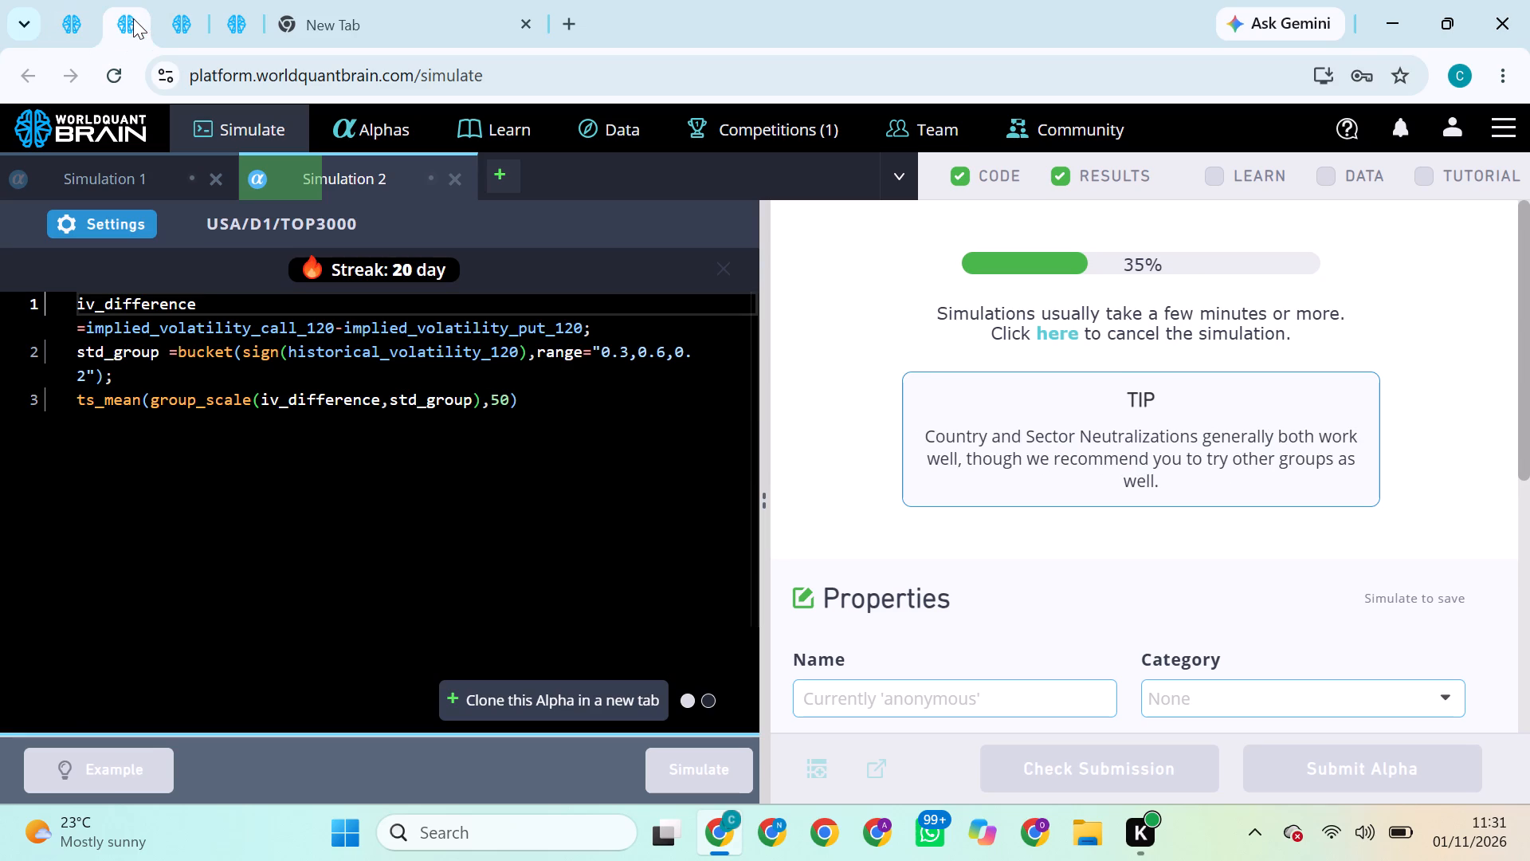
pyautogui.click(175, 22)
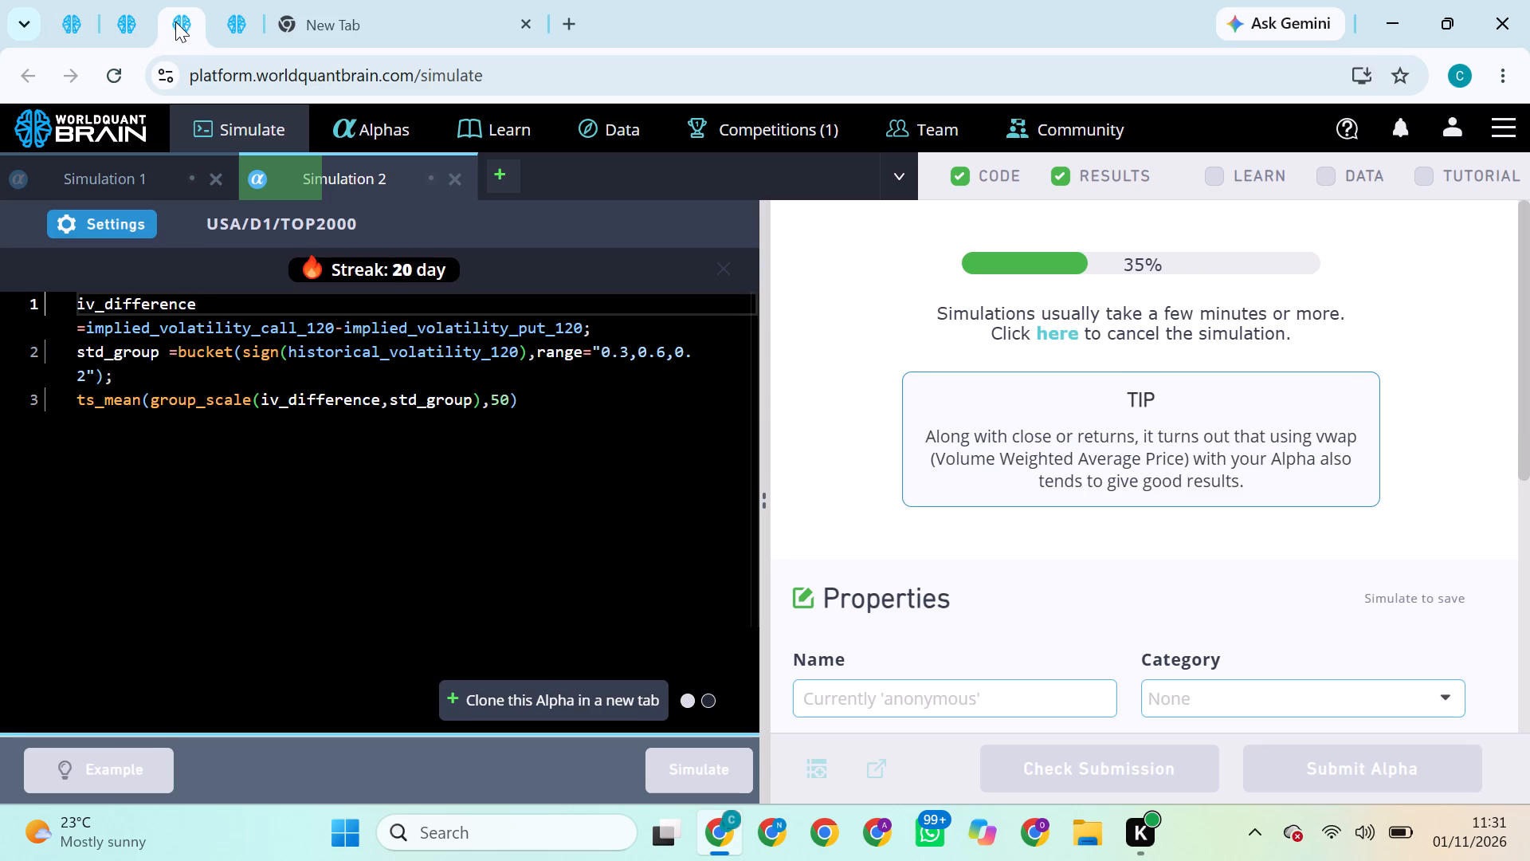
pyautogui.click(134, 26)
pyautogui.click(88, 29)
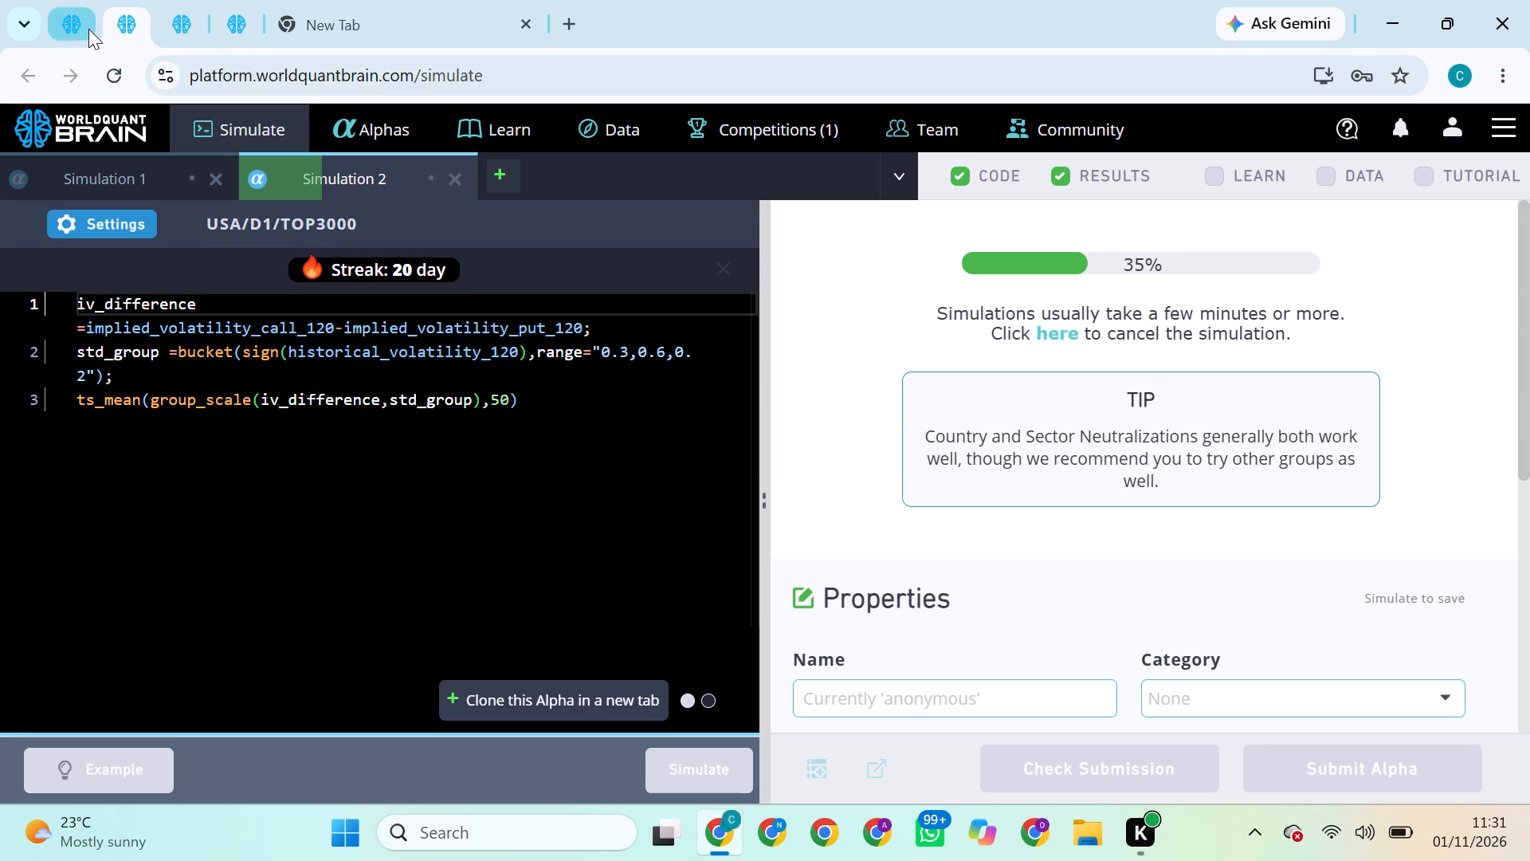
pyautogui.click(110, 27)
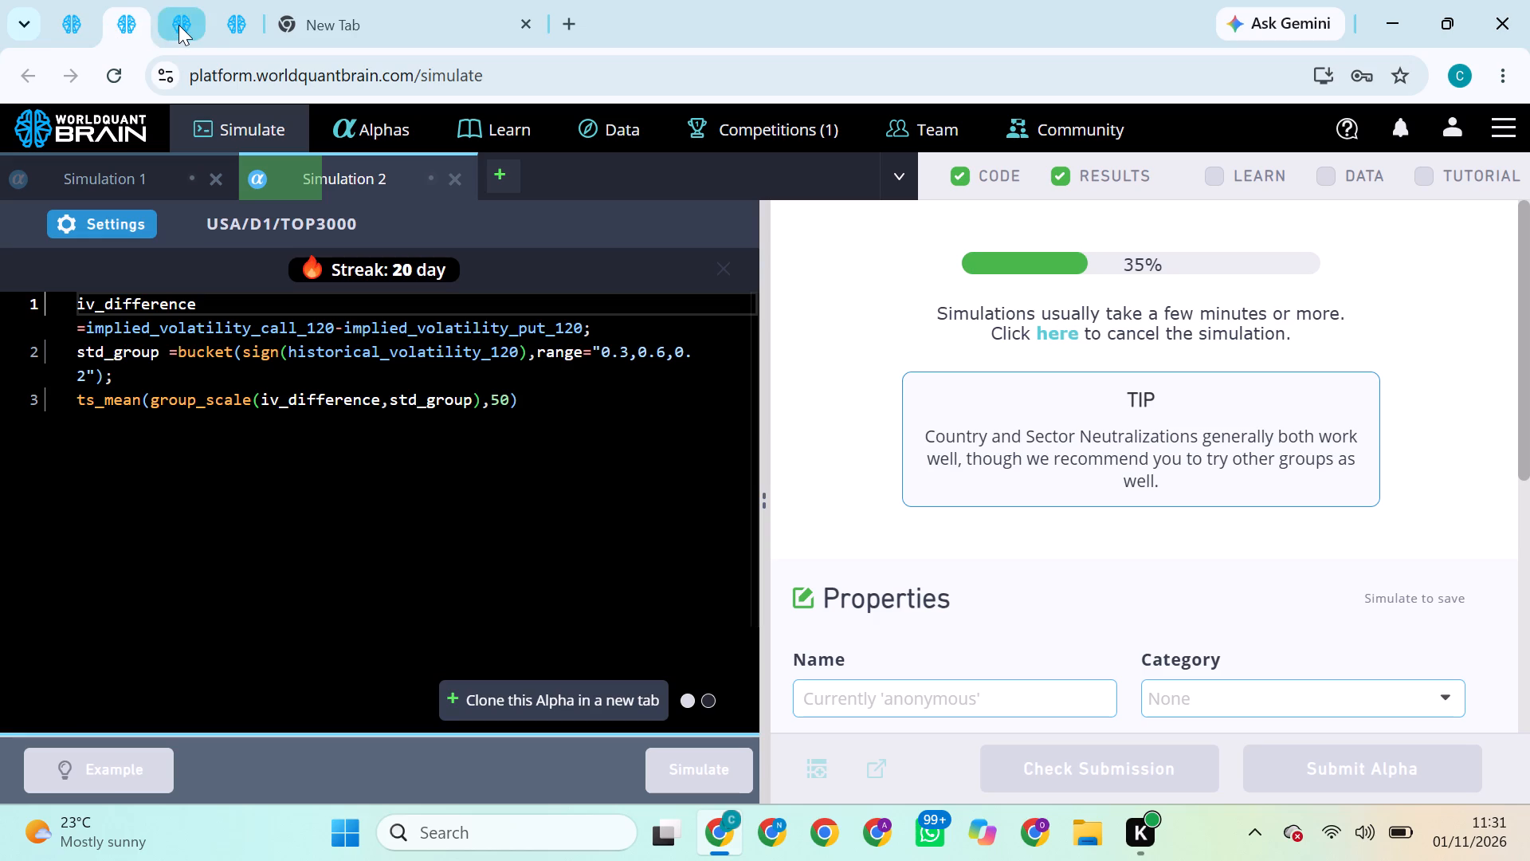
pyautogui.click(178, 25)
pyautogui.click(128, 32)
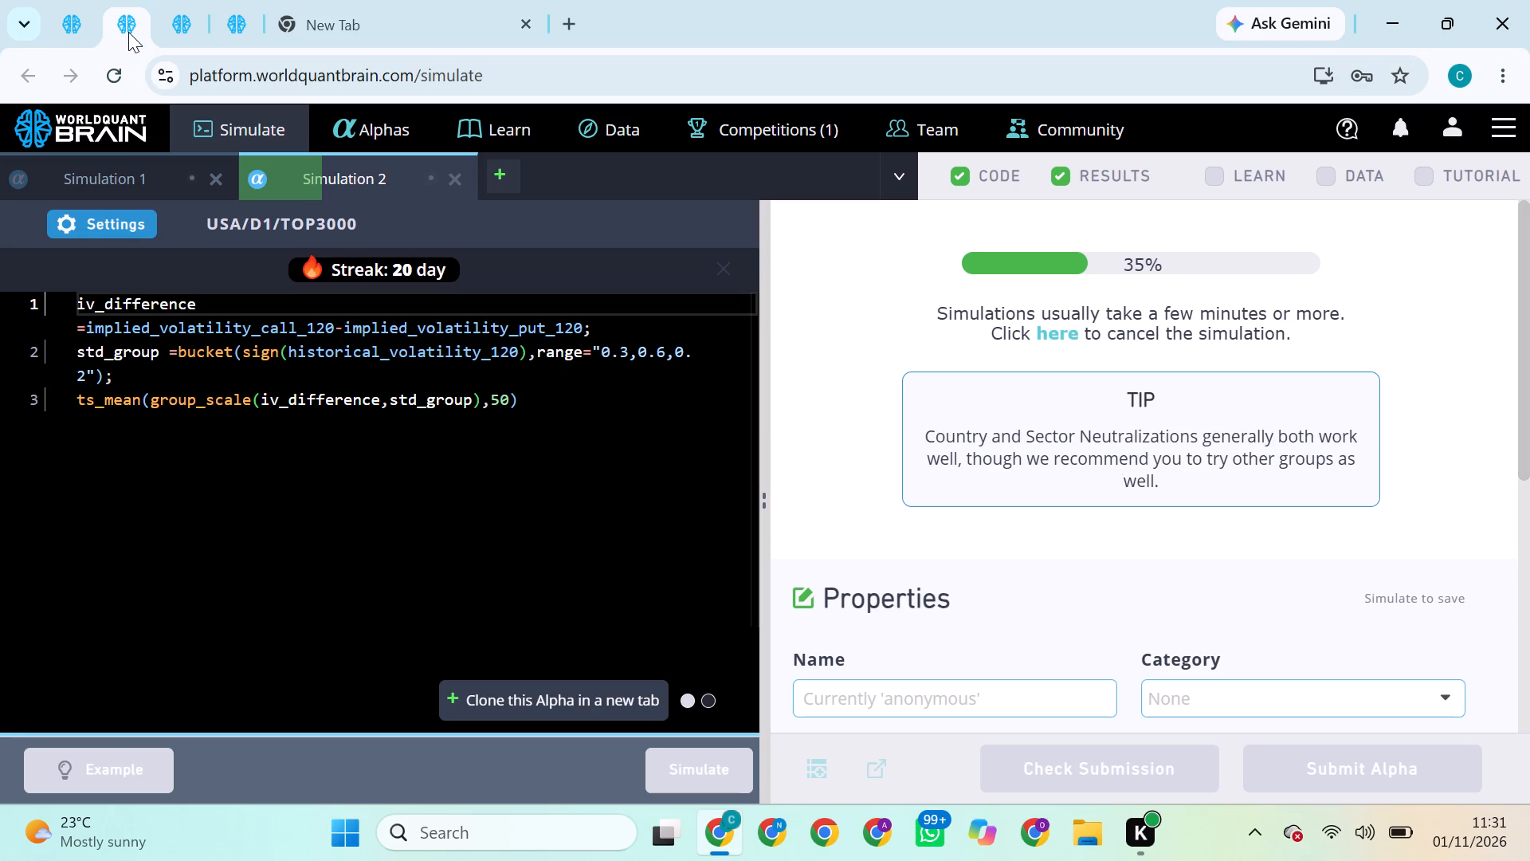
pyautogui.click(81, 26)
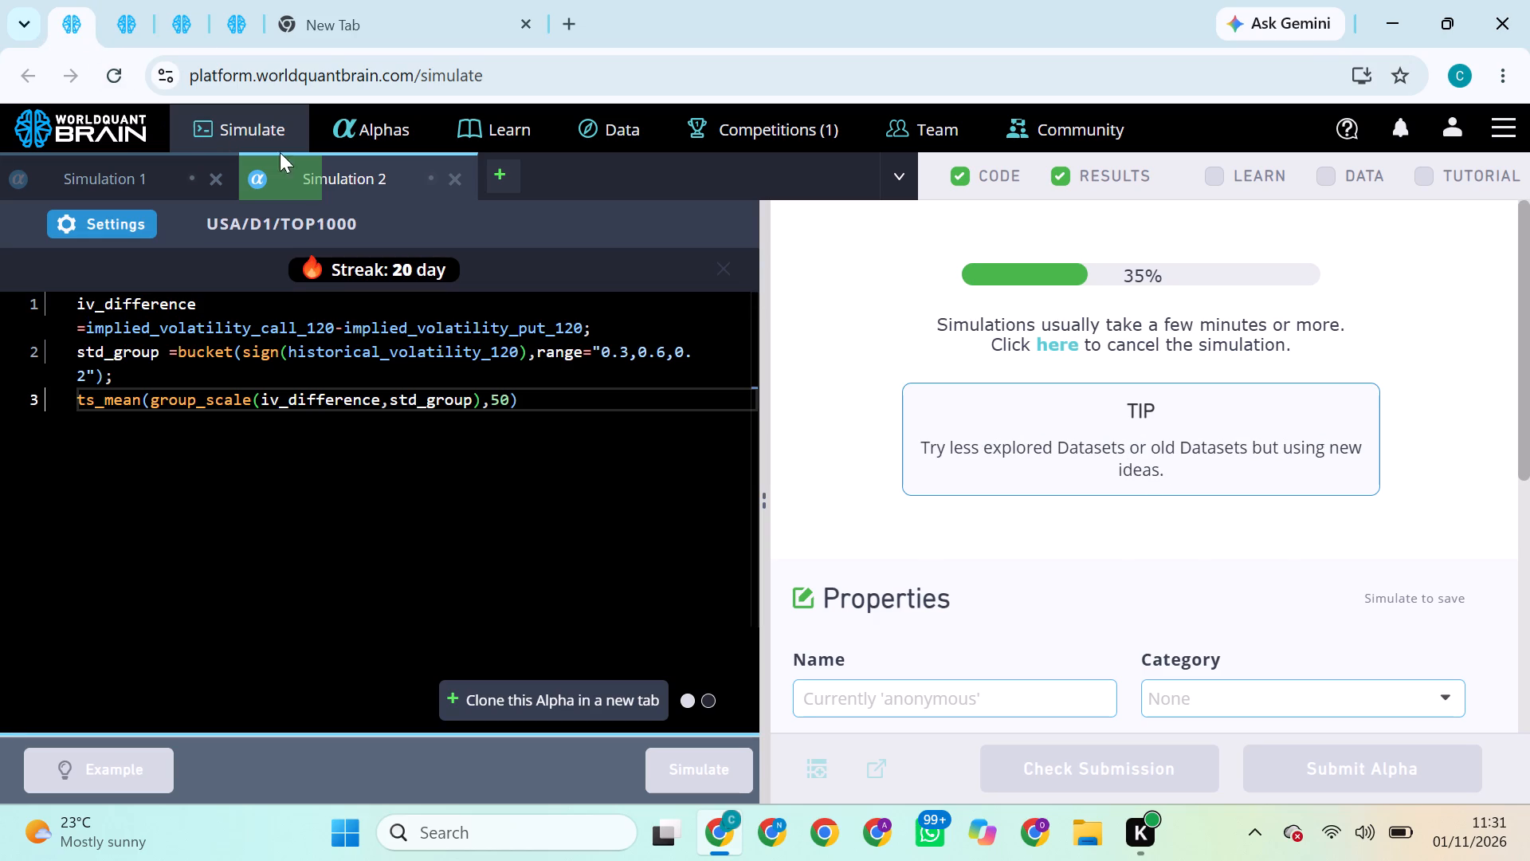
pyautogui.click(135, 26)
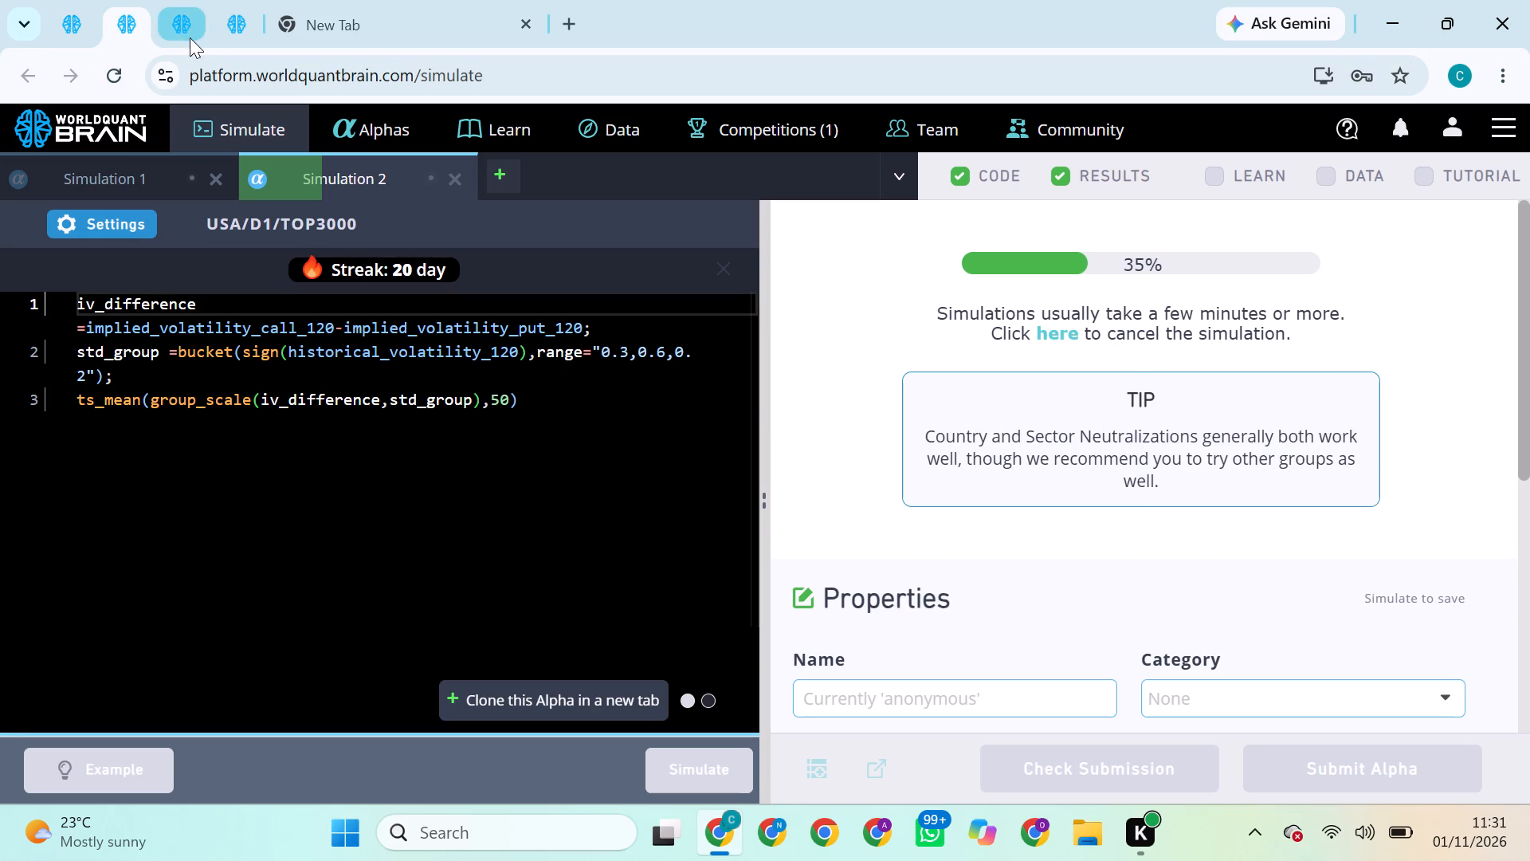
pyautogui.click(190, 37)
pyautogui.click(86, 20)
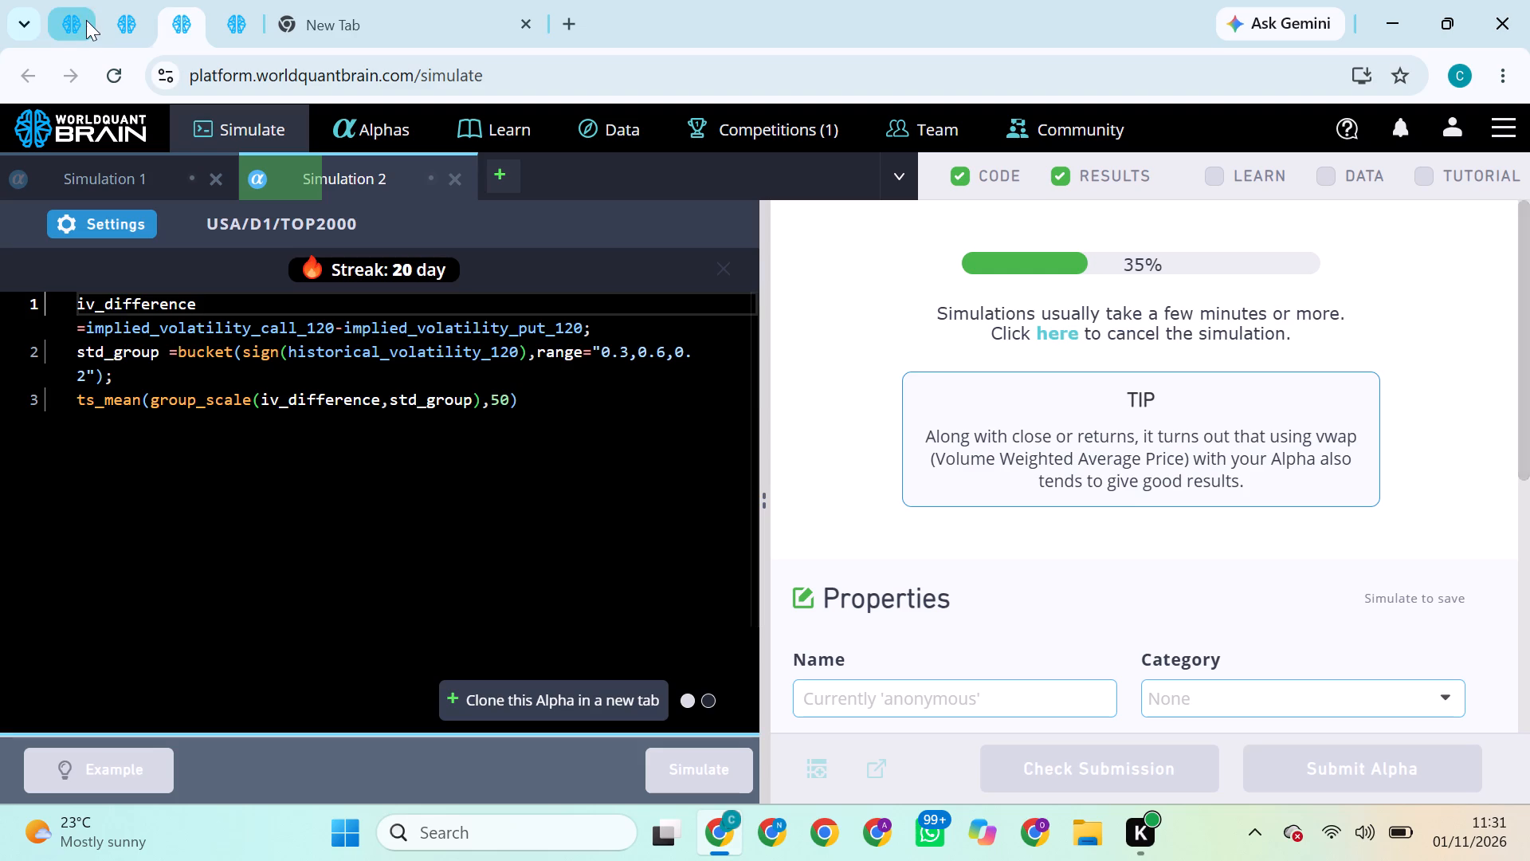
pyautogui.click(127, 33)
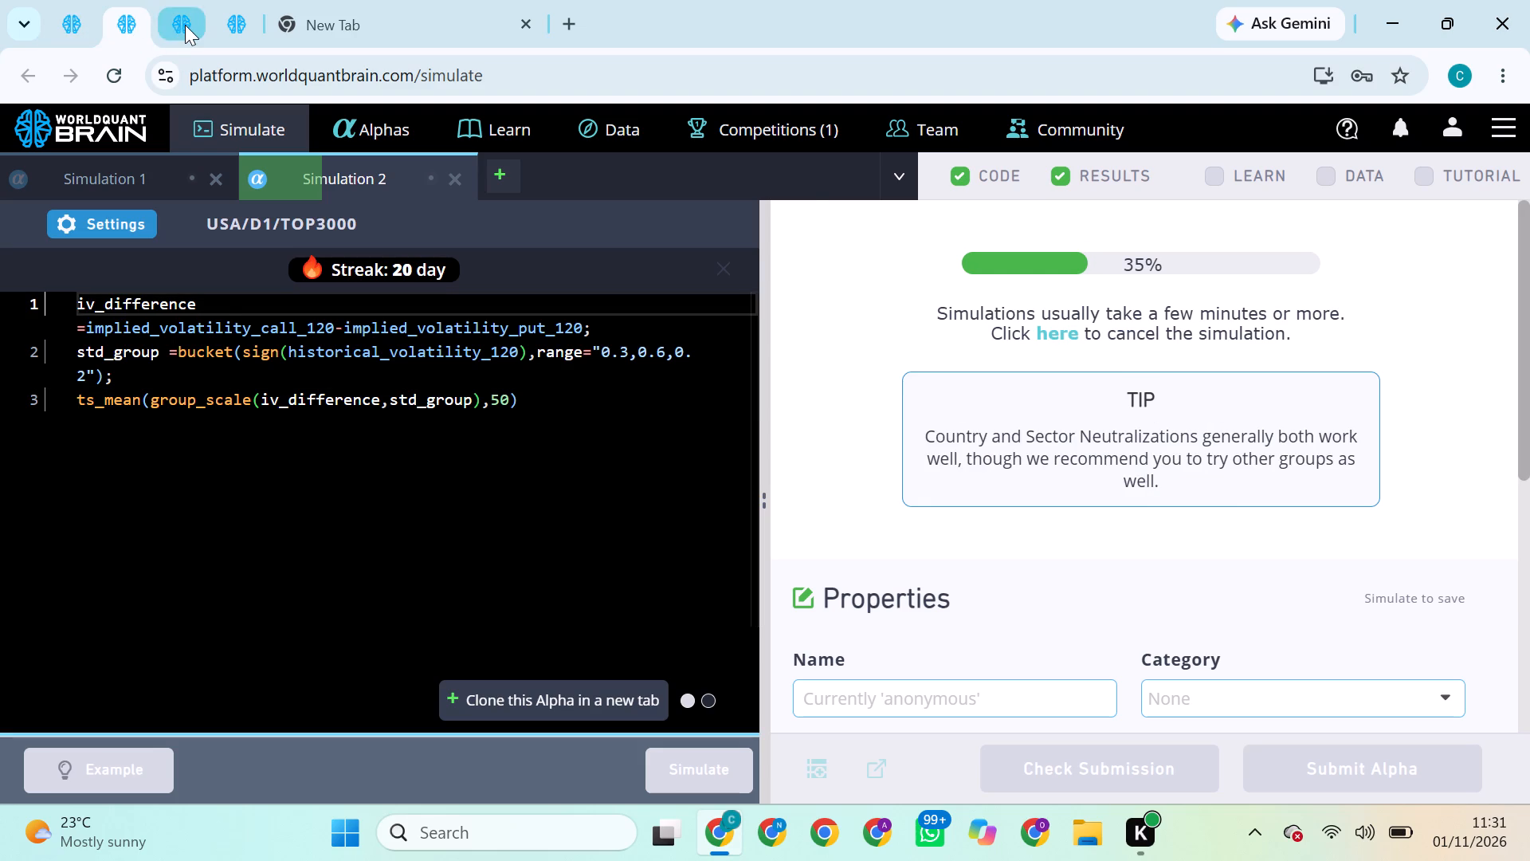
# Try to submit the alpha from the finished TOP2000 simulation with Sector neutralization.
pyautogui.click(185, 25)
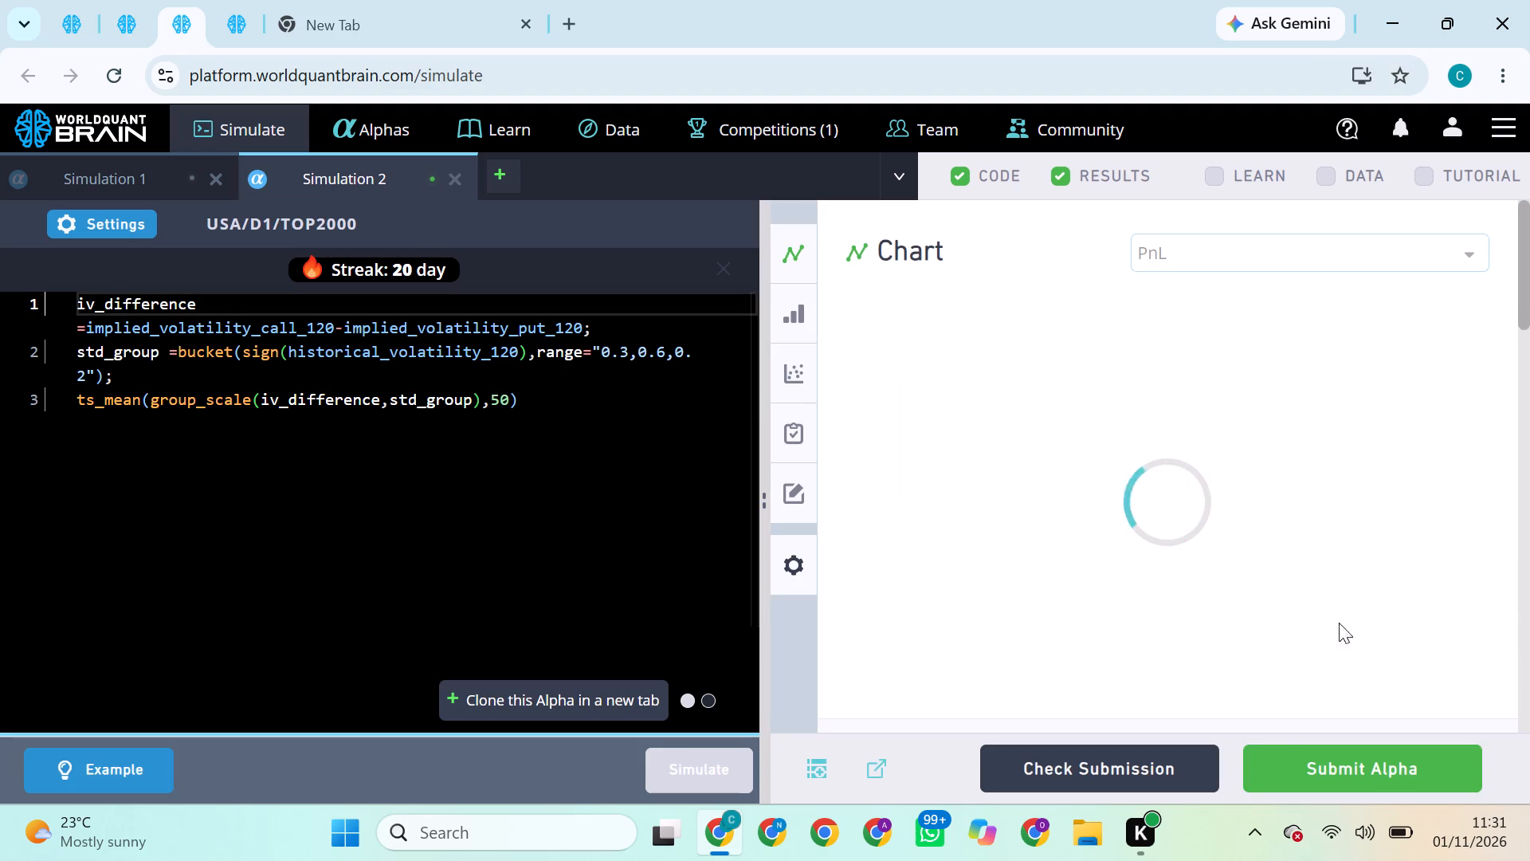
pyautogui.click(1304, 769)
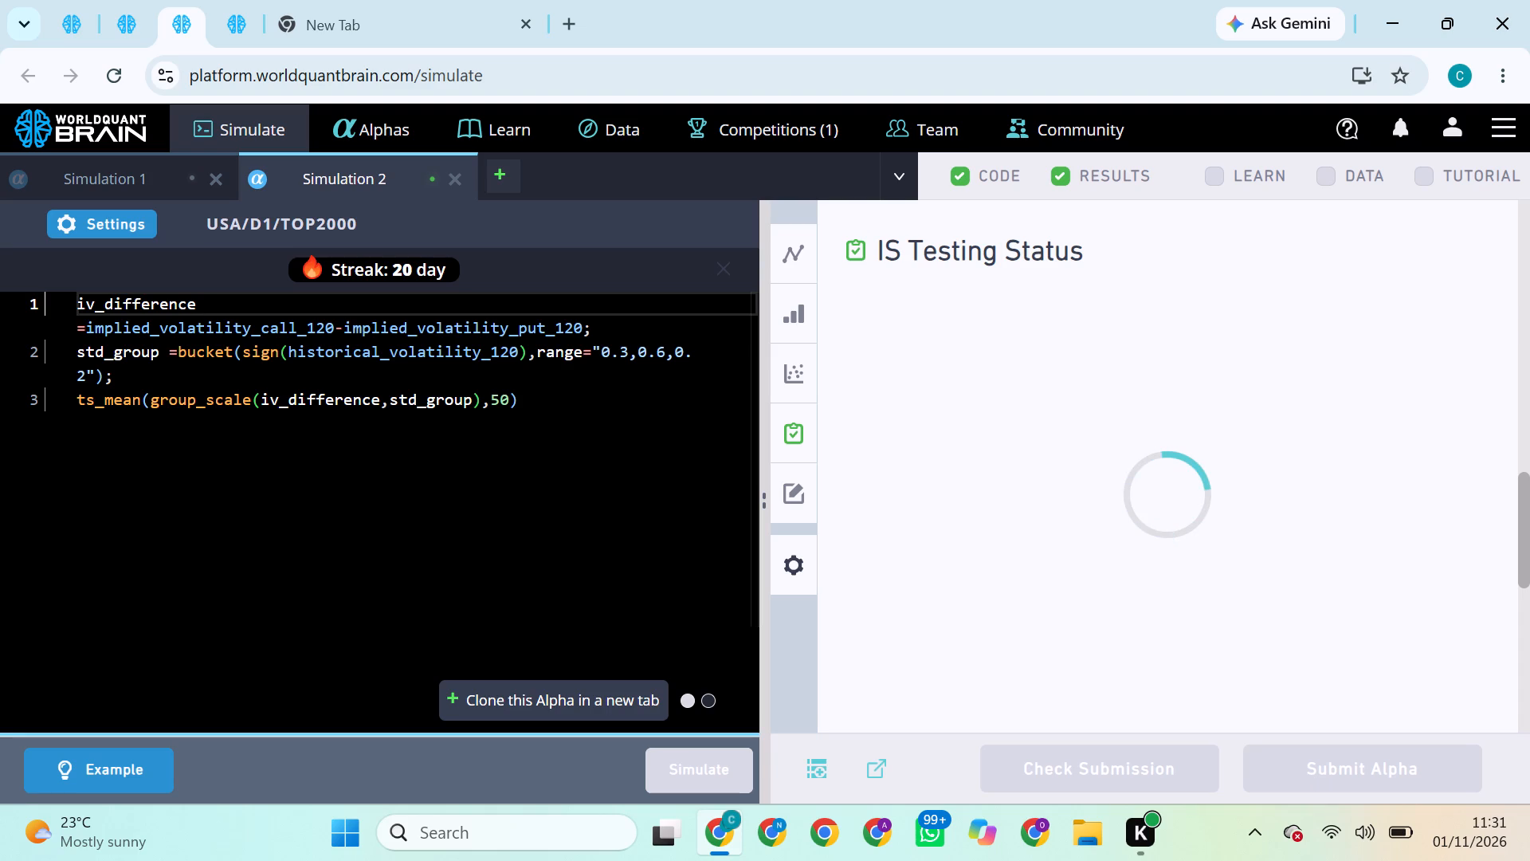
# Set the TOP2000 simulation's neutralization to Industry, apply the settings and run the simulation.
pyautogui.click(131, 238)
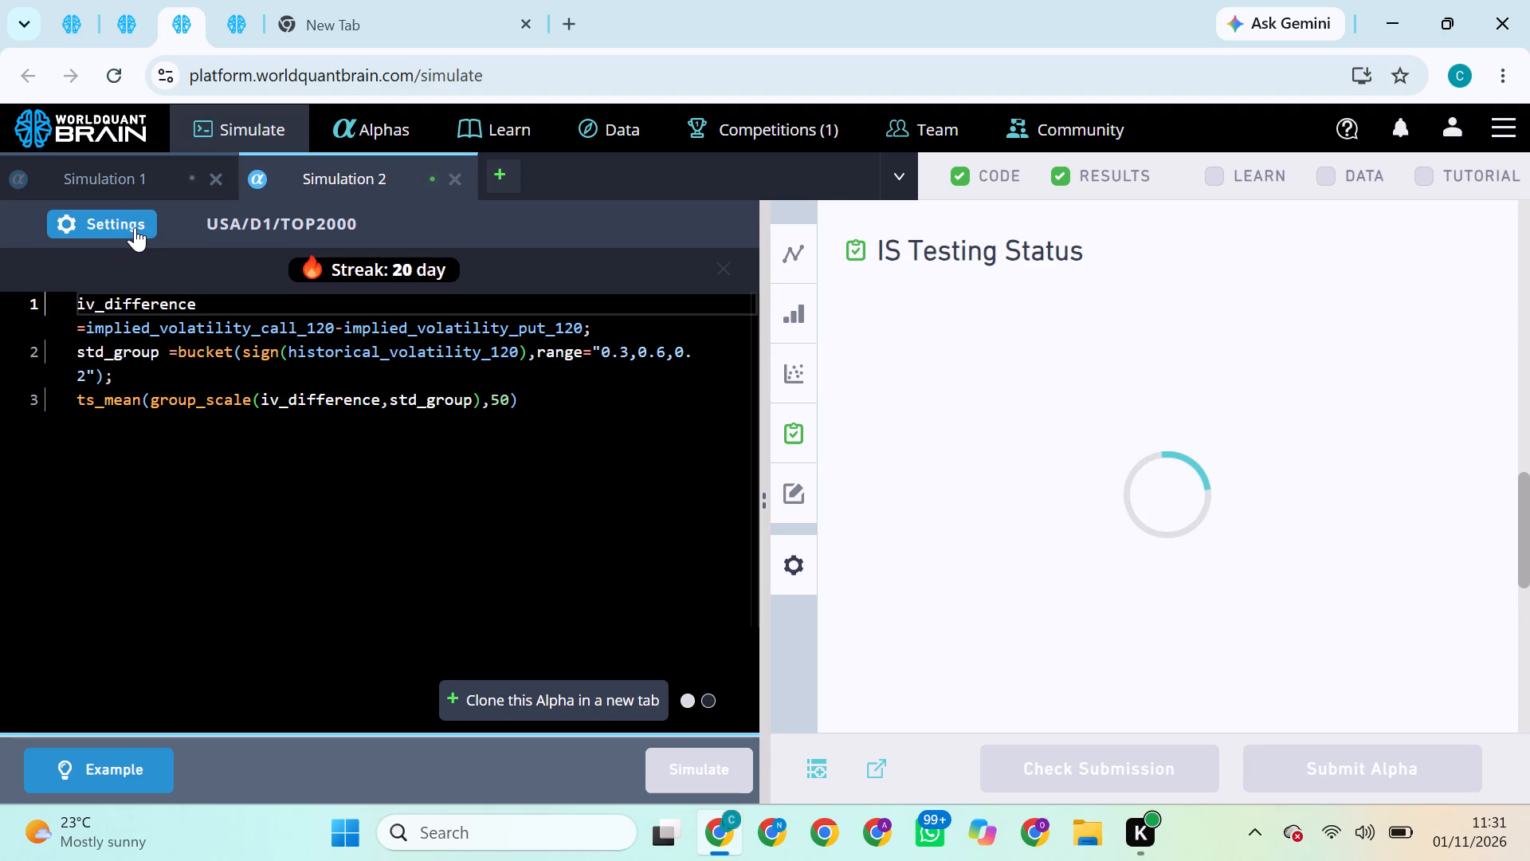
pyautogui.click(135, 227)
pyautogui.click(246, 572)
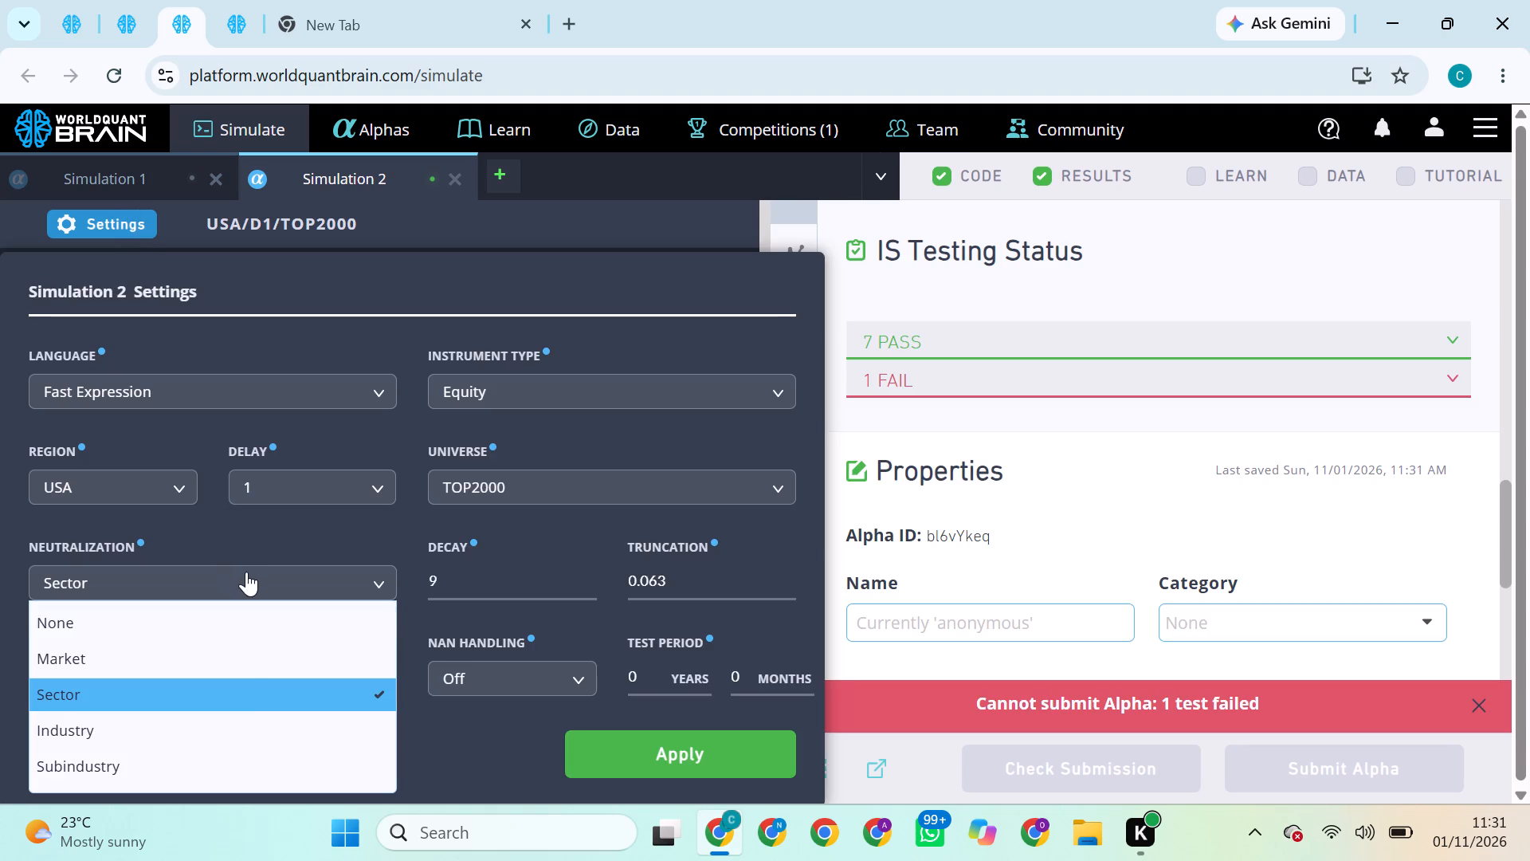
pyautogui.click(204, 730)
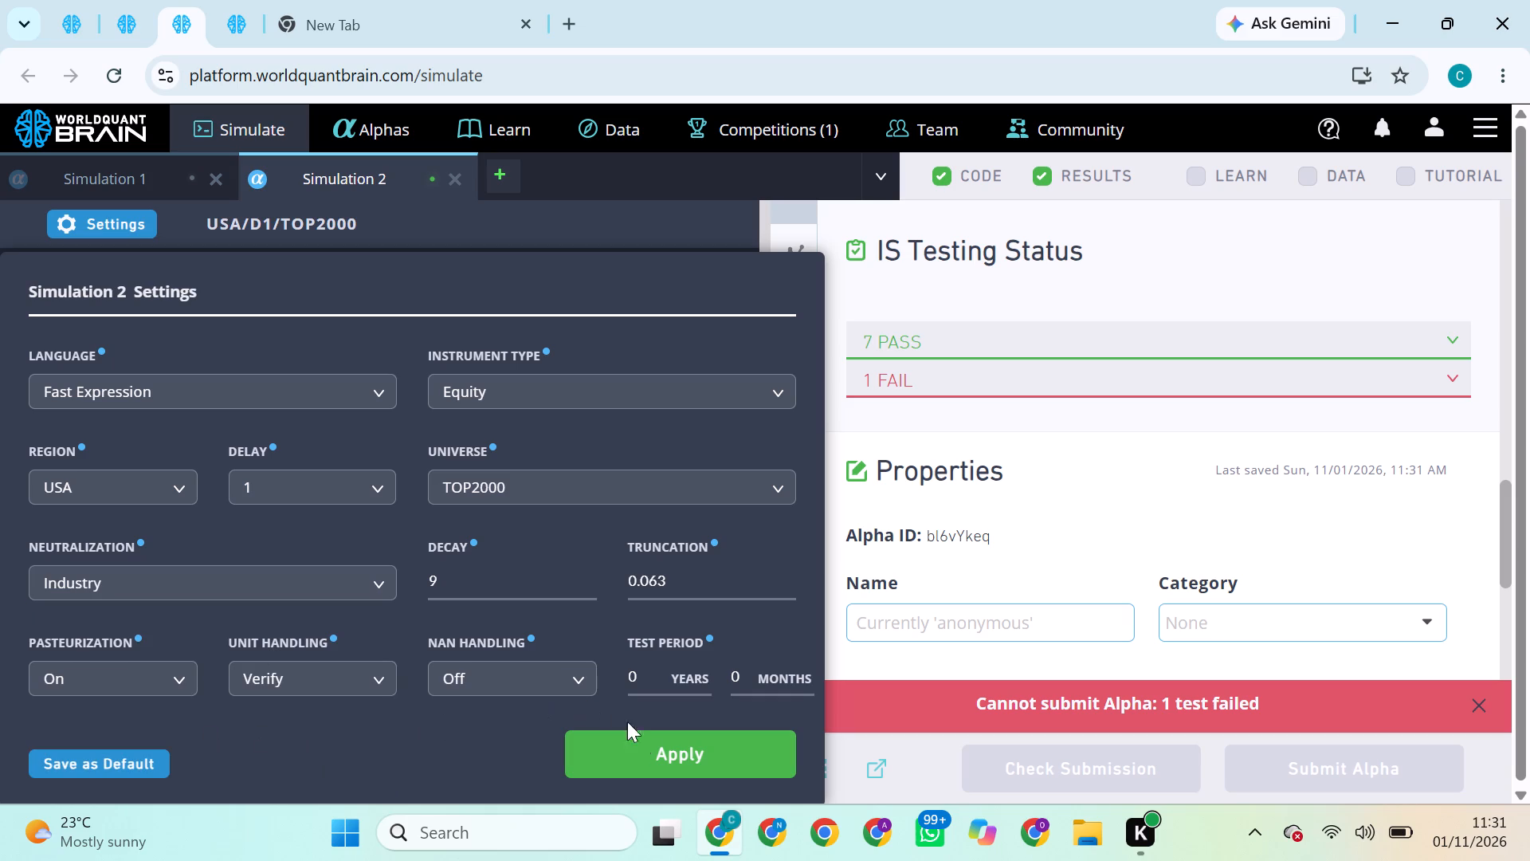
pyautogui.click(648, 751)
pyautogui.click(700, 771)
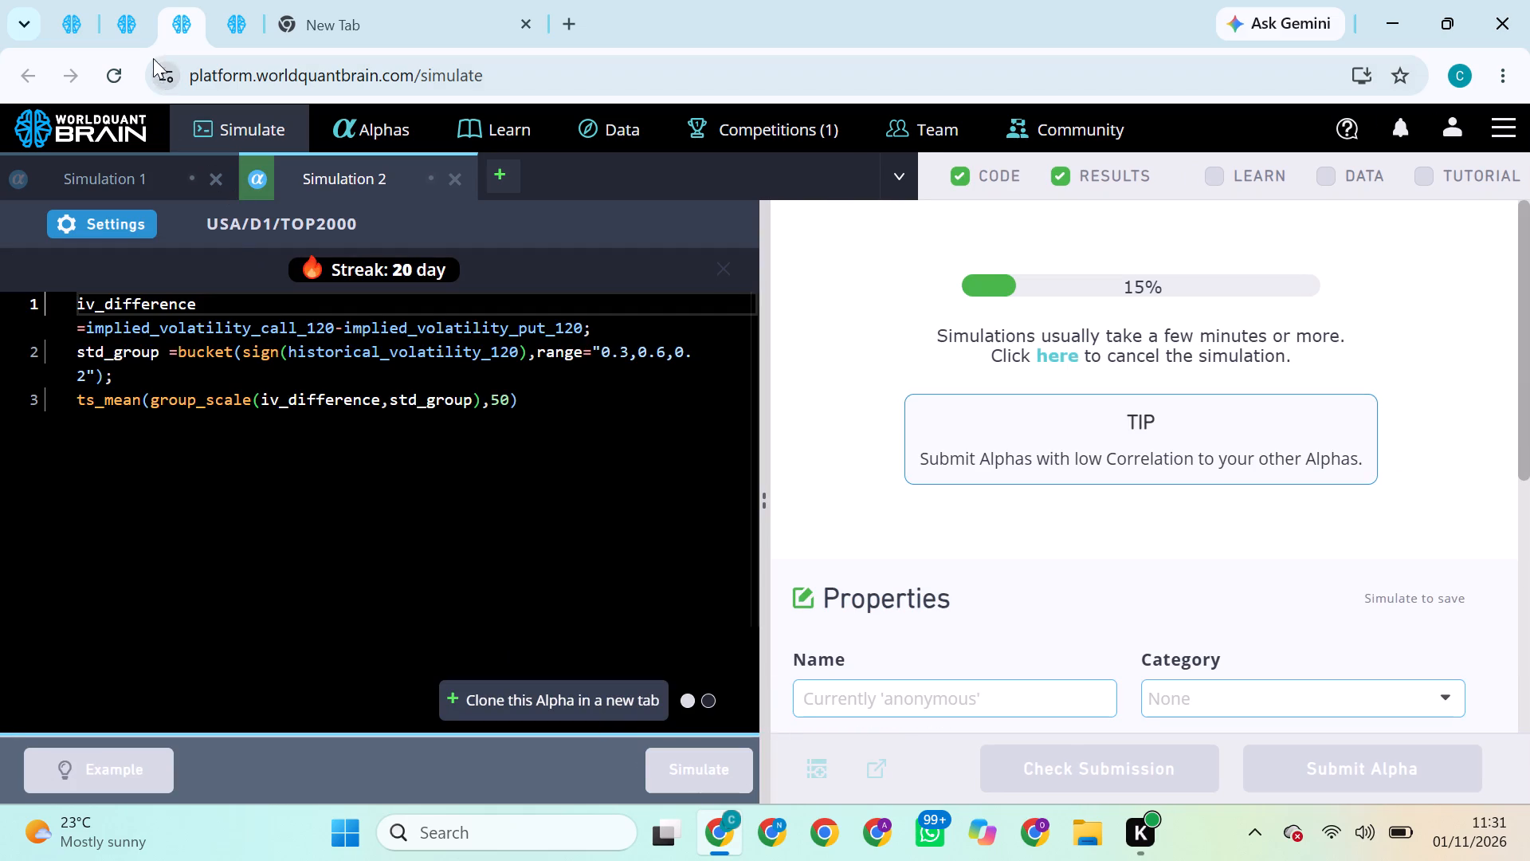
# Try to submit the alpha from the finished TOP3000 simulation with Market neutralization.
pyautogui.click(120, 30)
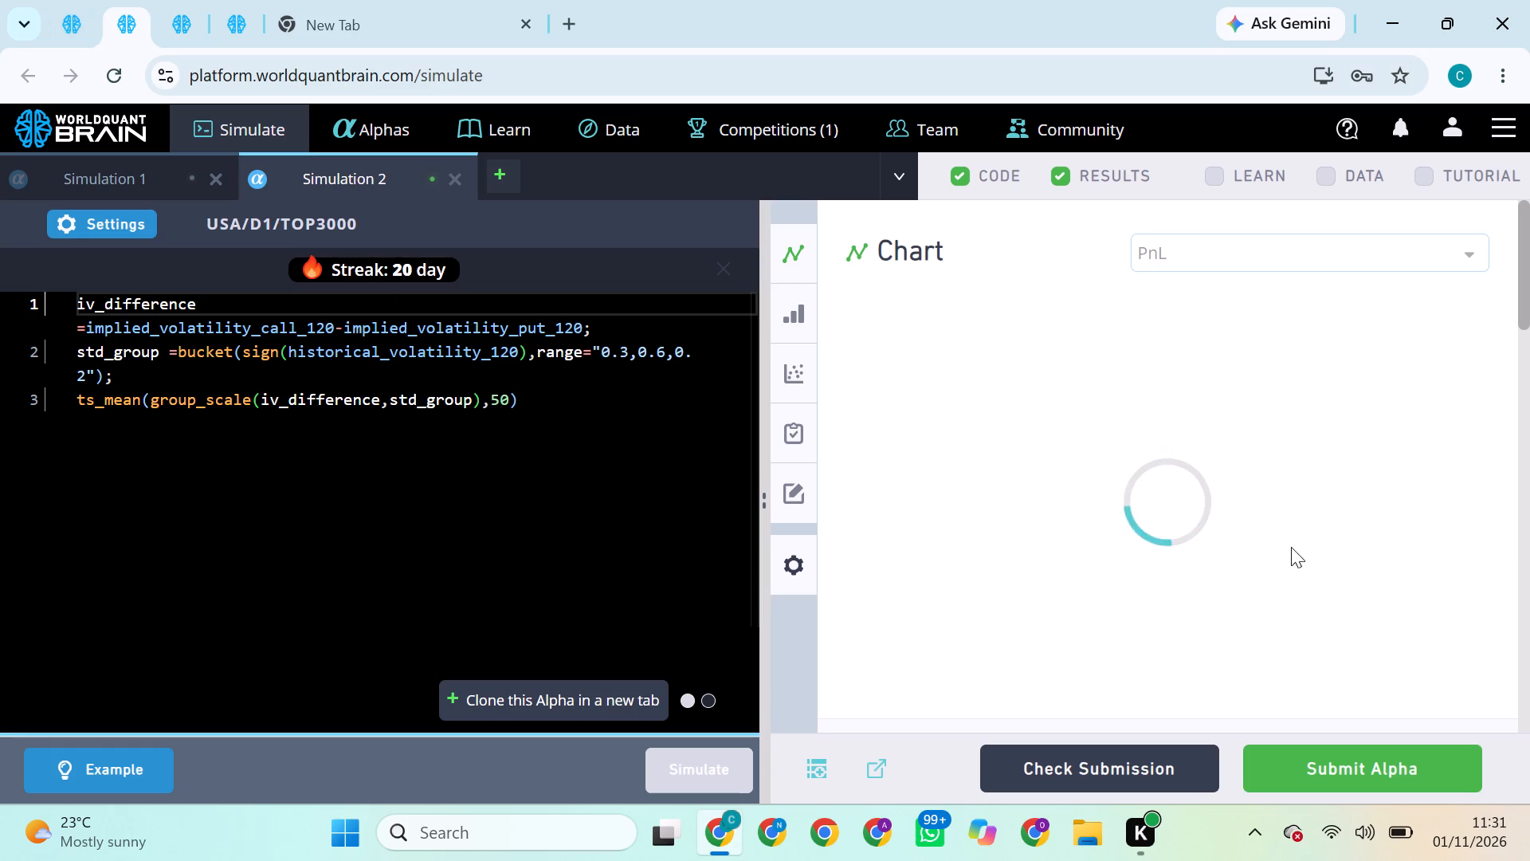
pyautogui.click(1377, 764)
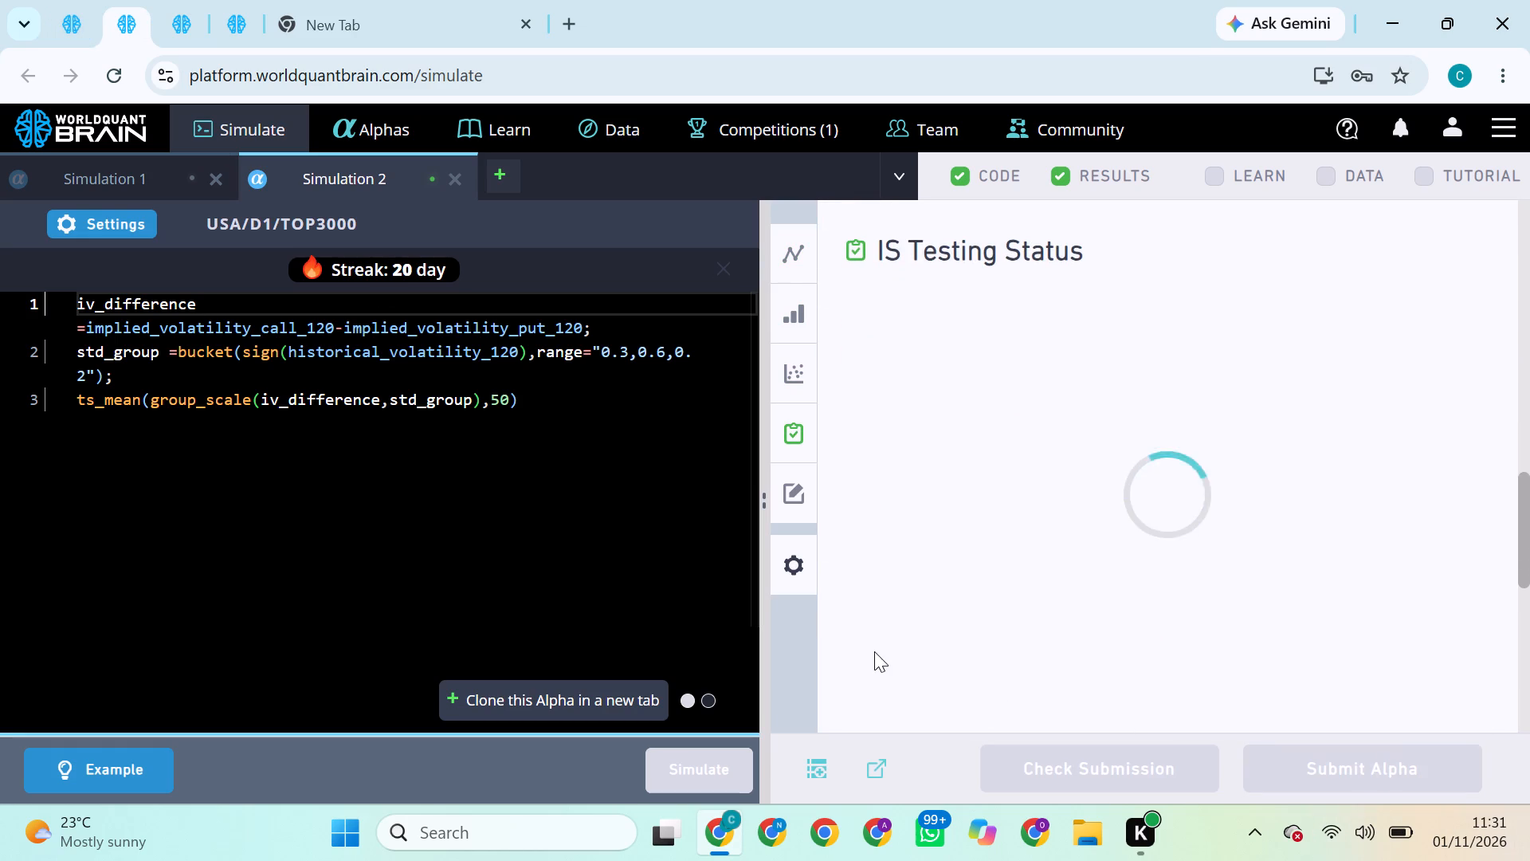
# Set the TOP3000 simulation's neutralization to Sector, apply the settings and run the simulation.
pyautogui.click(104, 222)
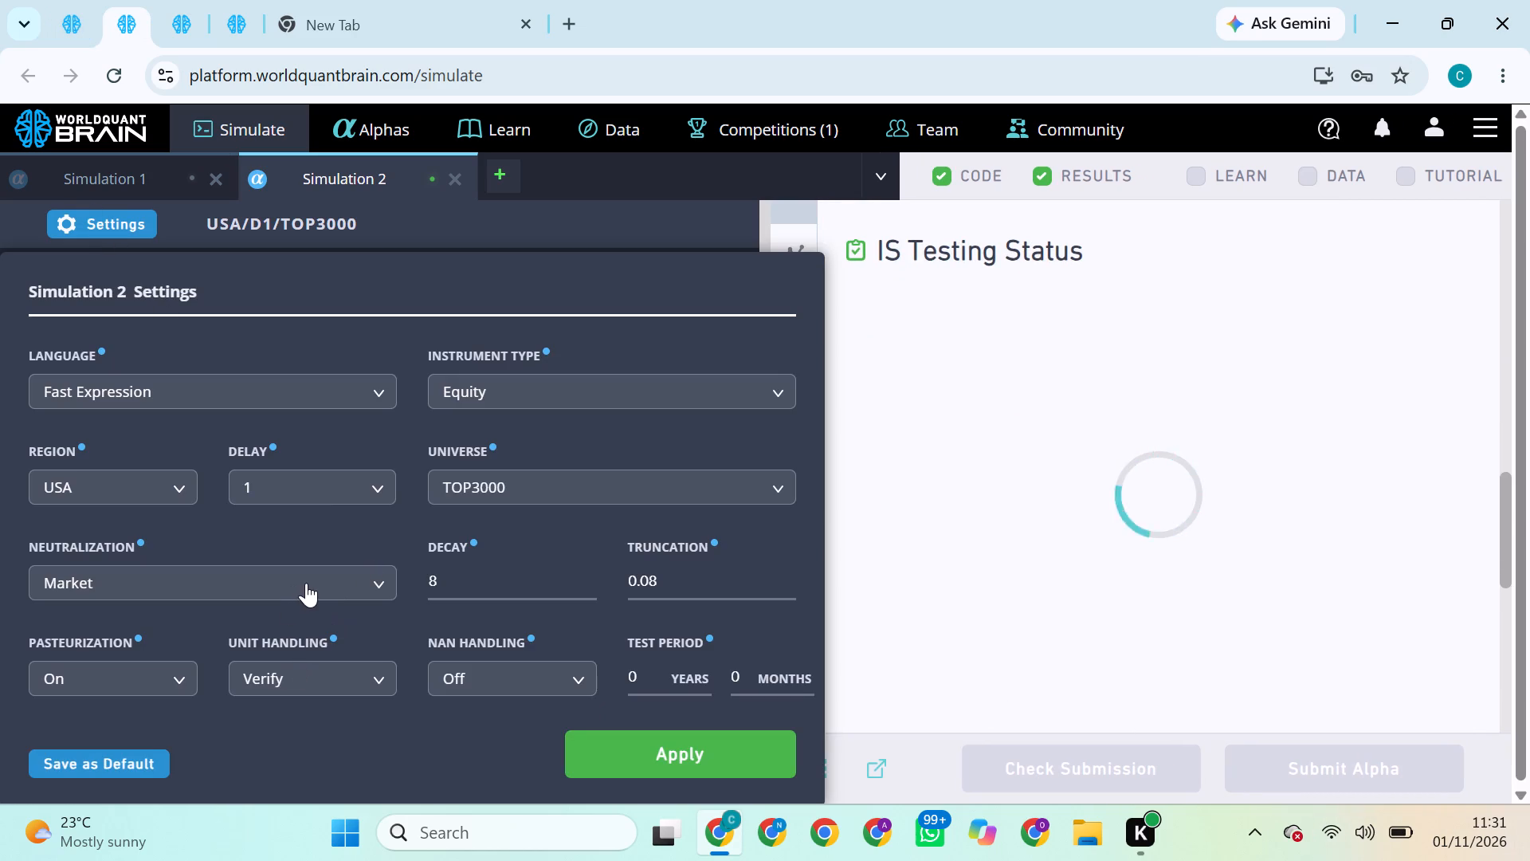
pyautogui.click(306, 583)
pyautogui.click(215, 704)
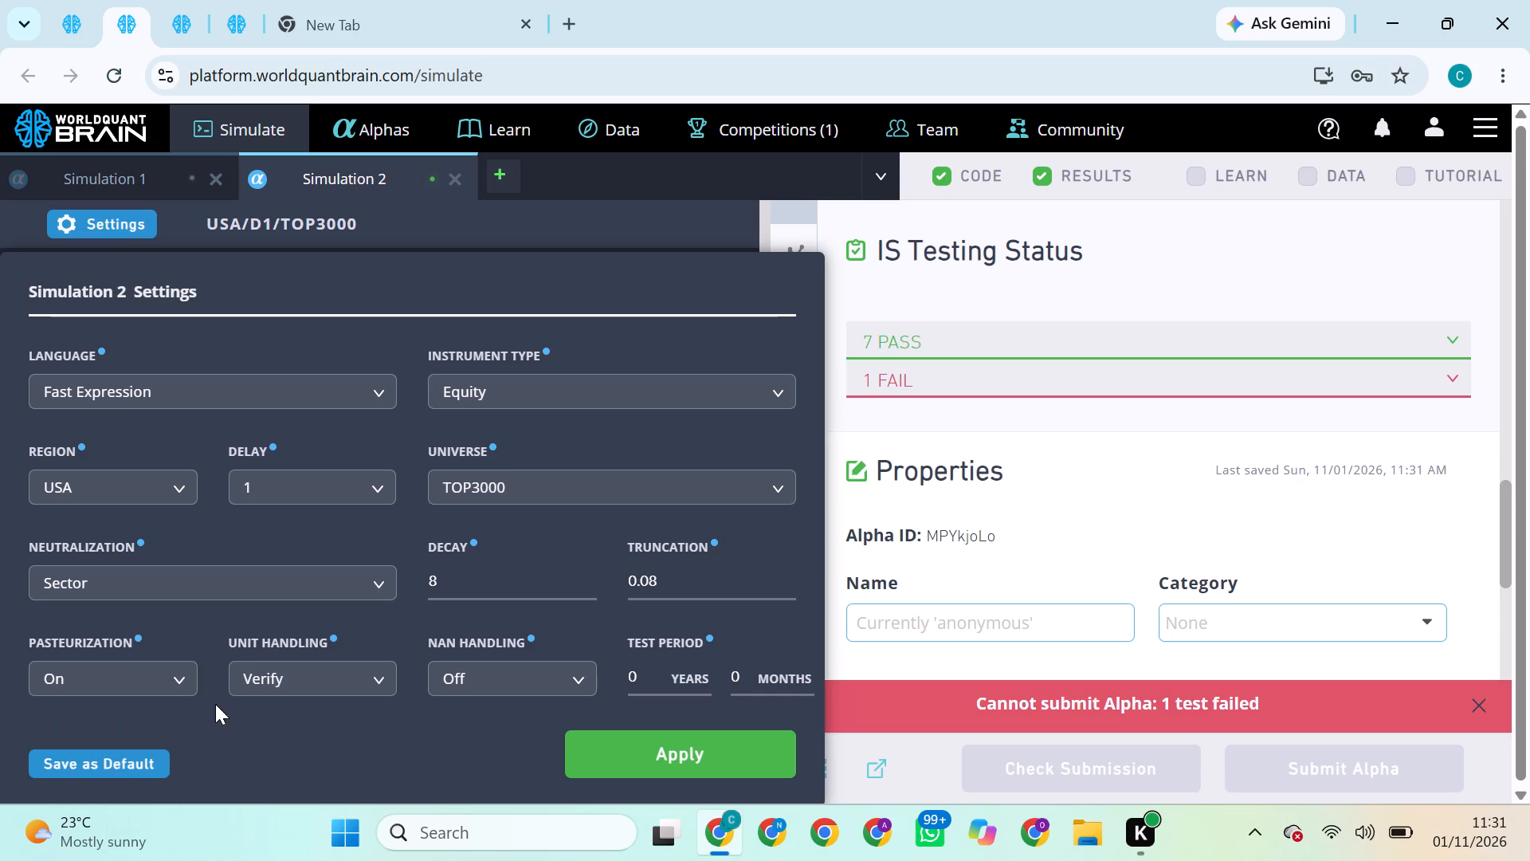
pyautogui.click(653, 753)
pyautogui.click(690, 773)
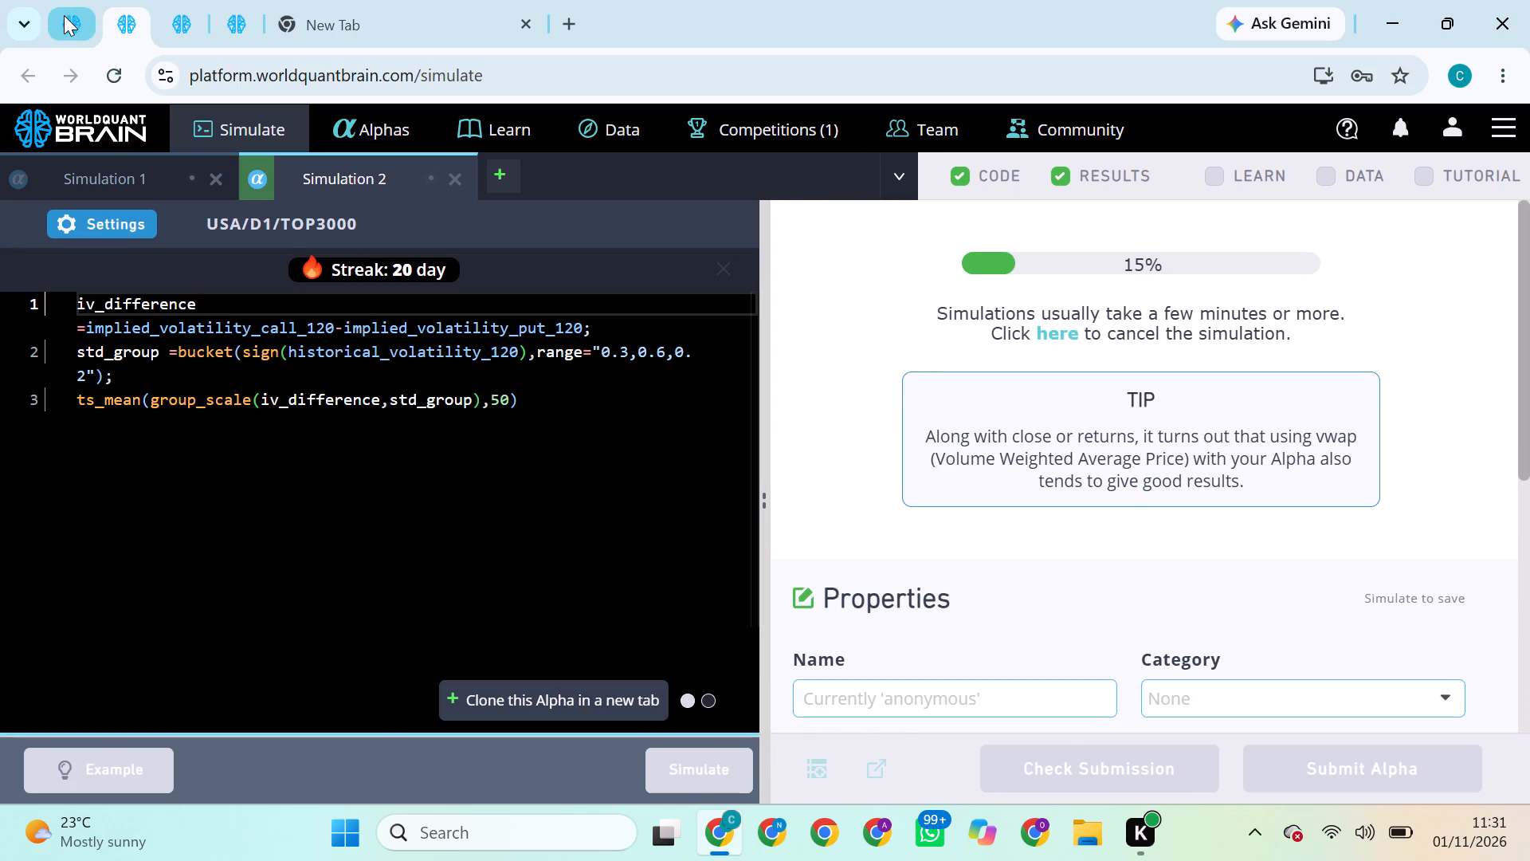
# Try to submit the alpha from the finished TOP1000 simulation with Subindustry neutralization.
pyautogui.click(64, 26)
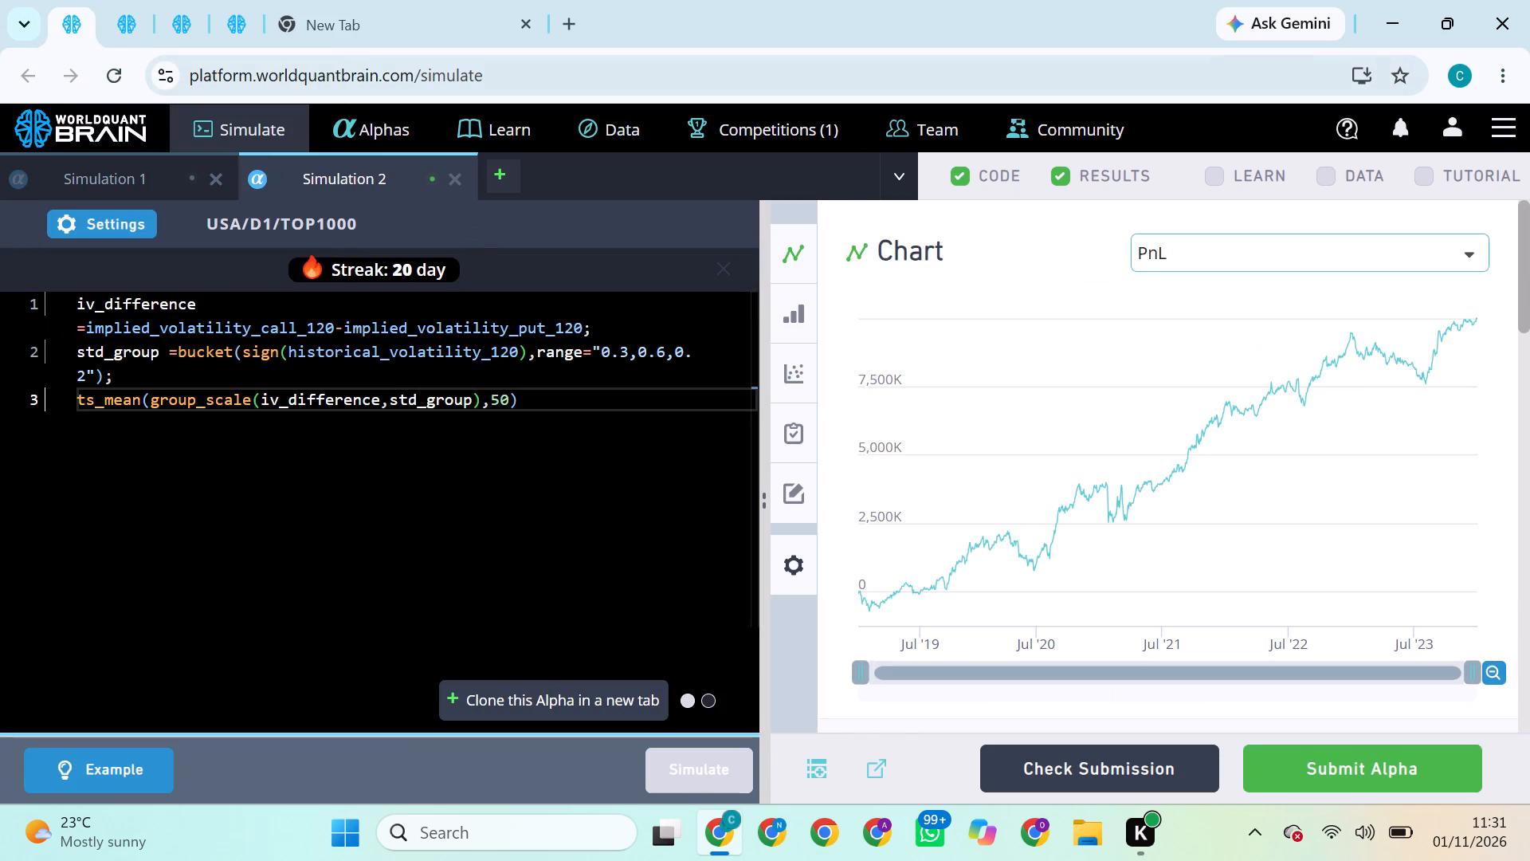
pyautogui.click(1308, 771)
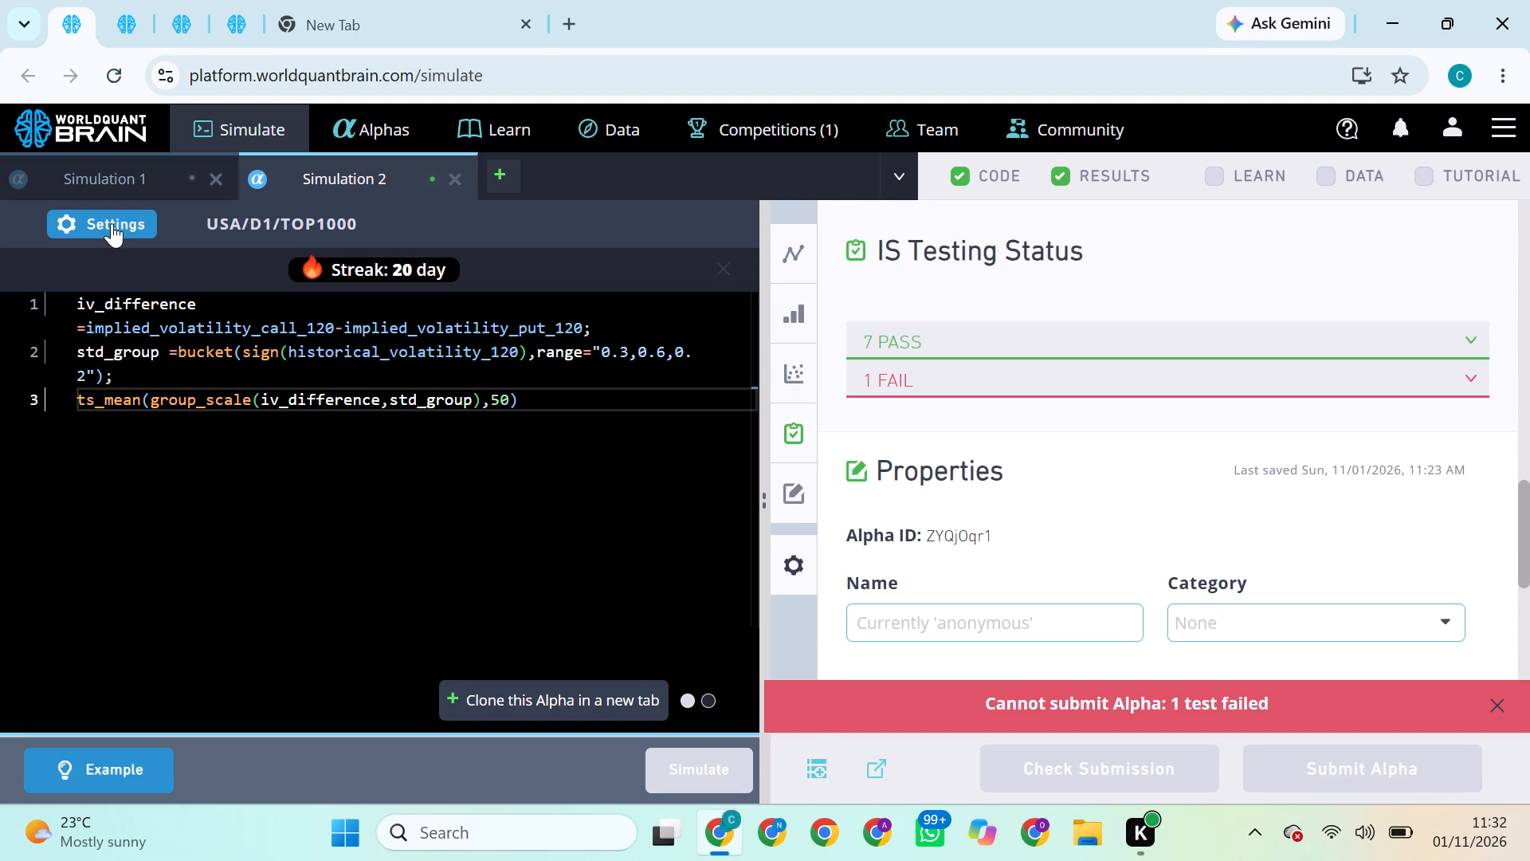
# Set the TOP1000 simulation to Market neutralization, decay 9 and truncation 0.05, apply the settings and run it.
pyautogui.click(112, 223)
pyautogui.click(254, 572)
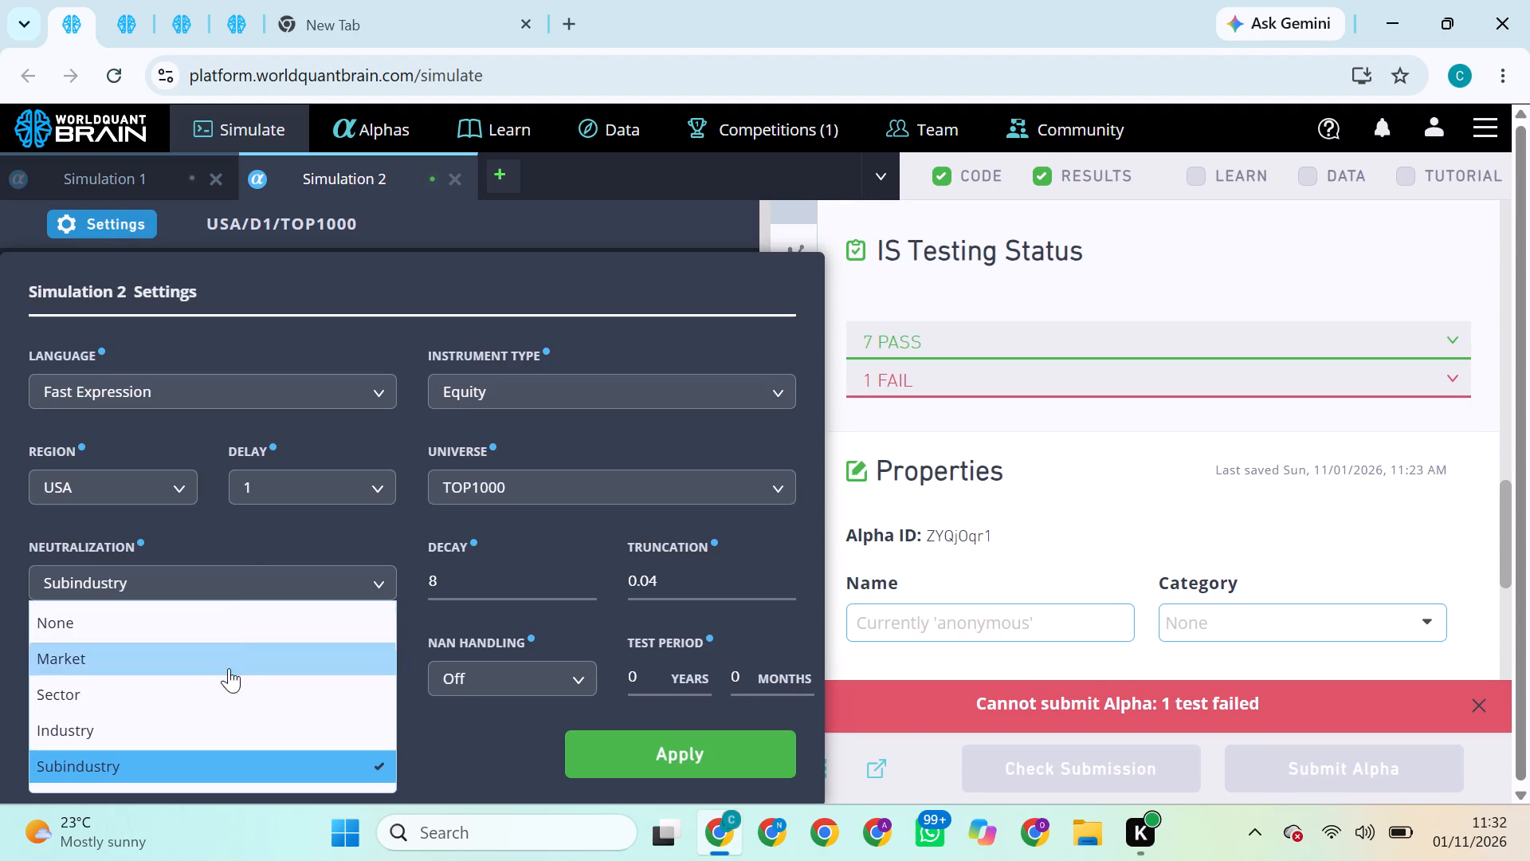
pyautogui.click(158, 656)
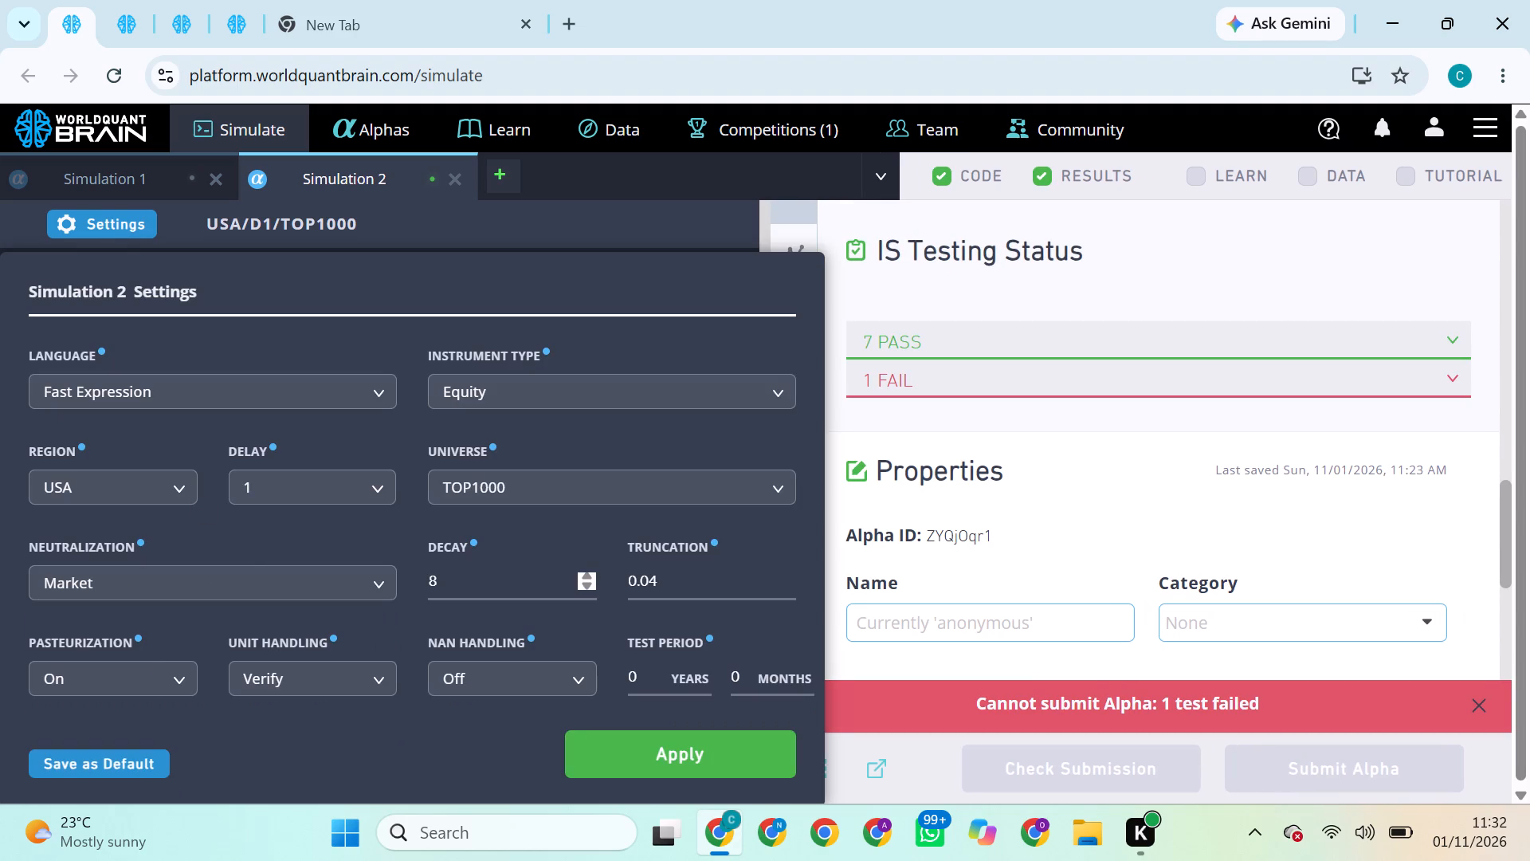
pyautogui.click(458, 592)
pyautogui.press('BackSpace')
pyautogui.press('9')
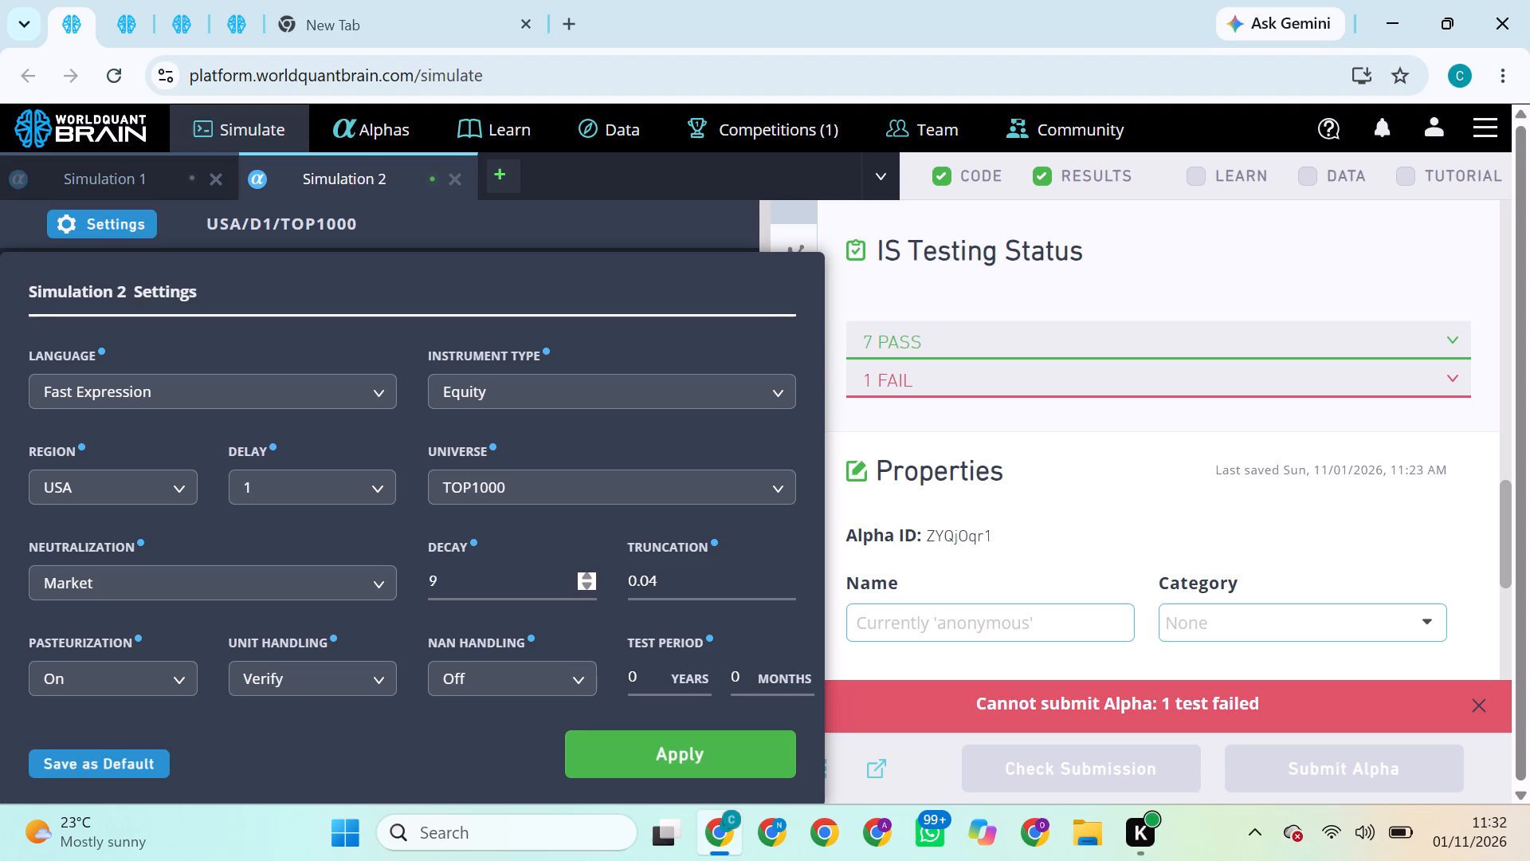
pyautogui.click(665, 575)
pyautogui.press('BackSpace')
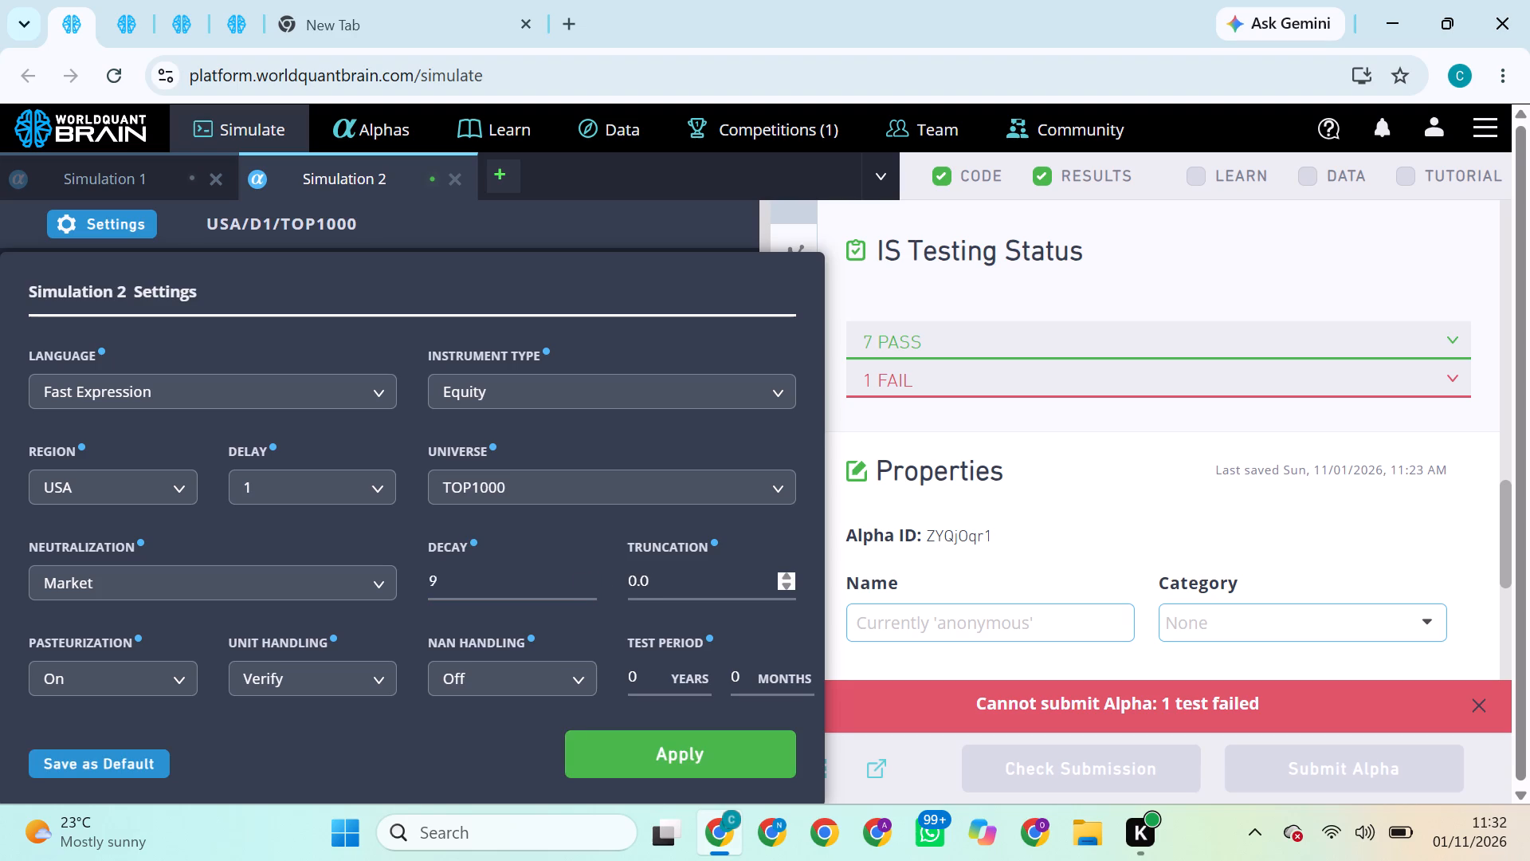
pyautogui.press('5')
pyautogui.doubleClick(706, 745)
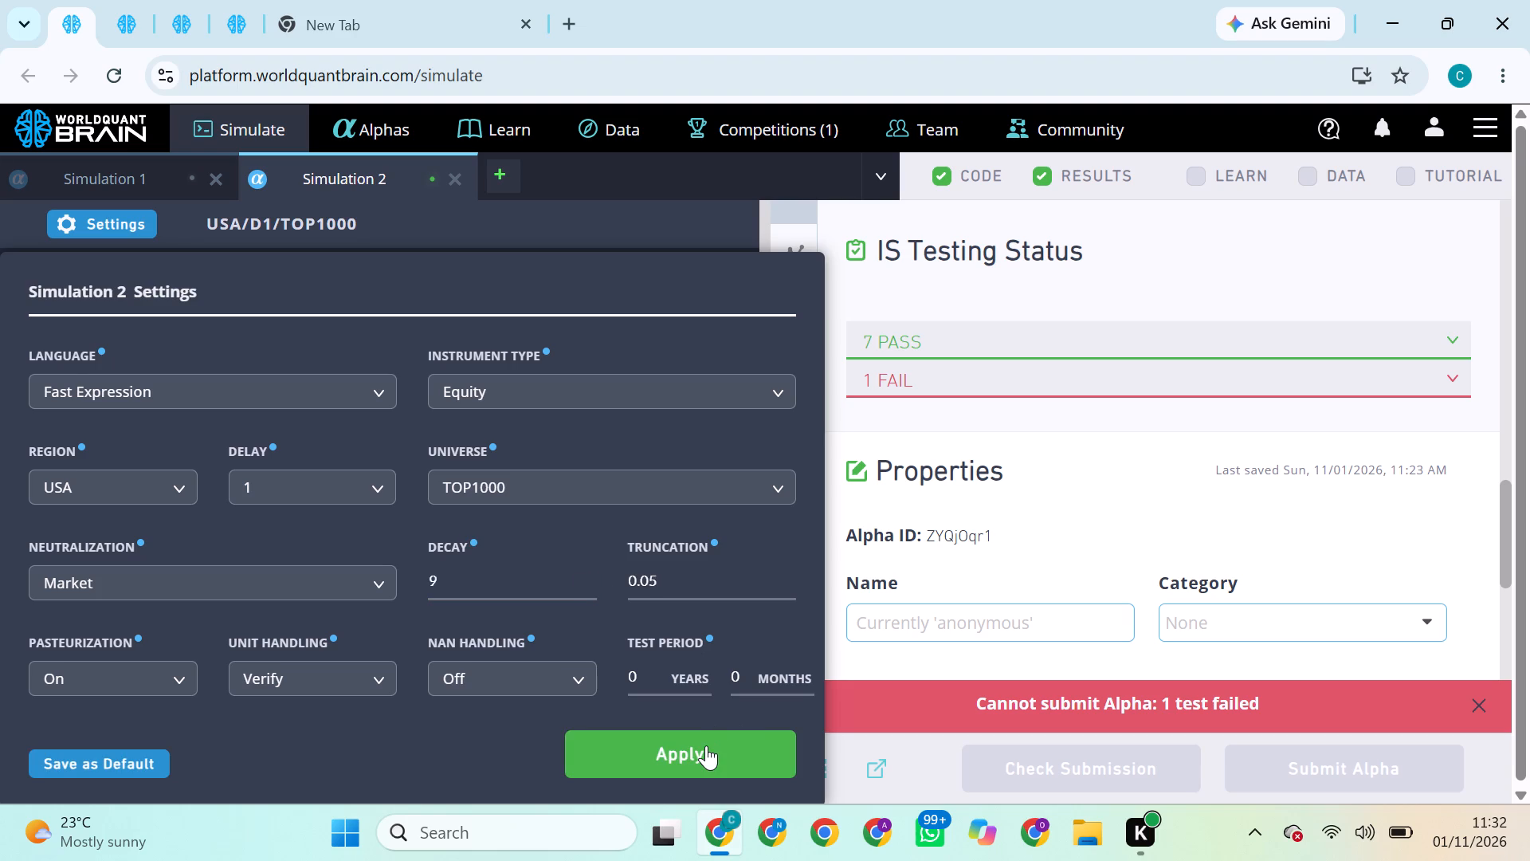
pyautogui.click(701, 761)
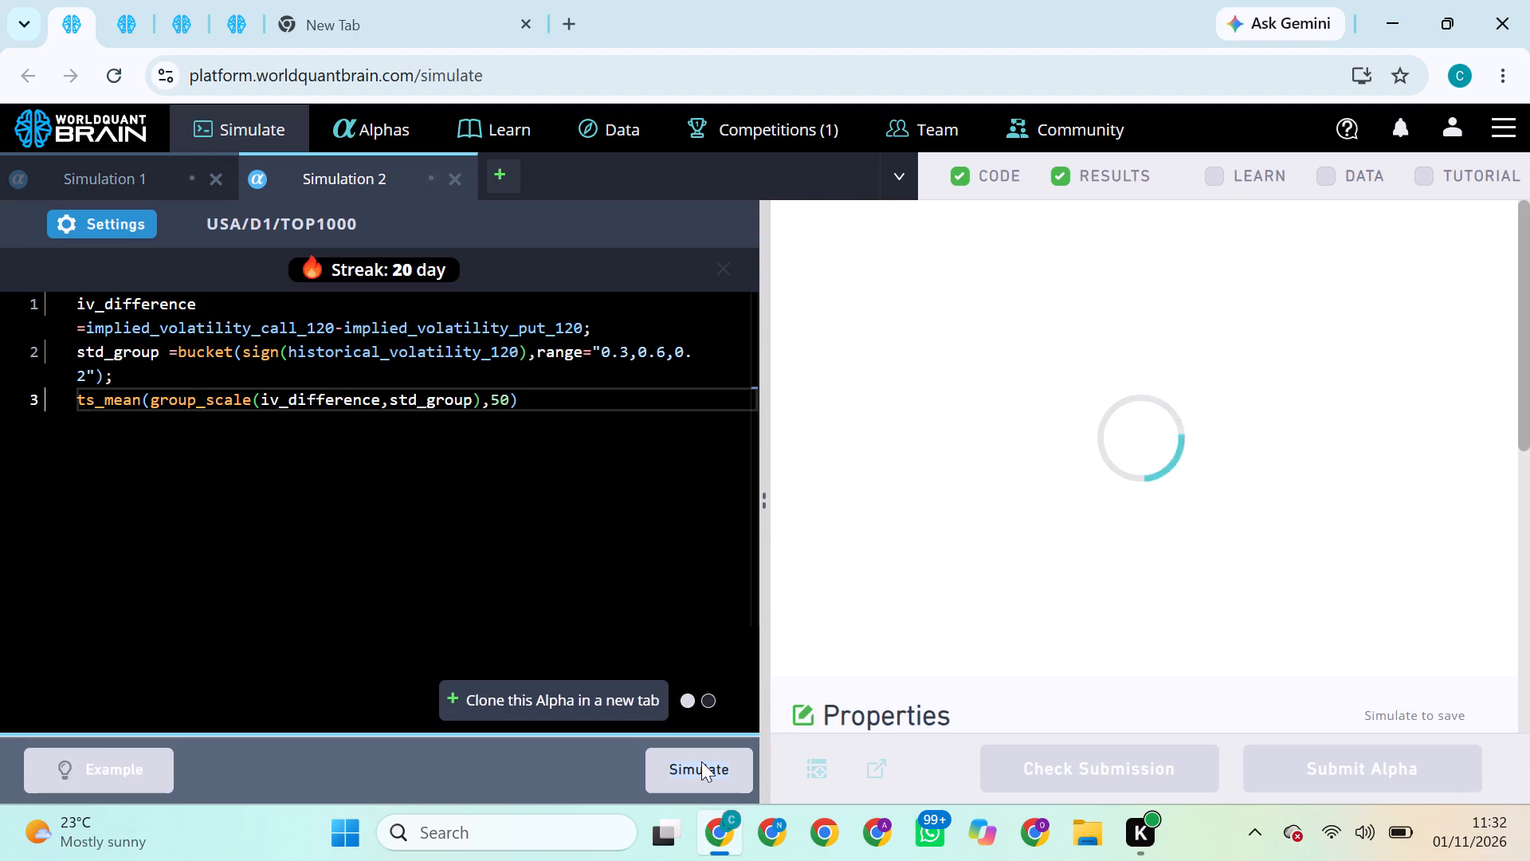
# Check the progress of the running TOP3000, TOP2000 and TOP1000 simulations, dismissing the streak message.
pyautogui.click(118, 23)
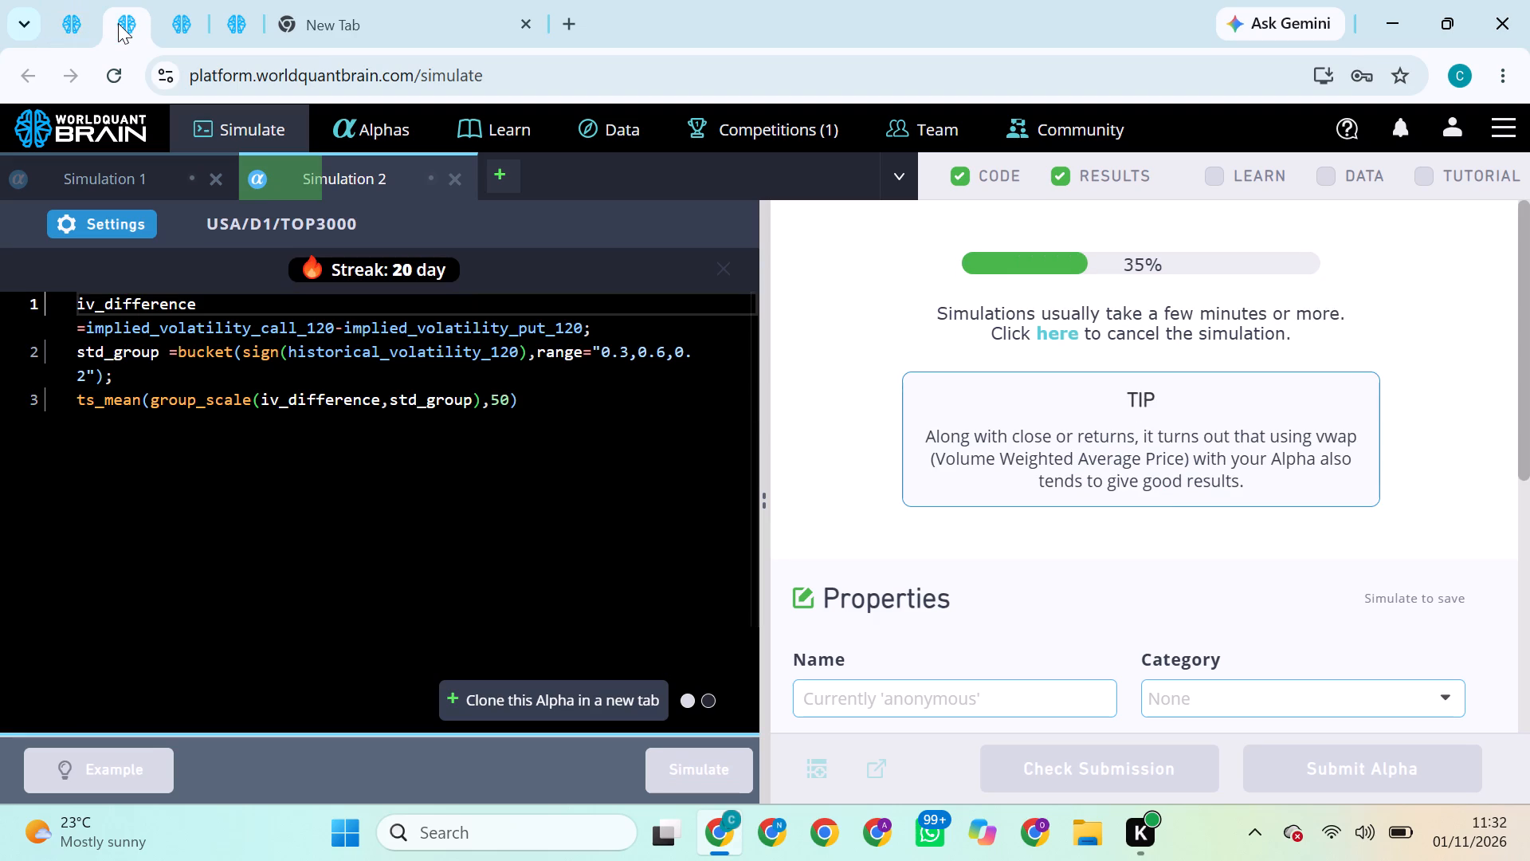
pyautogui.click(172, 21)
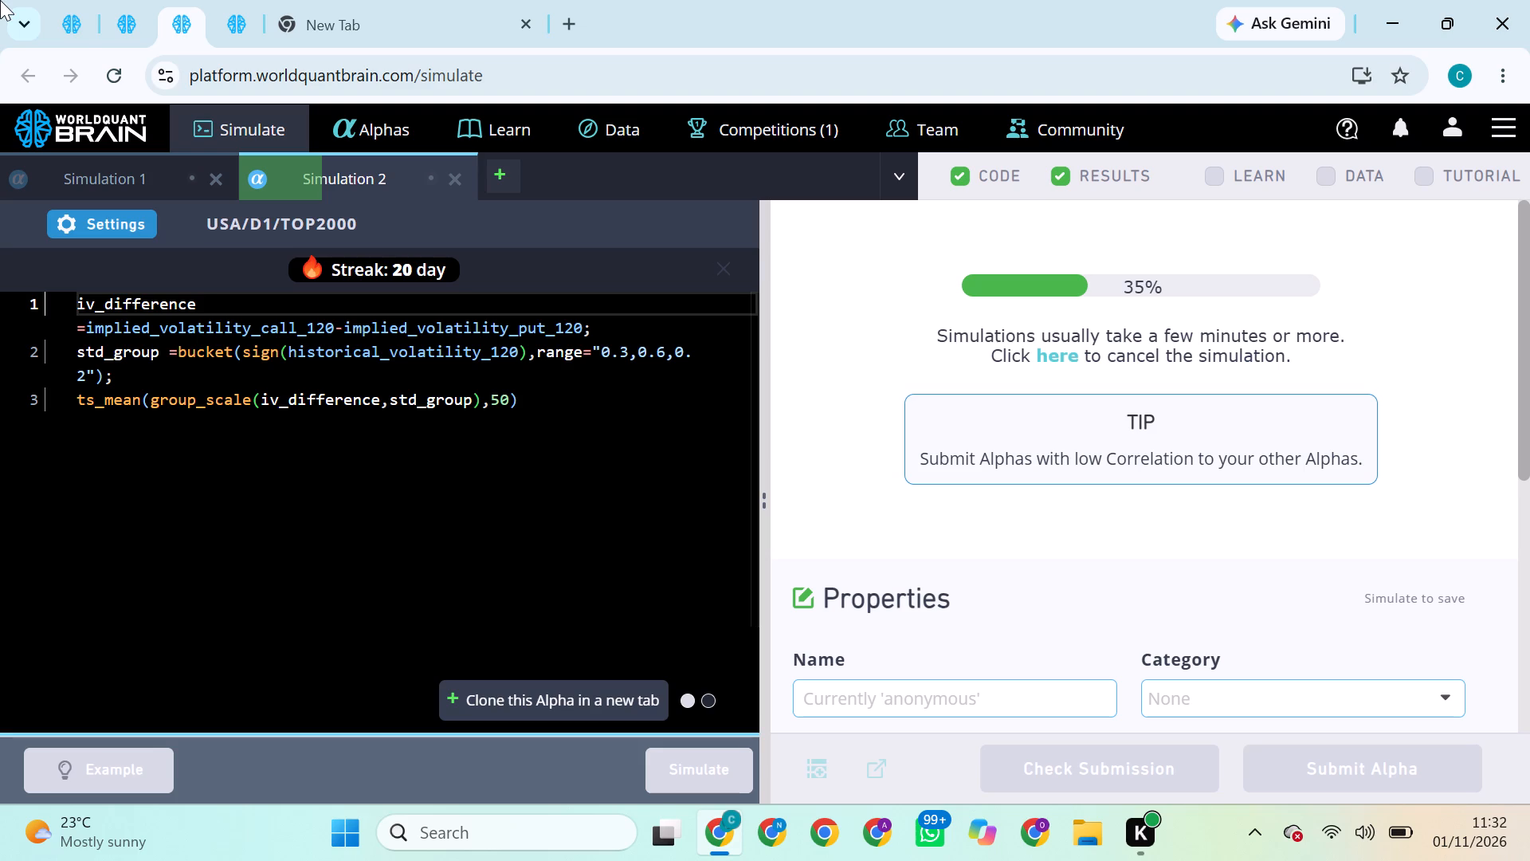
pyautogui.click(65, 28)
pyautogui.click(131, 26)
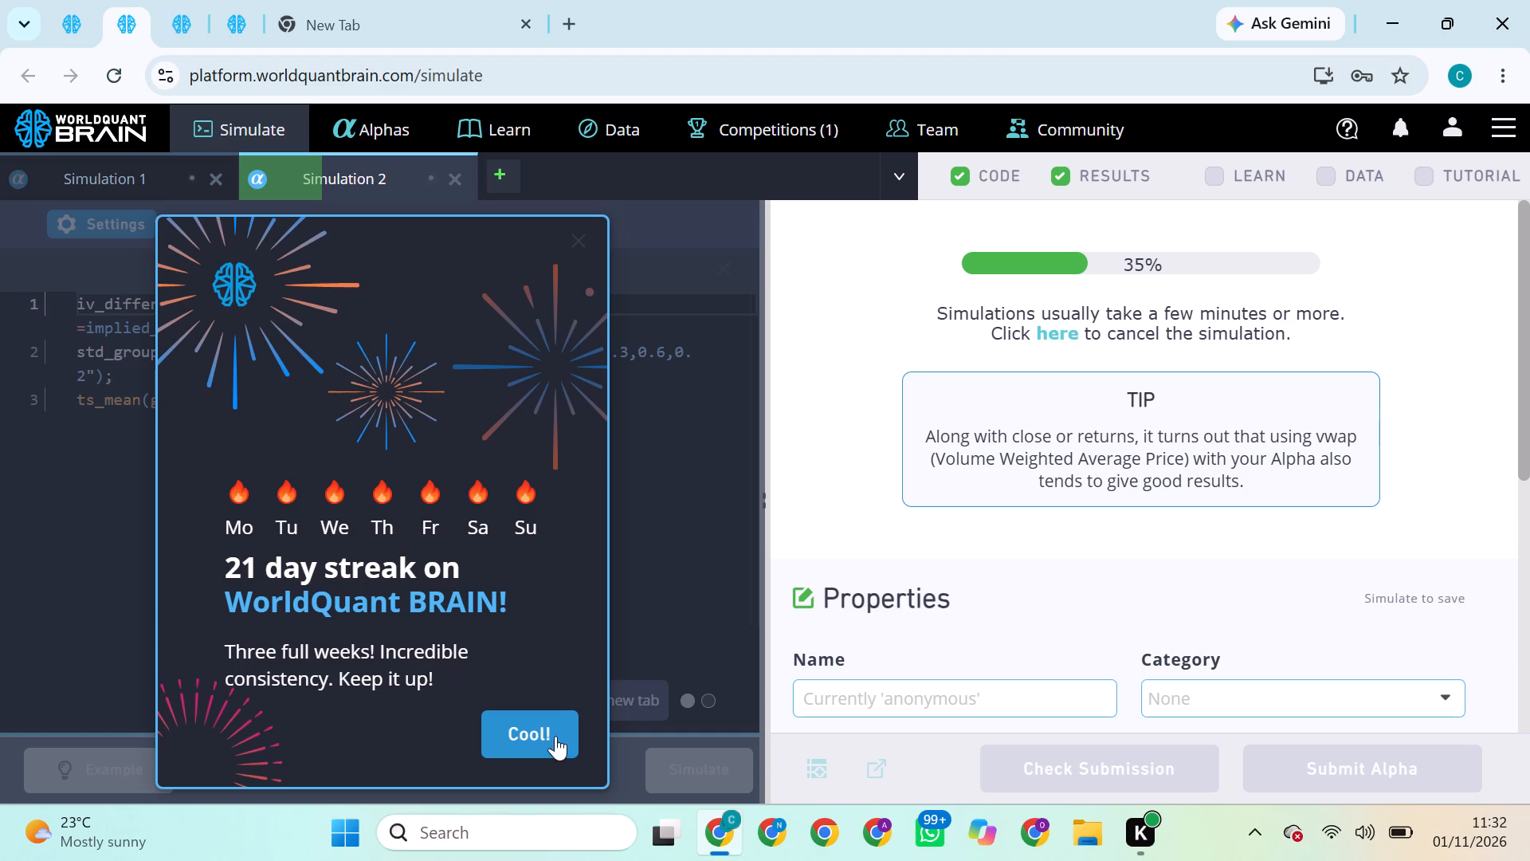
pyautogui.click(545, 729)
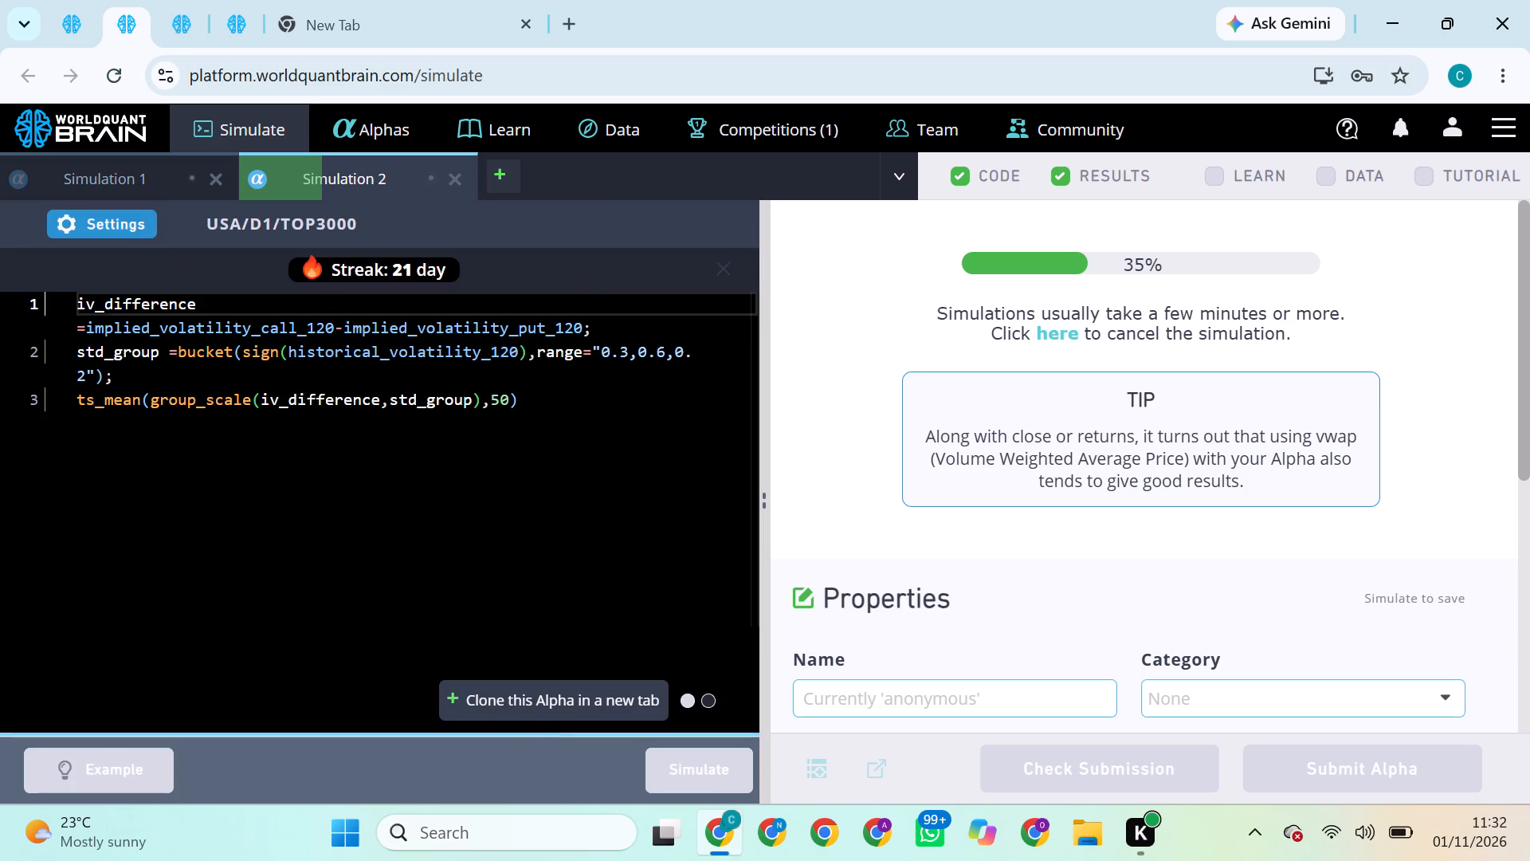
# Try to submit the alpha from the finished TOP2000 simulation with Industry neutralization.
pyautogui.click(168, 10)
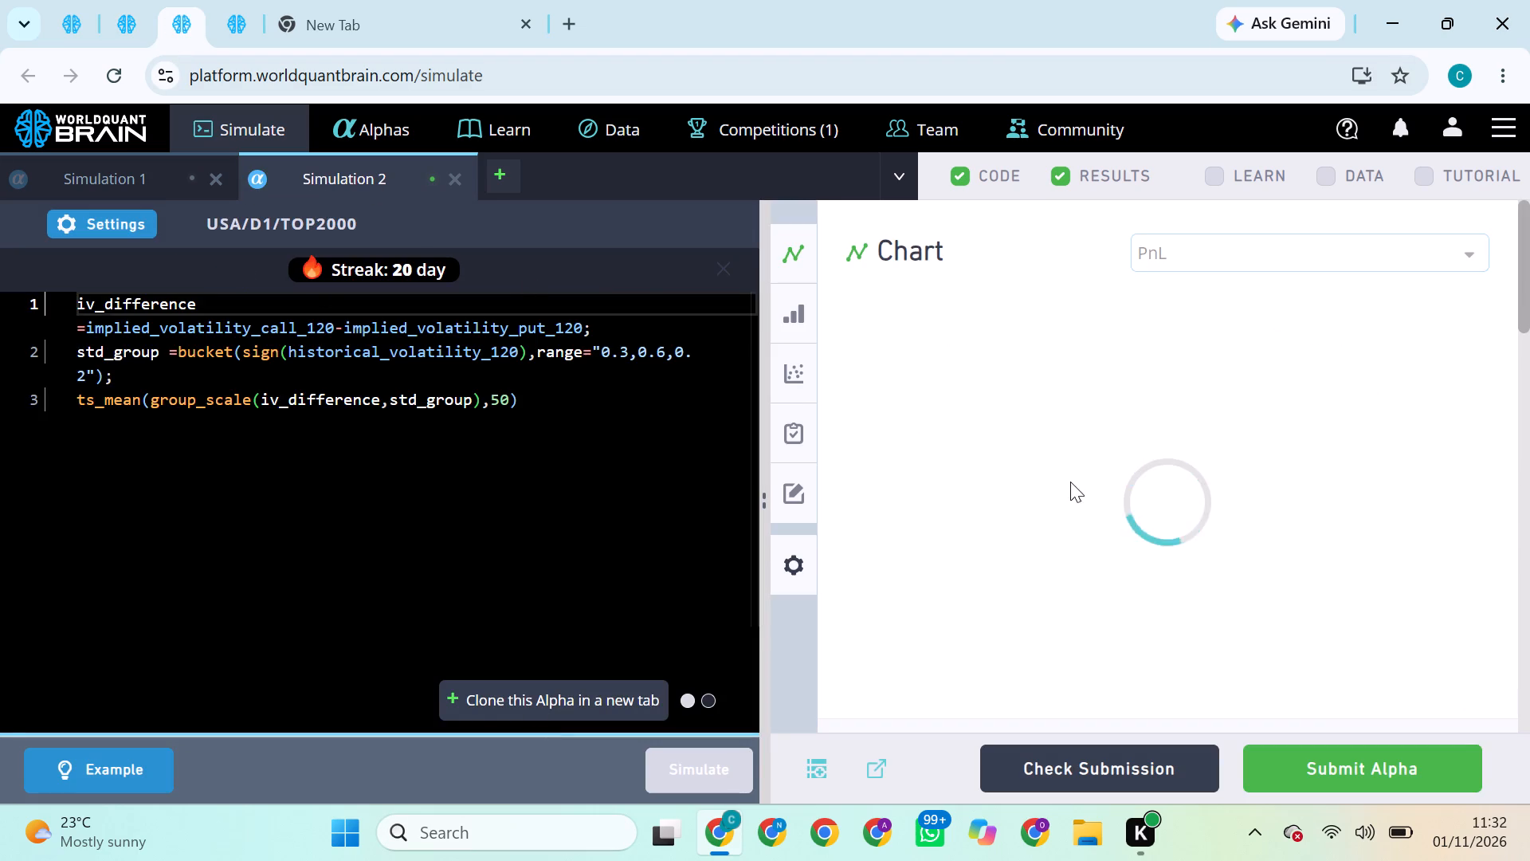
pyautogui.click(1368, 770)
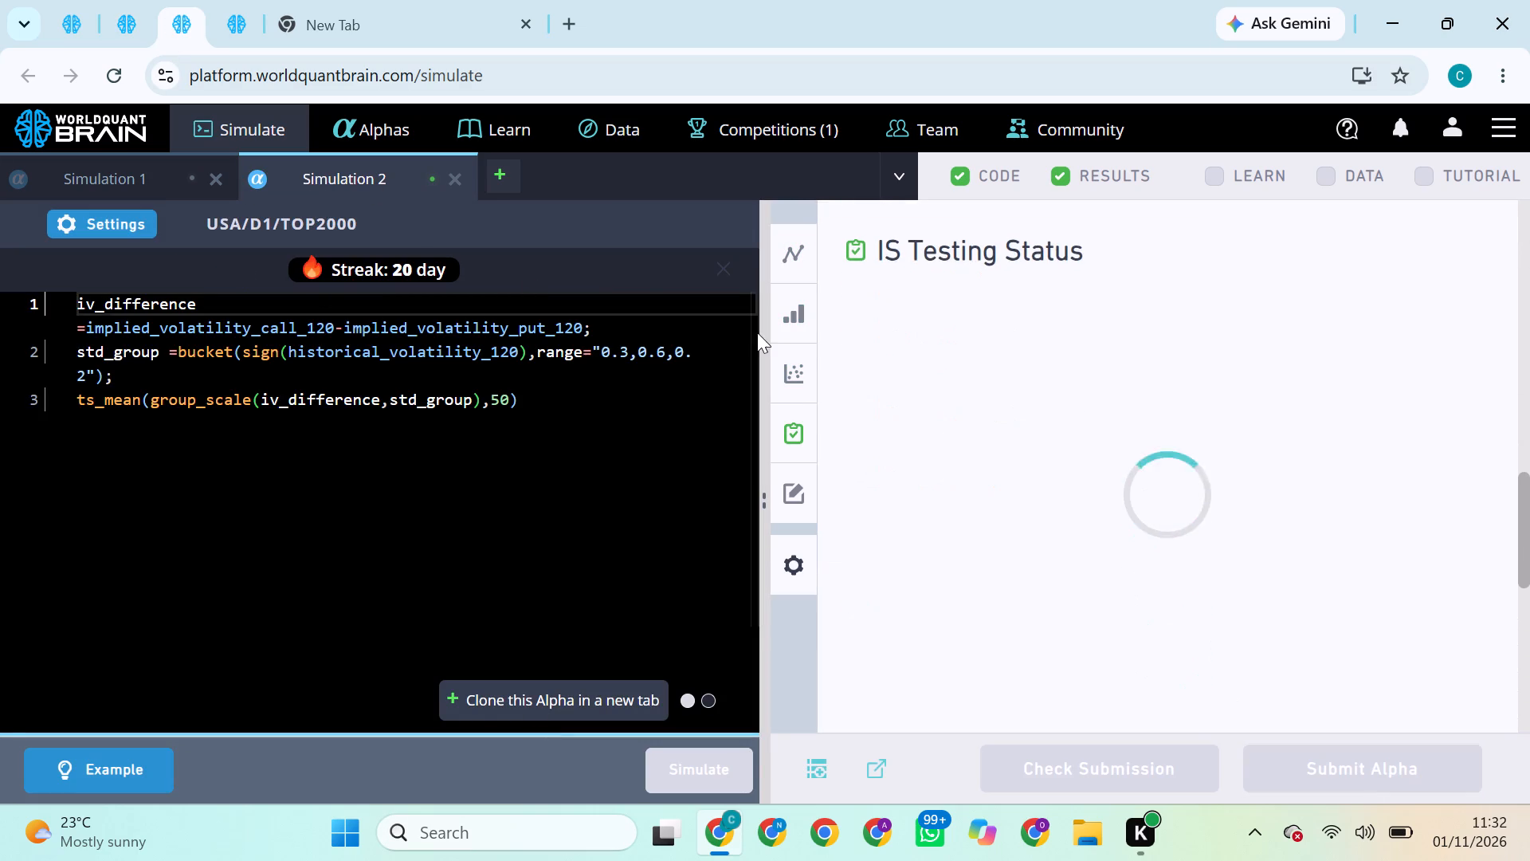
# Set the TOP2000 simulation's neutralization to Subindustry, apply the settings and run the simulation.
pyautogui.click(133, 226)
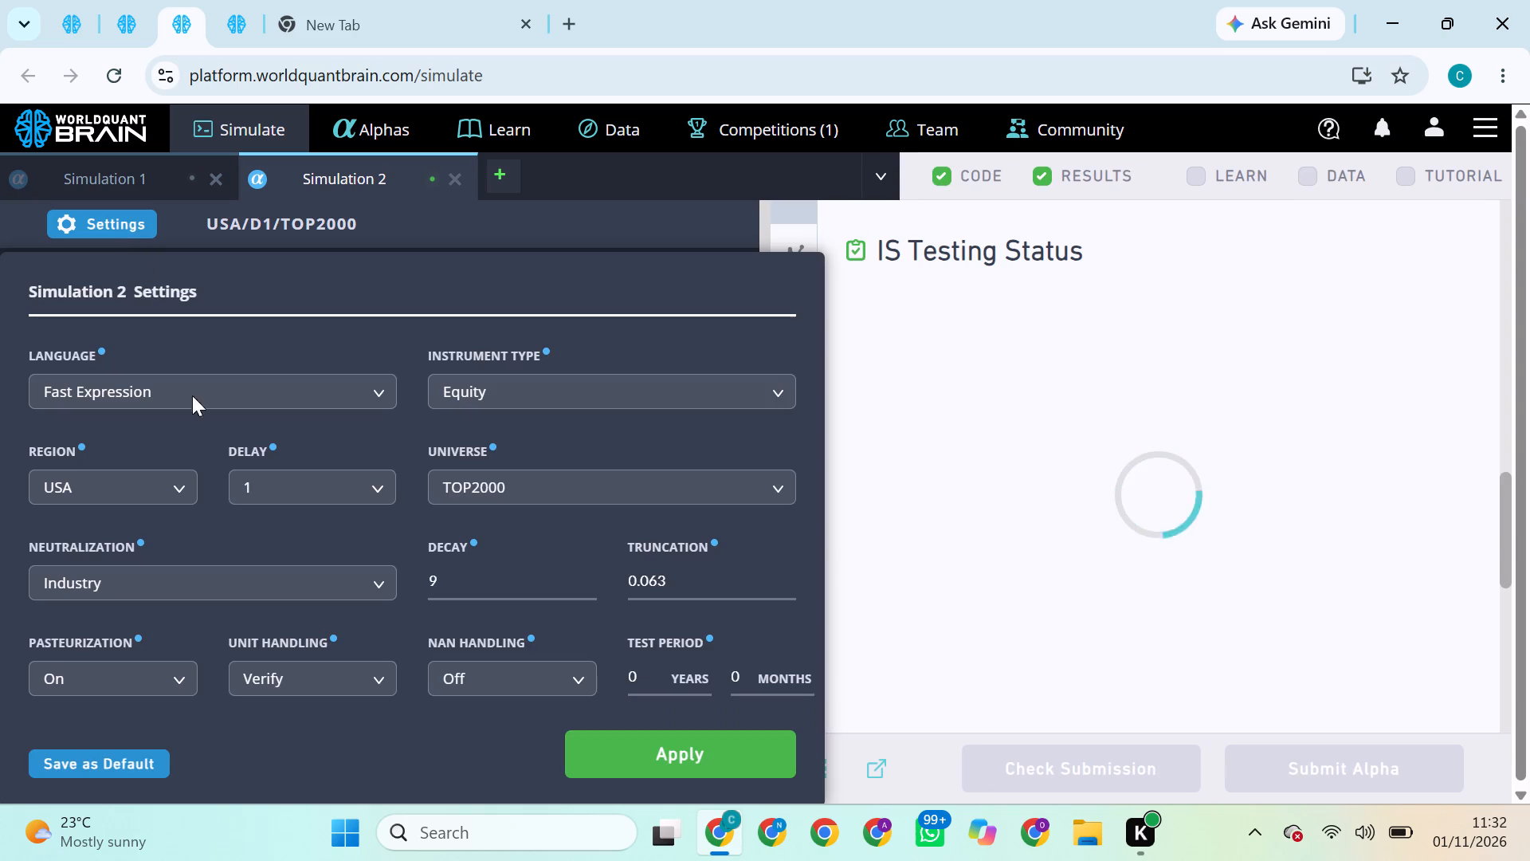
pyautogui.click(286, 582)
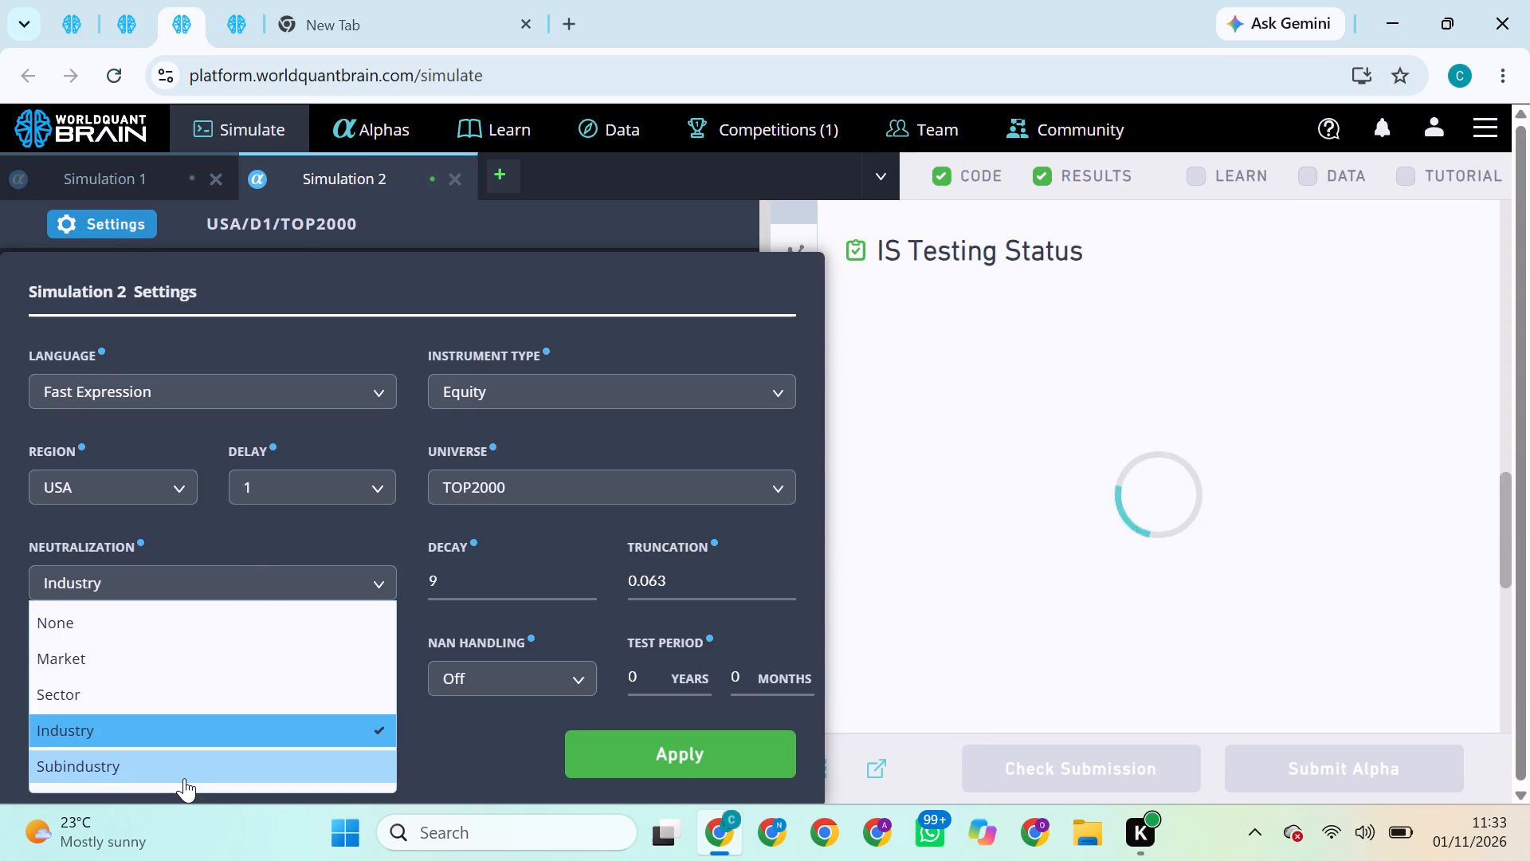
pyautogui.click(183, 778)
pyautogui.click(639, 757)
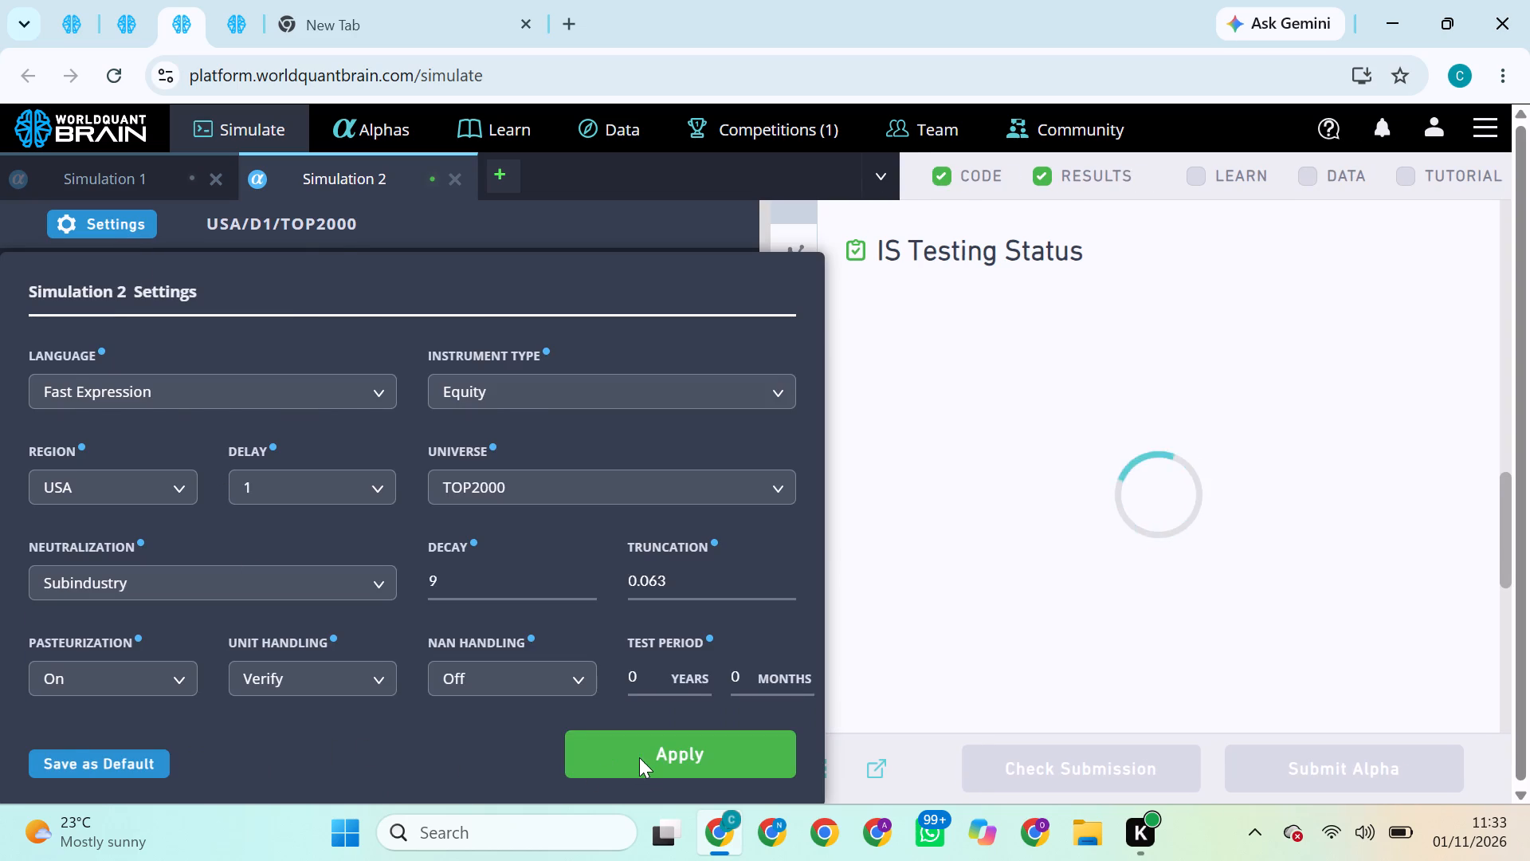
pyautogui.click(706, 768)
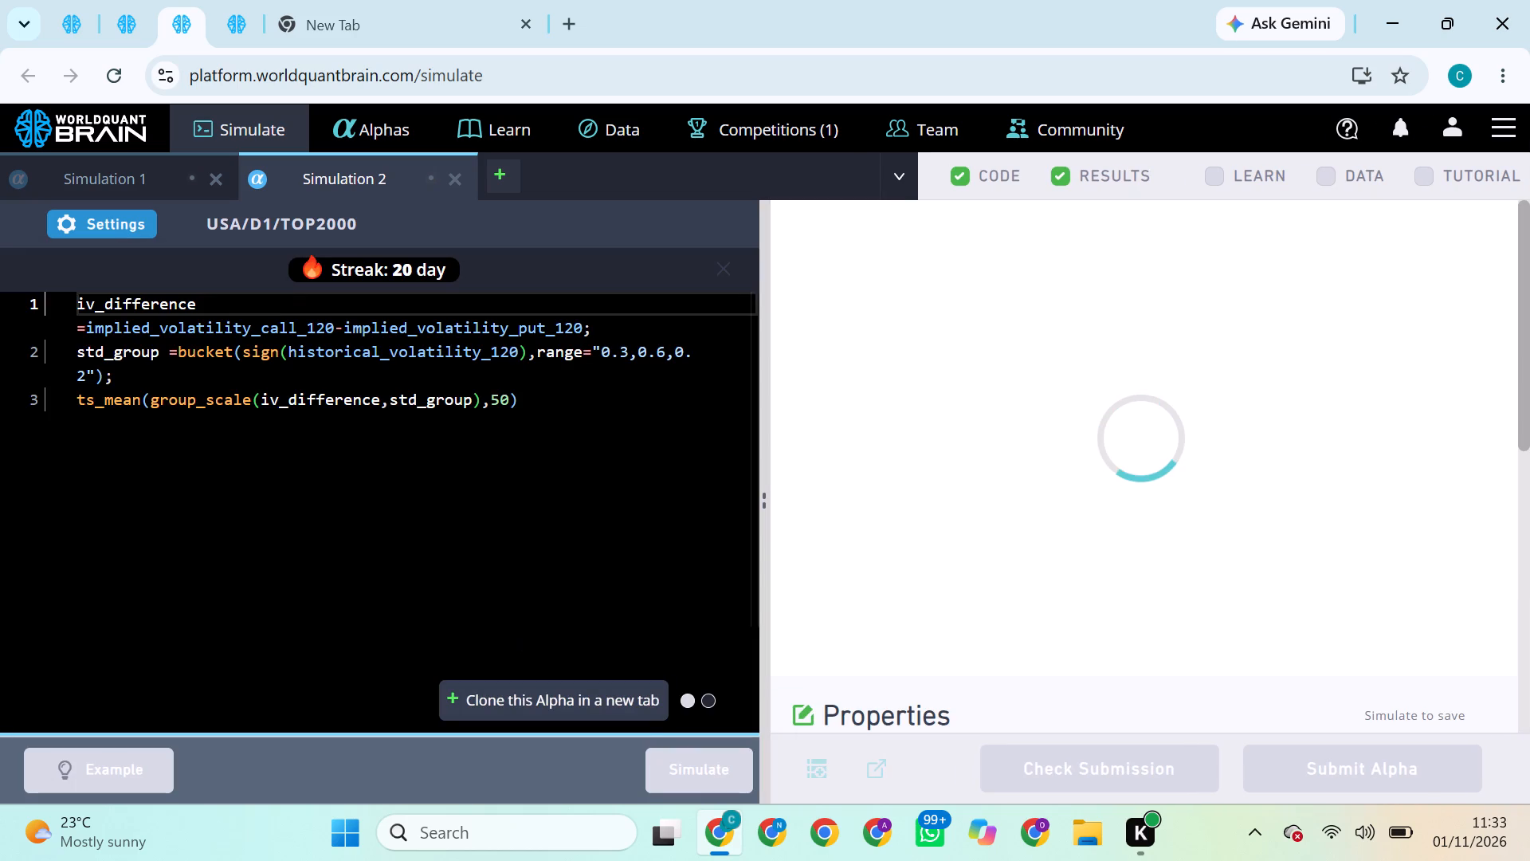
# Monitor the progress of the running TOP1000, TOP3000 and TOP2000 simulations.
pyautogui.click(73, 19)
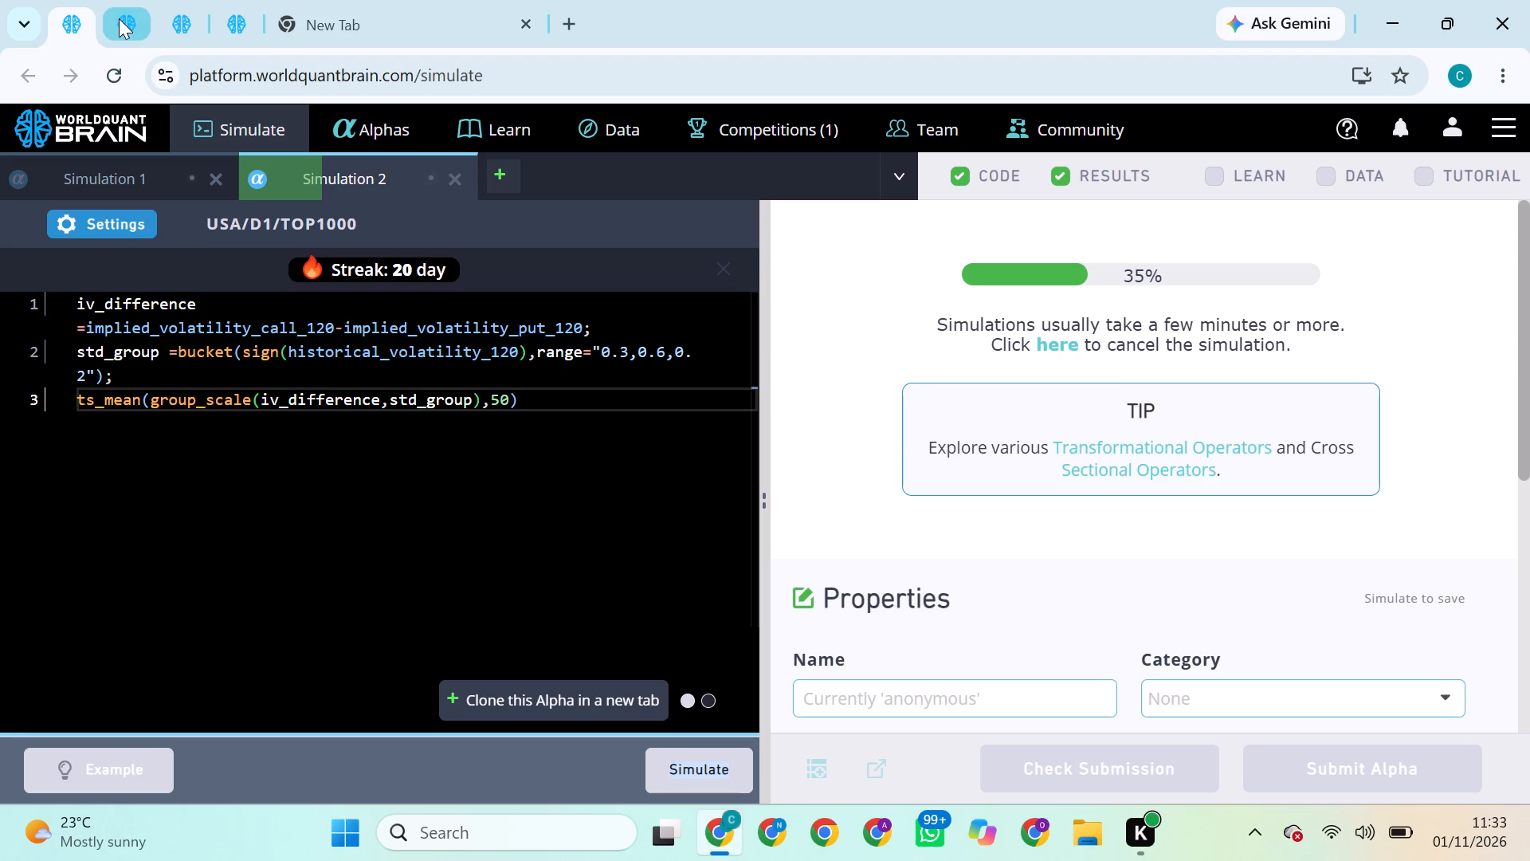
pyautogui.click(119, 18)
pyautogui.click(171, 25)
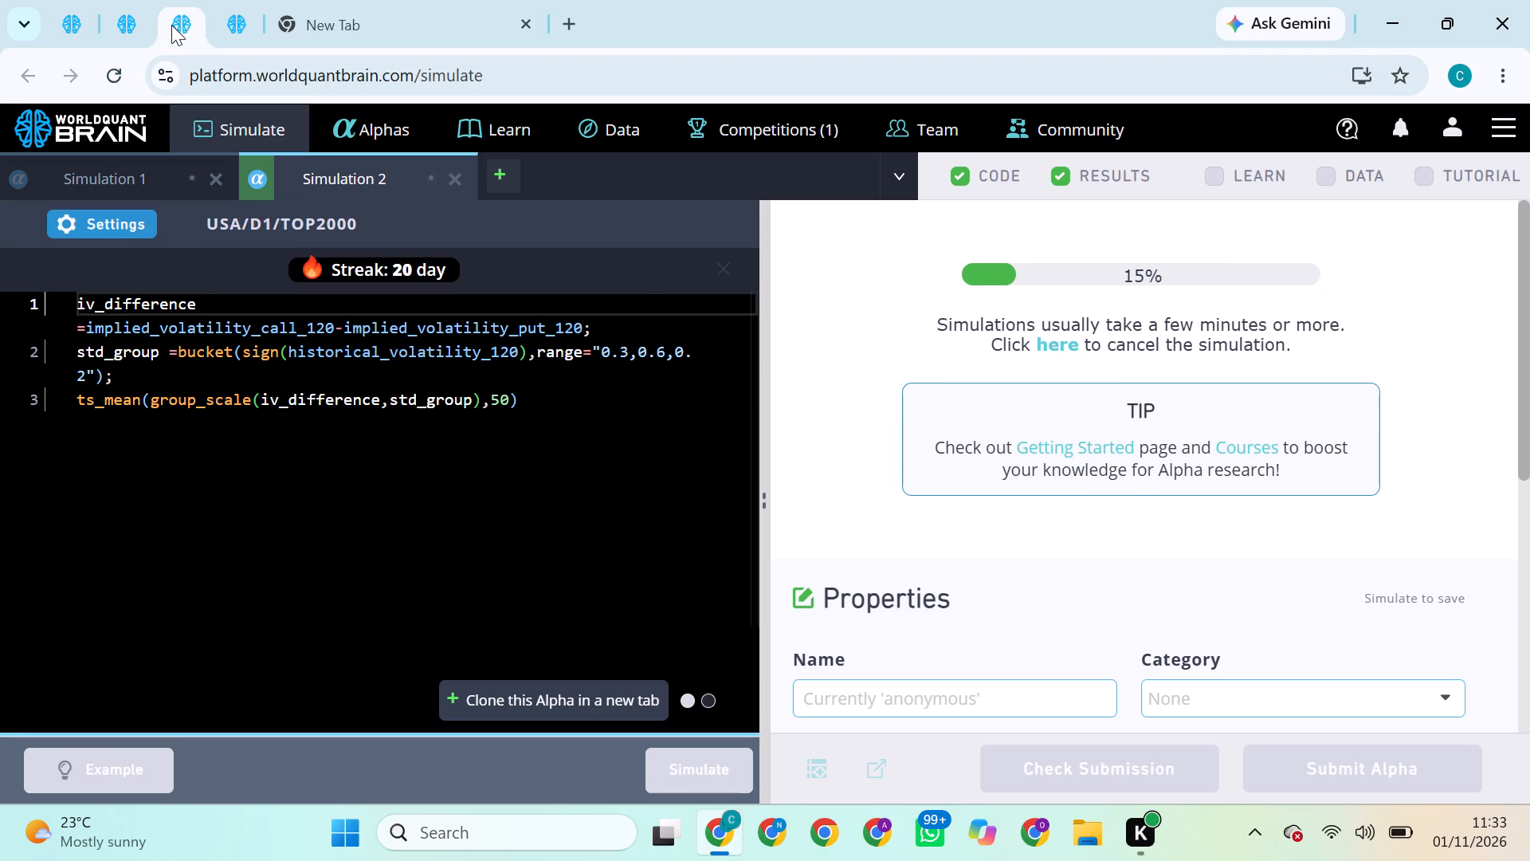
pyautogui.click(78, 32)
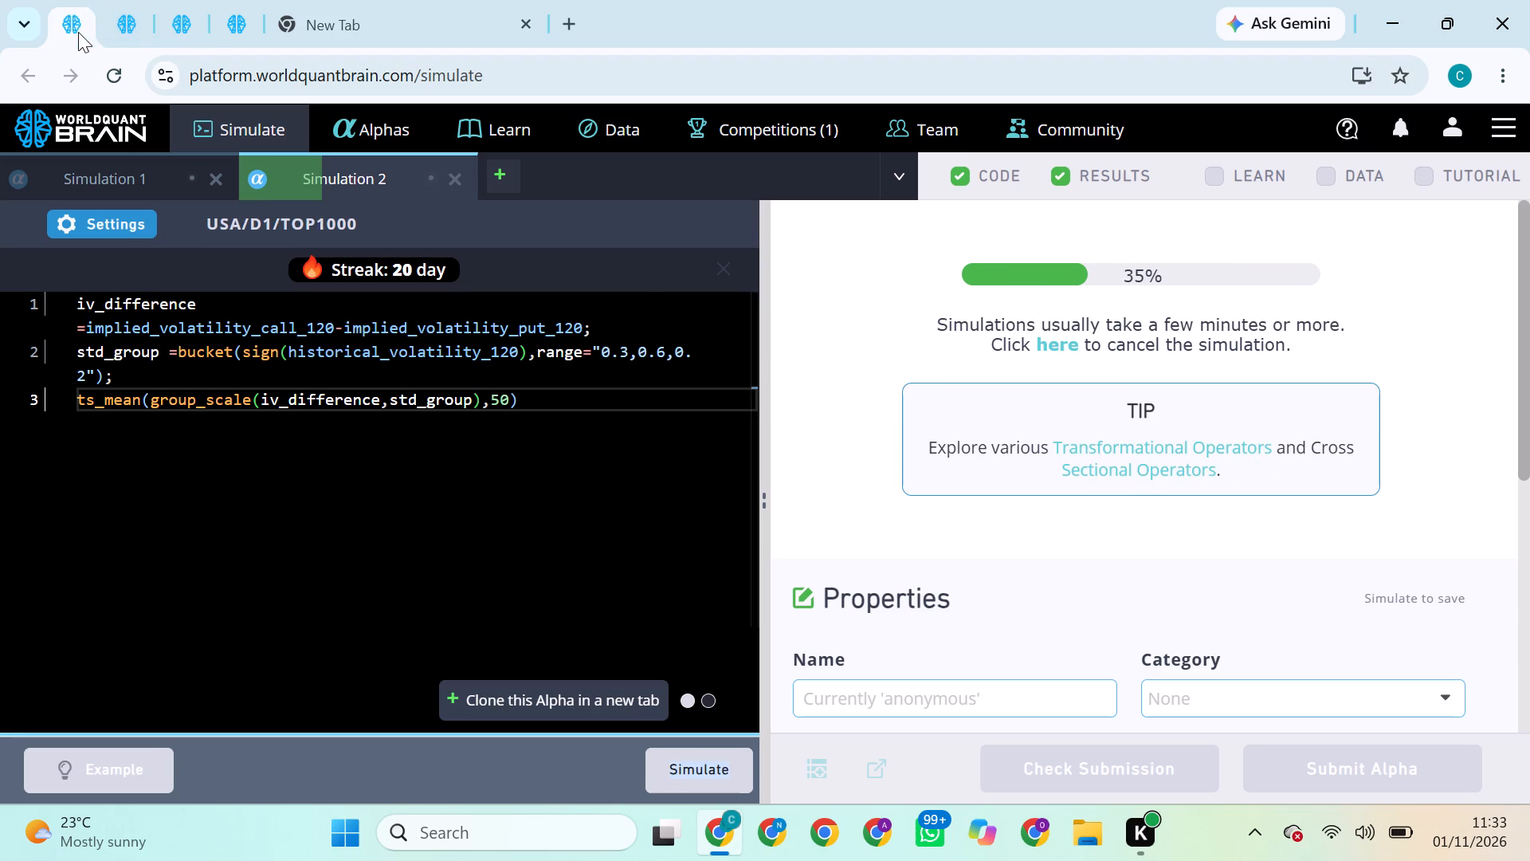
pyautogui.click(122, 12)
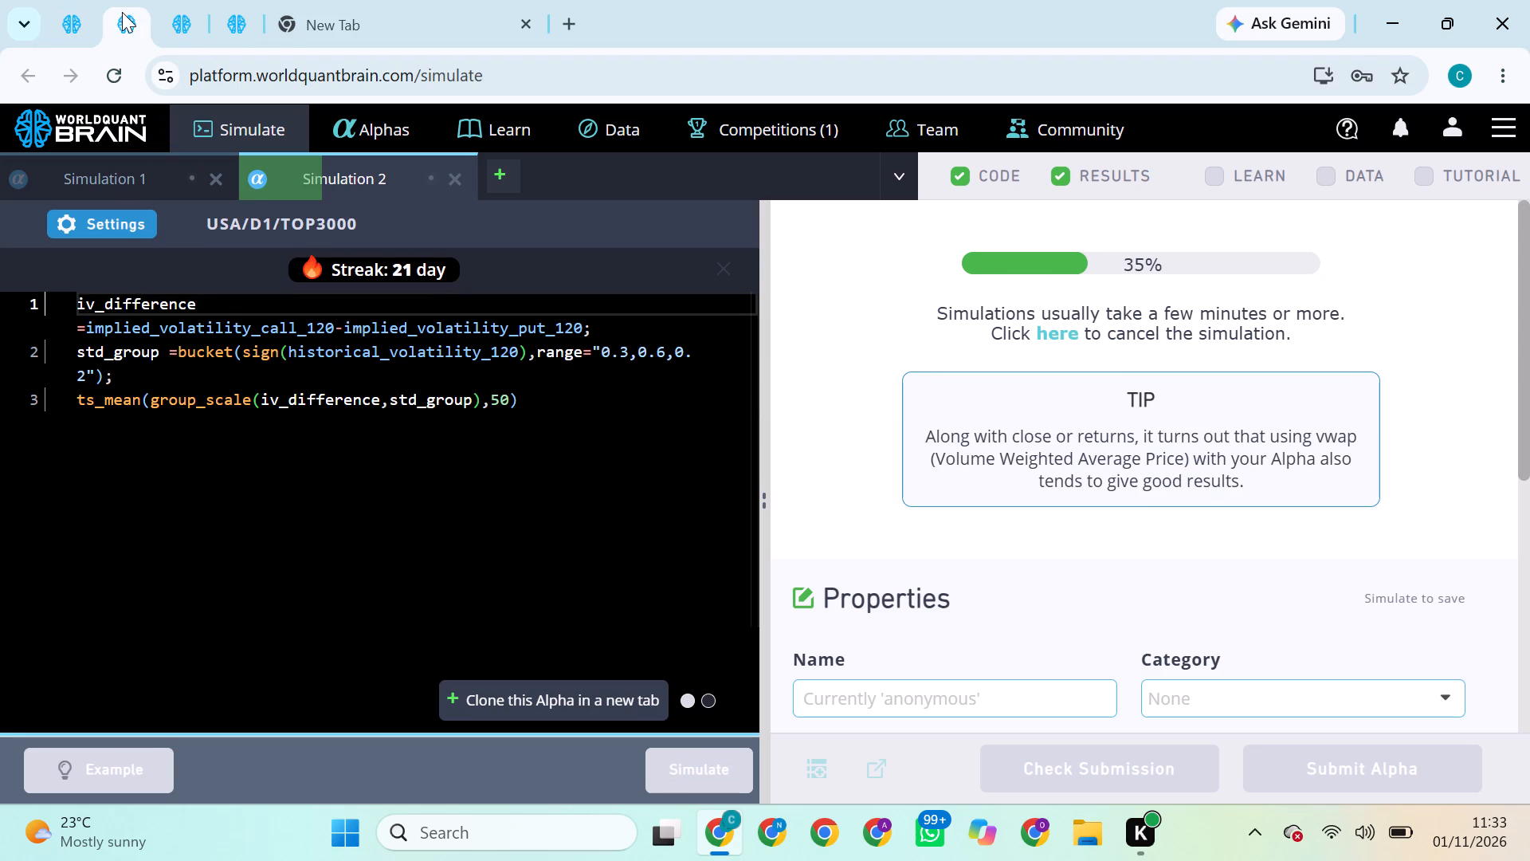
pyautogui.click(178, 20)
# Set the TOP3000 simulation's neutralization to Industry, apply the settings and run the simulation.
pyautogui.click(112, 33)
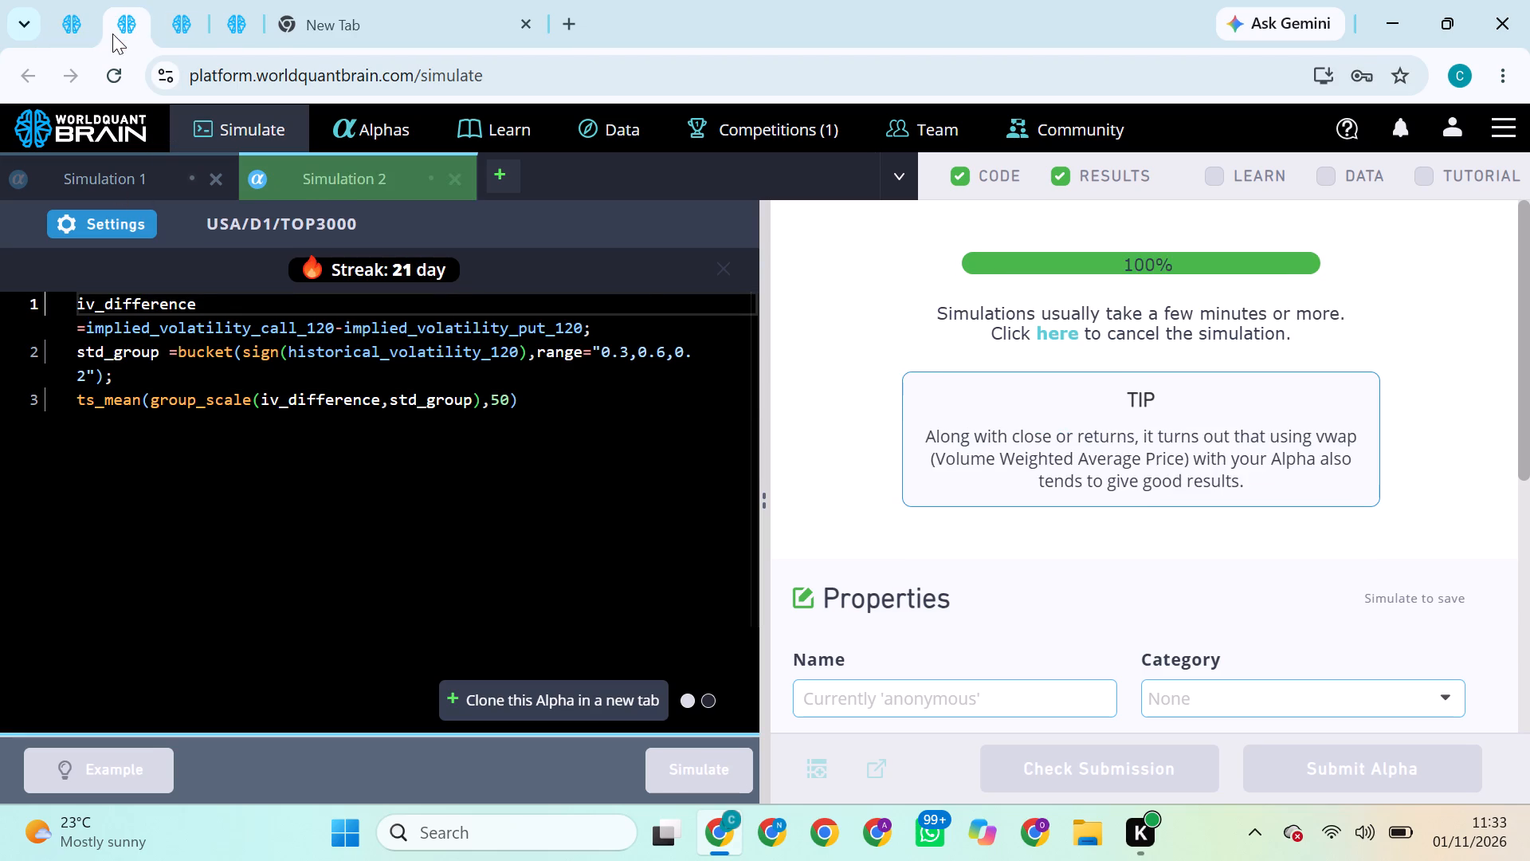
pyautogui.click(106, 226)
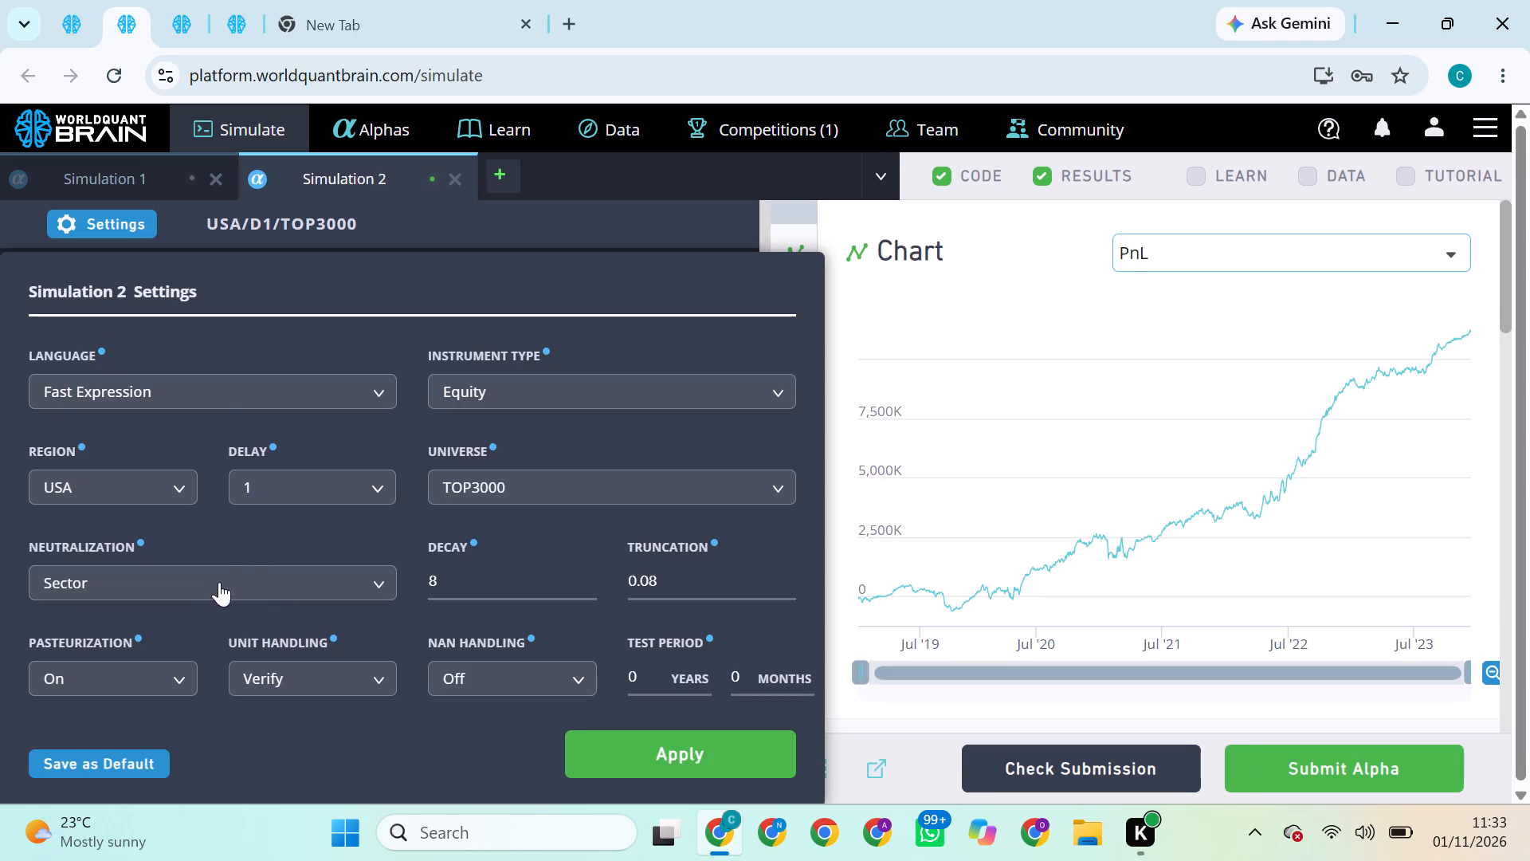
pyautogui.click(289, 583)
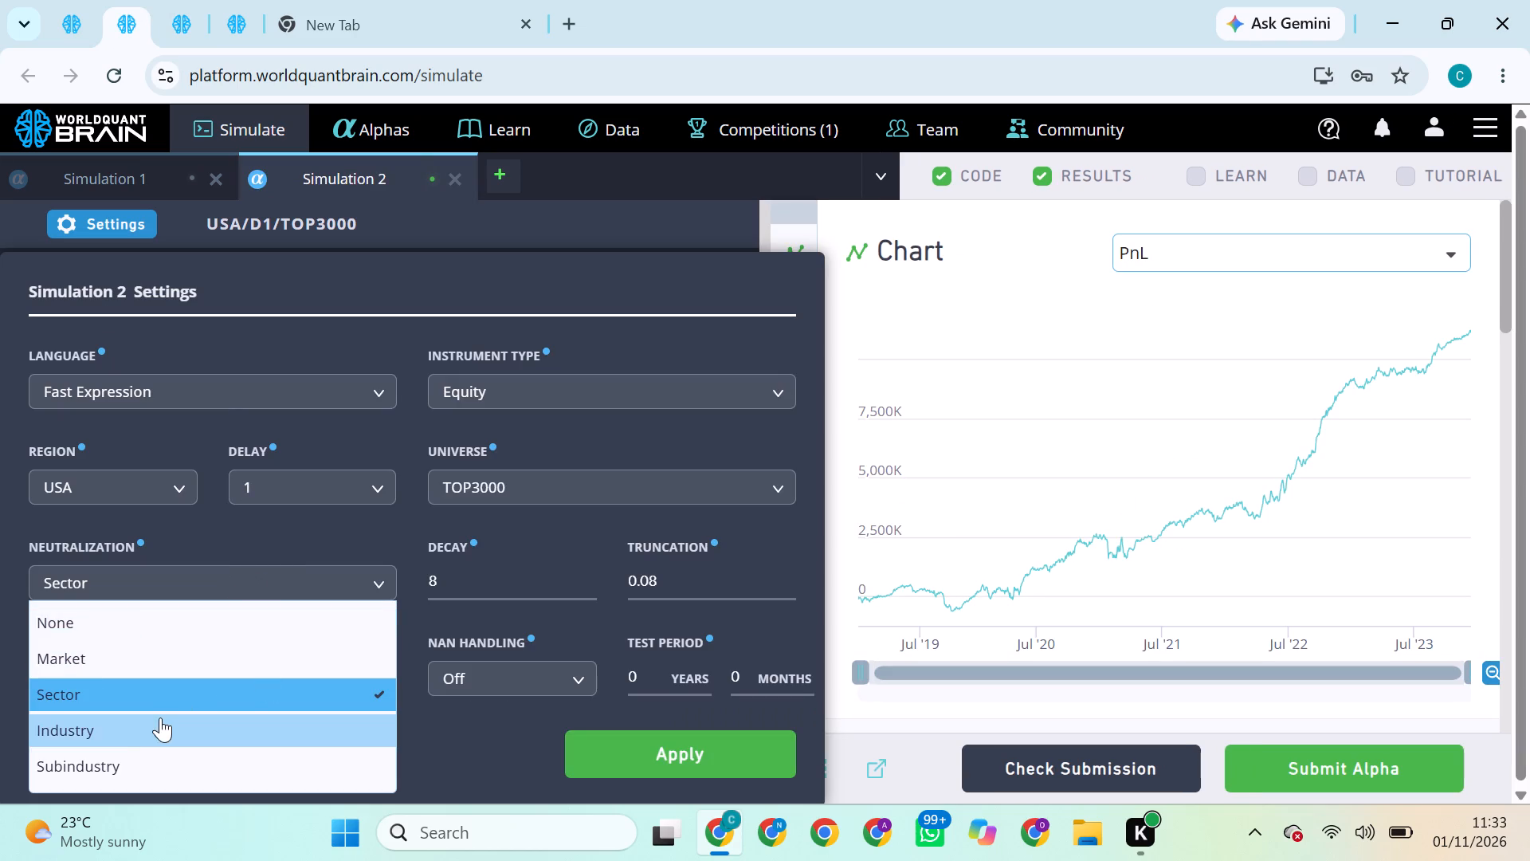
pyautogui.click(151, 723)
pyautogui.click(731, 765)
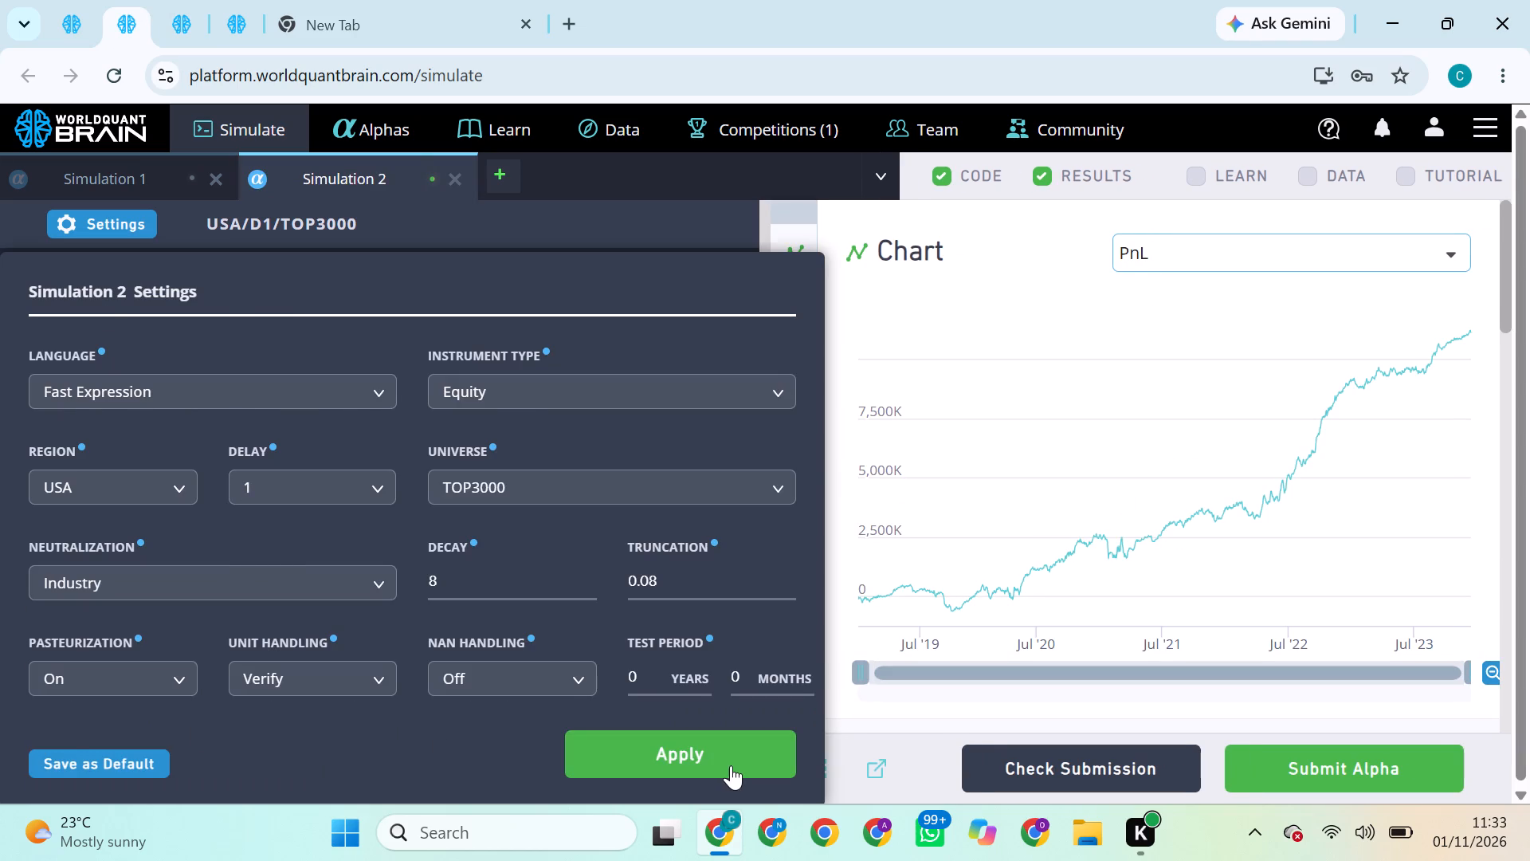
pyautogui.click(704, 772)
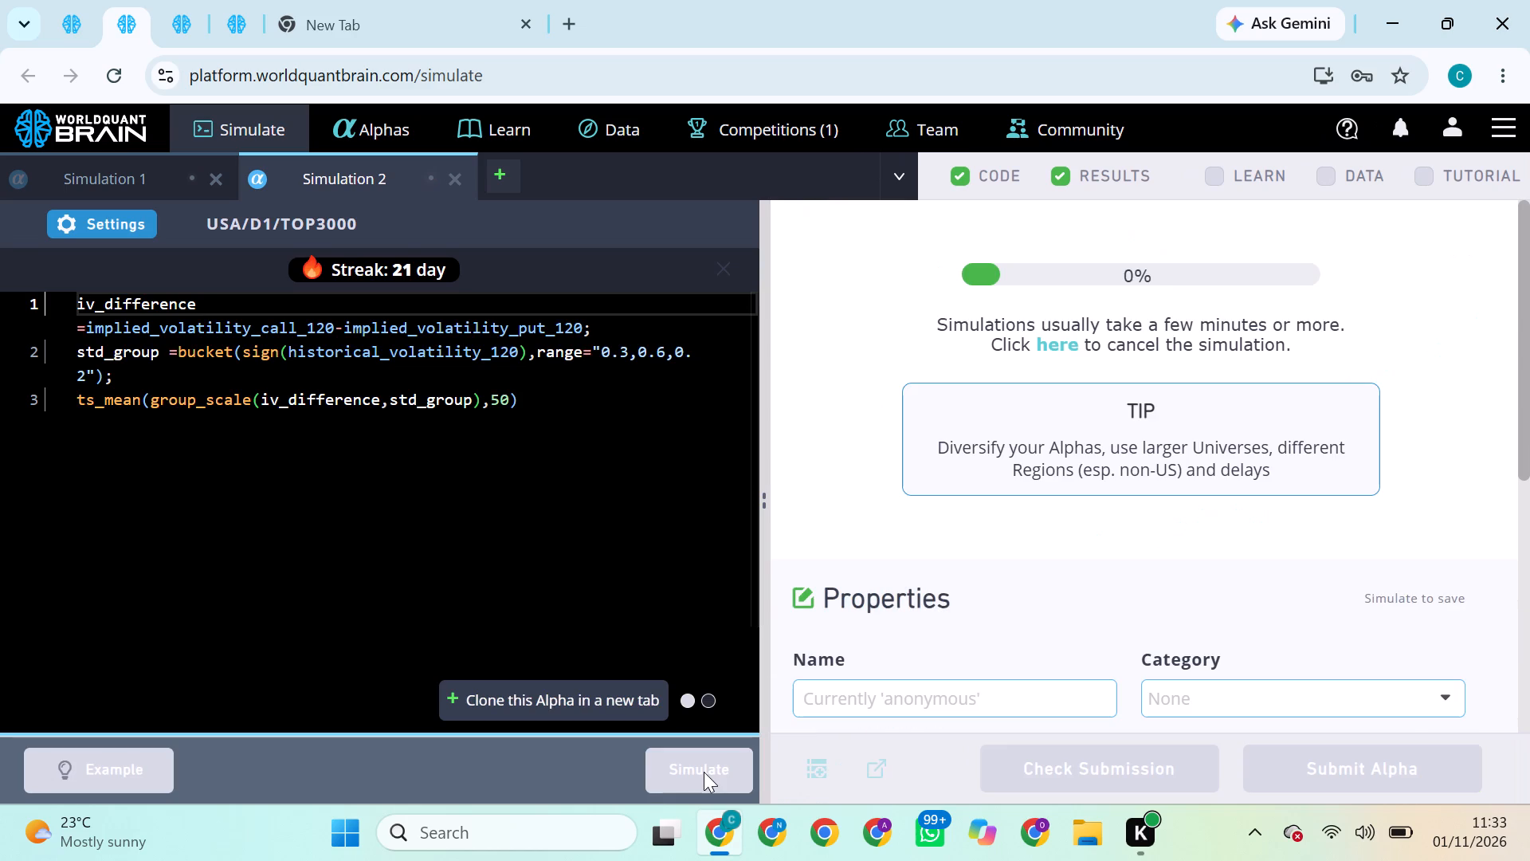
# Set the TOP1000 simulation's neutralization to Sector, apply the settings and run the simulation.
pyautogui.click(60, 9)
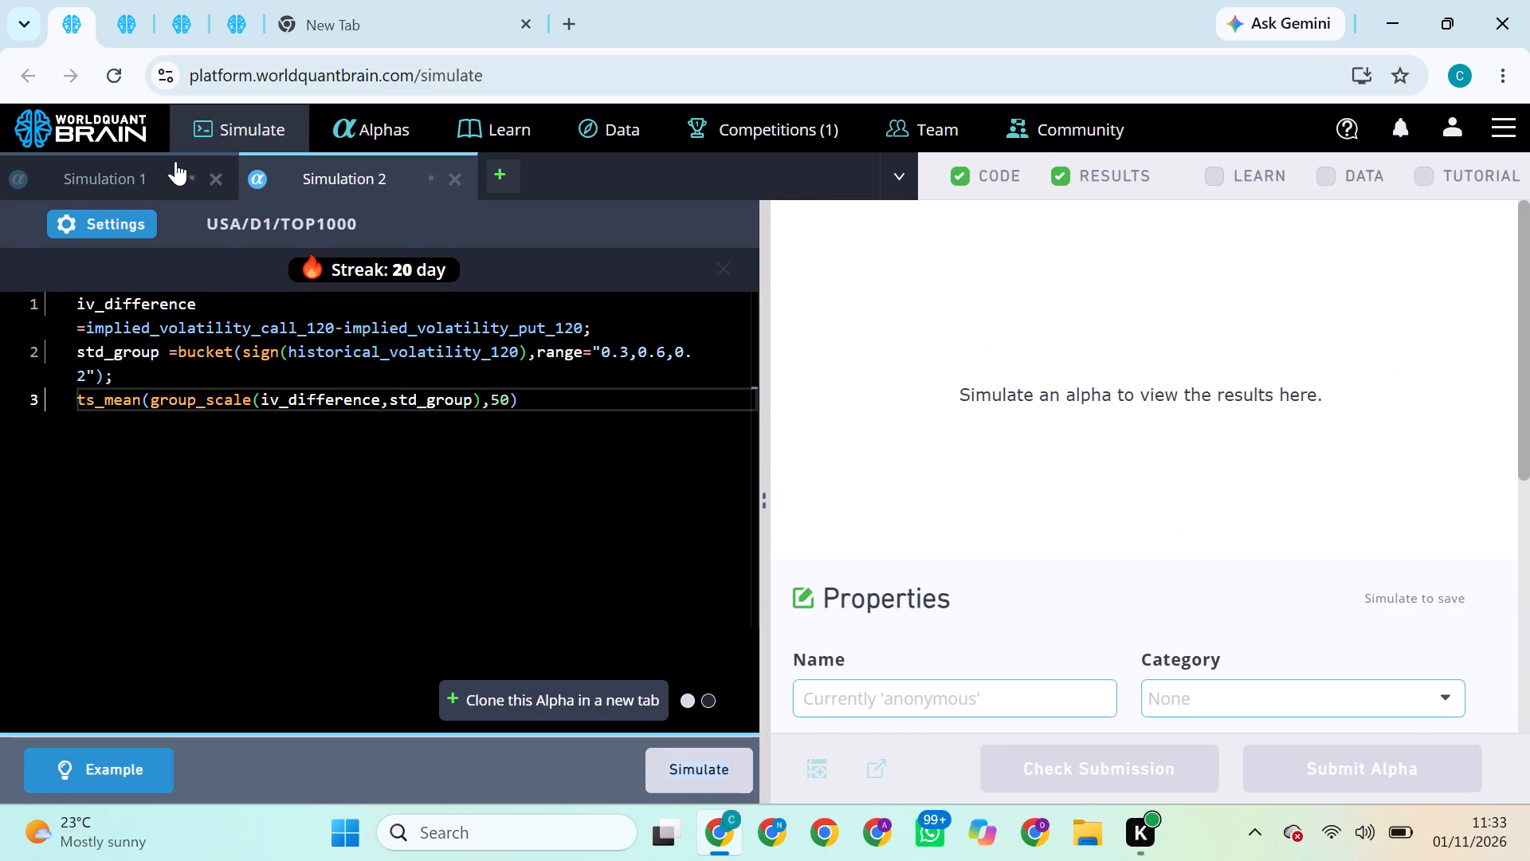
pyautogui.click(138, 224)
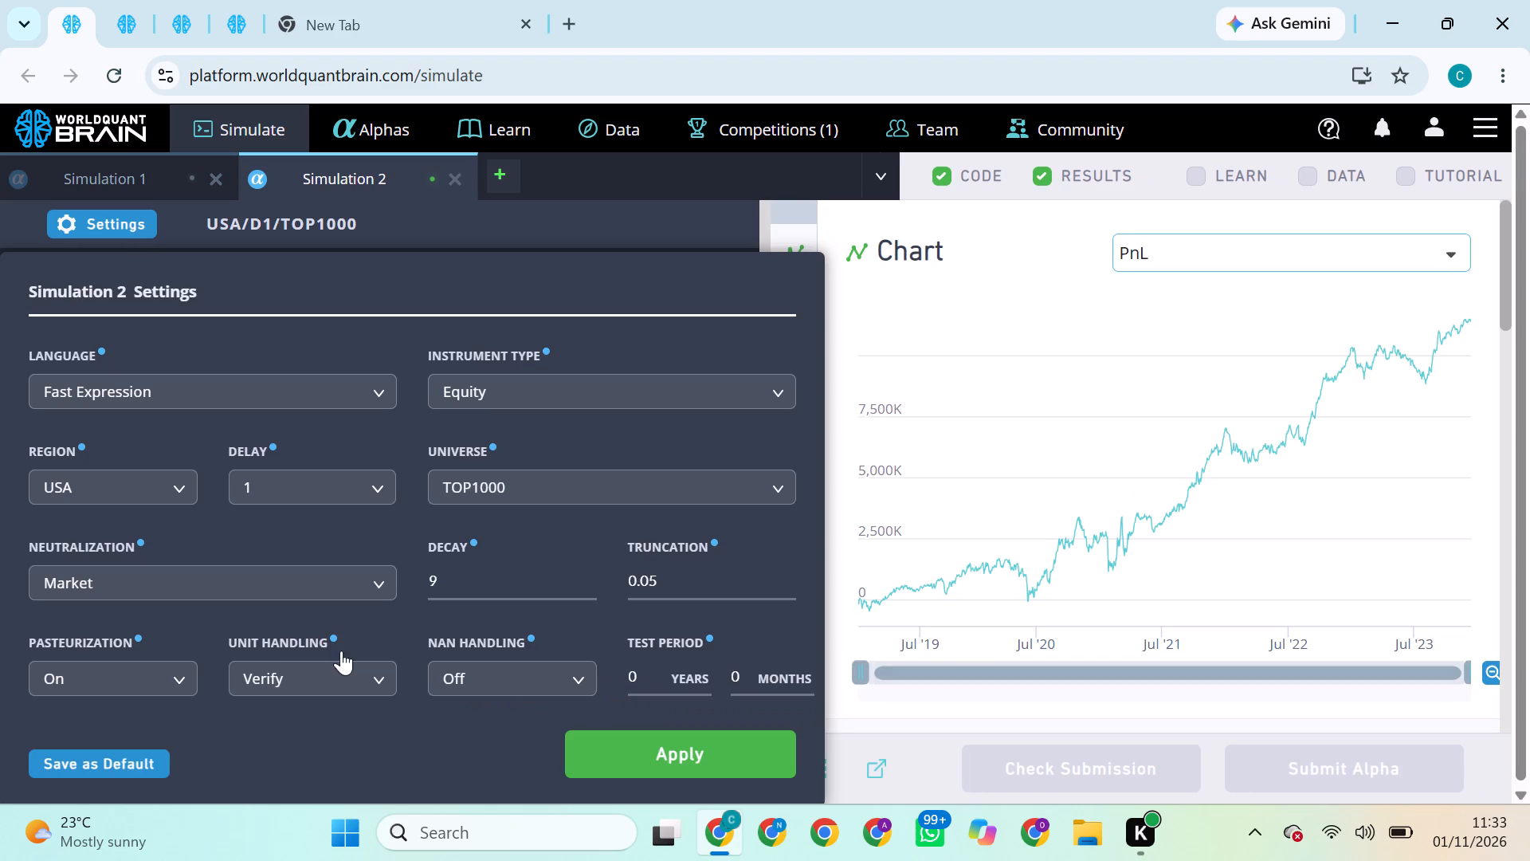
pyautogui.click(335, 580)
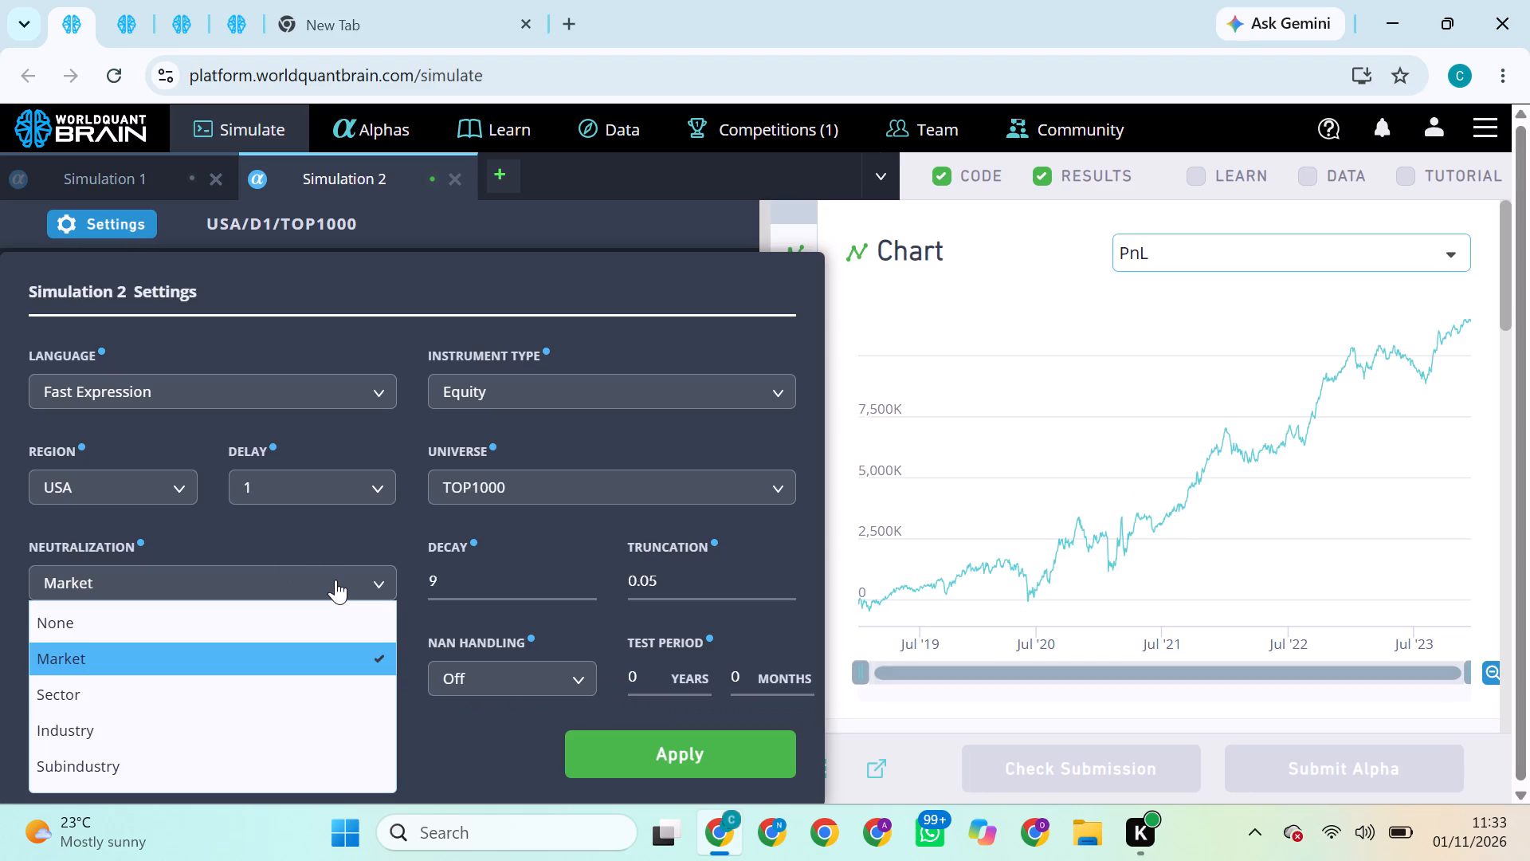
pyautogui.click(155, 685)
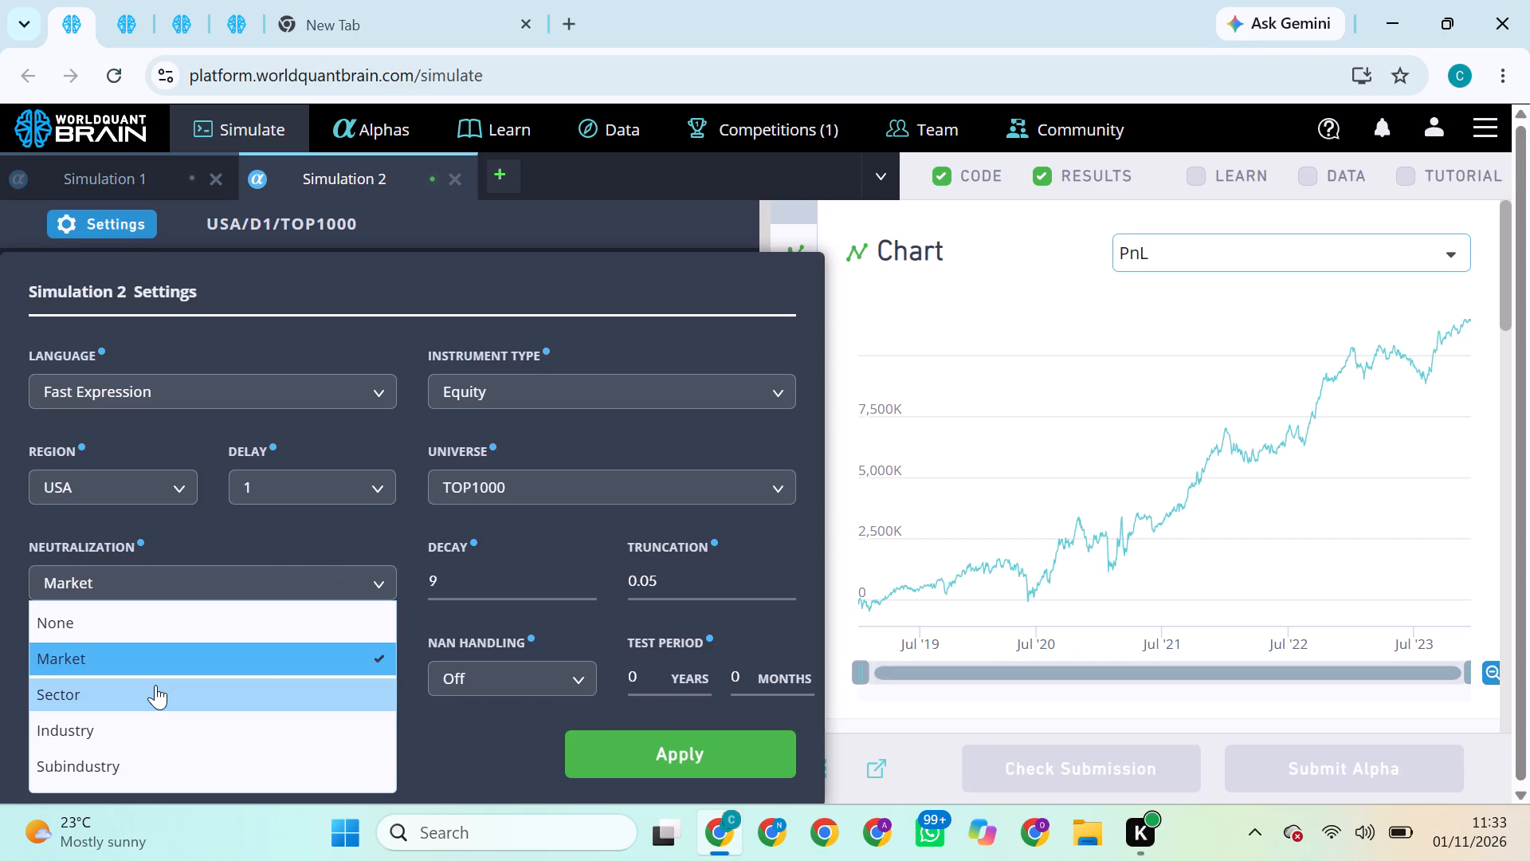
pyautogui.click(672, 768)
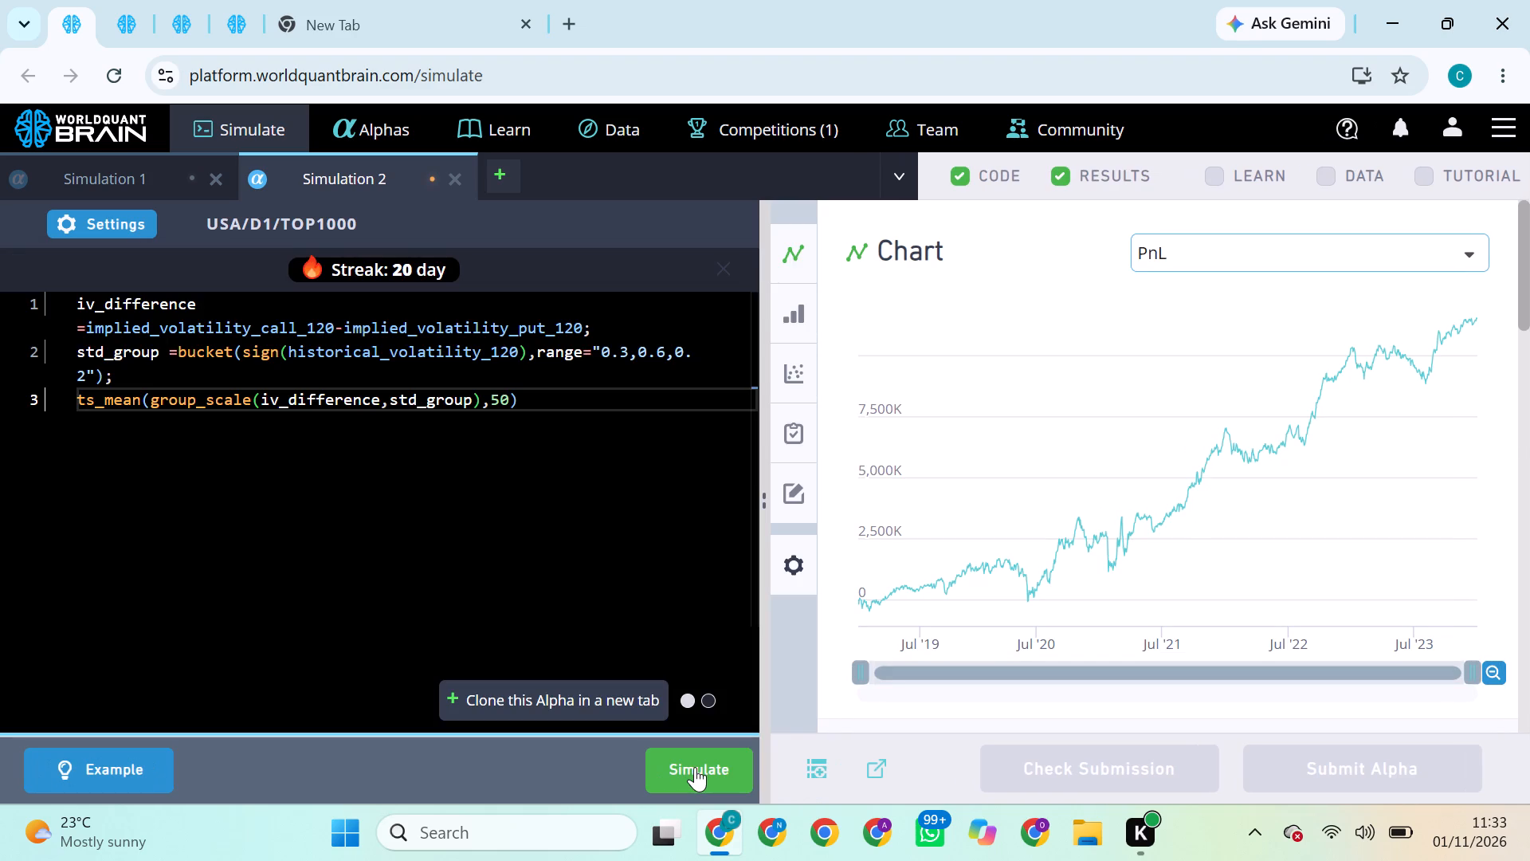
pyautogui.click(695, 767)
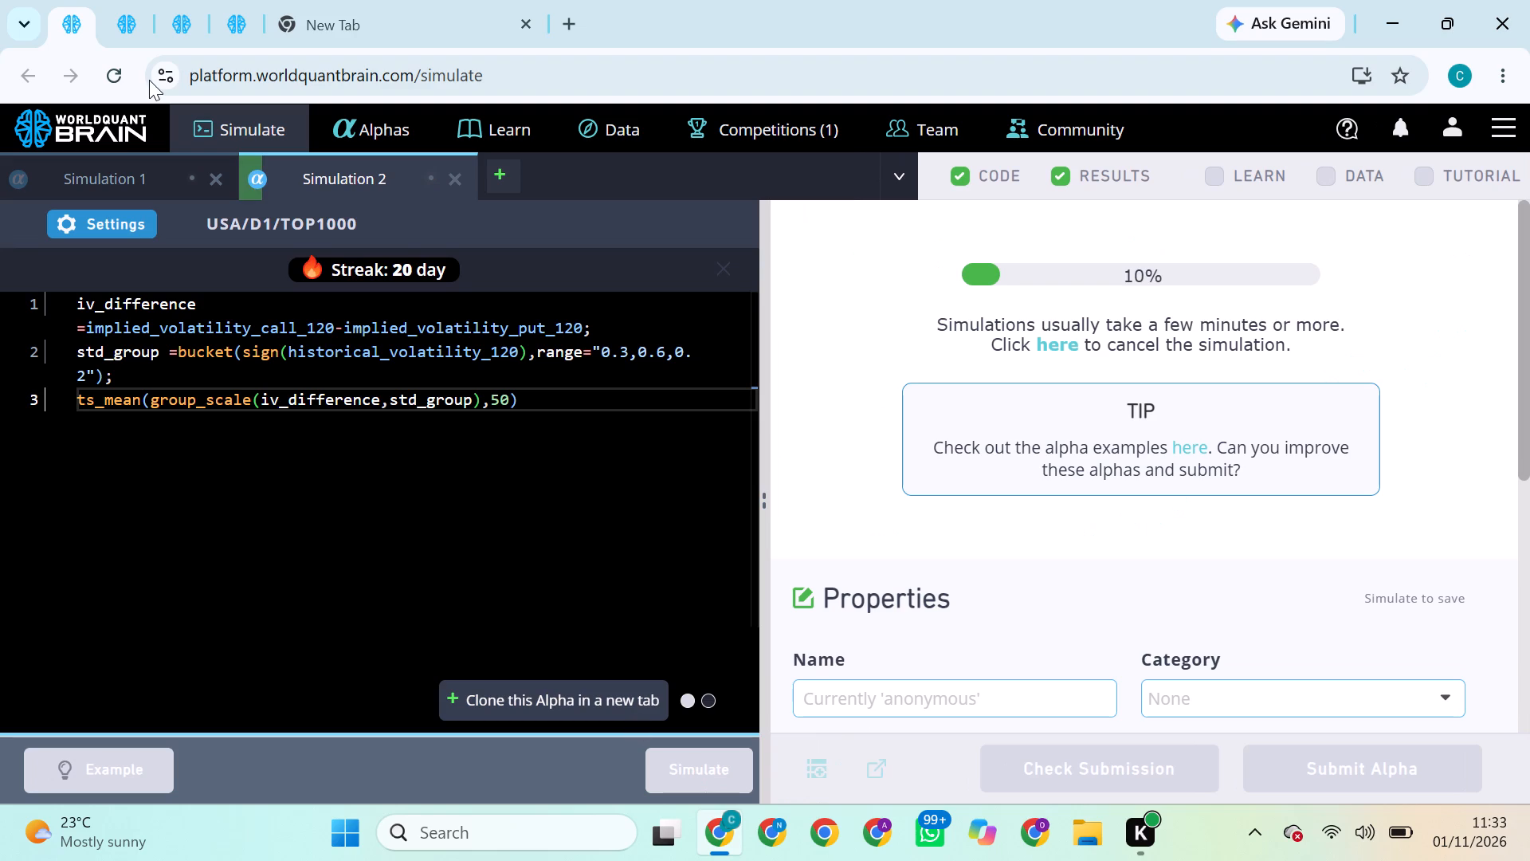
# Monitor the progress of the running TOP3000, TOP2000 and TOP1000 simulations, dismissing the streak messages.
pyautogui.click(113, 18)
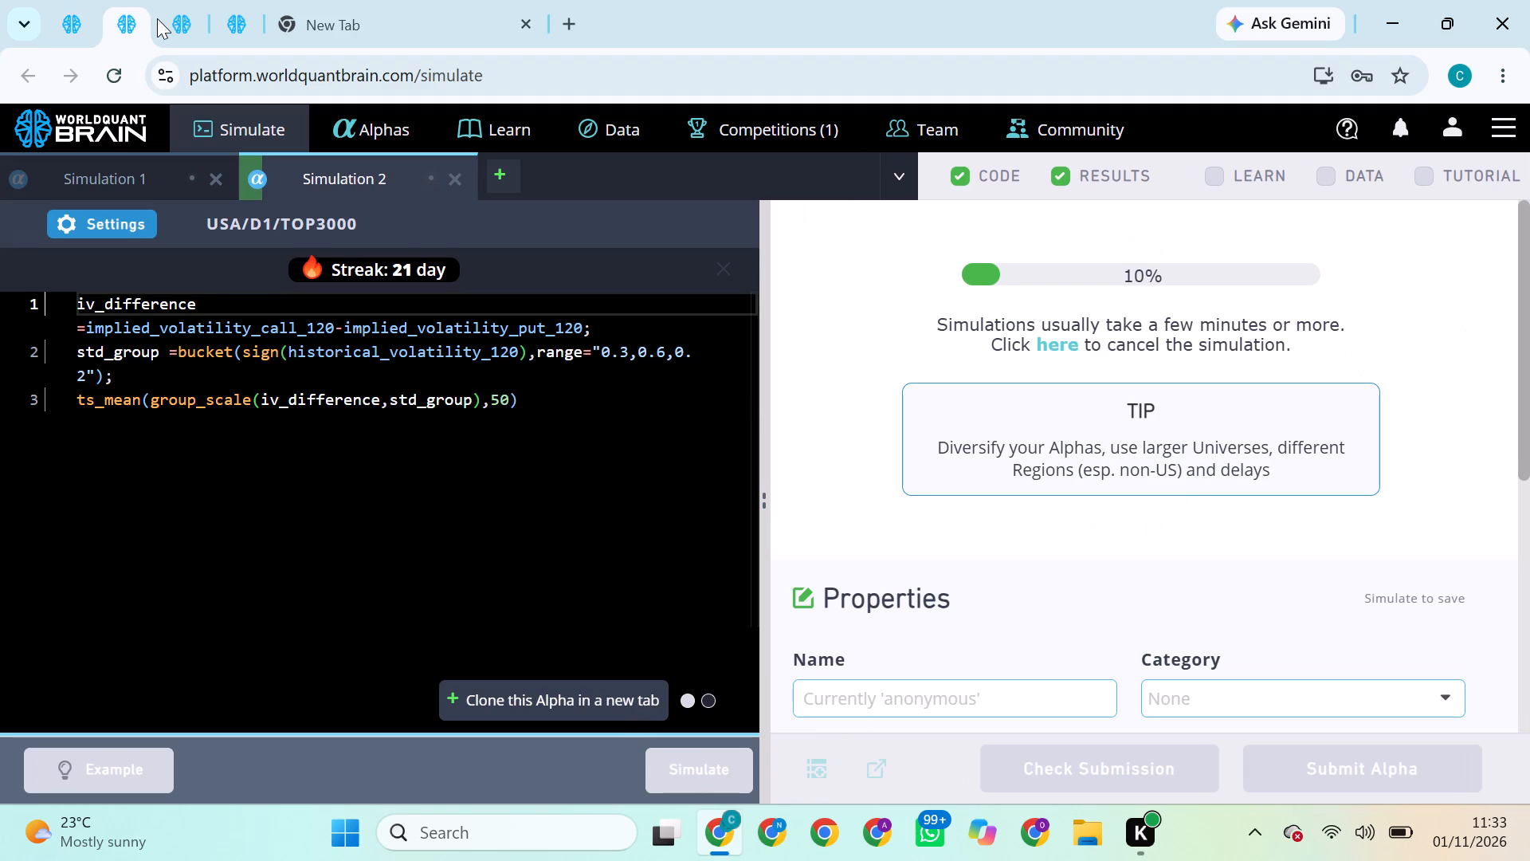
pyautogui.click(179, 22)
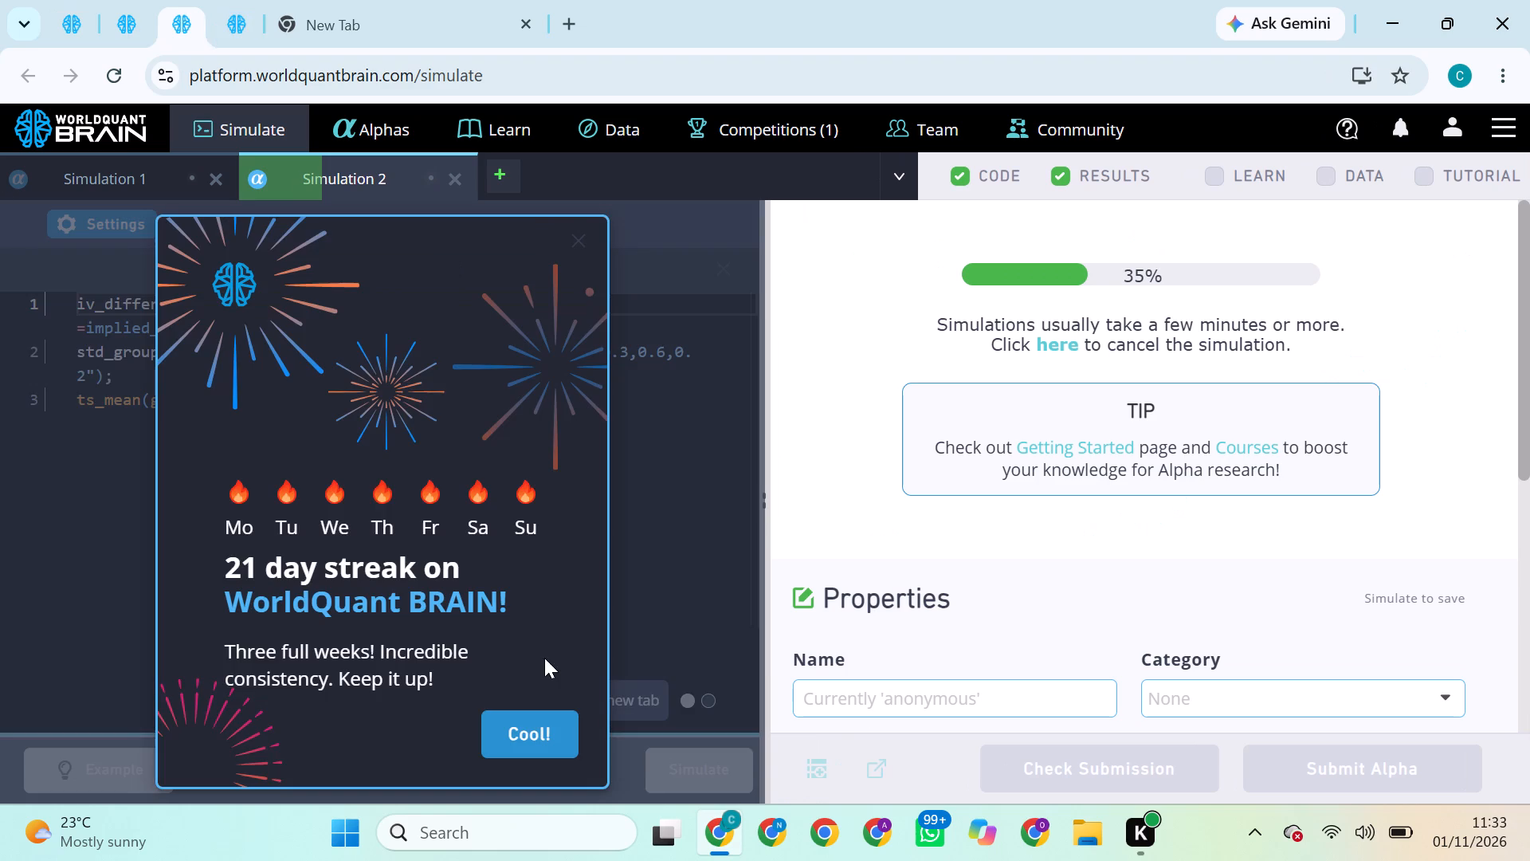
pyautogui.click(538, 718)
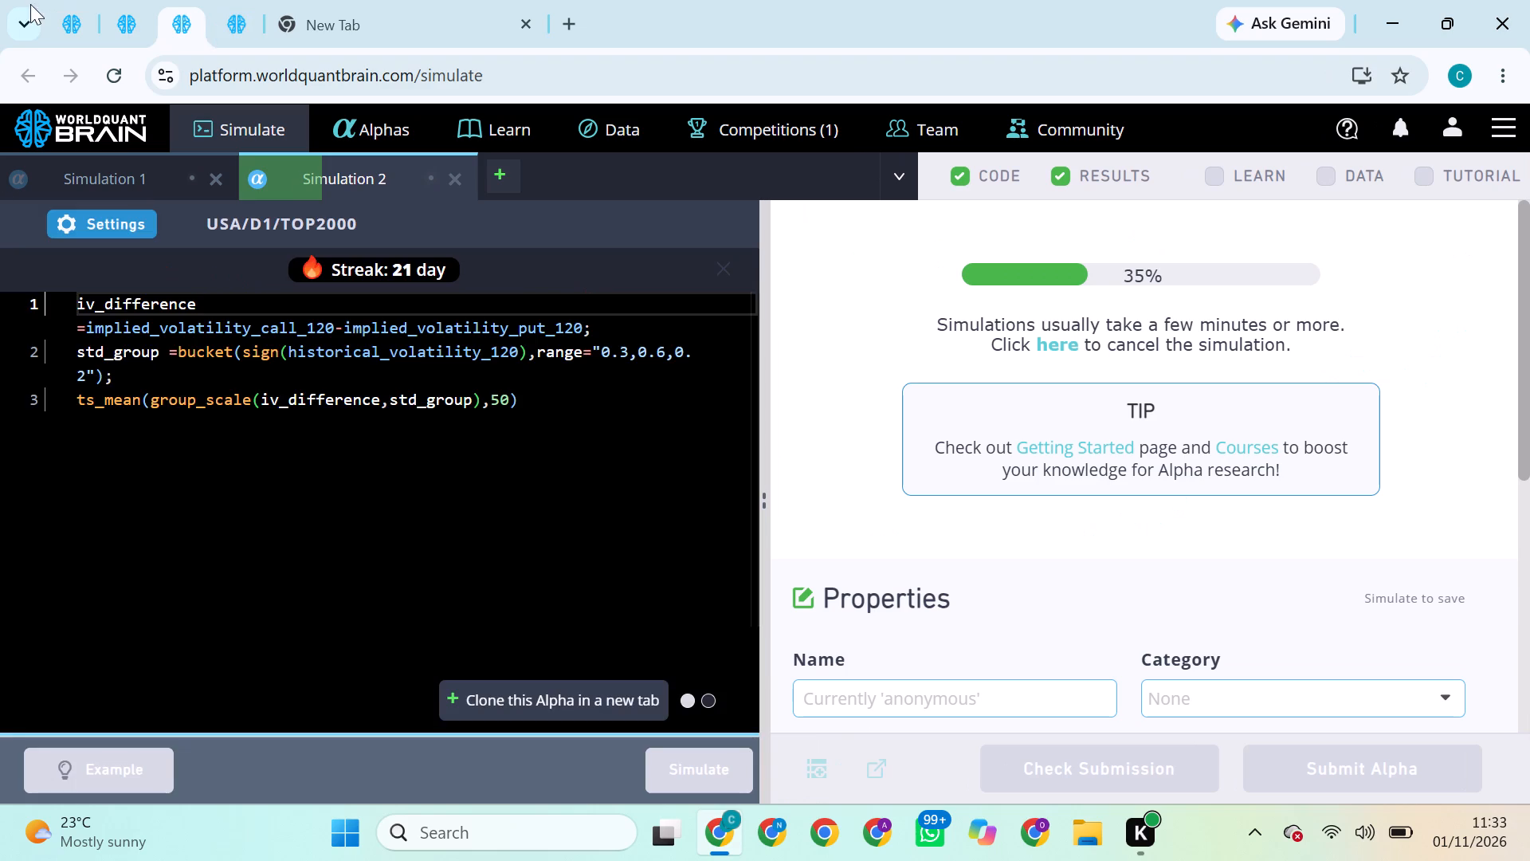
pyautogui.click(124, 21)
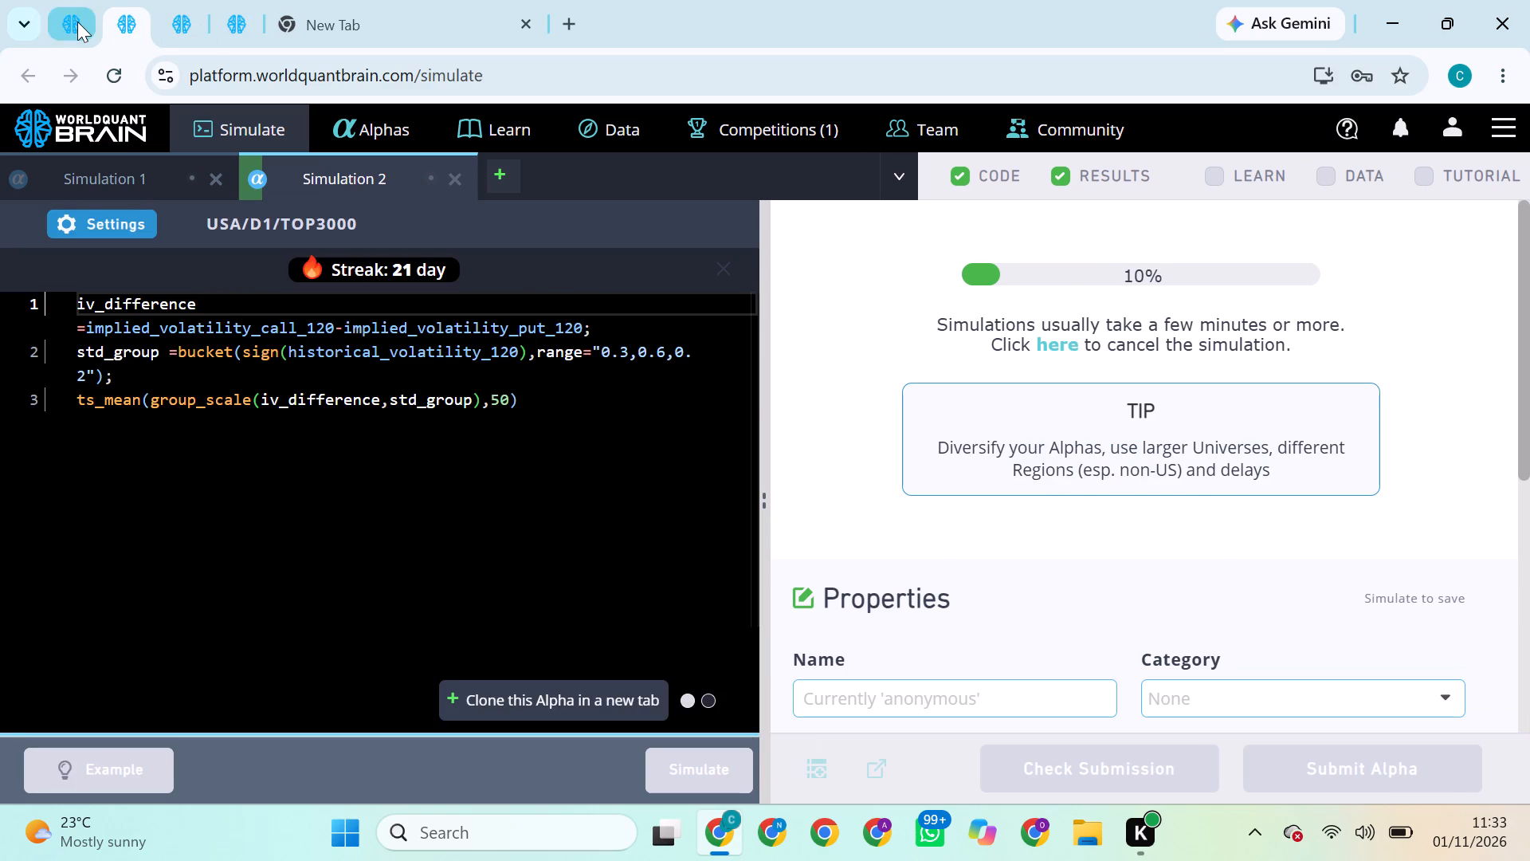
pyautogui.click(77, 22)
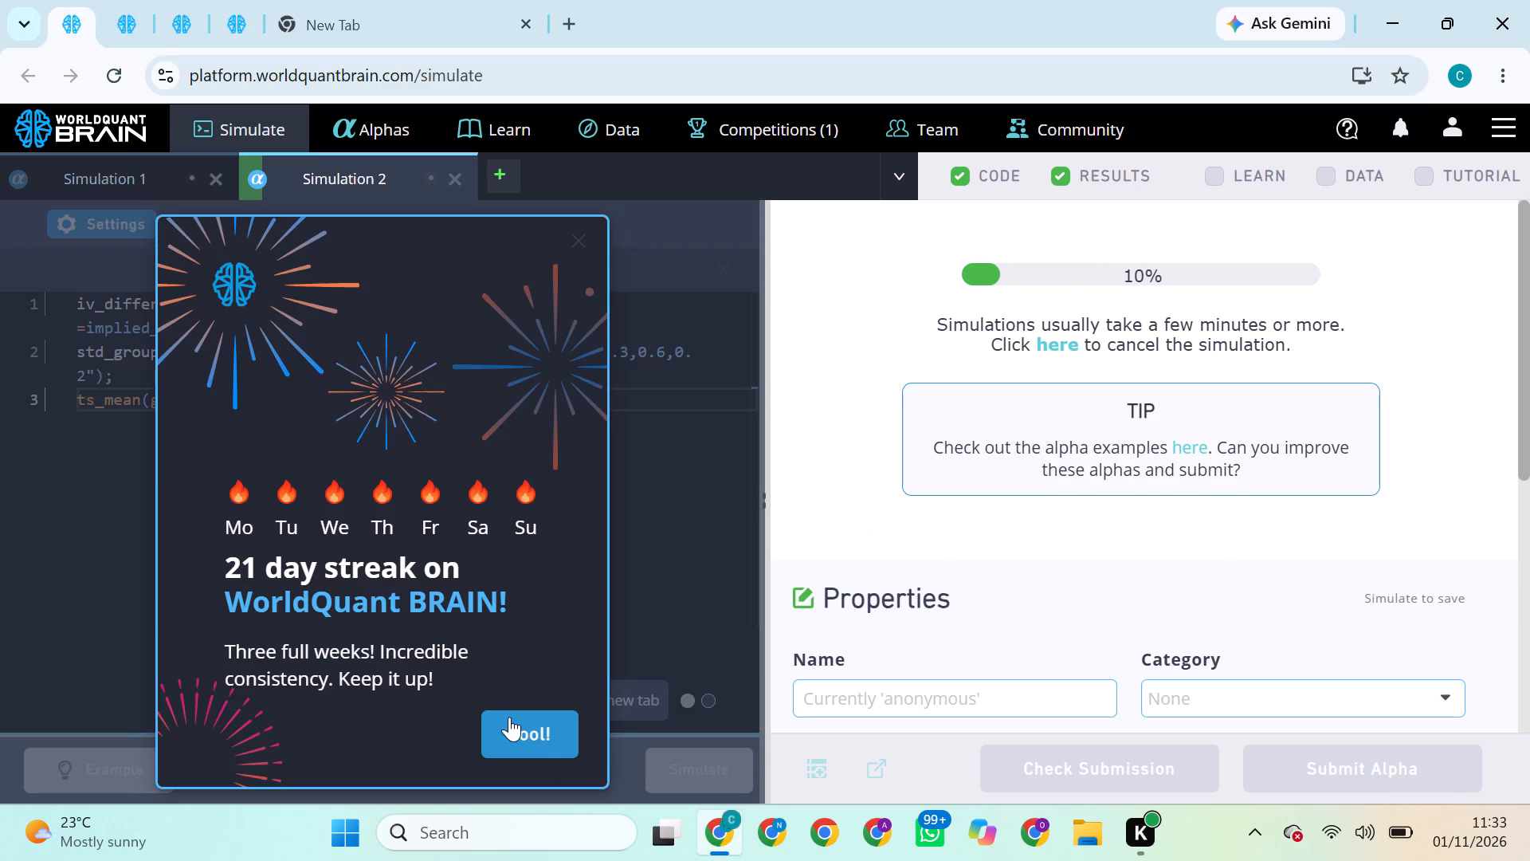
pyautogui.click(539, 750)
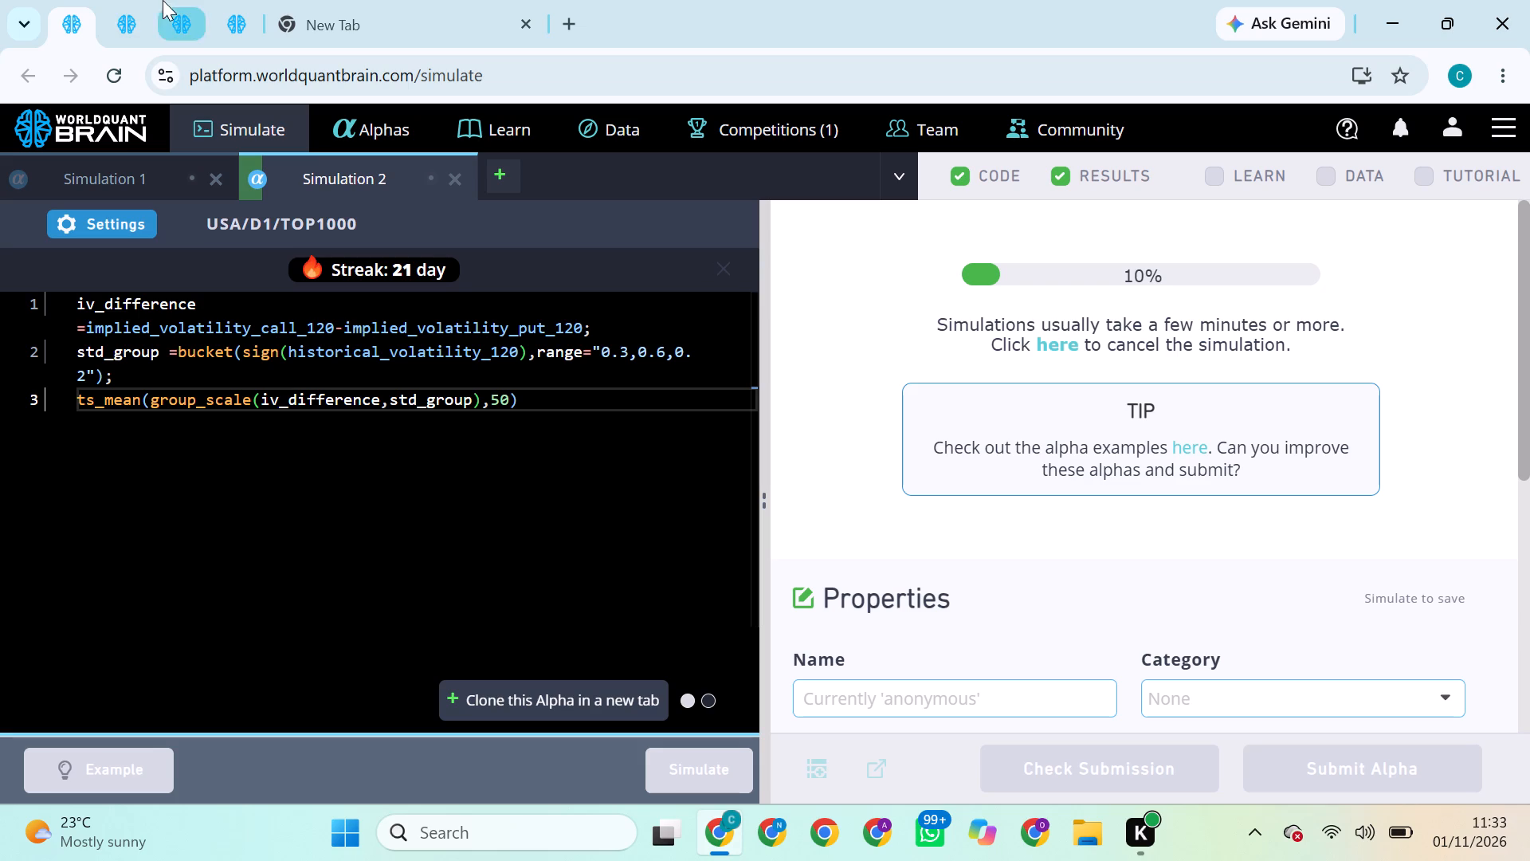
pyautogui.click(131, 22)
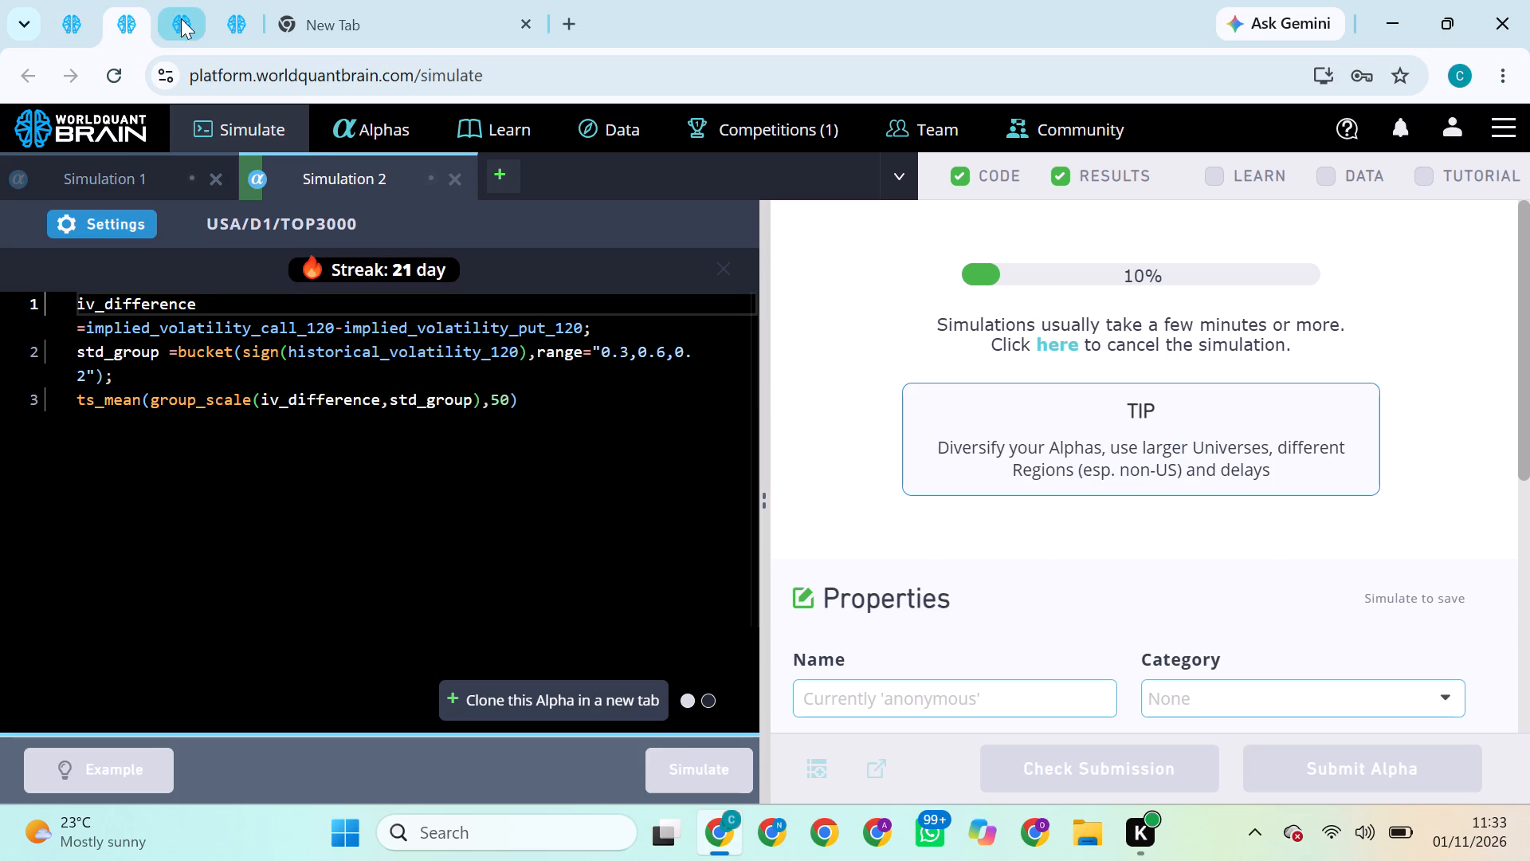
pyautogui.click(183, 18)
pyautogui.click(116, 21)
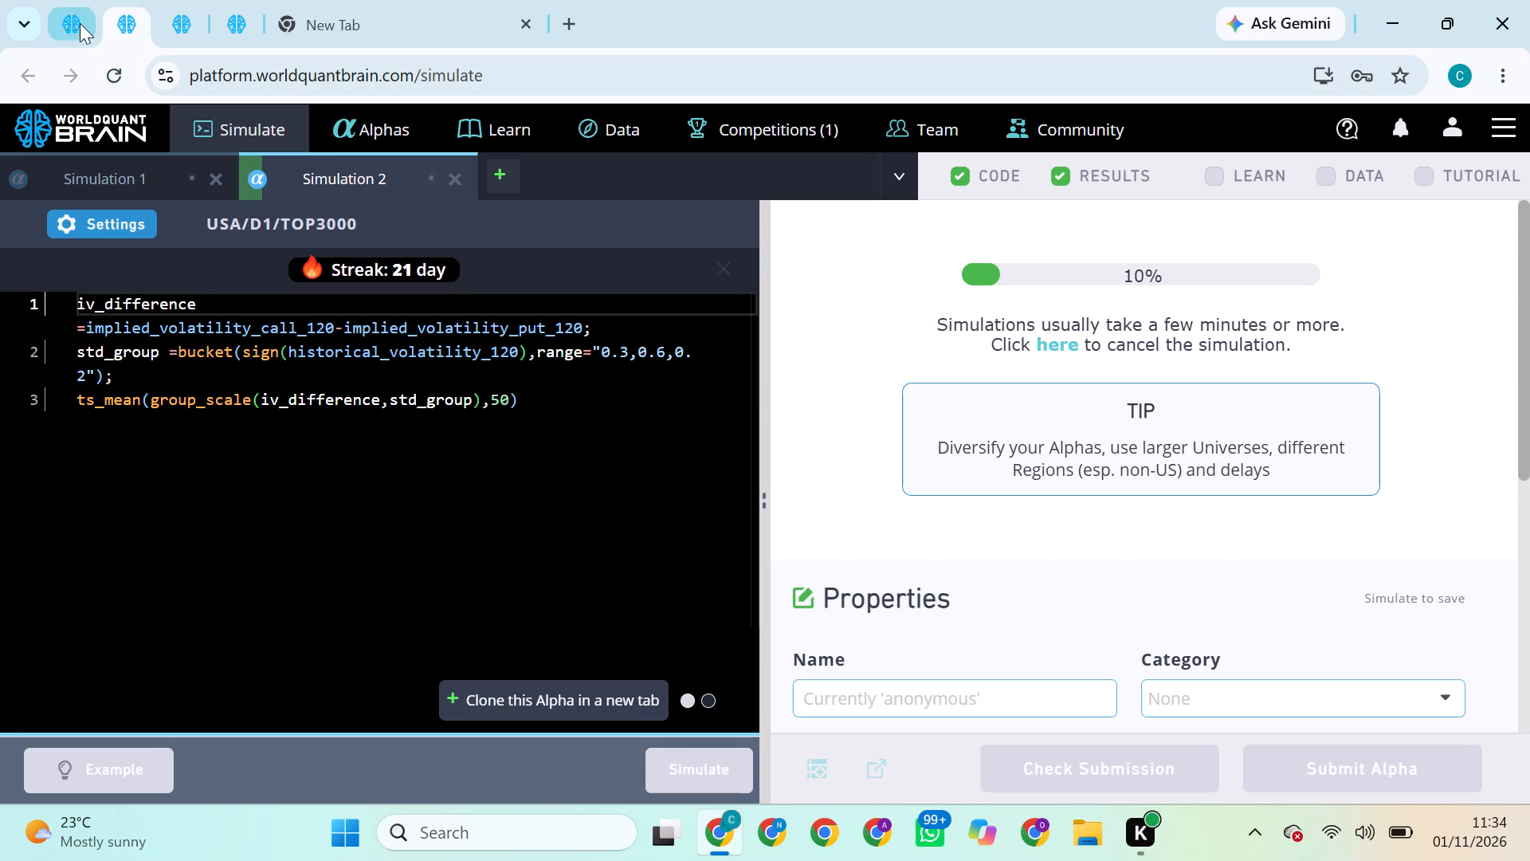
pyautogui.click(75, 23)
pyautogui.click(135, 14)
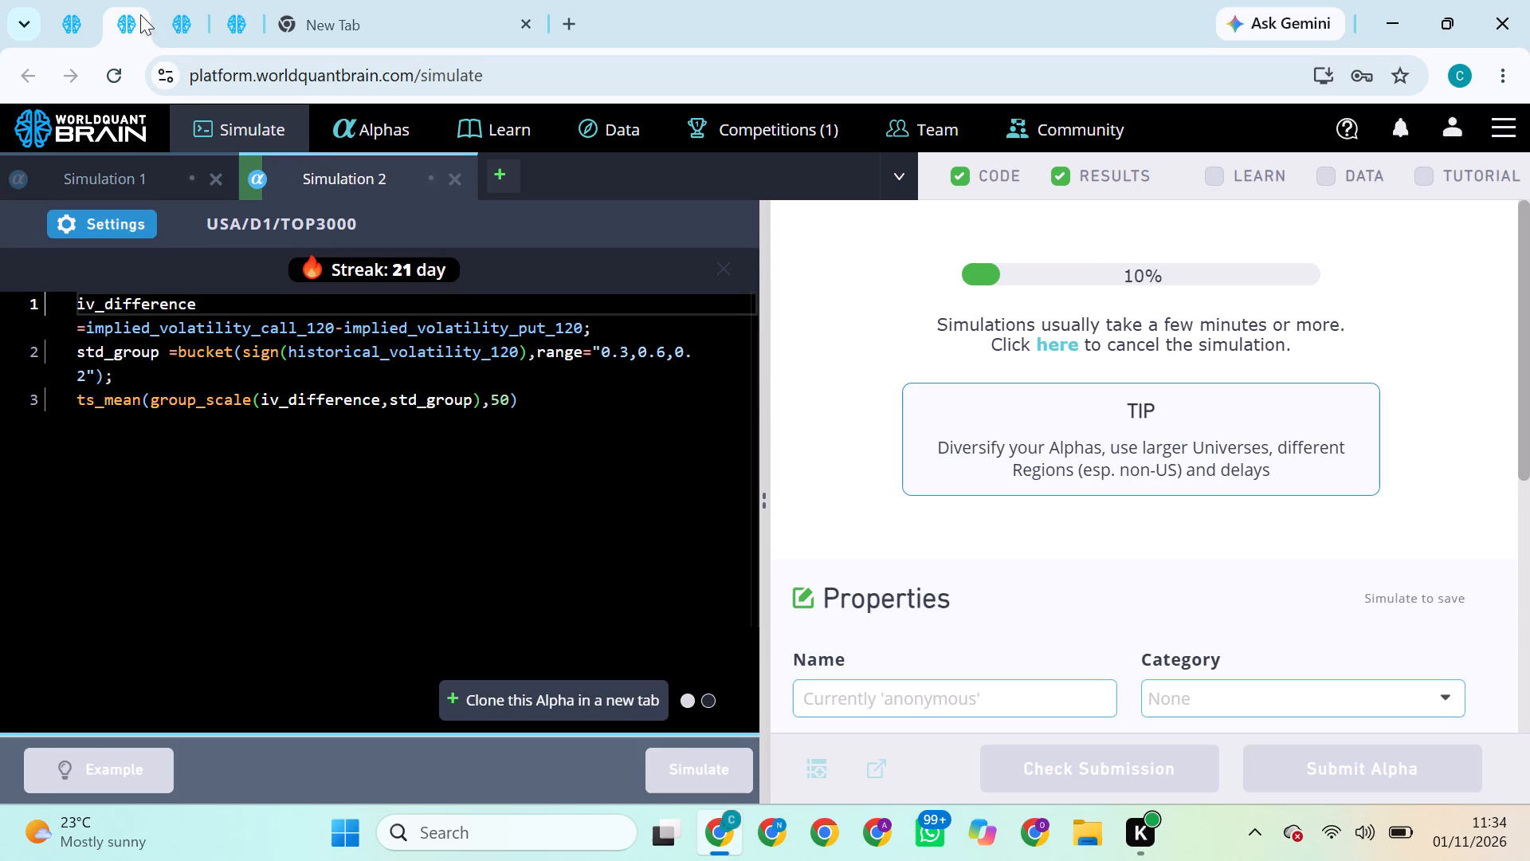
pyautogui.click(183, 19)
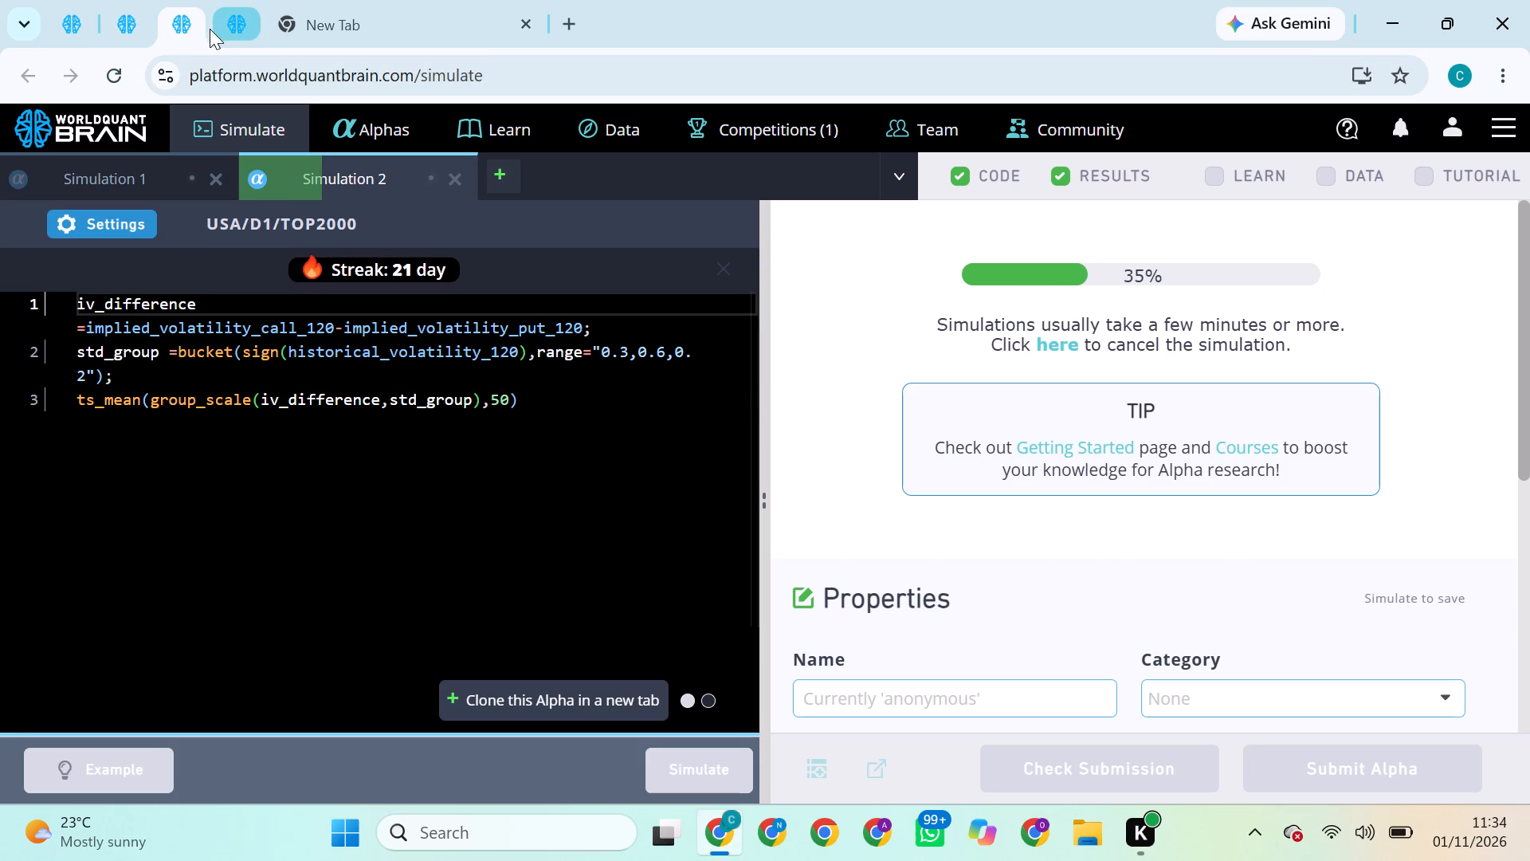
pyautogui.click(73, 25)
pyautogui.click(134, 19)
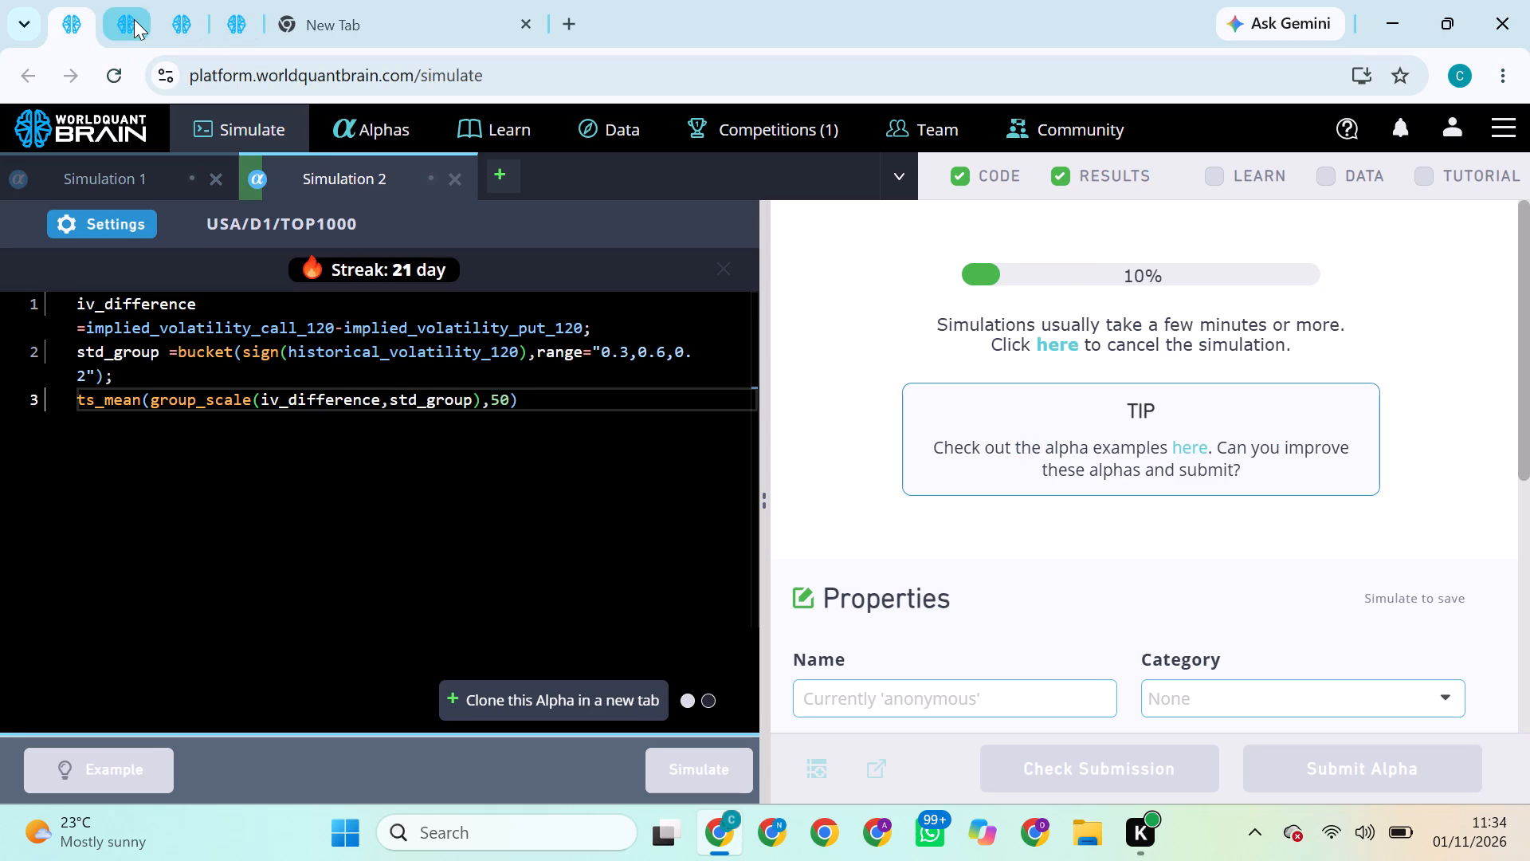
pyautogui.click(156, 17)
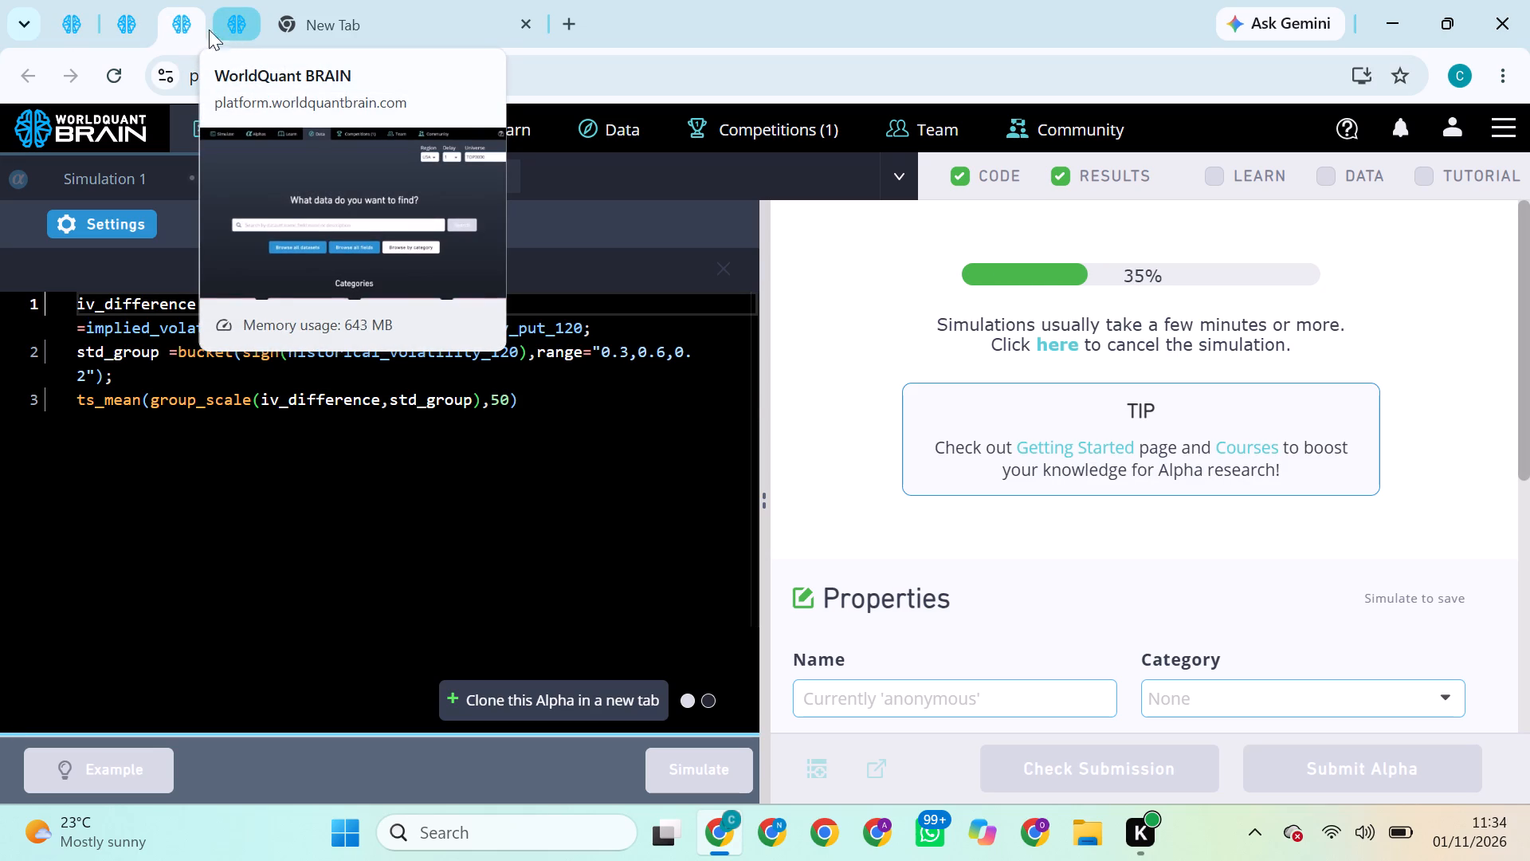
pyautogui.click(93, 15)
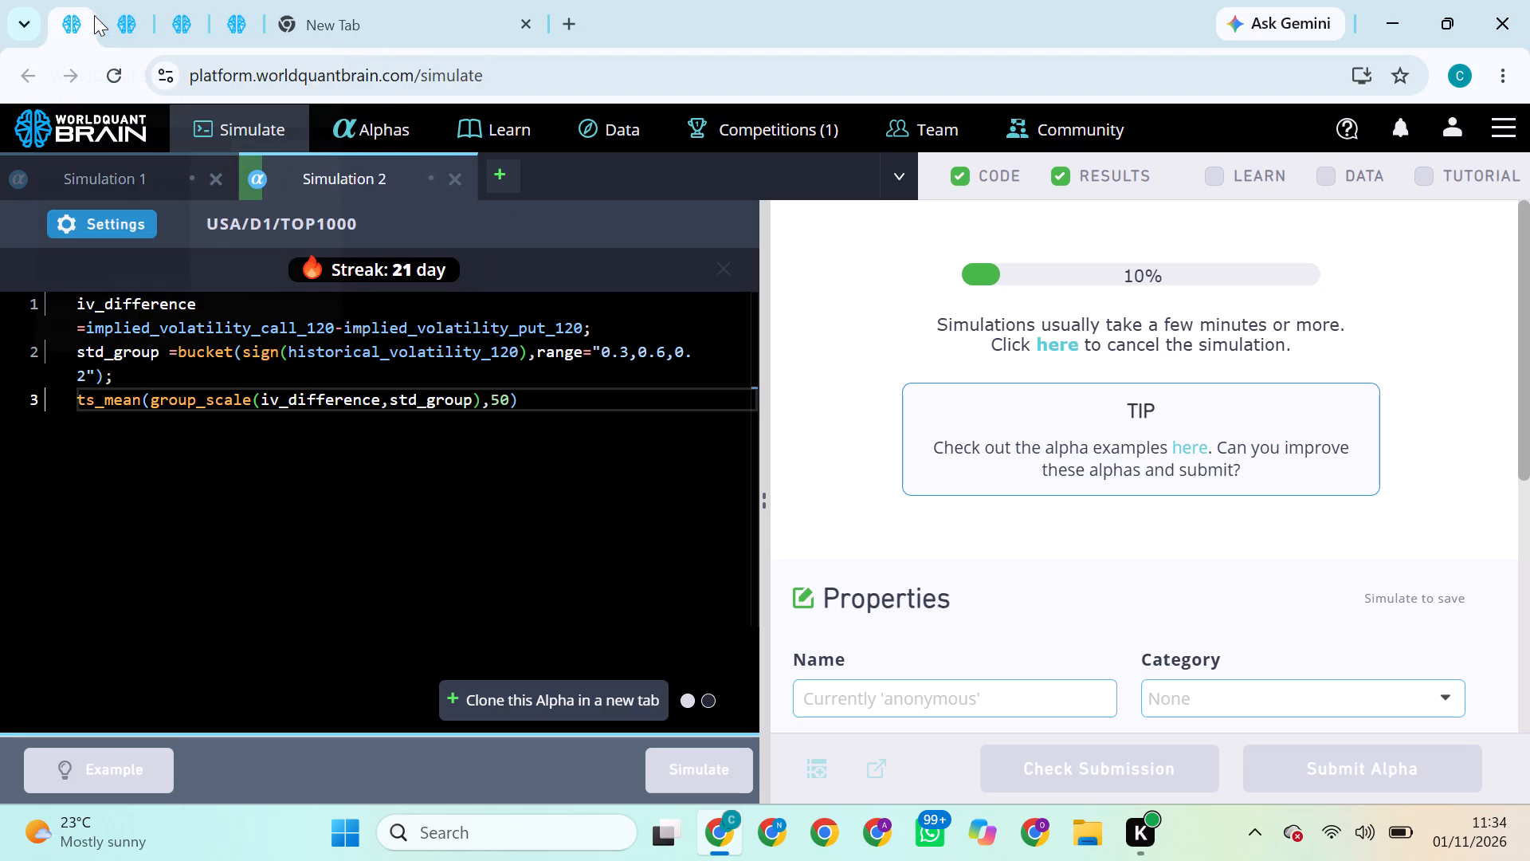
pyautogui.click(120, 15)
pyautogui.click(70, 24)
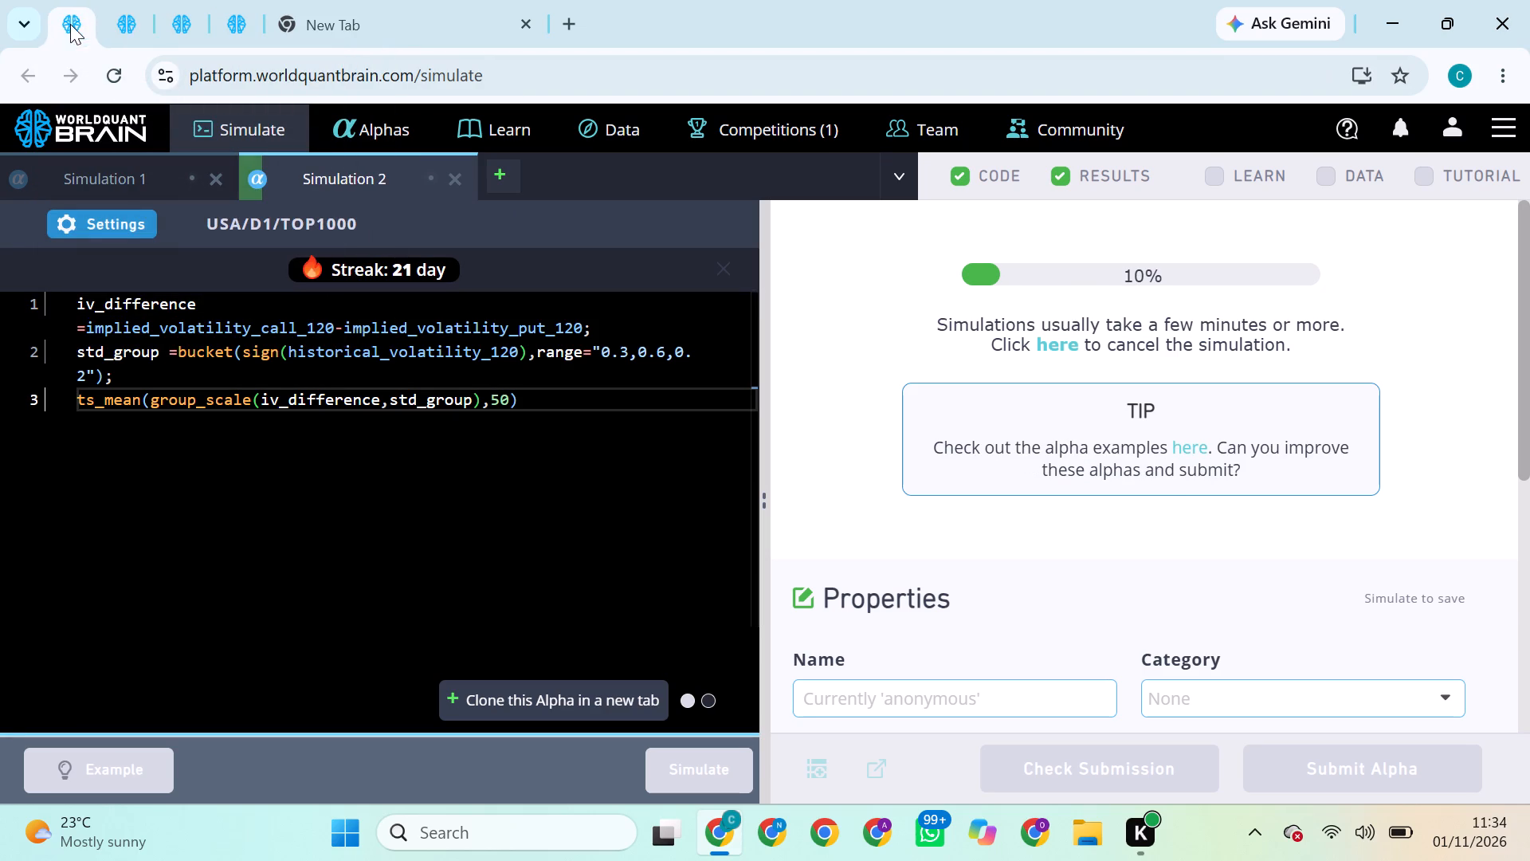
pyautogui.moveTo(70, 24); pyautogui.dragTo(122, 15)
pyautogui.click(69, 18)
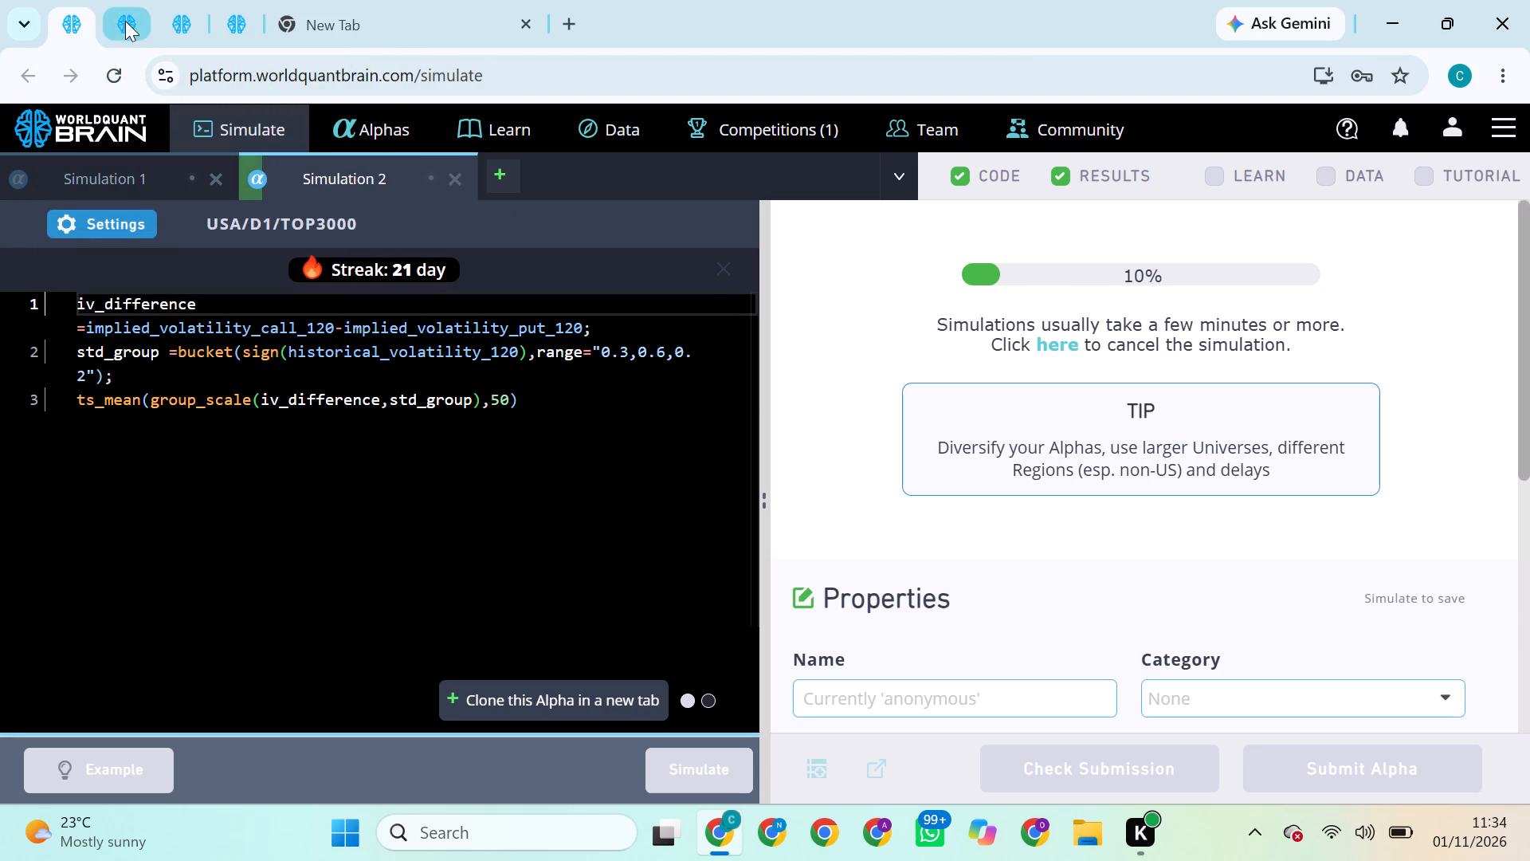
pyautogui.click(130, 25)
# Try to submit the alpha from the finished TOP2000 simulation with Subindustry neutralization.
pyautogui.click(176, 28)
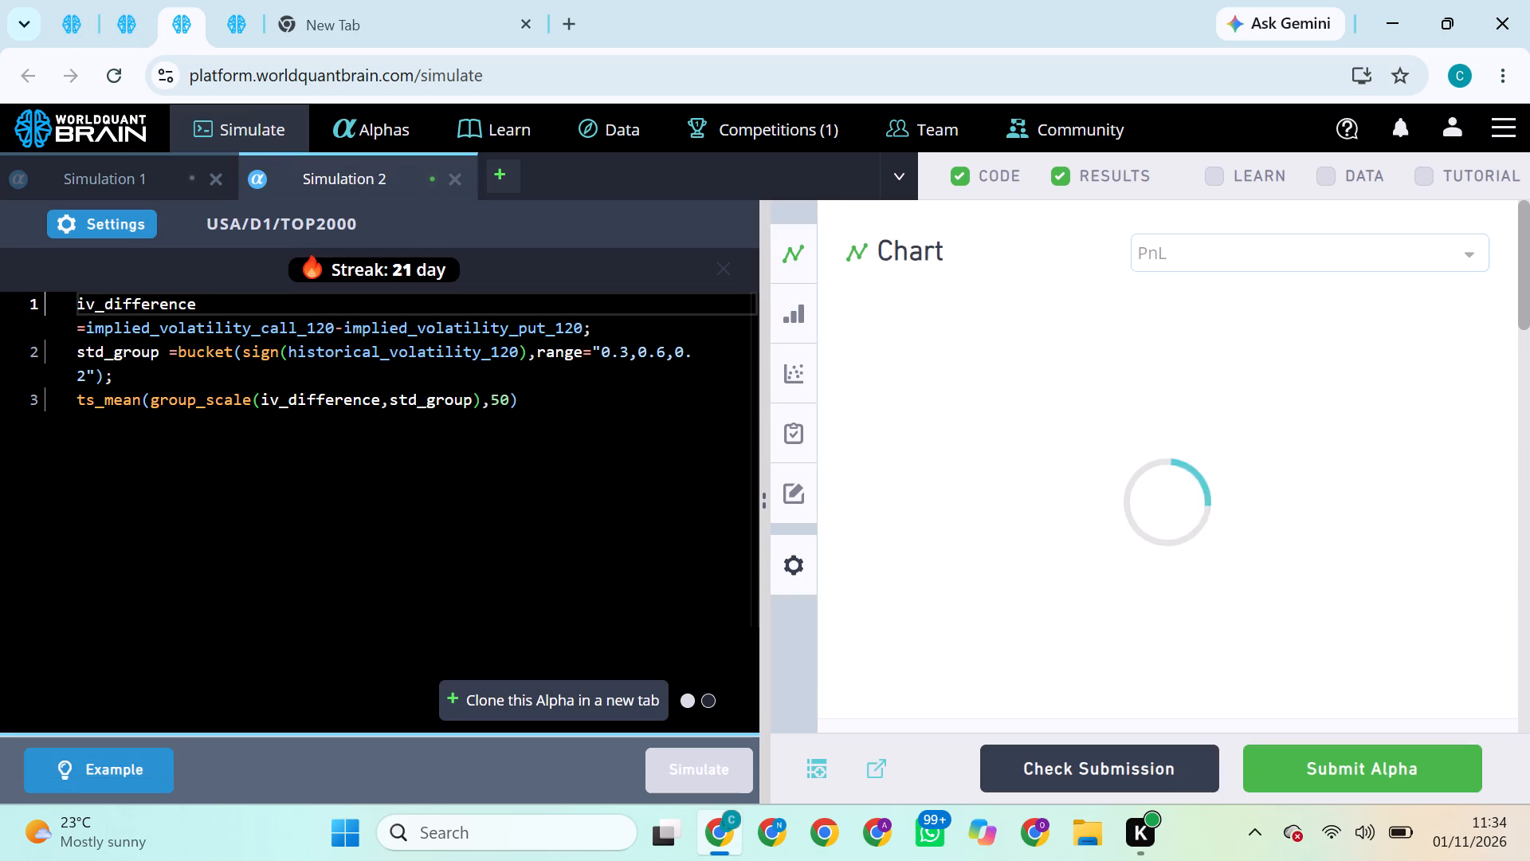
pyautogui.click(1317, 776)
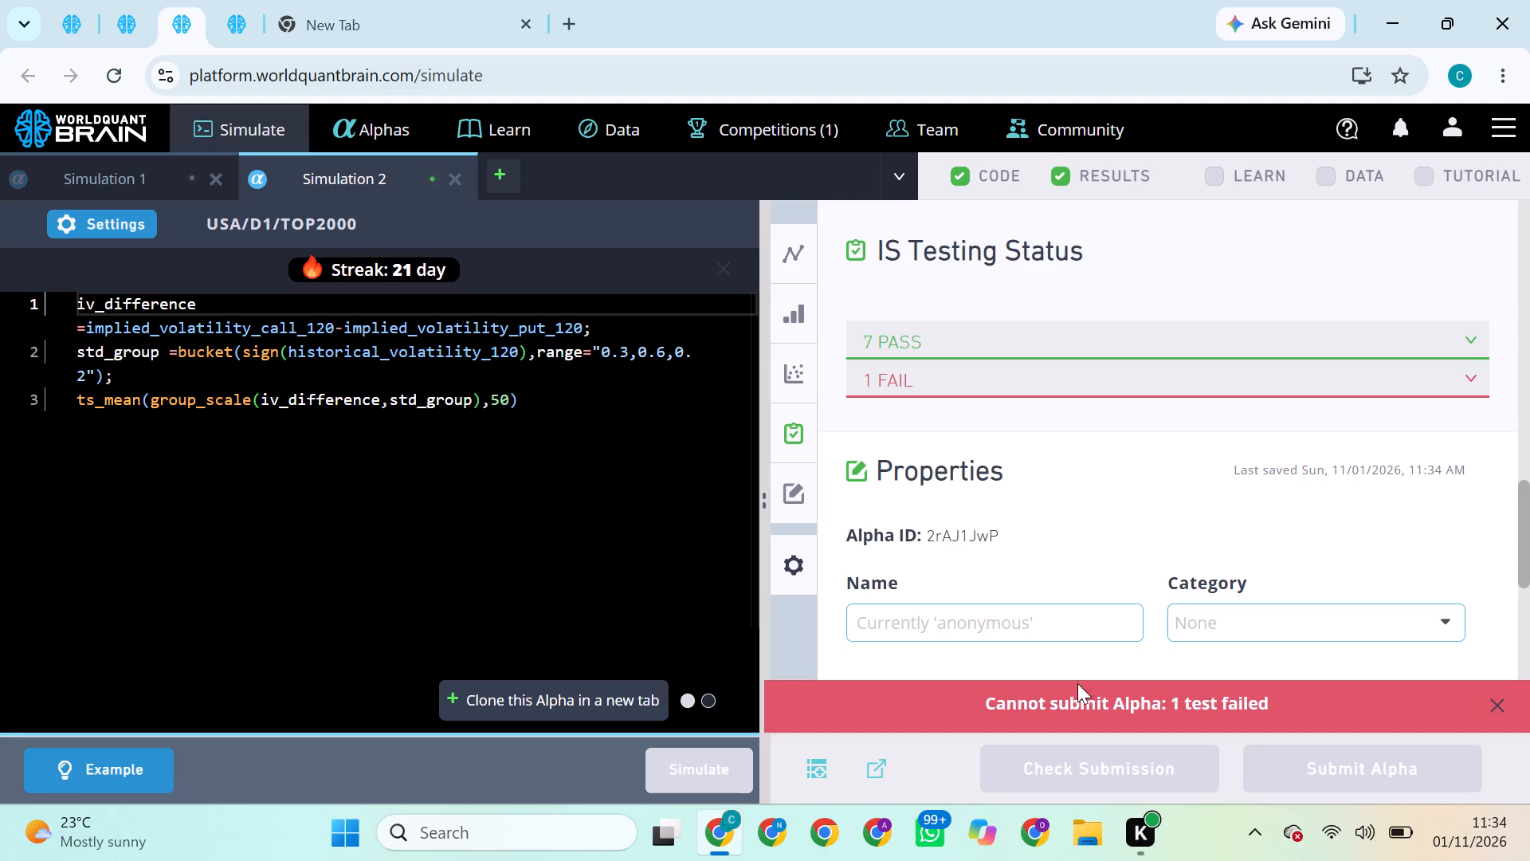
# Set the TOP2000 simulation to Market neutralization, decay 5 and truncation 0.05, apply the settings and run the simulation.
pyautogui.click(134, 217)
pyautogui.click(269, 579)
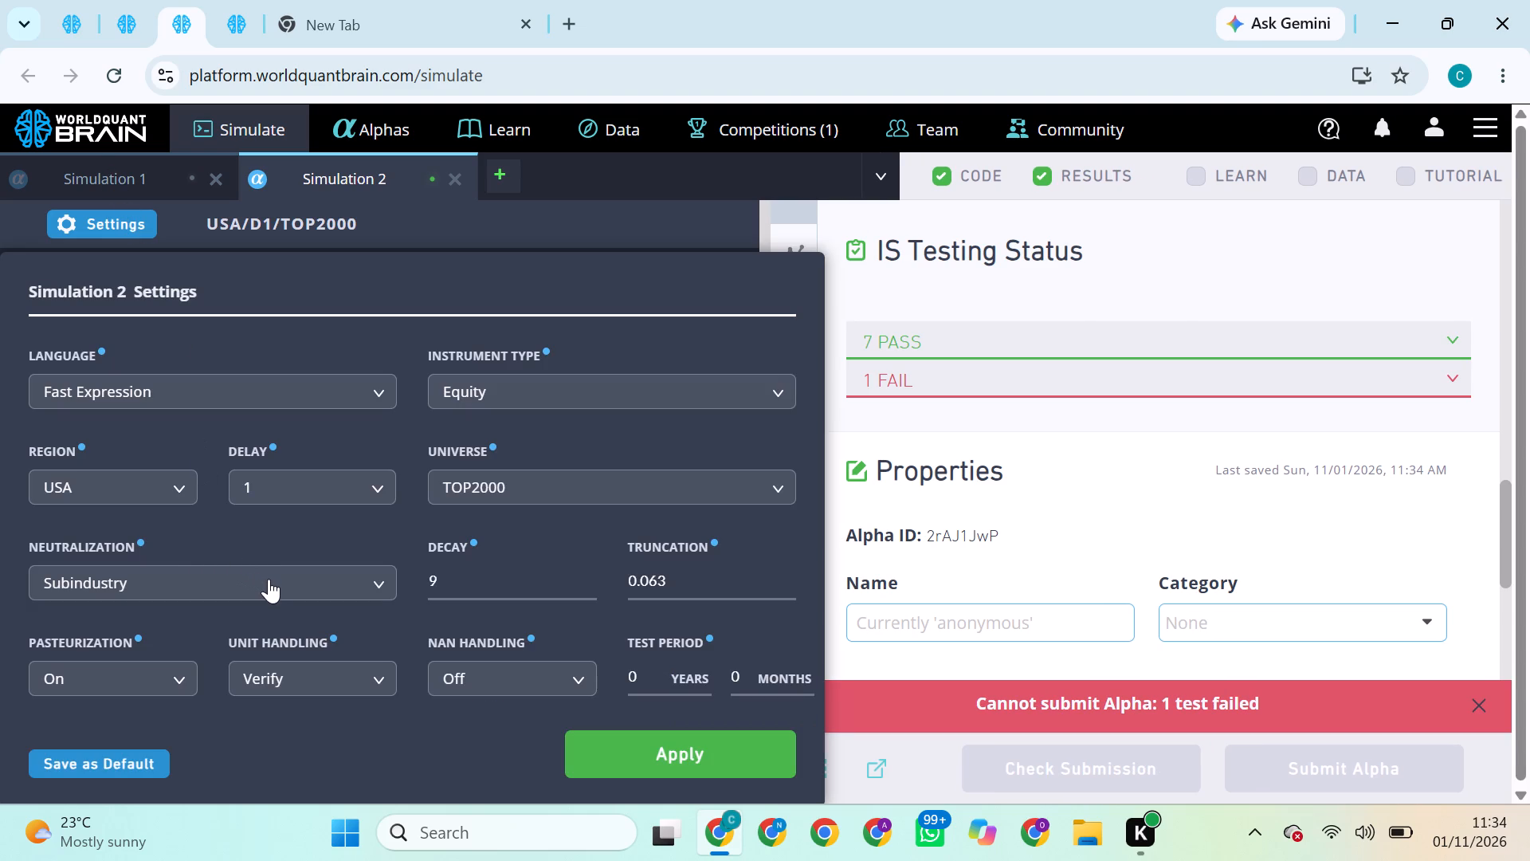
pyautogui.click(134, 666)
pyautogui.click(674, 586)
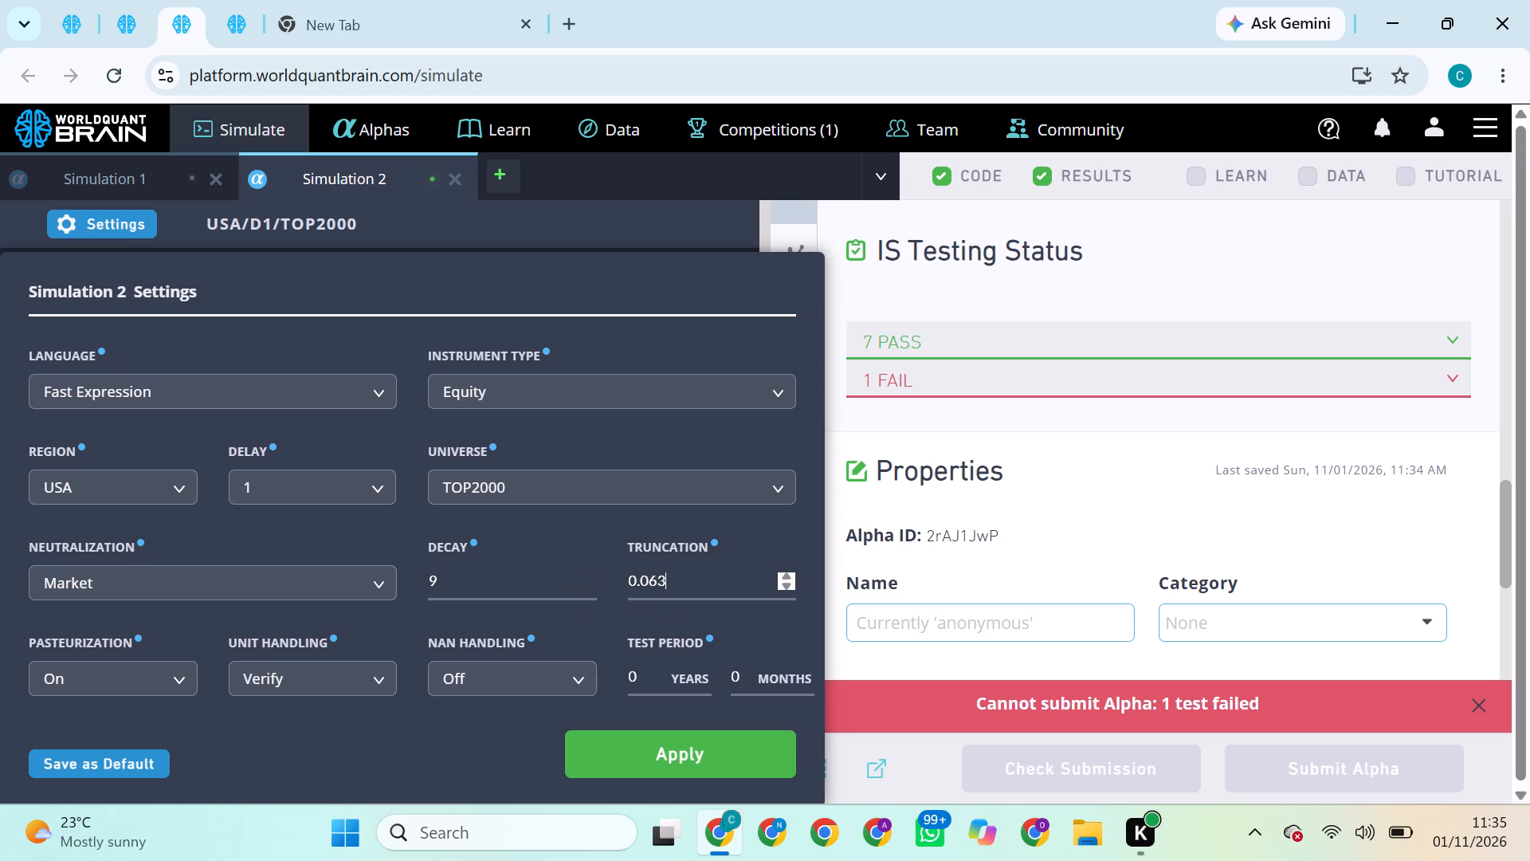
pyautogui.click(681, 558)
pyautogui.click(676, 580)
pyautogui.press('BackSpace')
pyautogui.press('BackSpace')
pyautogui.press('5')
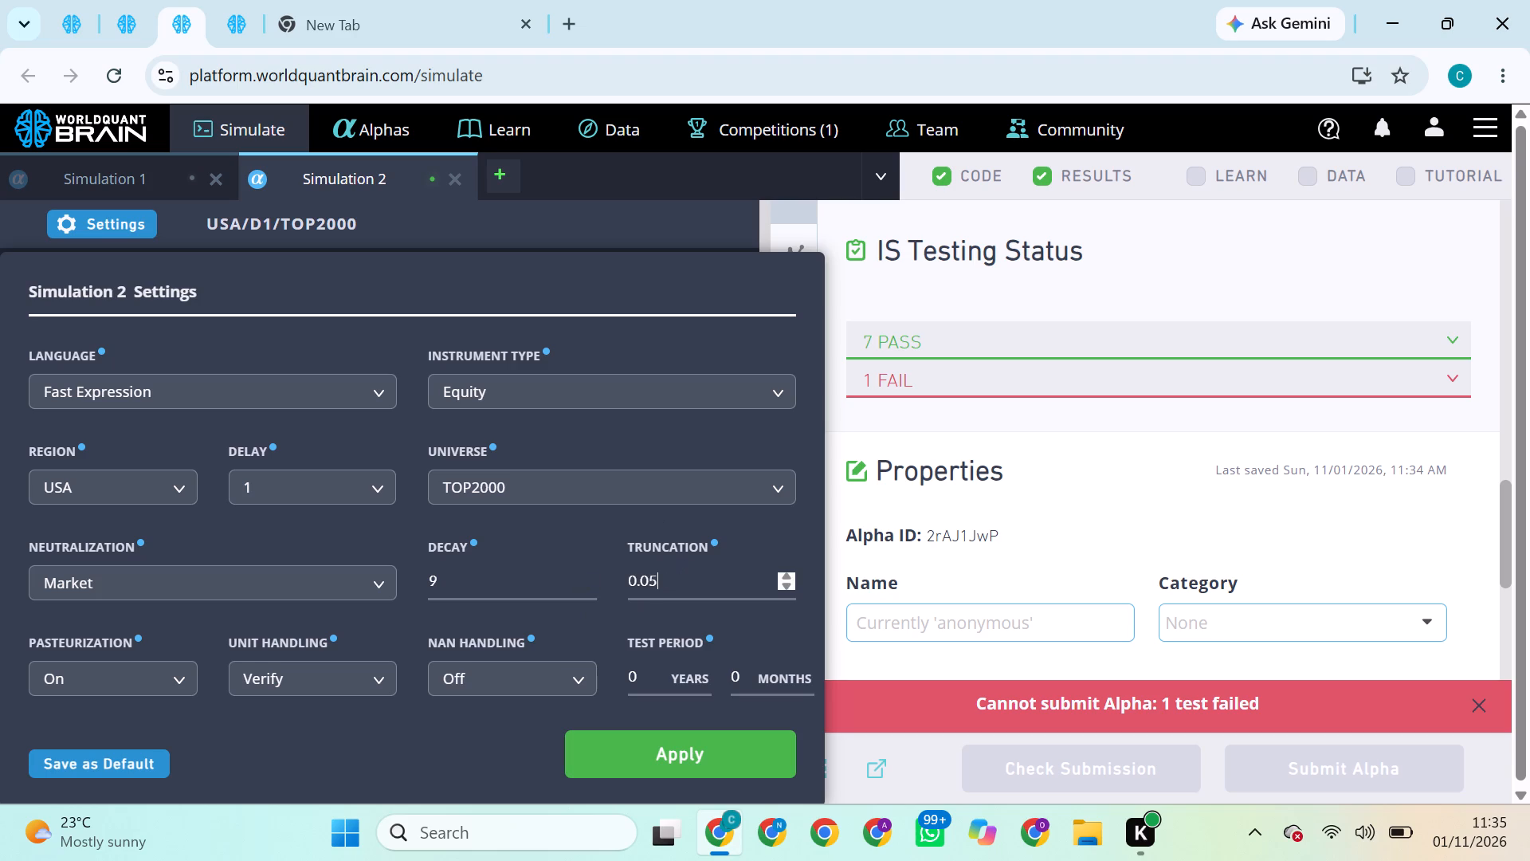
pyautogui.click(450, 587)
pyautogui.press('BackSpace')
pyautogui.press('5')
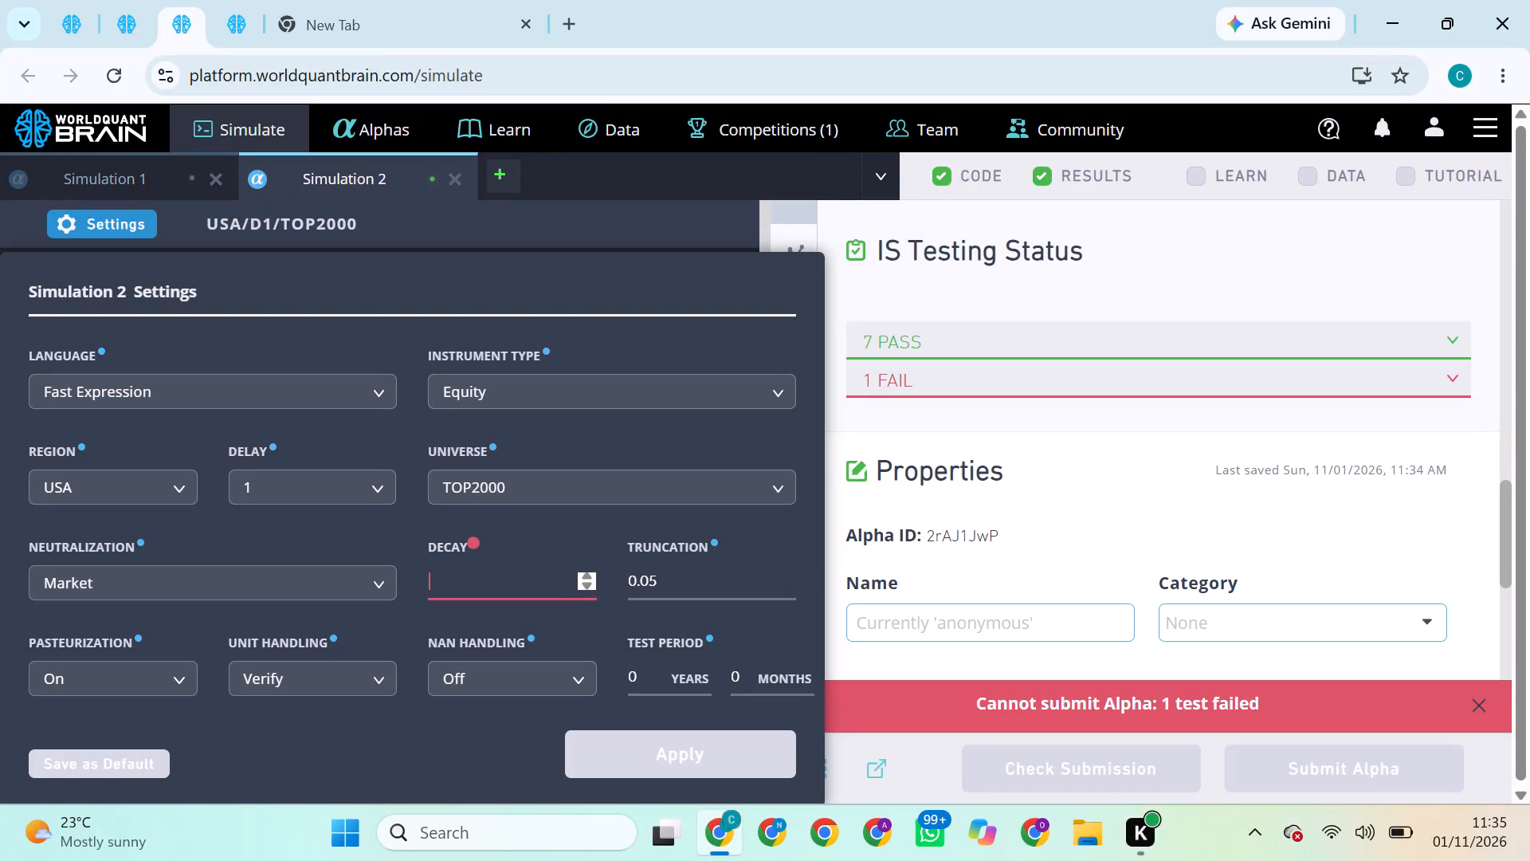
pyautogui.click(707, 747)
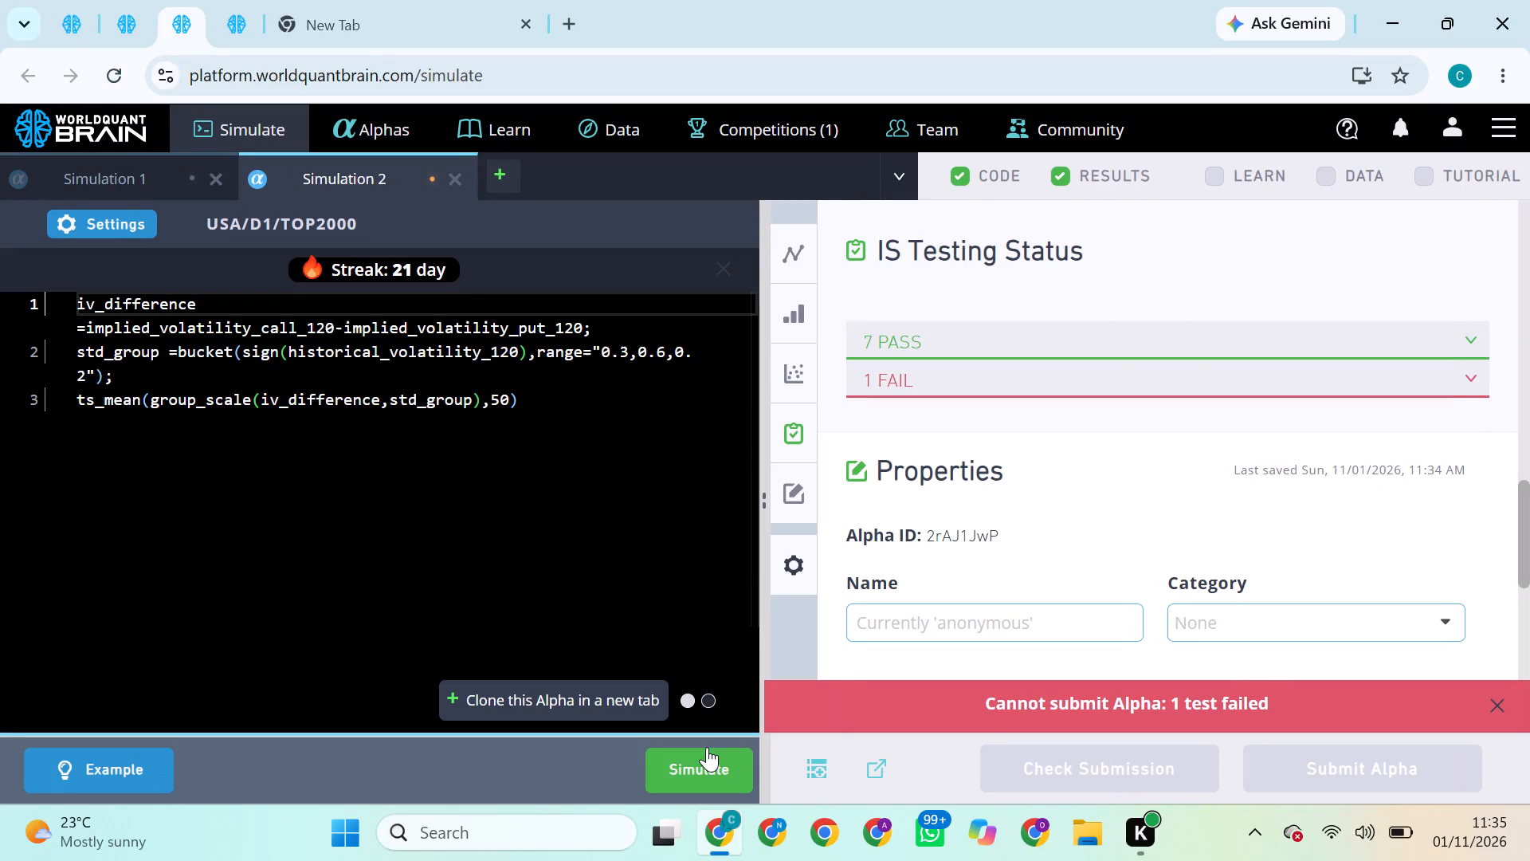
pyautogui.click(708, 773)
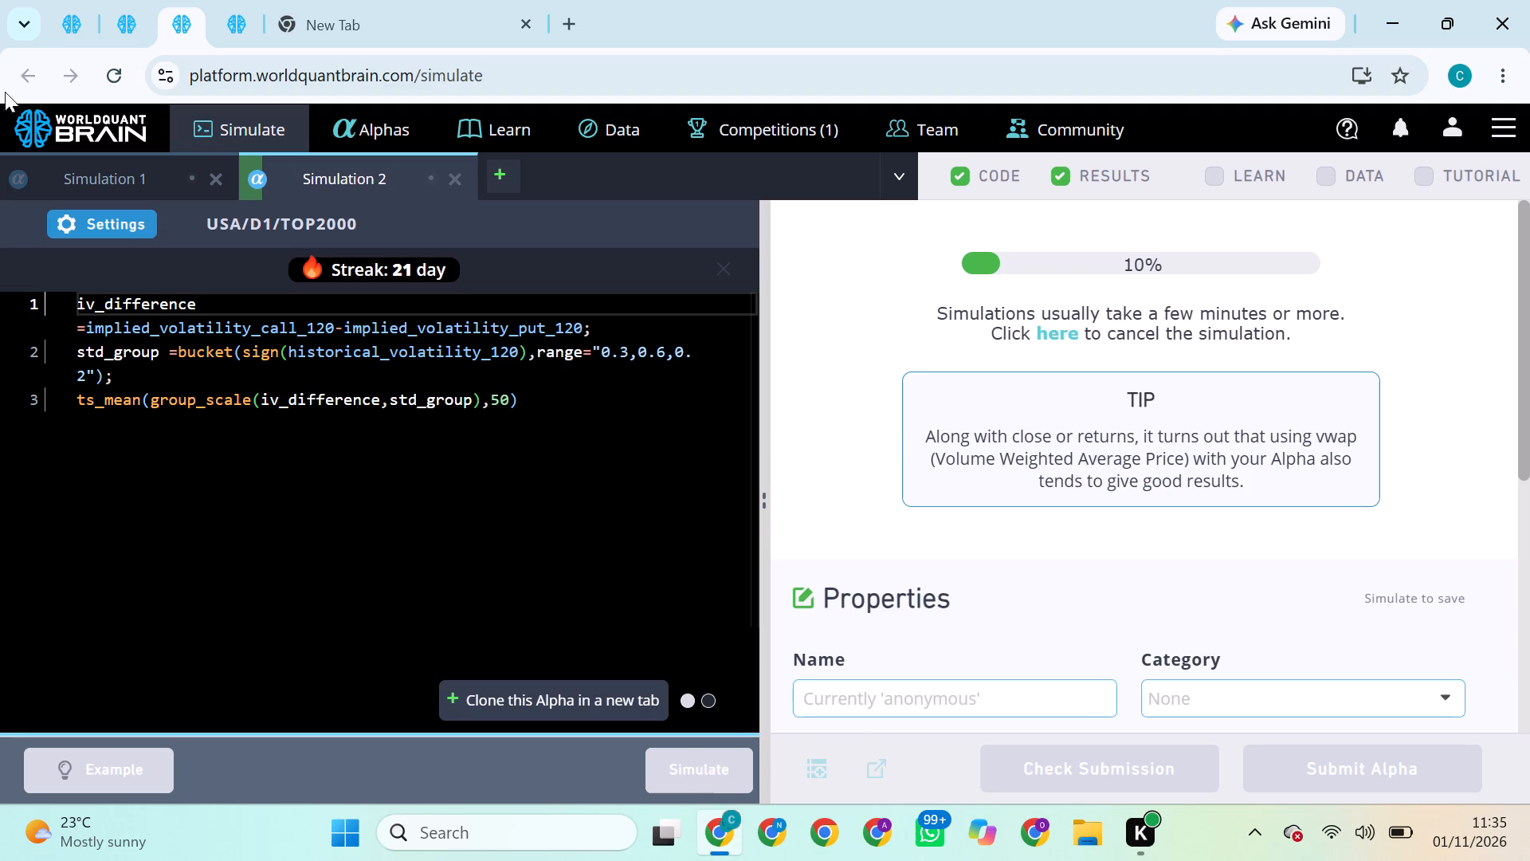
# Check the running simulations and try to submit the alpha from the finished TOP3000 simulation with Industry neutralization.
pyautogui.click(64, 21)
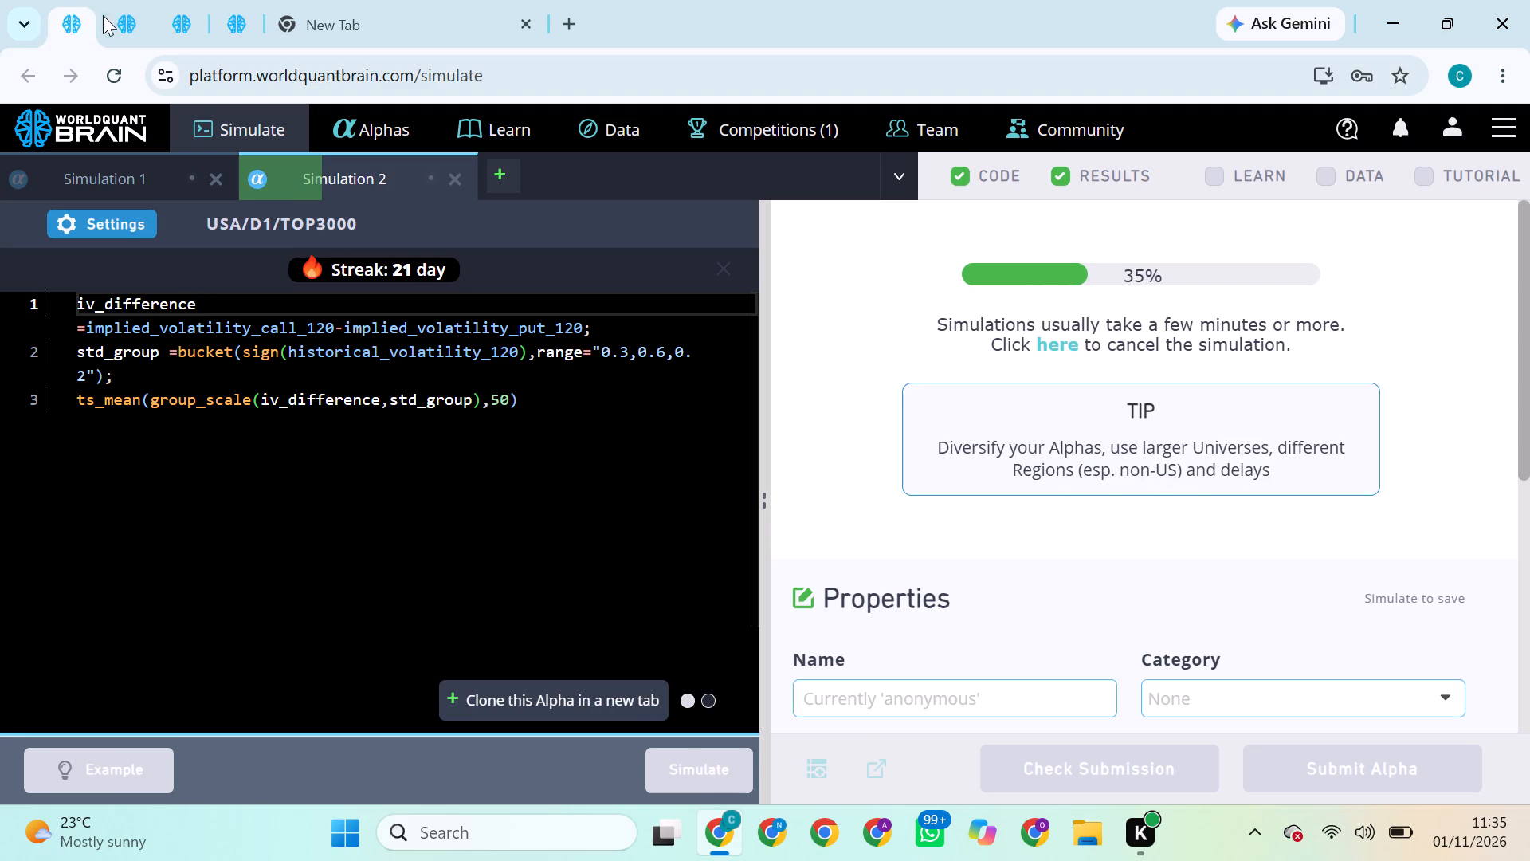
pyautogui.click(125, 16)
pyautogui.click(180, 22)
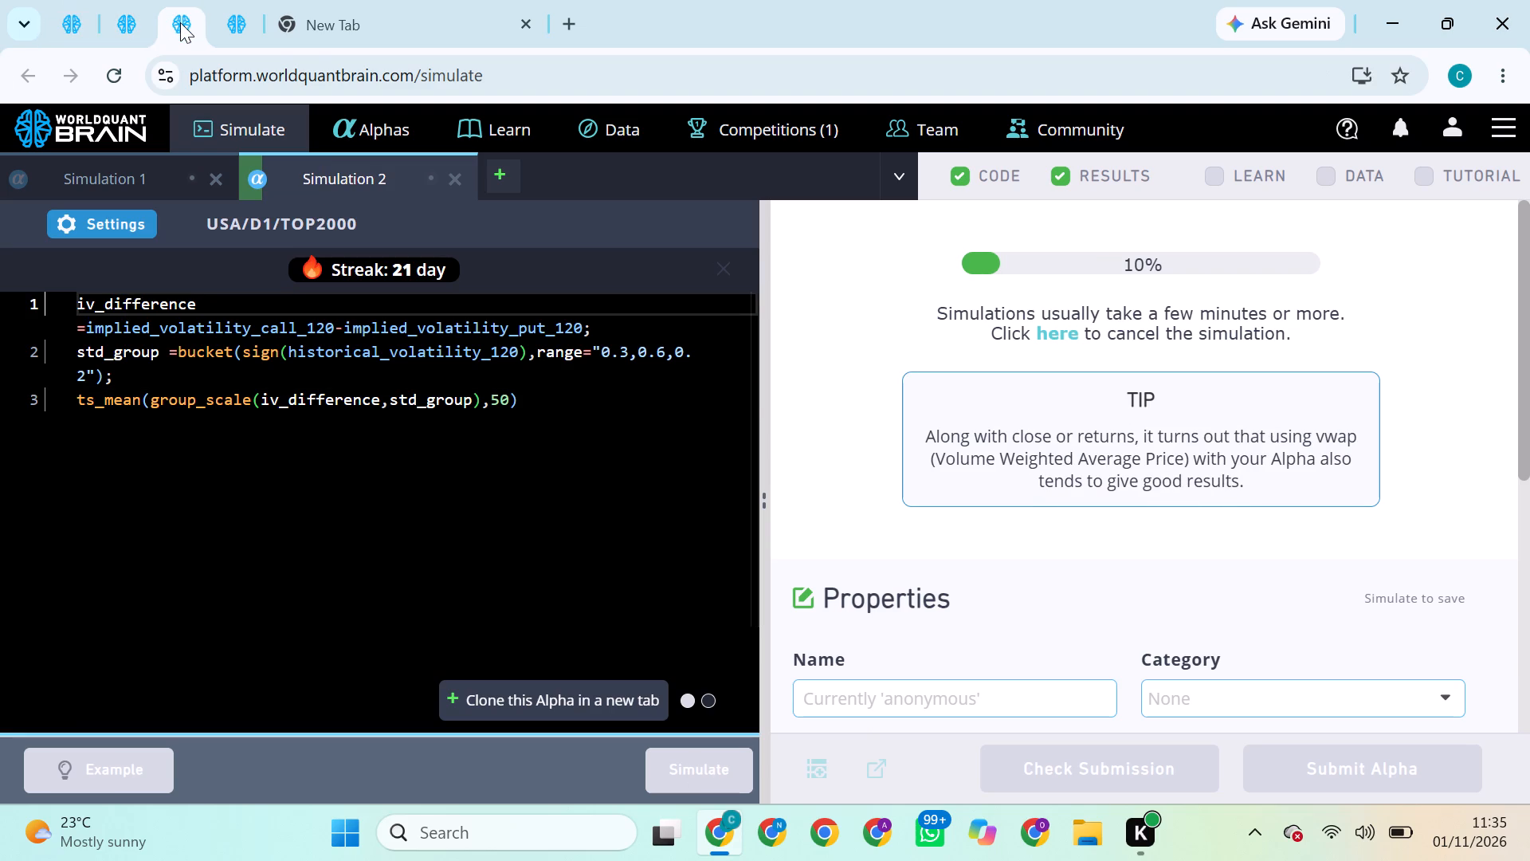
pyautogui.click(66, 20)
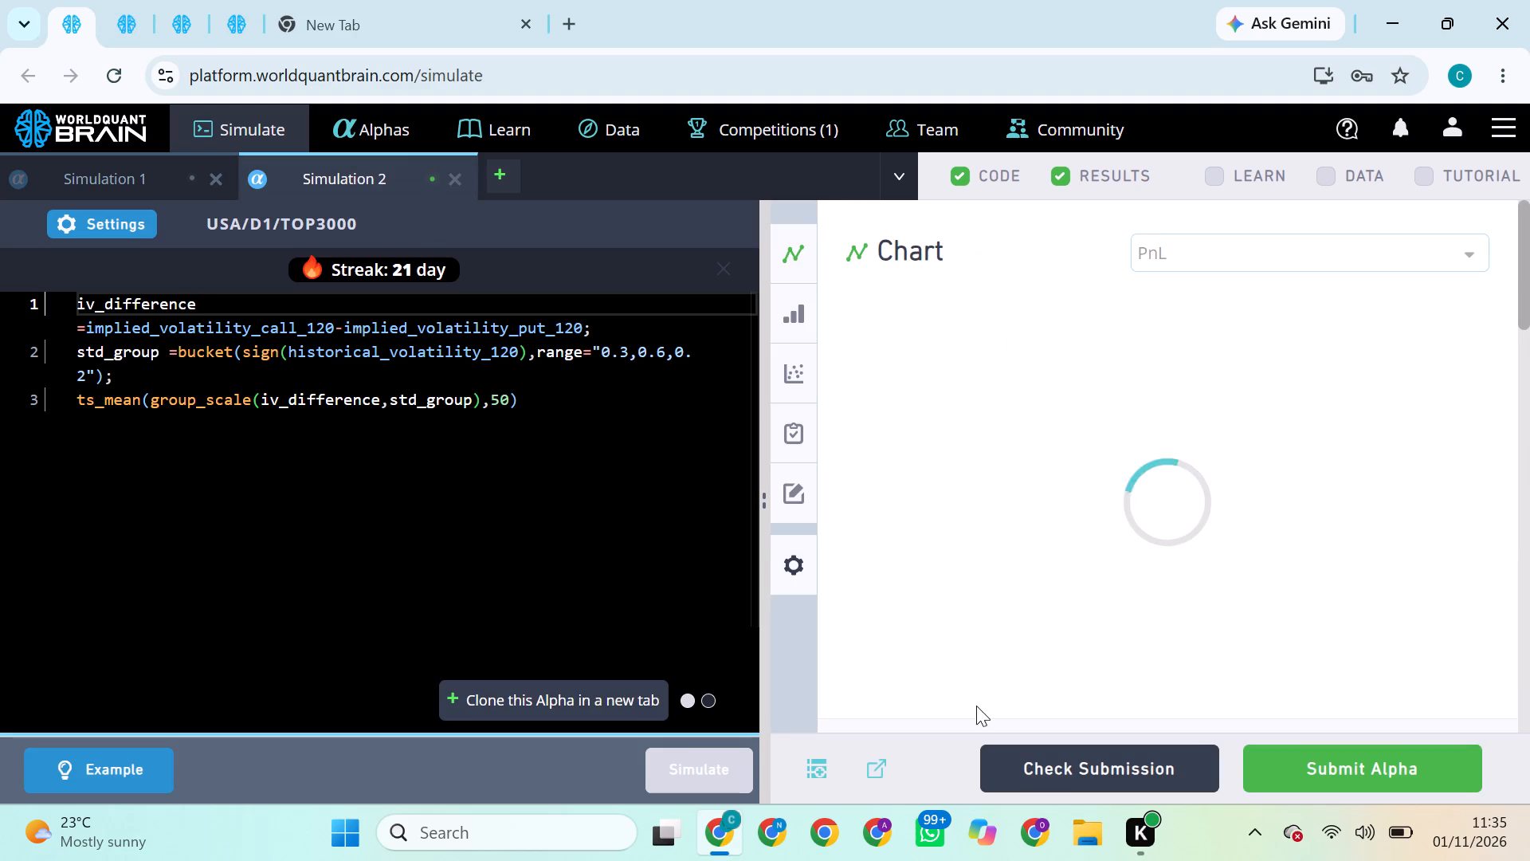
pyautogui.click(1355, 764)
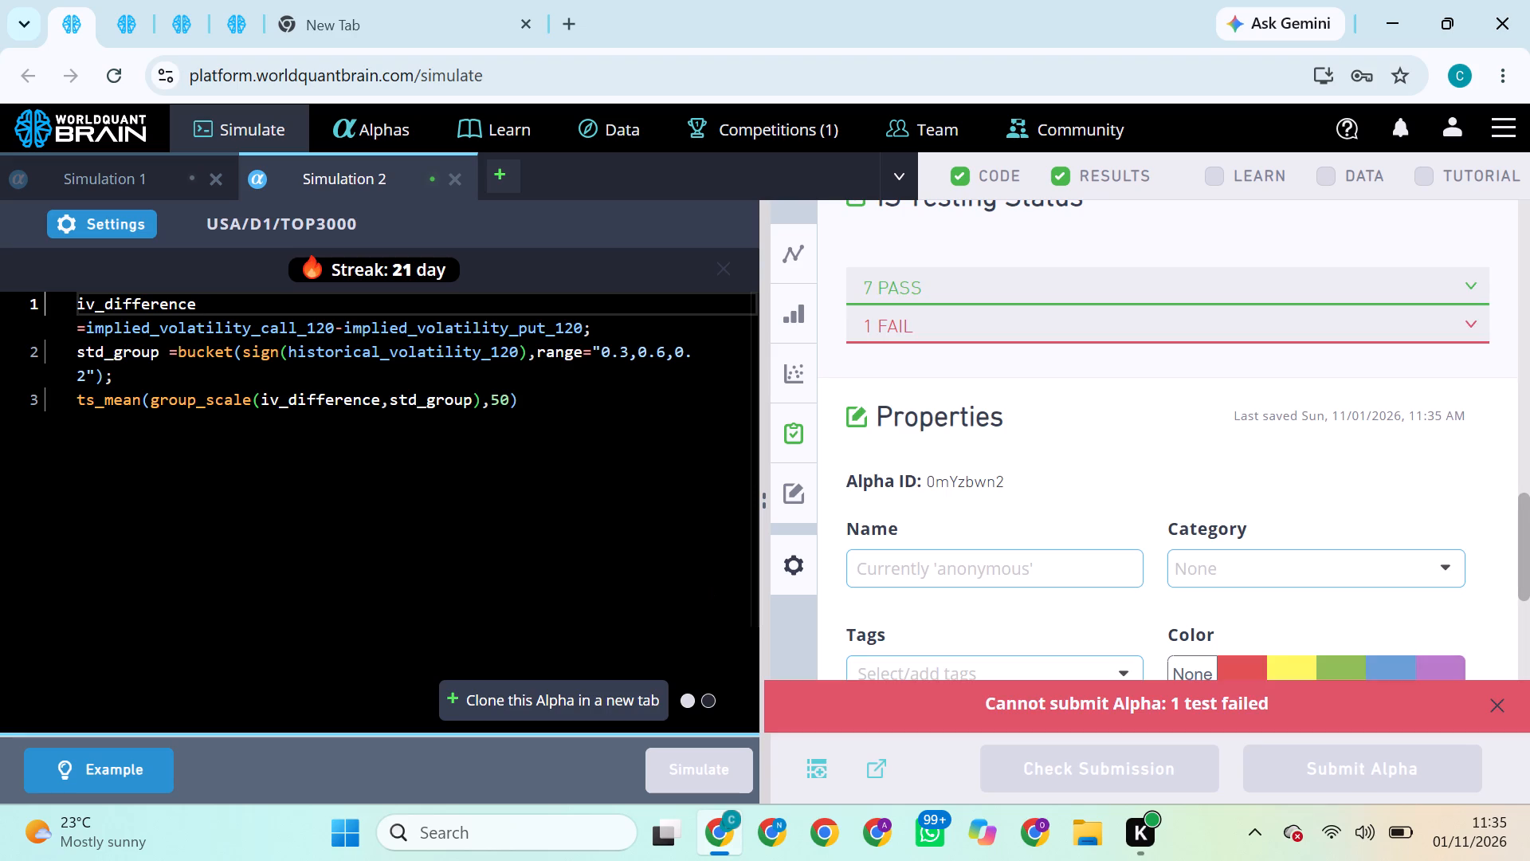
# Set the TOP3000 simulation's neutralization to Subindustry, apply the settings and run the simulation.
pyautogui.click(116, 222)
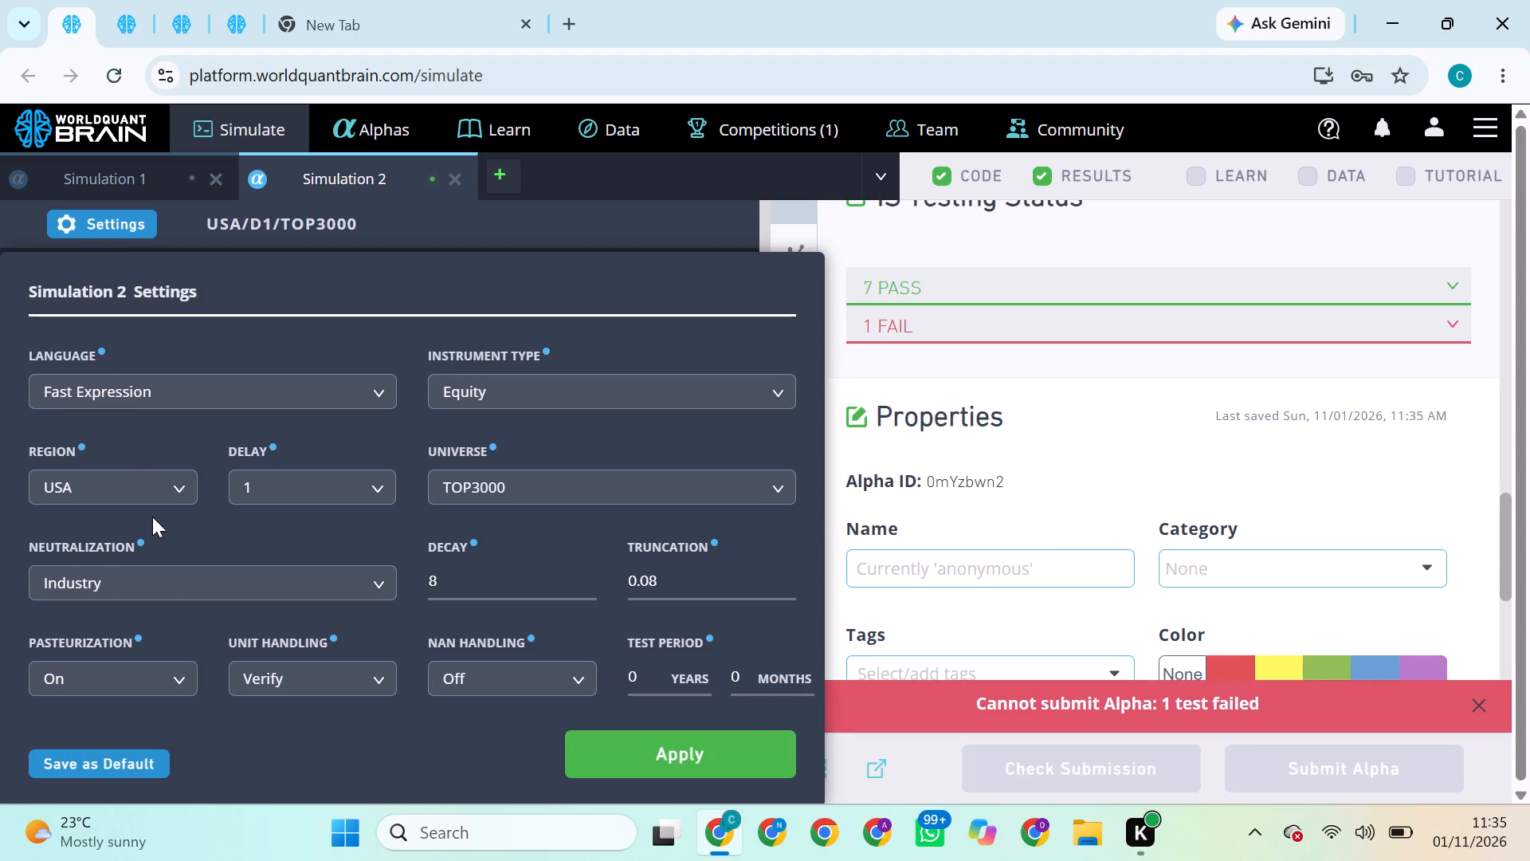
pyautogui.click(210, 592)
pyautogui.click(190, 768)
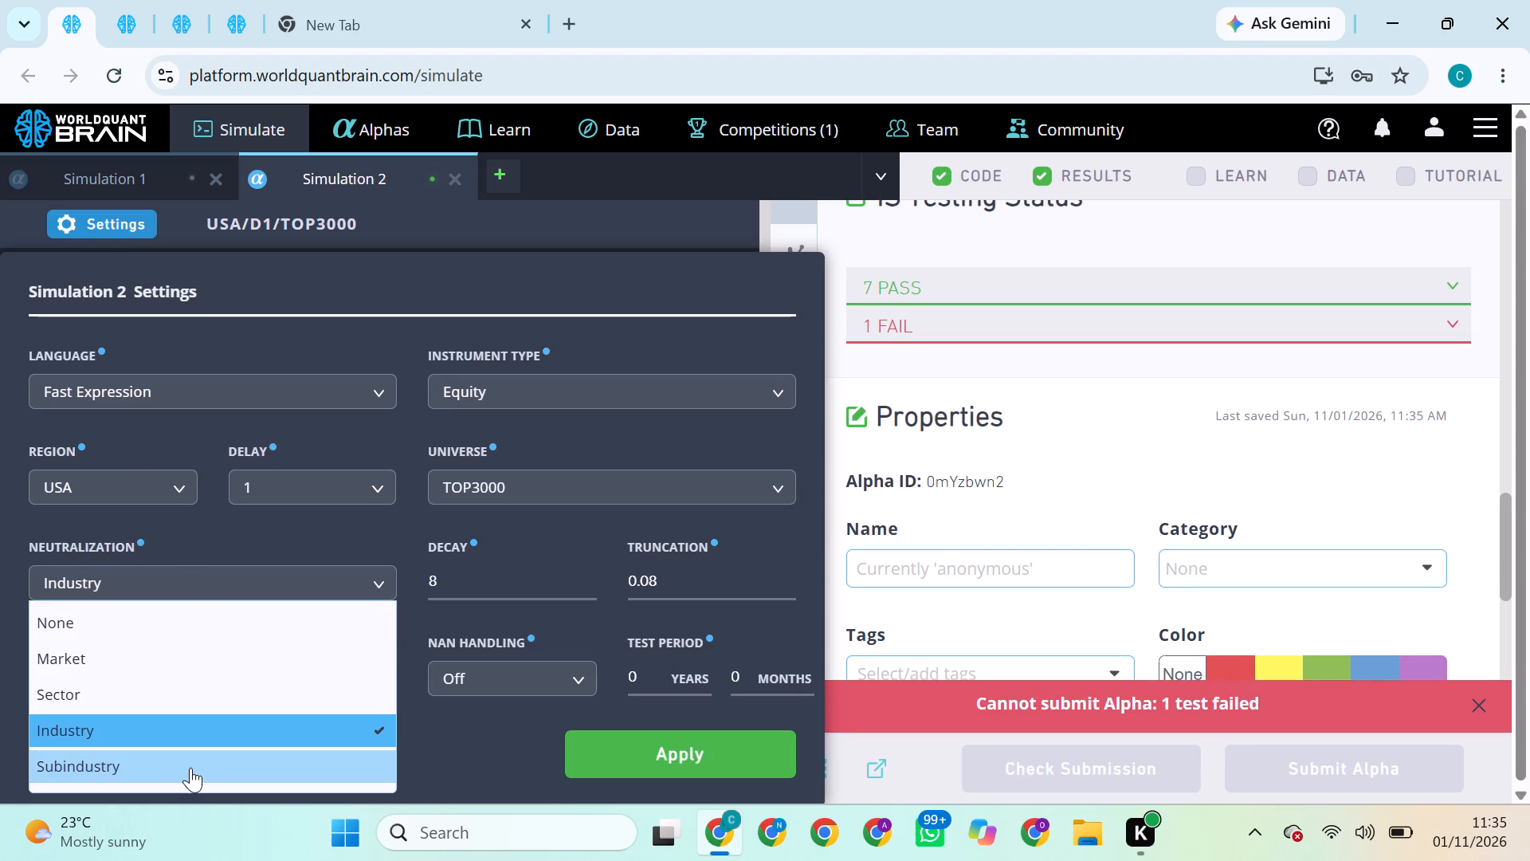
pyautogui.click(666, 745)
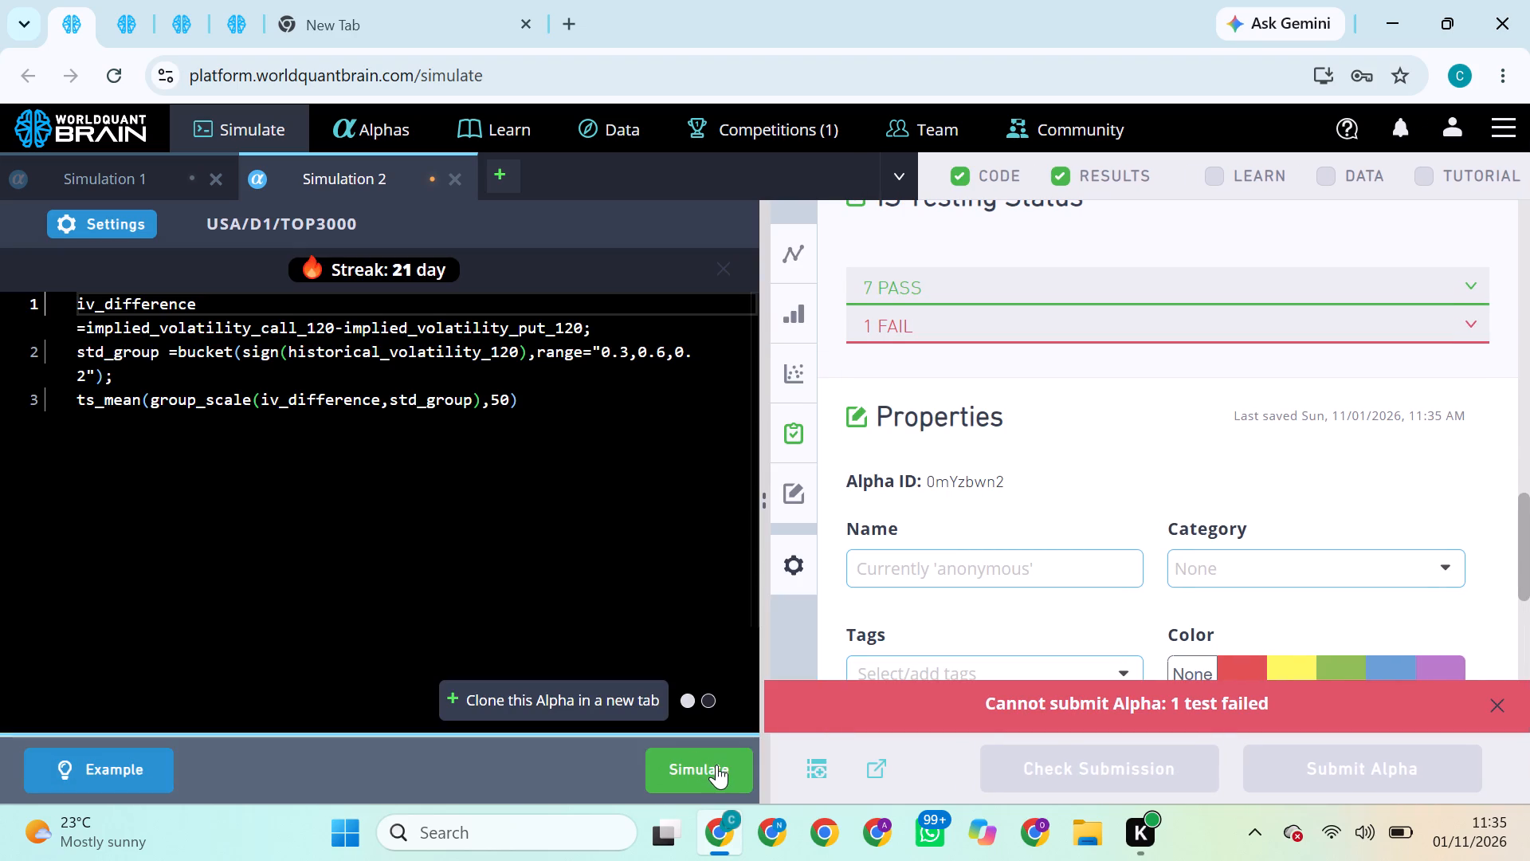
pyautogui.click(716, 765)
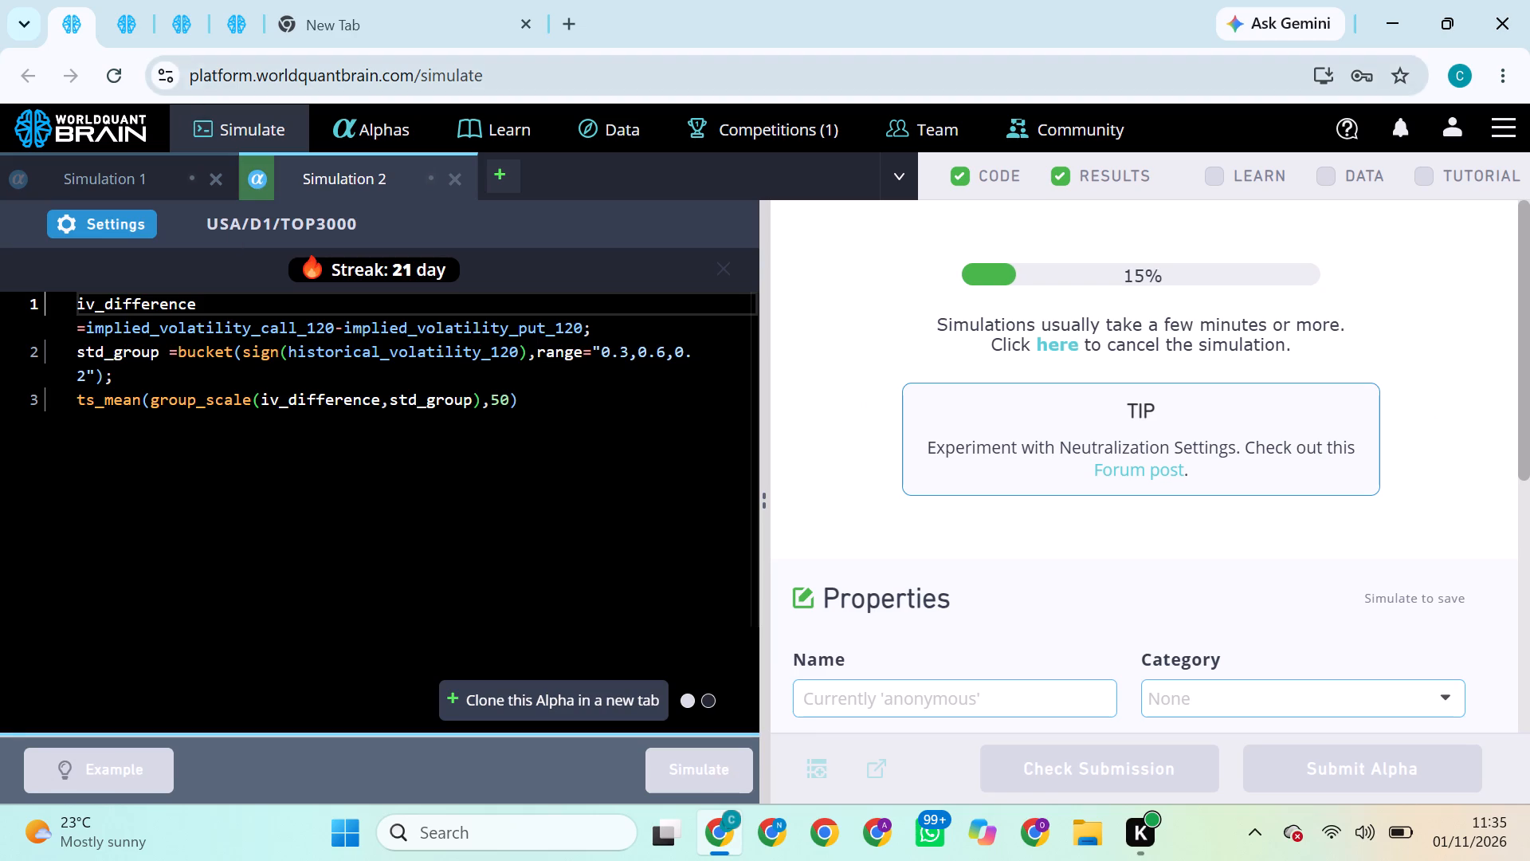
# Try to submit the alpha from the finished TOP1000 simulation with Sector neutralization.
pyautogui.click(131, 18)
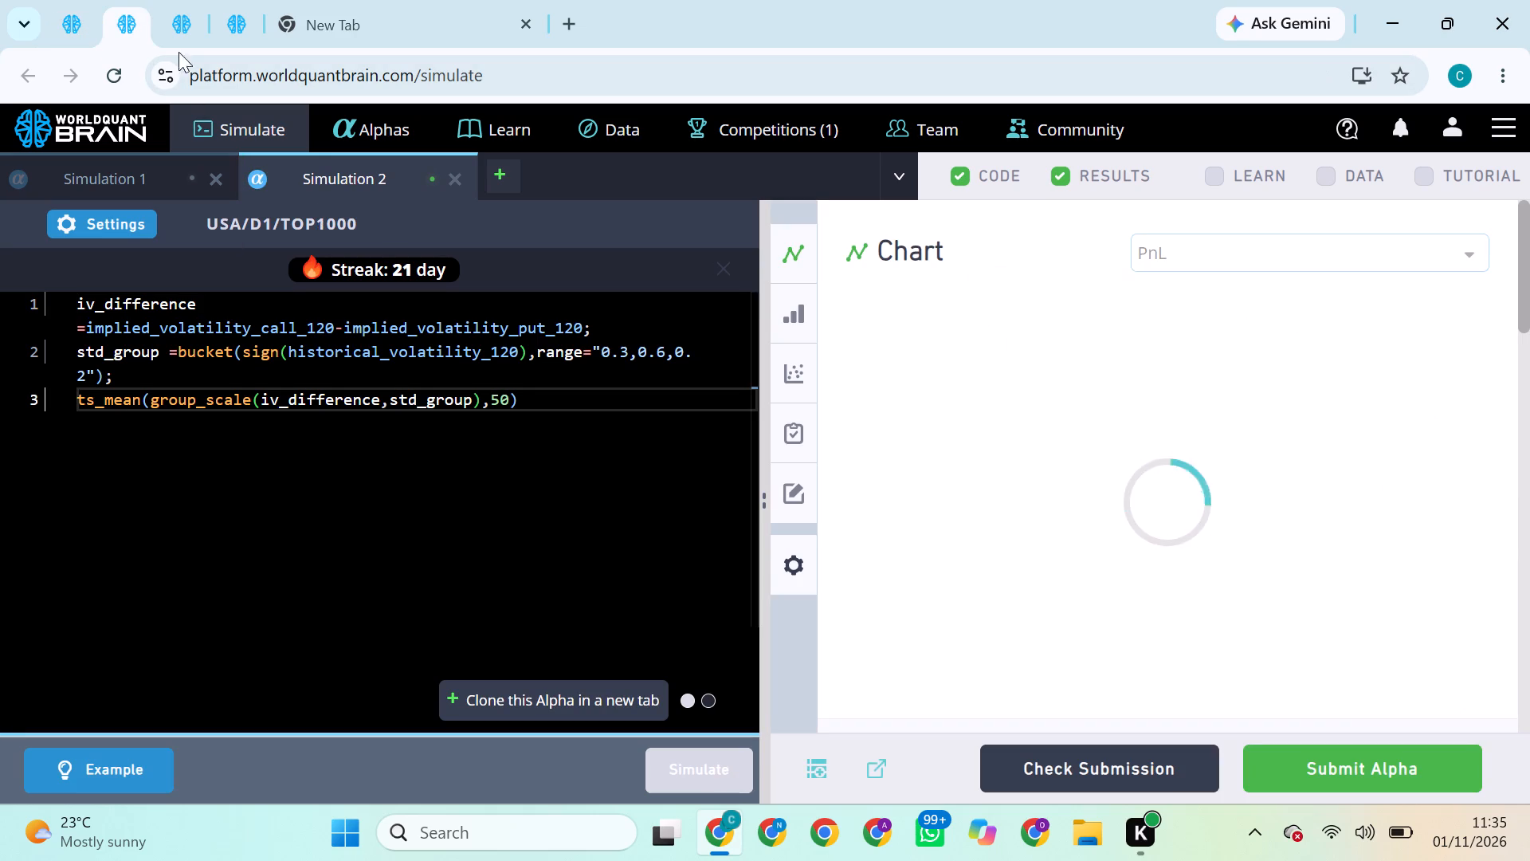
pyautogui.click(1344, 761)
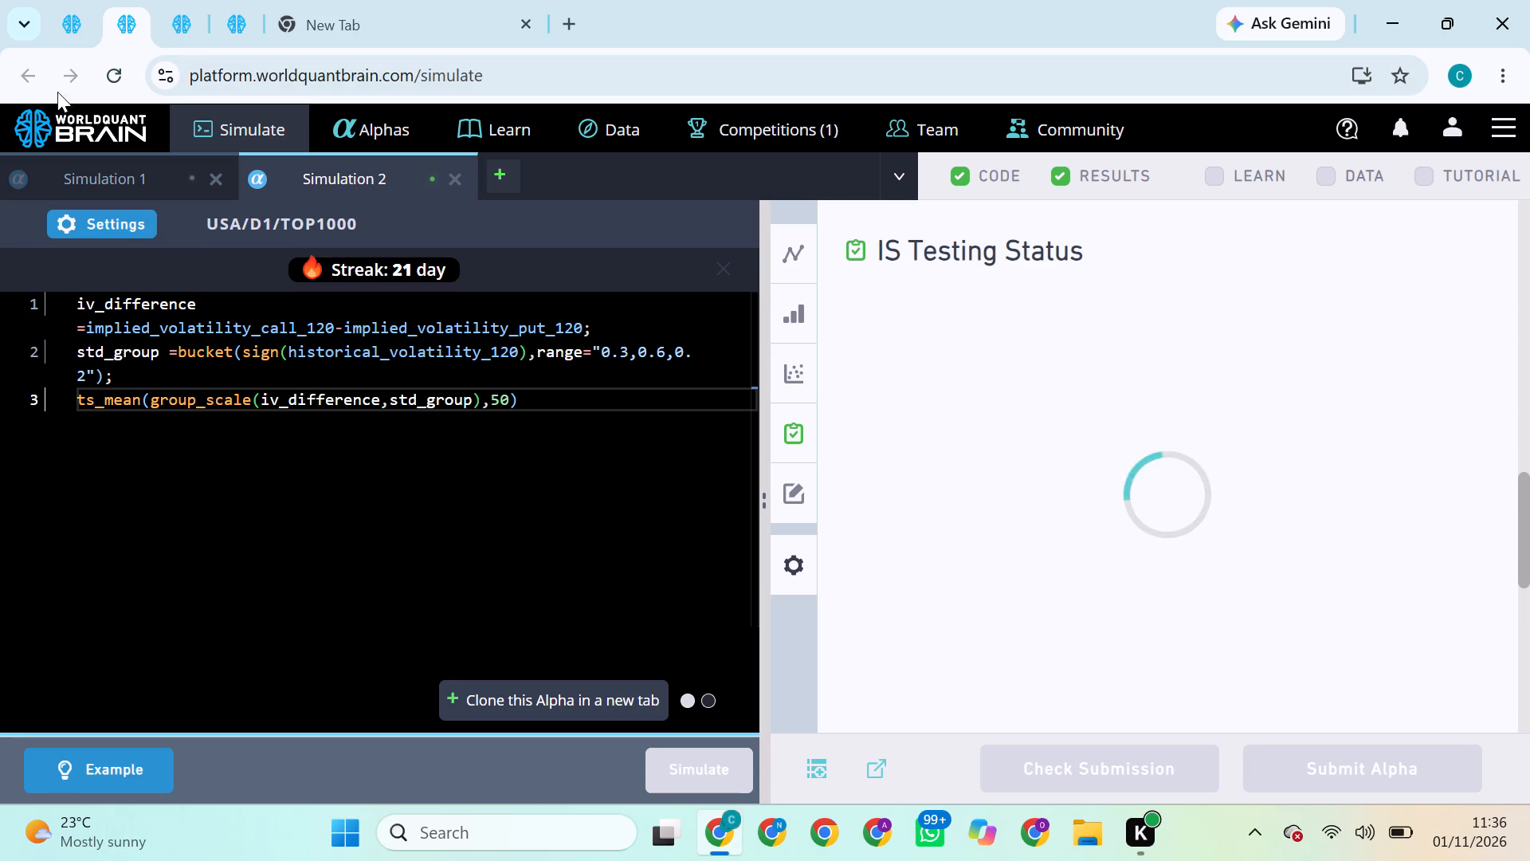
pyautogui.click(71, 33)
pyautogui.click(117, 29)
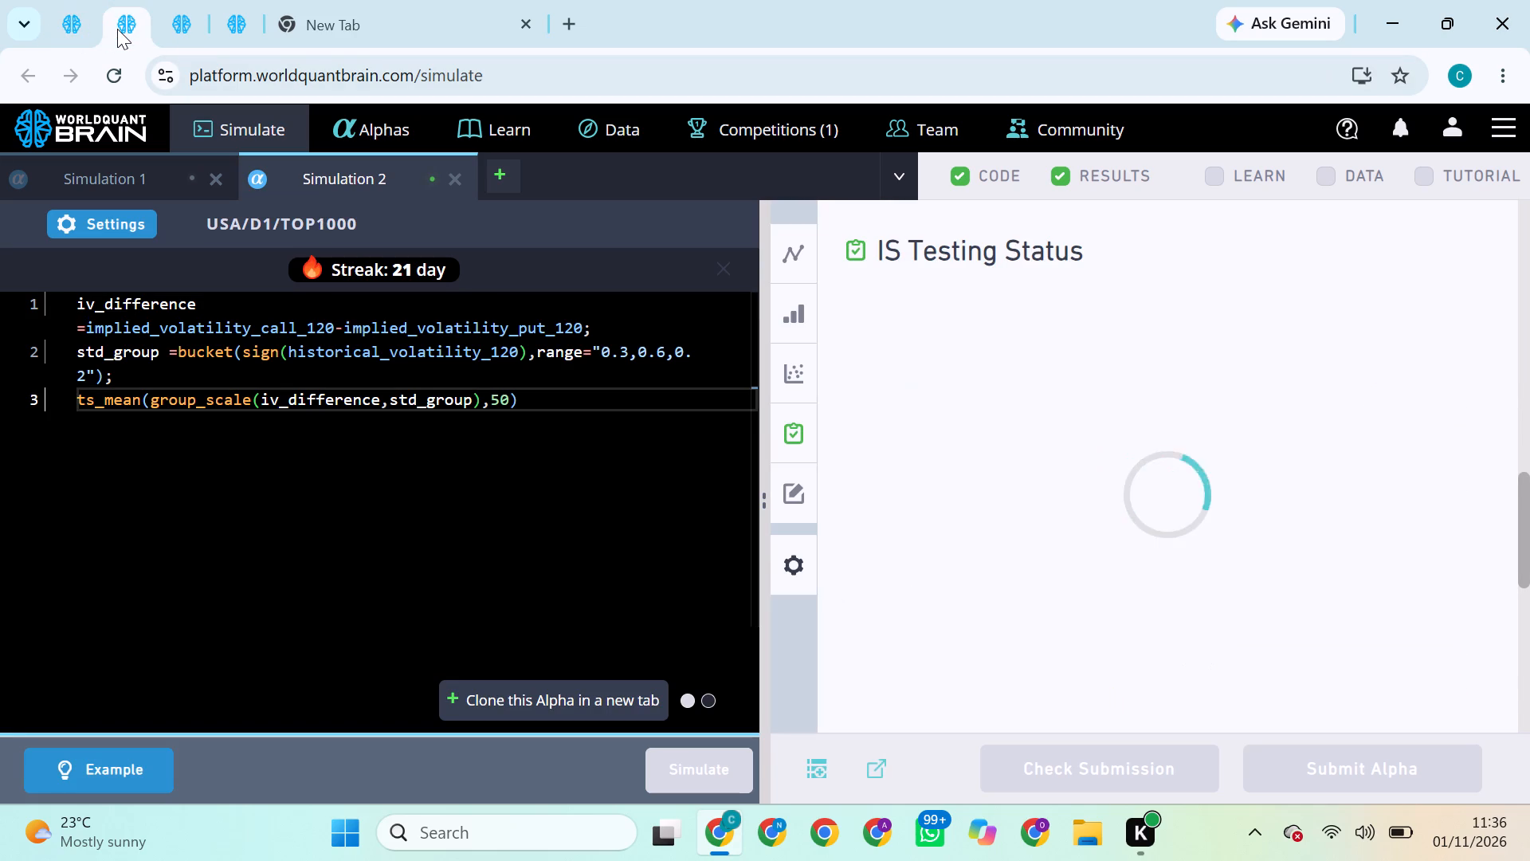
# Set the TOP1000 simulation's neutralization to Industry, apply the settings and run the simulation.
pyautogui.click(115, 225)
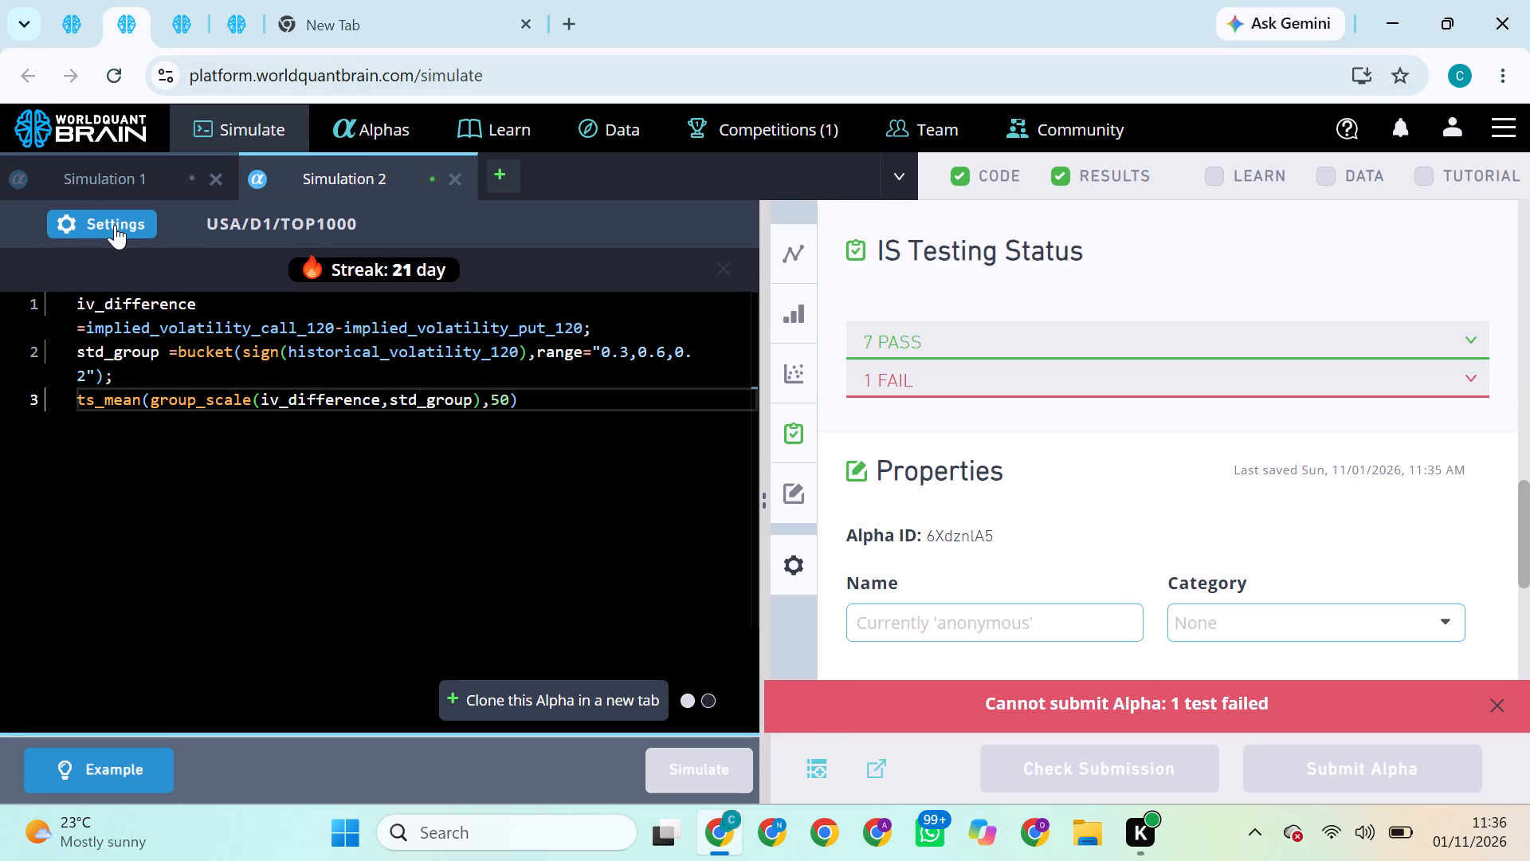
pyautogui.click(173, 590)
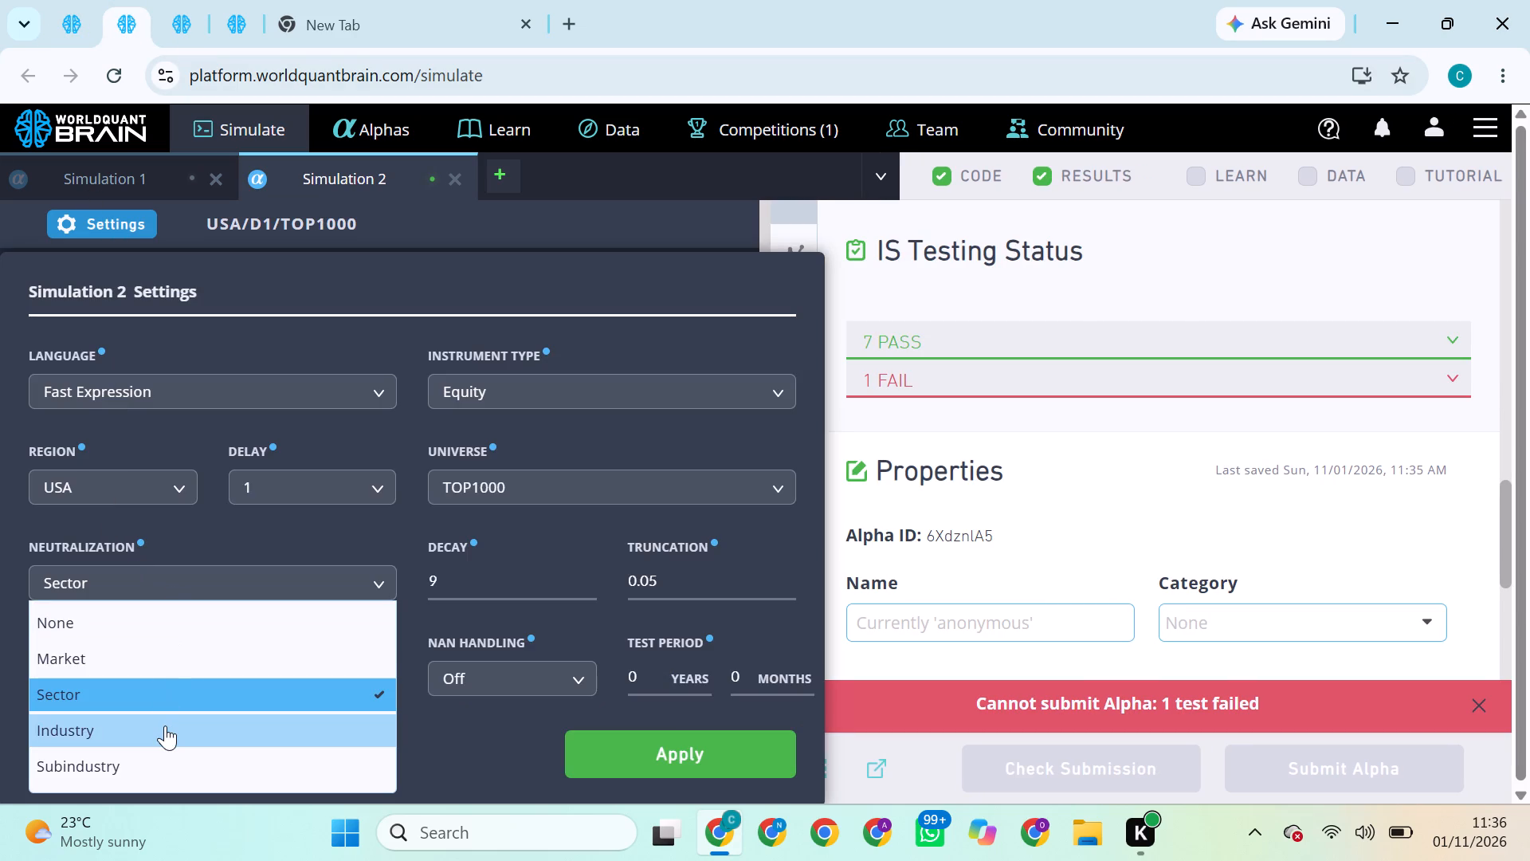
pyautogui.click(165, 725)
pyautogui.click(637, 757)
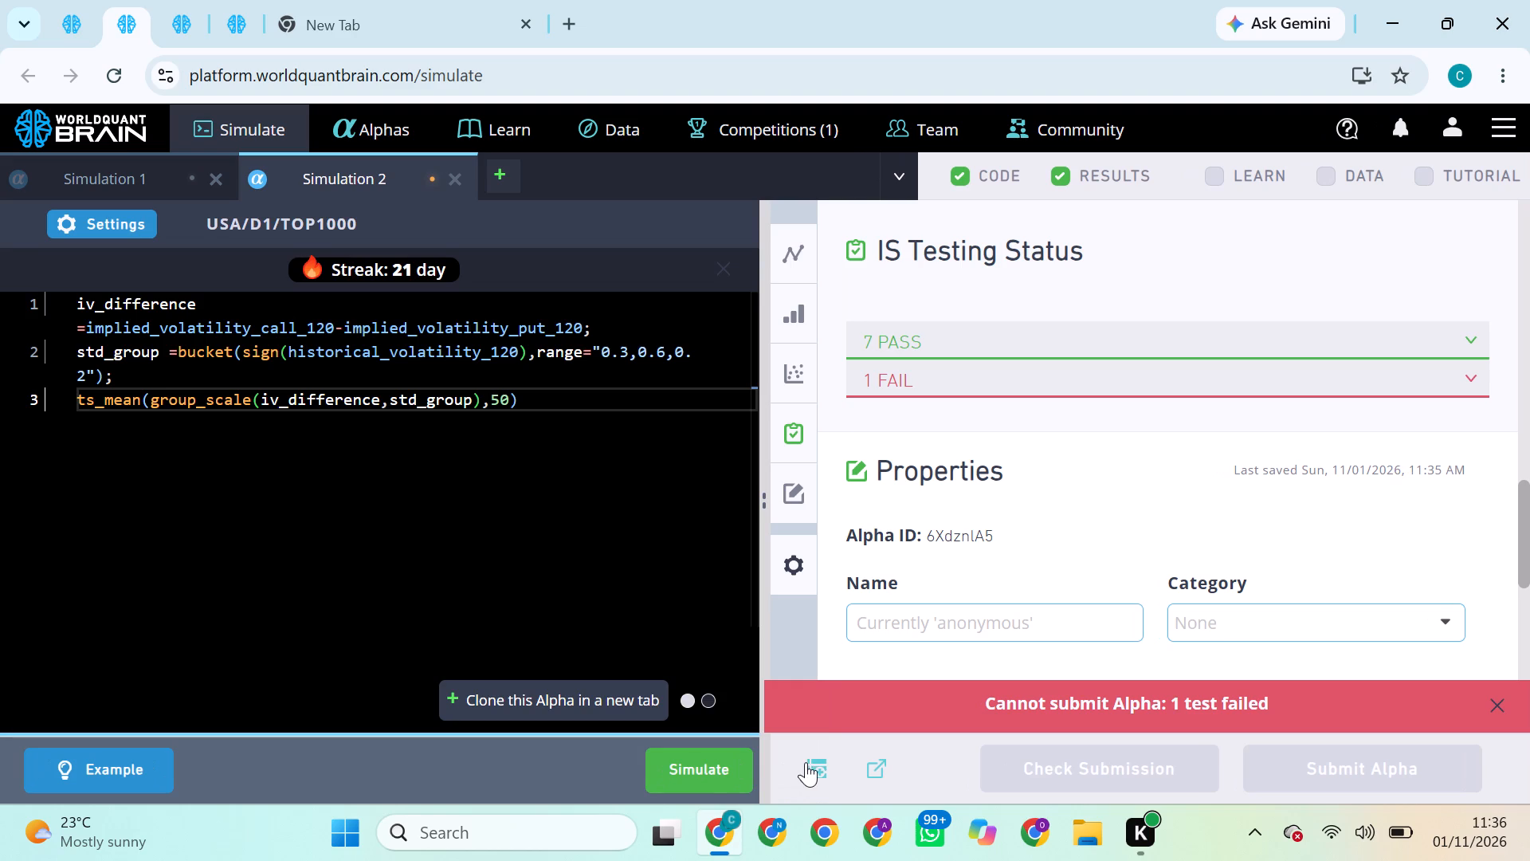
pyautogui.click(705, 774)
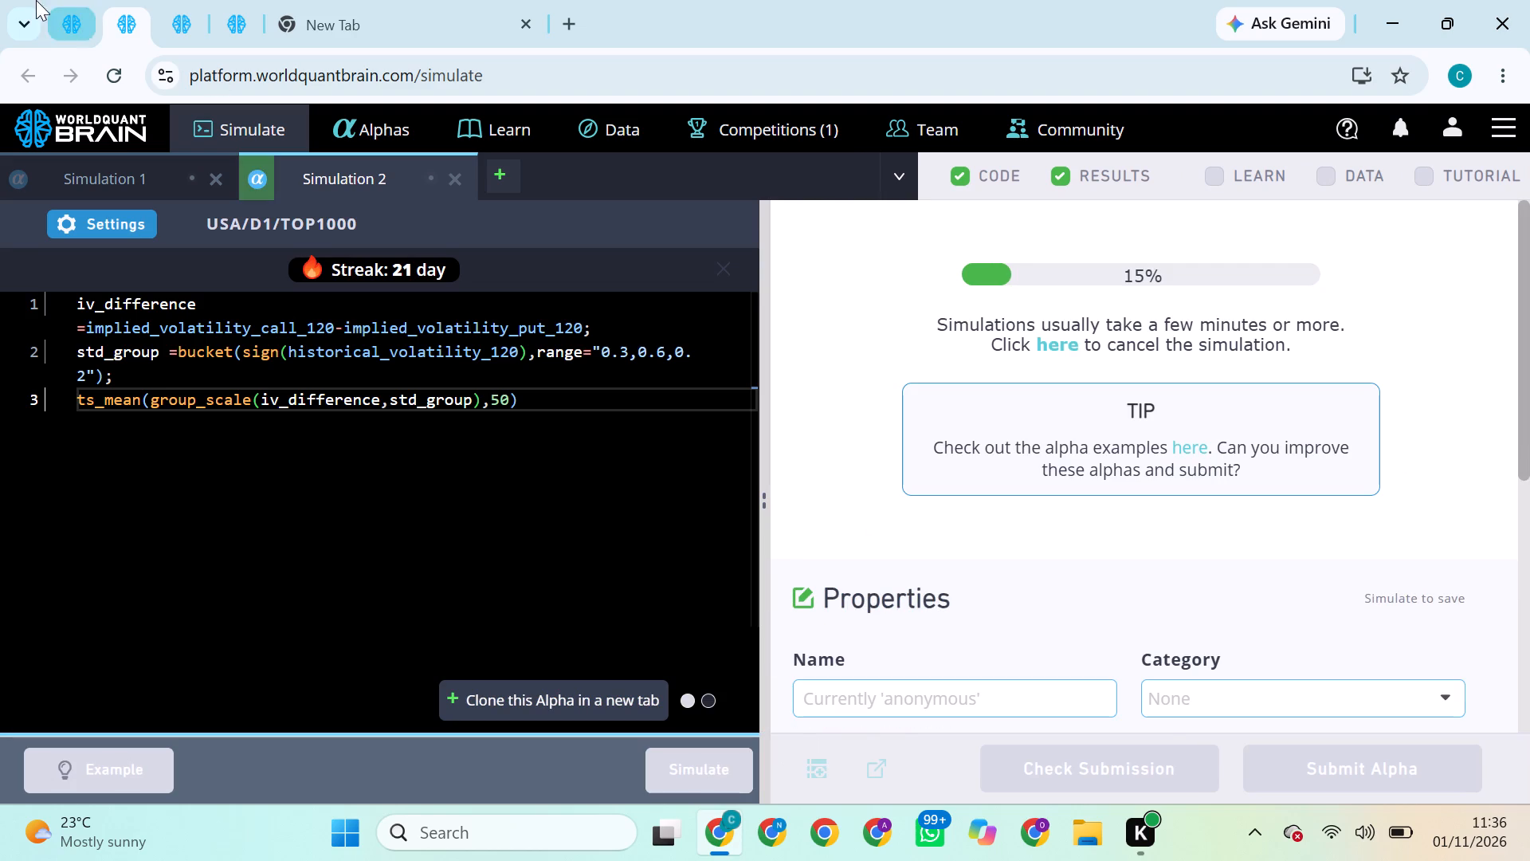
# Check the running simulations and try to submit the alpha from the TOP2000 simulation with Market neutralization once it finishes.
pyautogui.click(82, 17)
pyautogui.click(139, 4)
pyautogui.click(186, 5)
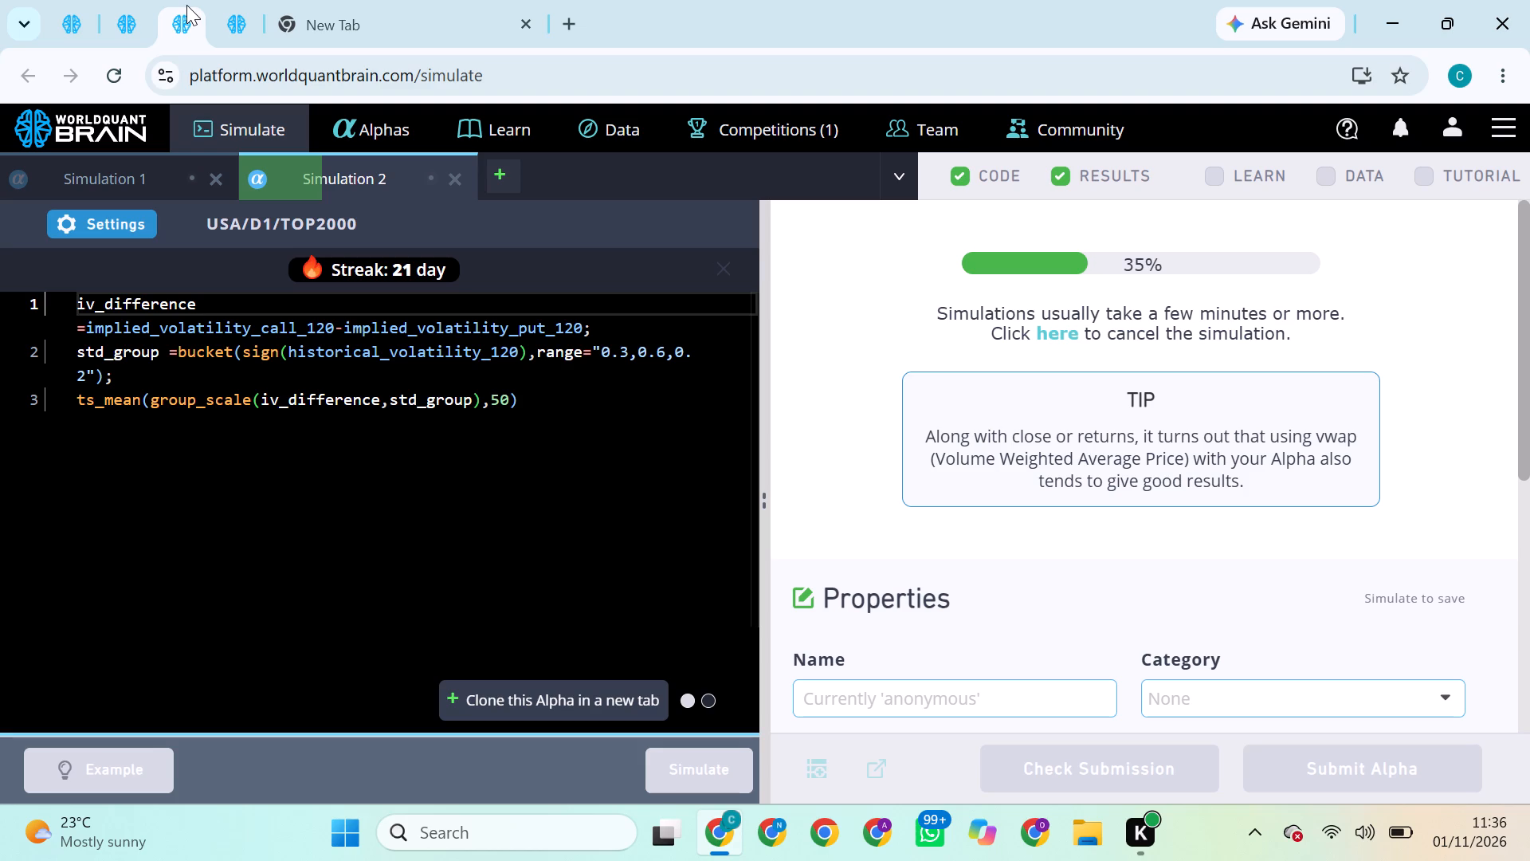
pyautogui.click(136, 3)
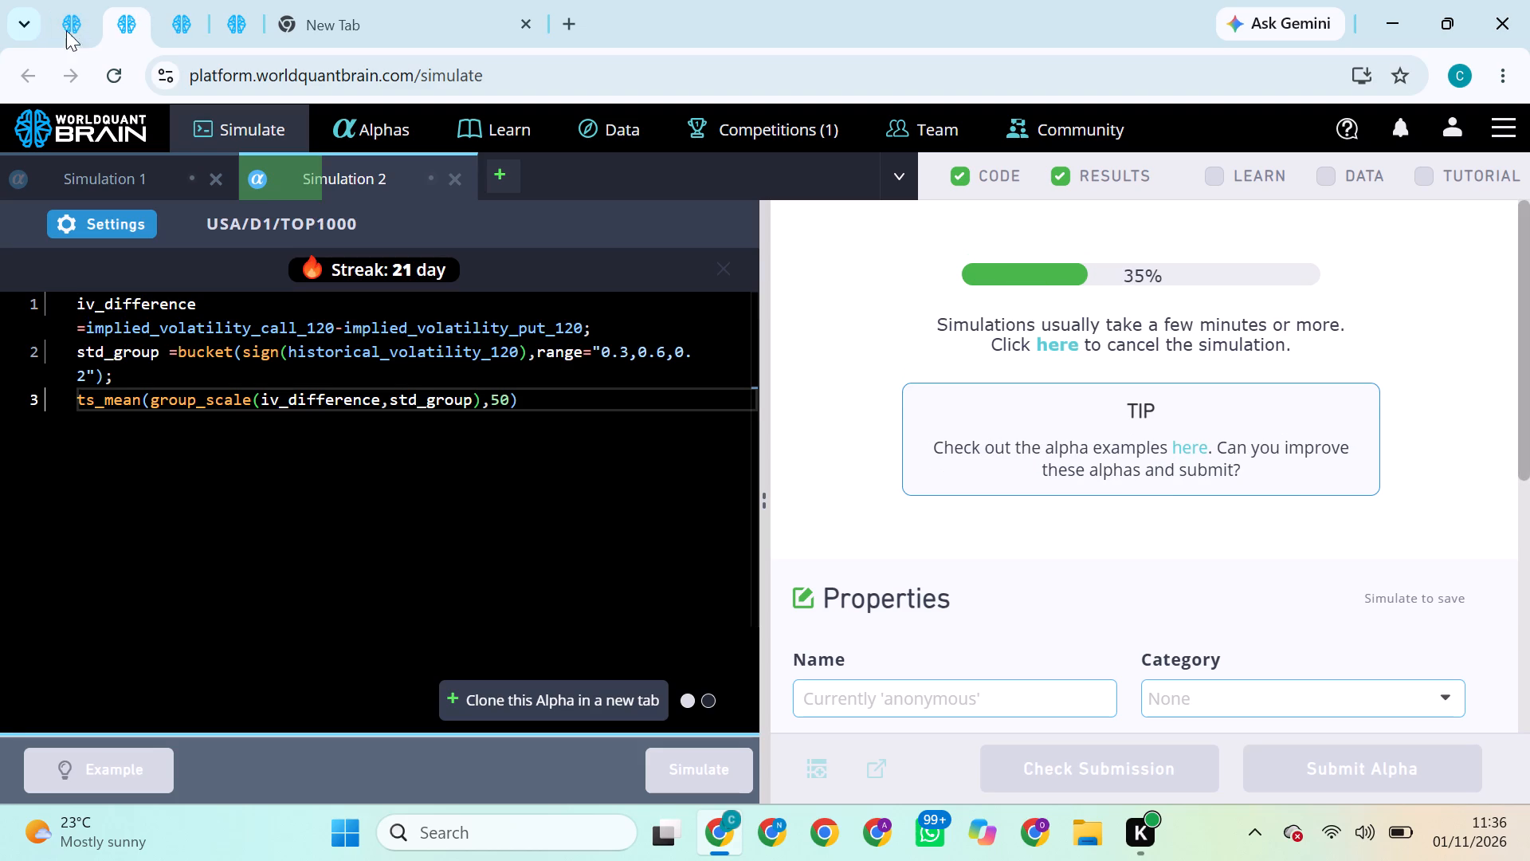
pyautogui.click(76, 38)
pyautogui.click(118, 19)
pyautogui.click(184, 16)
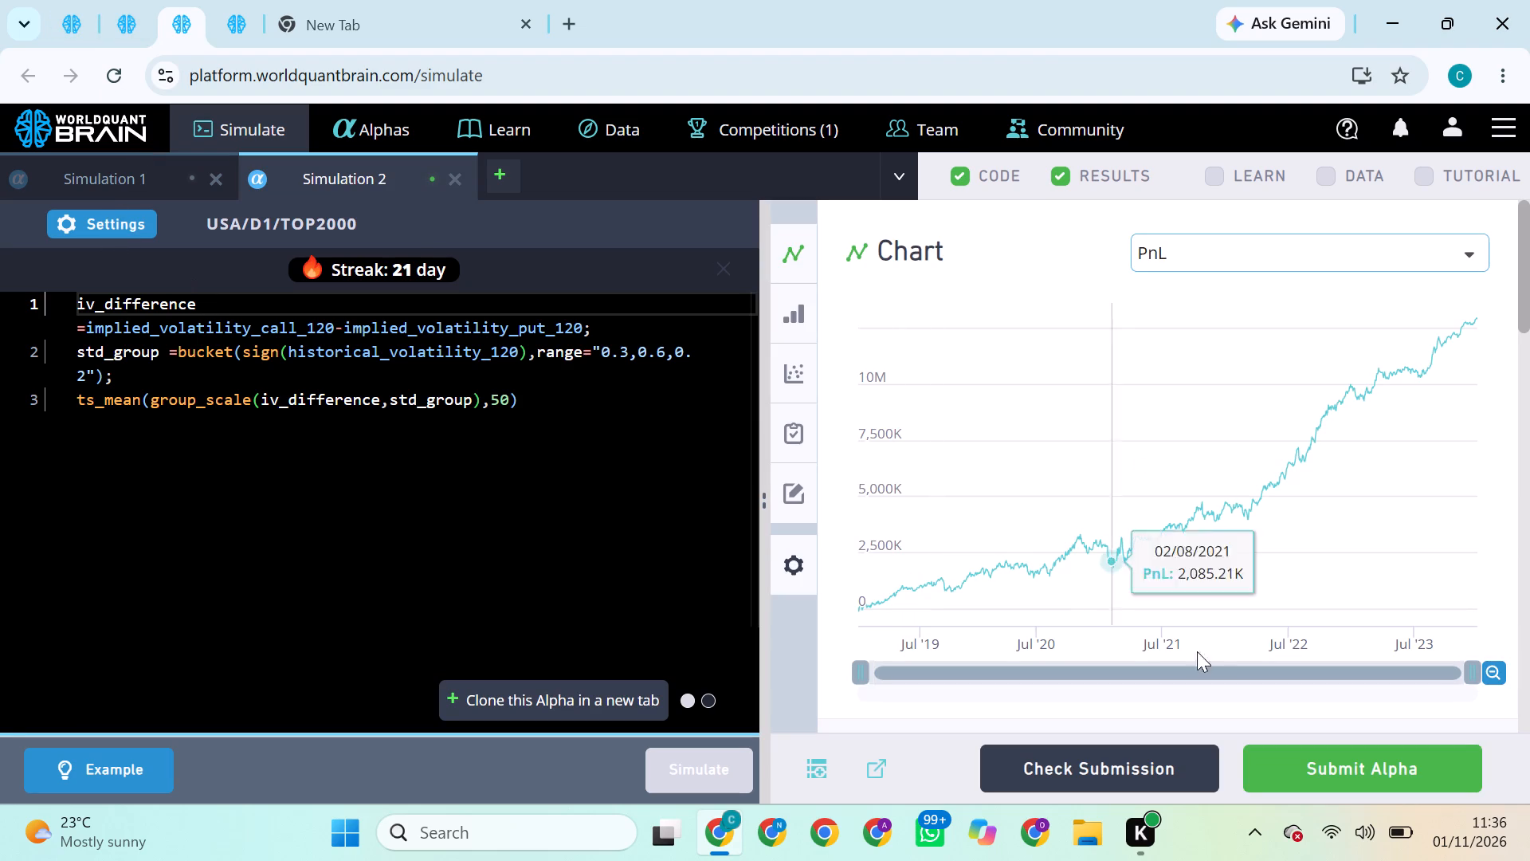
pyautogui.click(1333, 784)
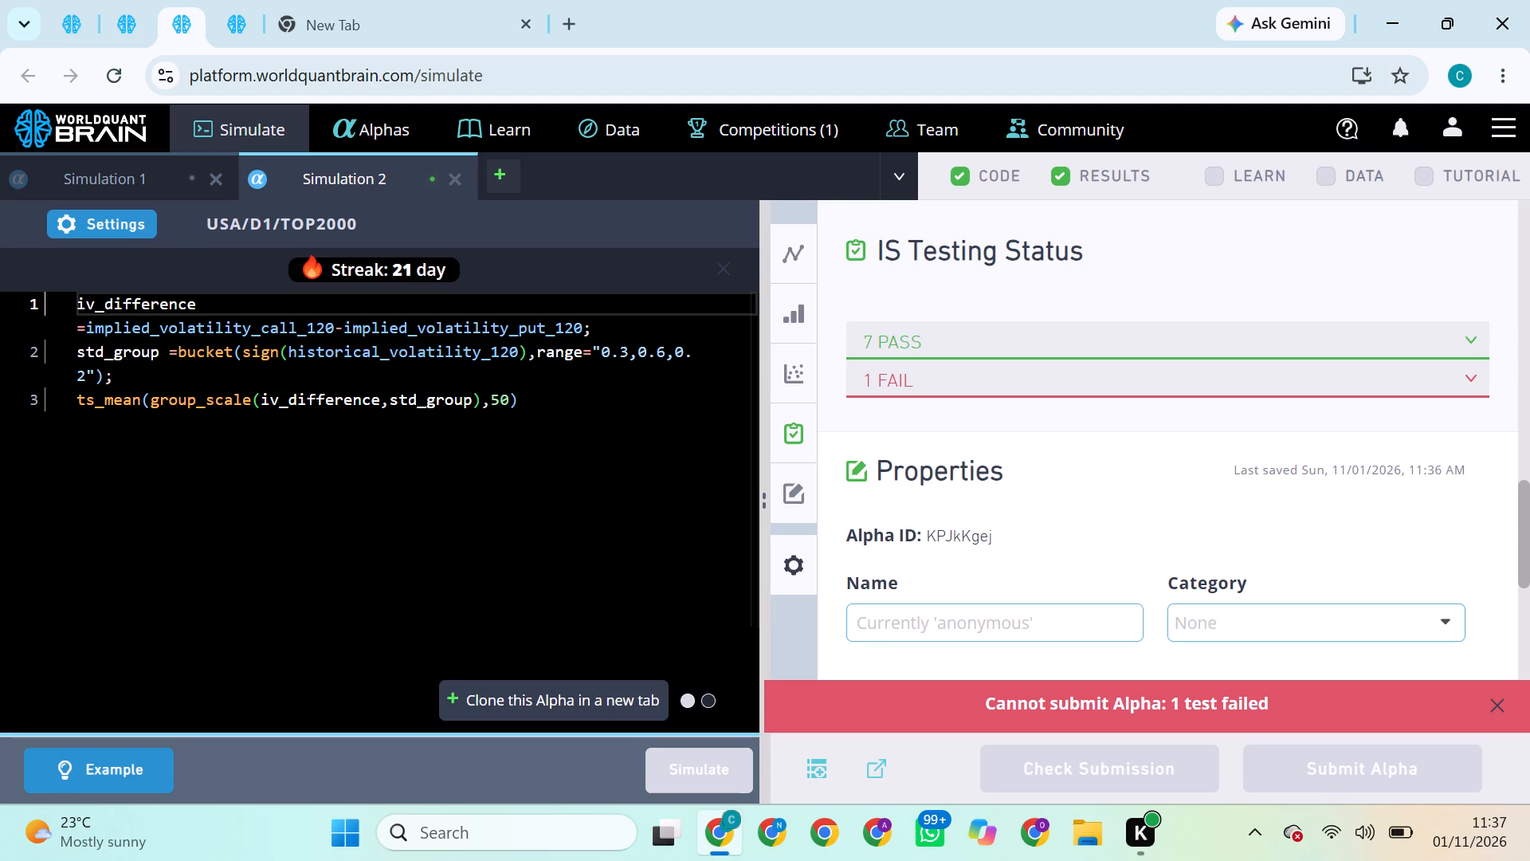
# Set the TOP2000 simulation's neutralization to Sector, apply the settings and run the simulation.
pyautogui.click(131, 232)
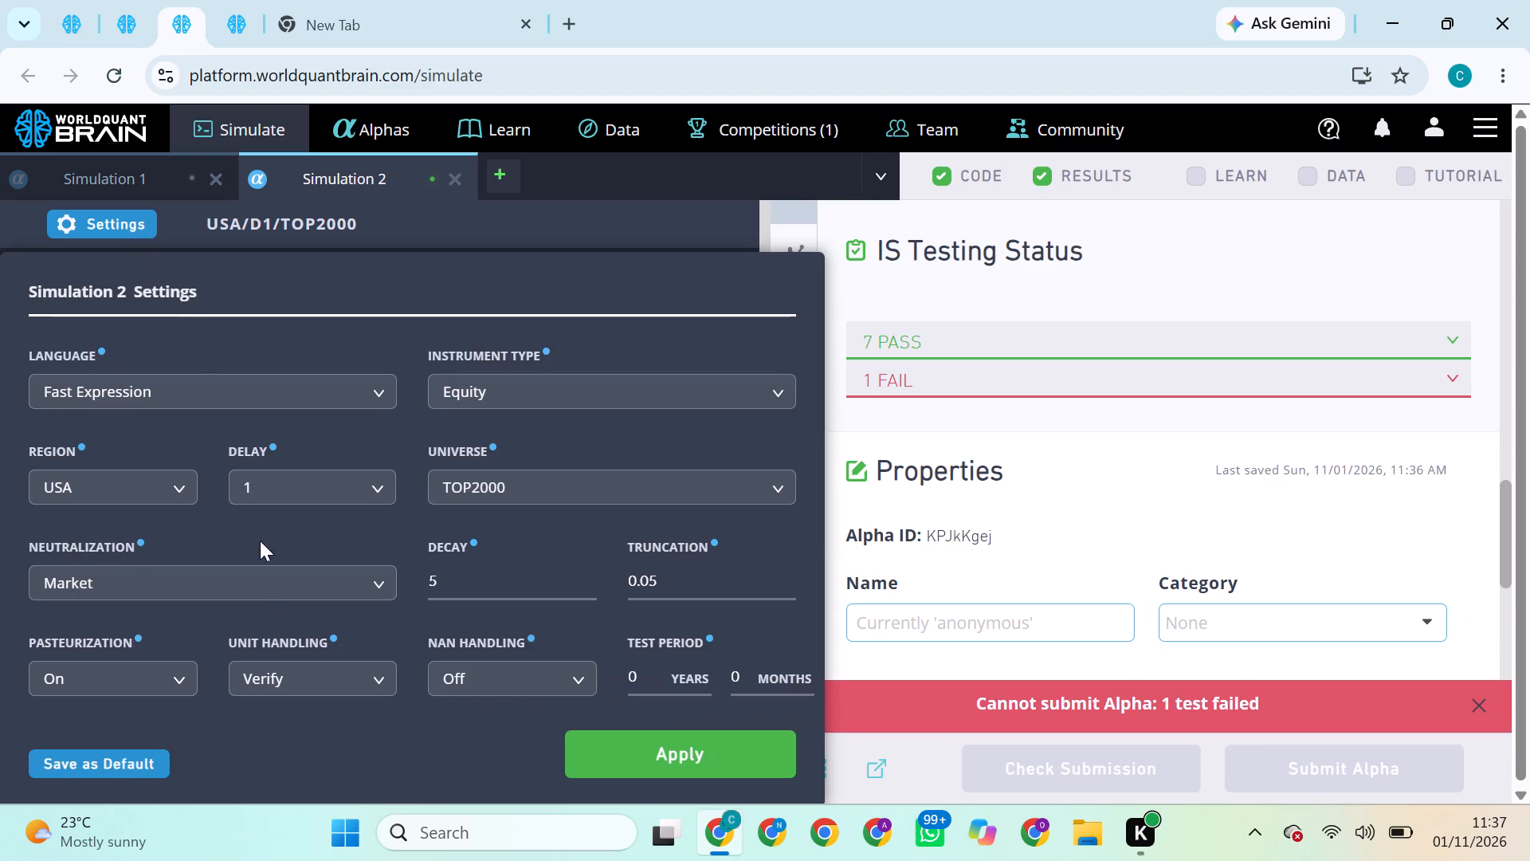
pyautogui.click(312, 576)
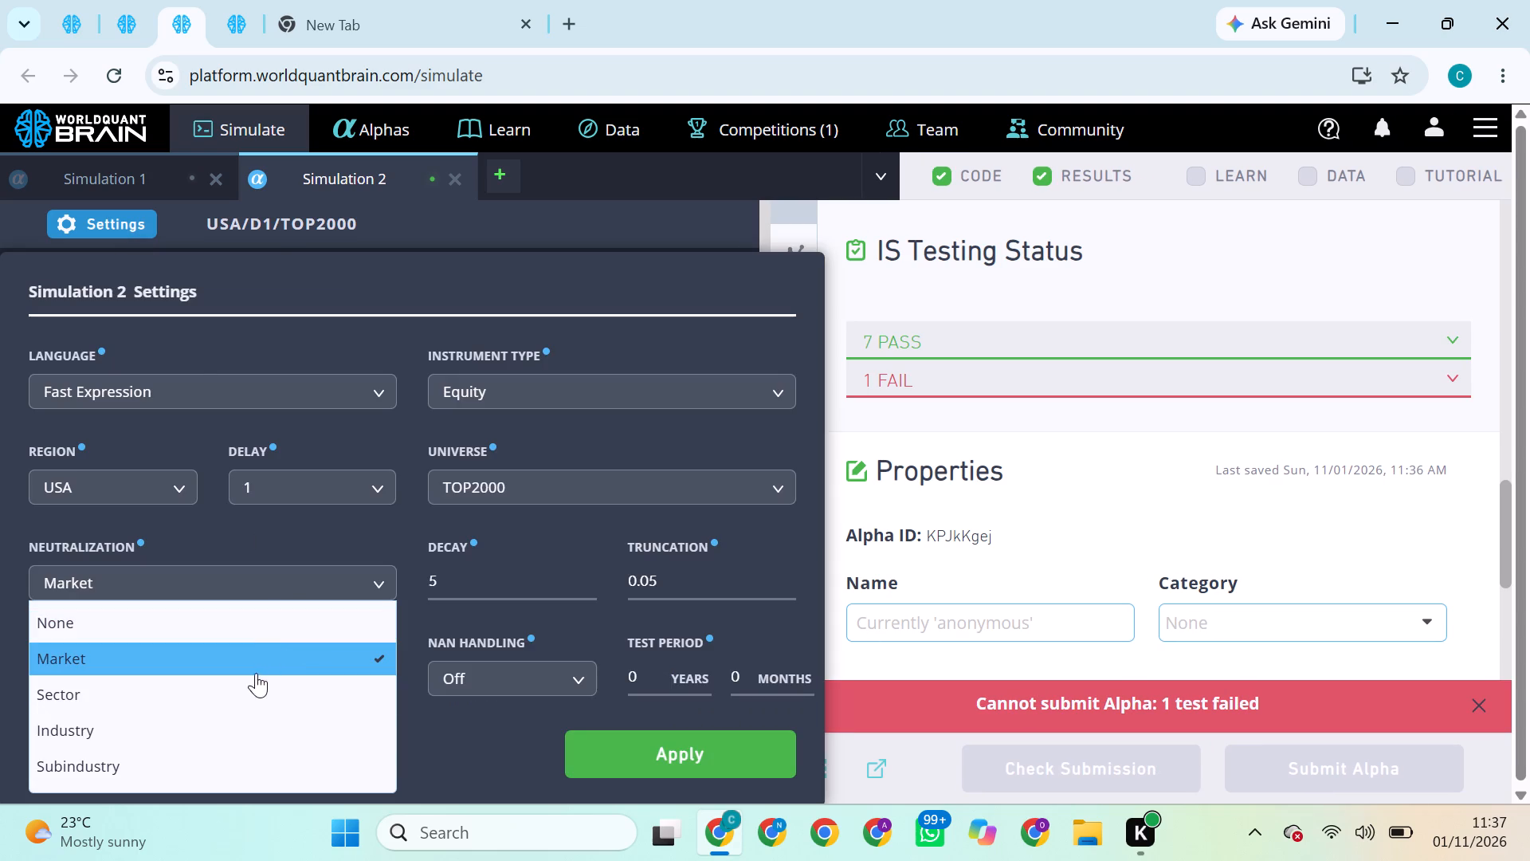
pyautogui.click(252, 689)
pyautogui.click(633, 747)
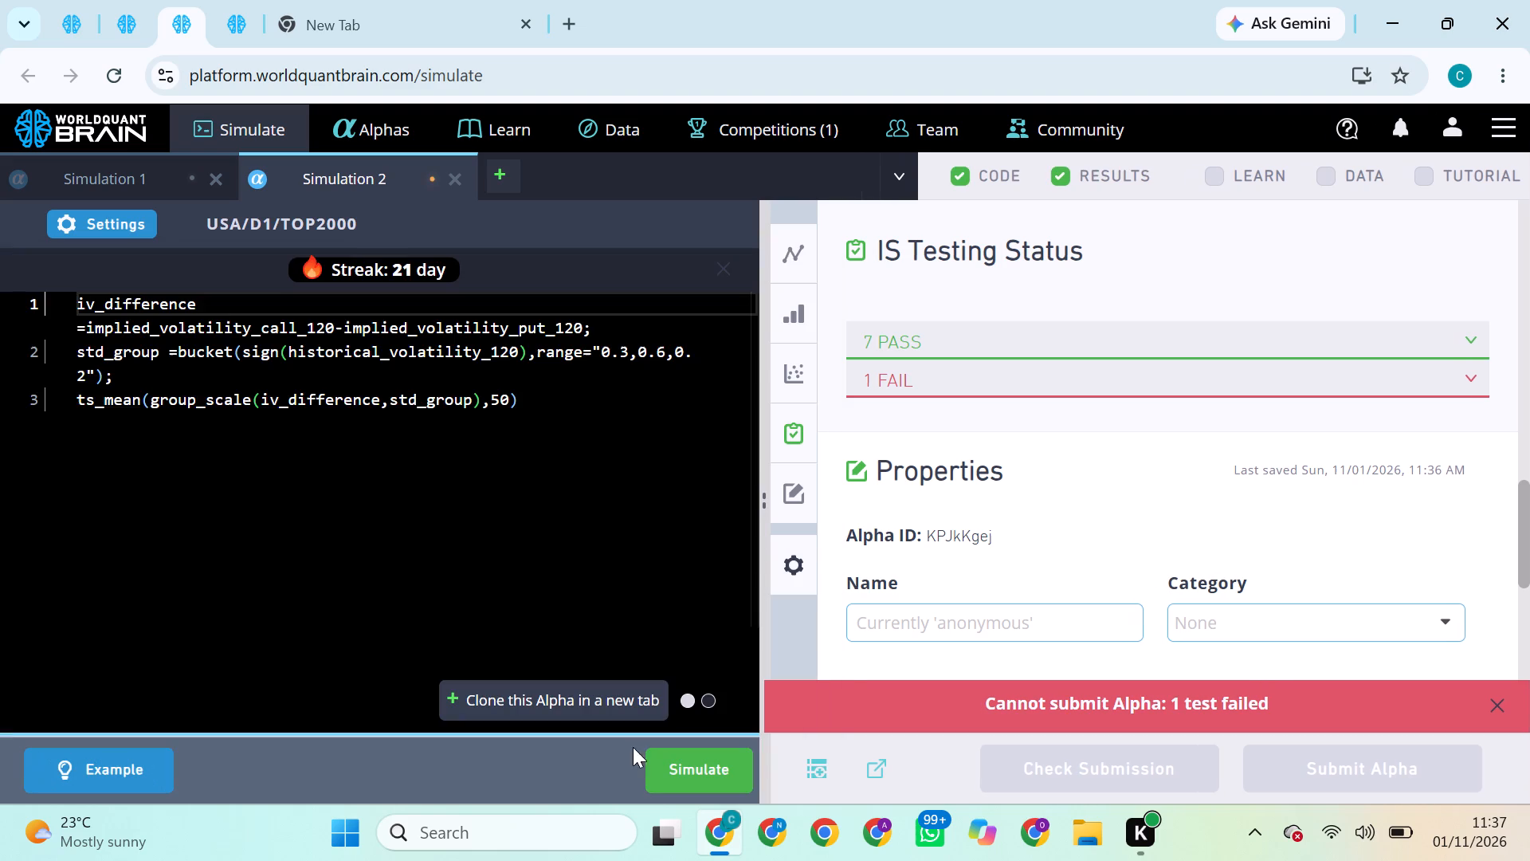
pyautogui.click(694, 783)
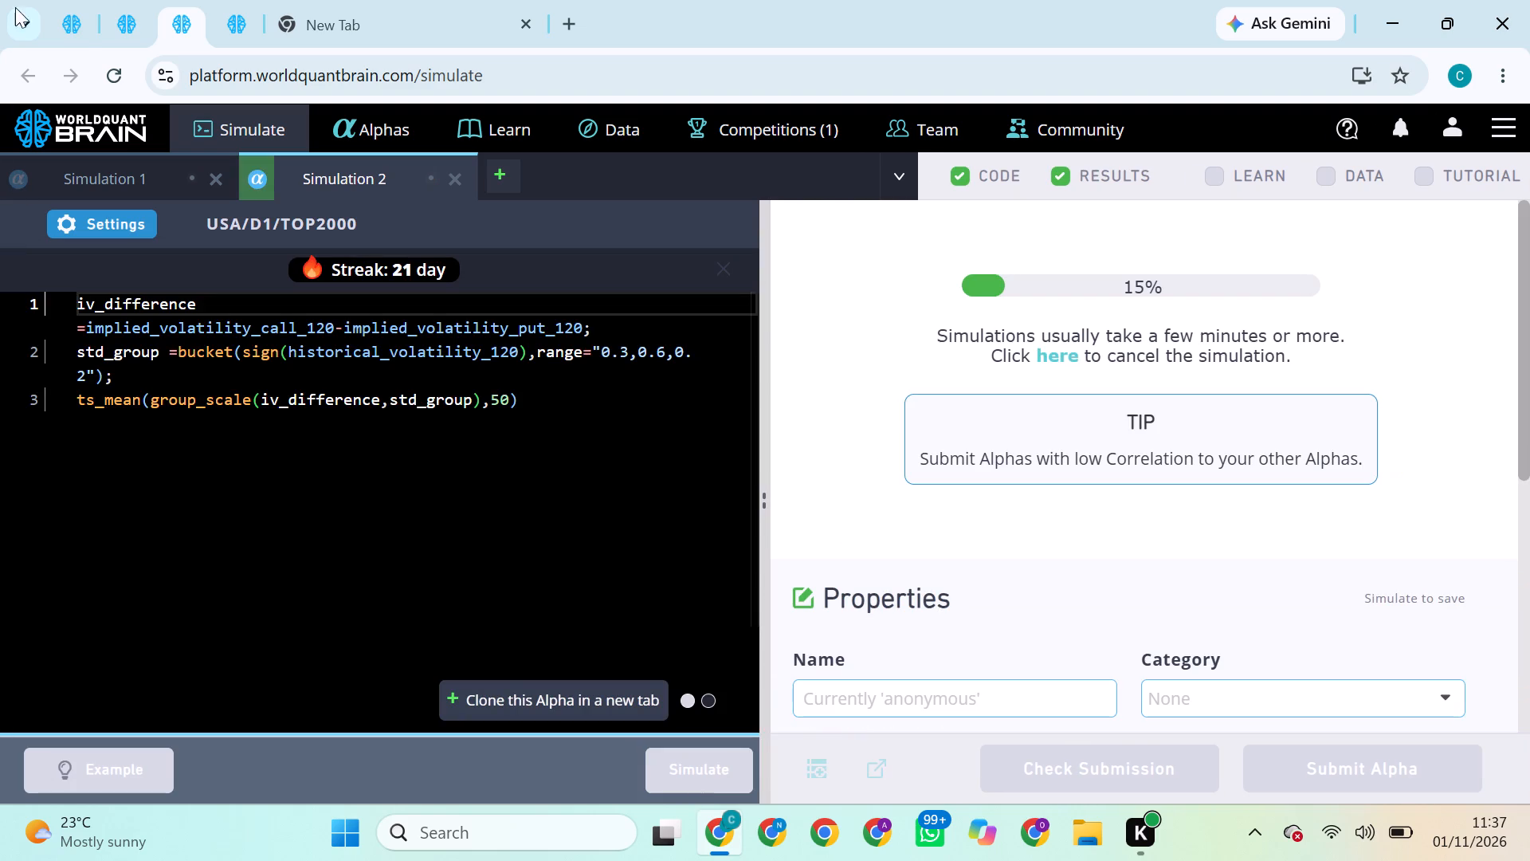
# Set the TOP3000 simulation to Market neutralization, decay 9 and truncation 0.09, apply the settings and run the simulation.
pyautogui.click(73, 9)
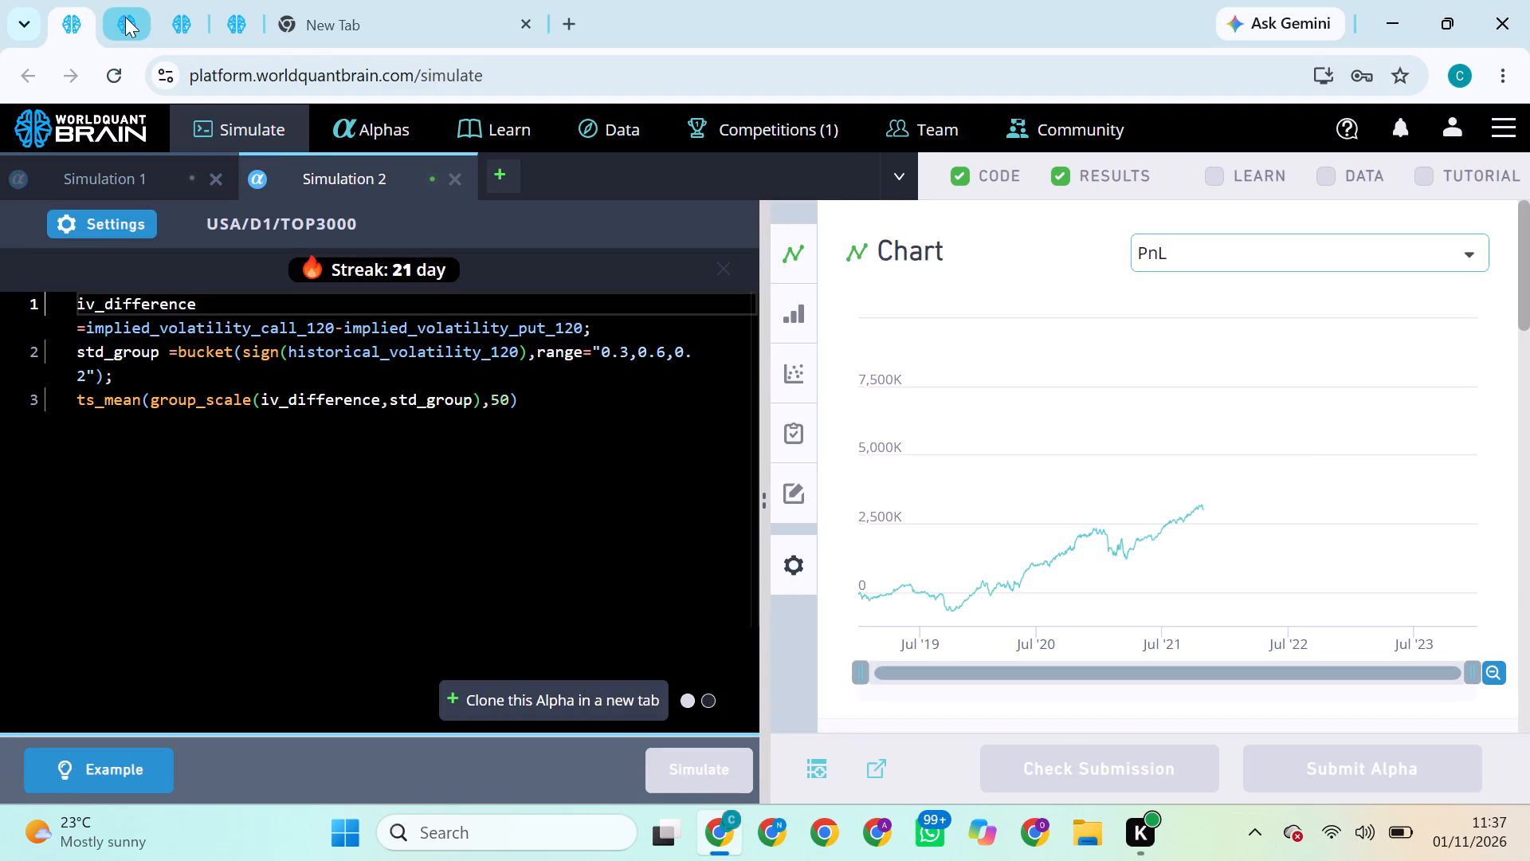
pyautogui.click(110, 222)
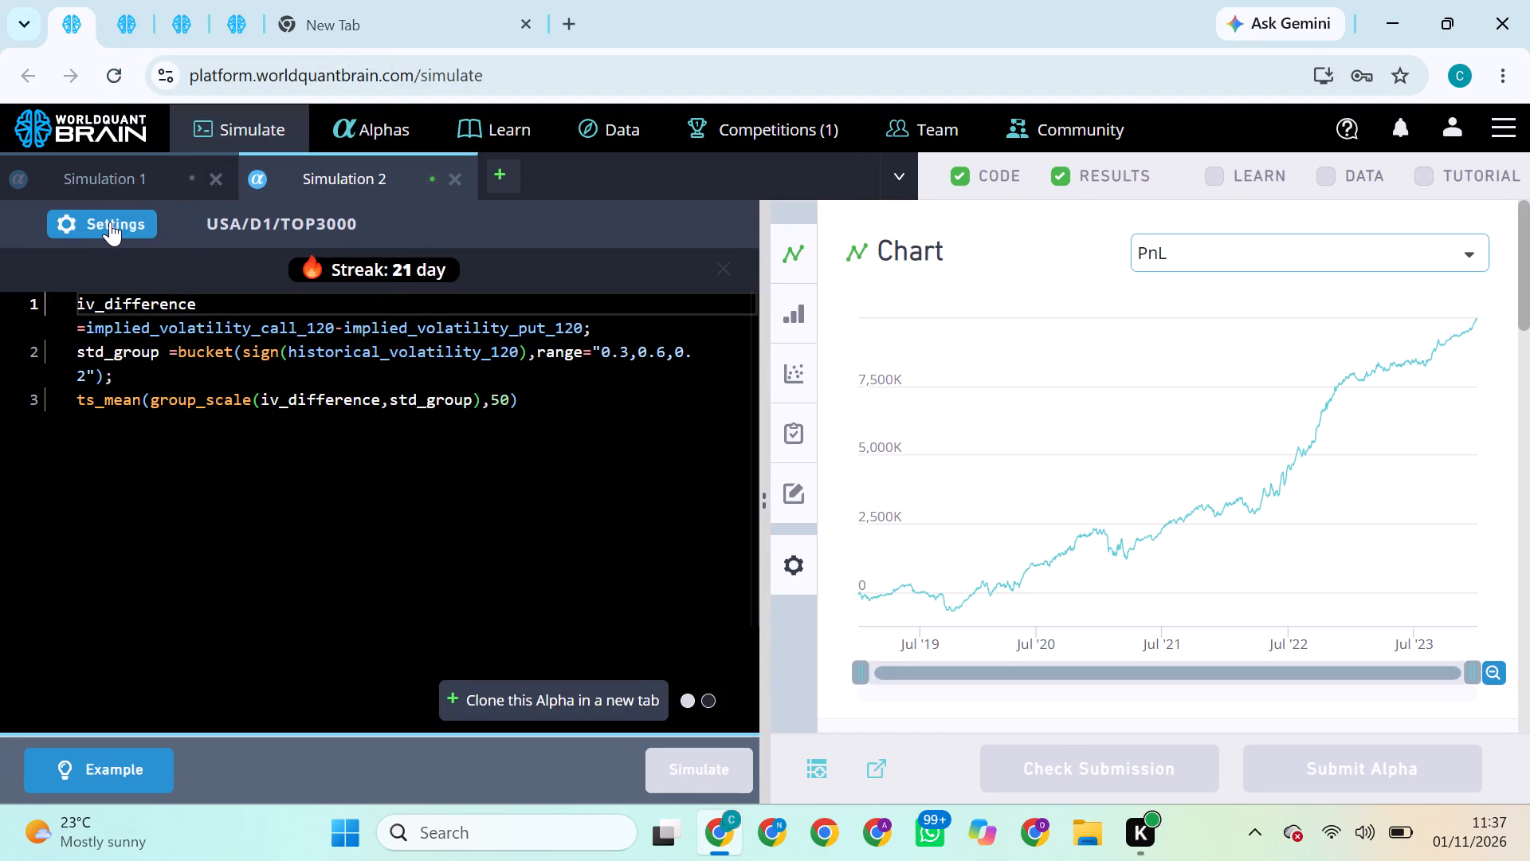
pyautogui.click(301, 576)
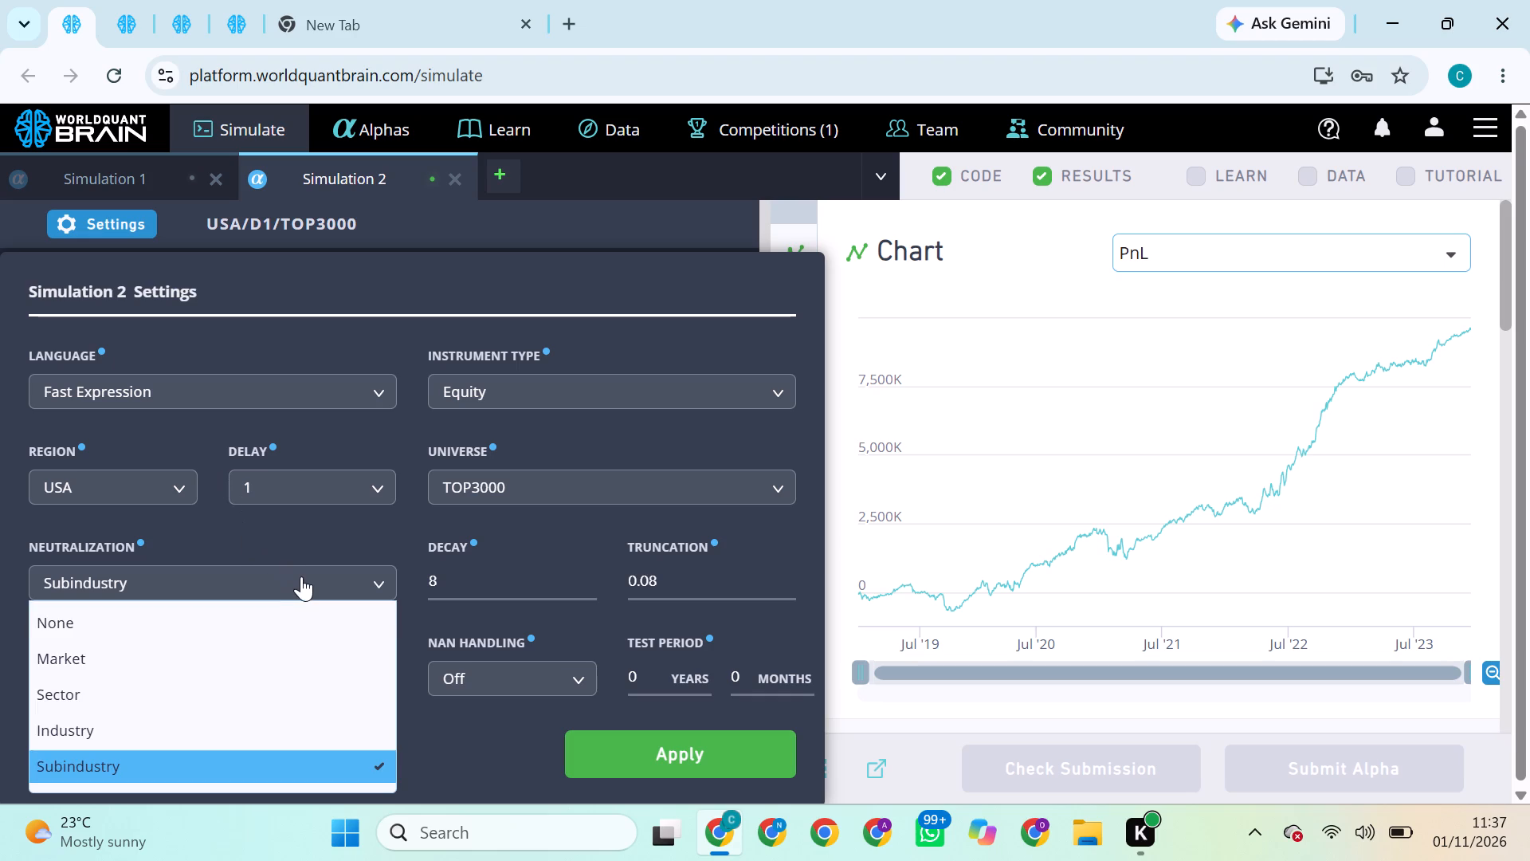
pyautogui.click(174, 666)
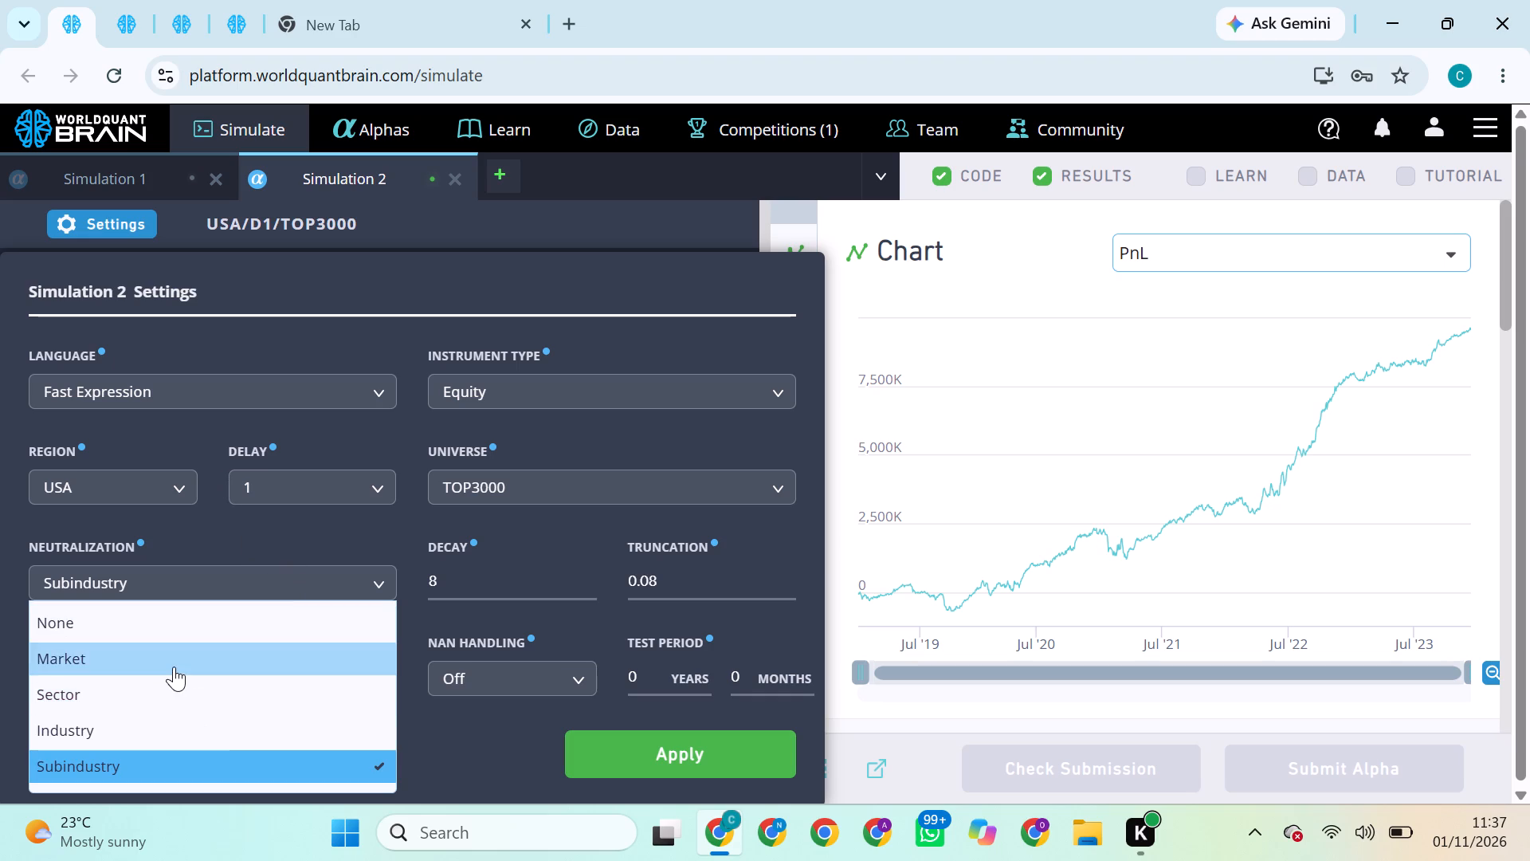
pyautogui.click(443, 577)
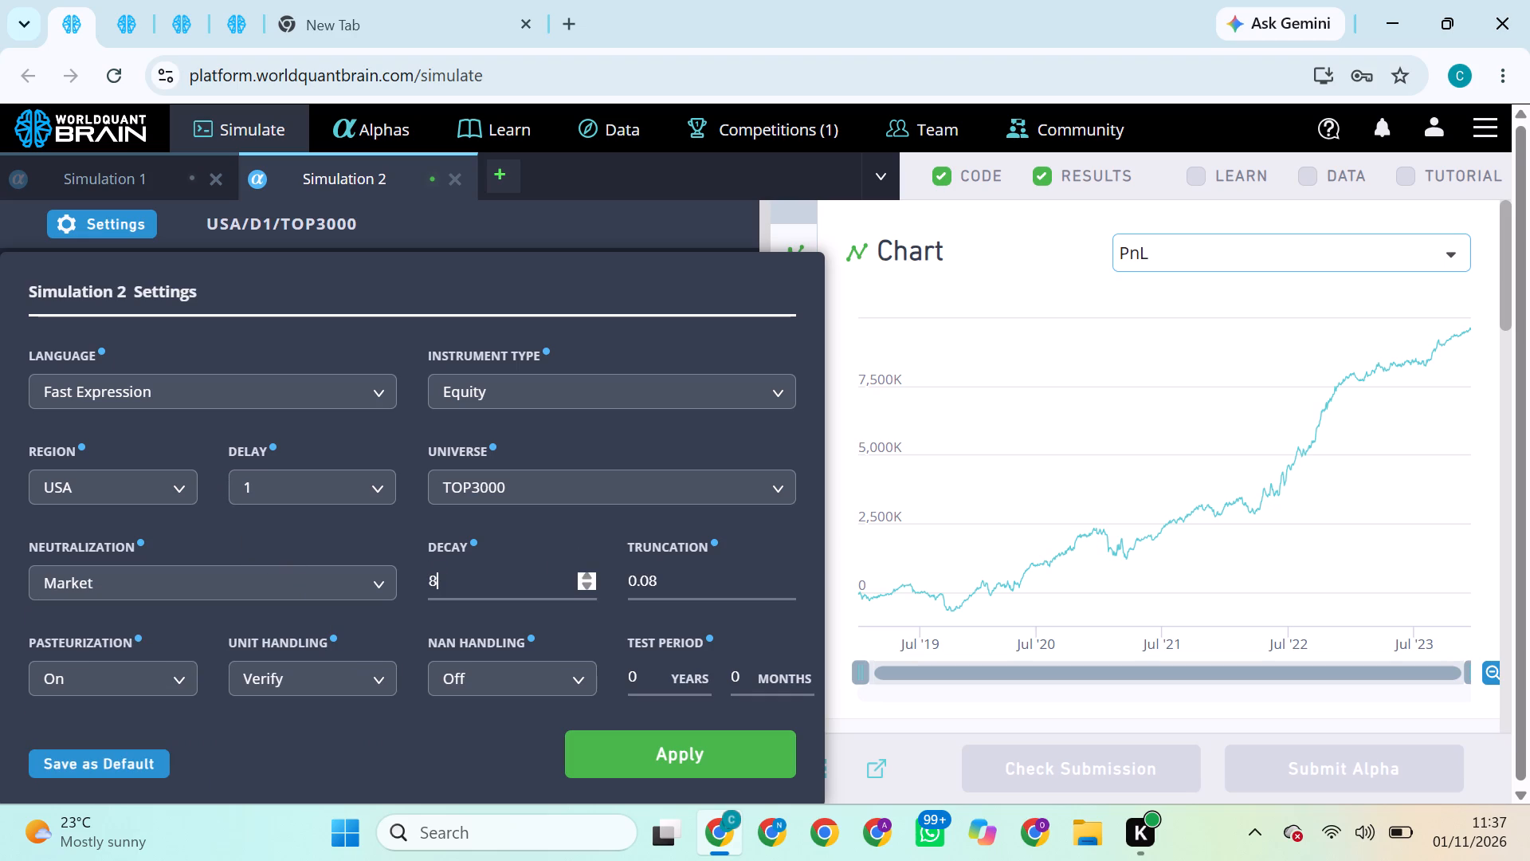
pyautogui.press('BackSpace')
pyautogui.press('9')
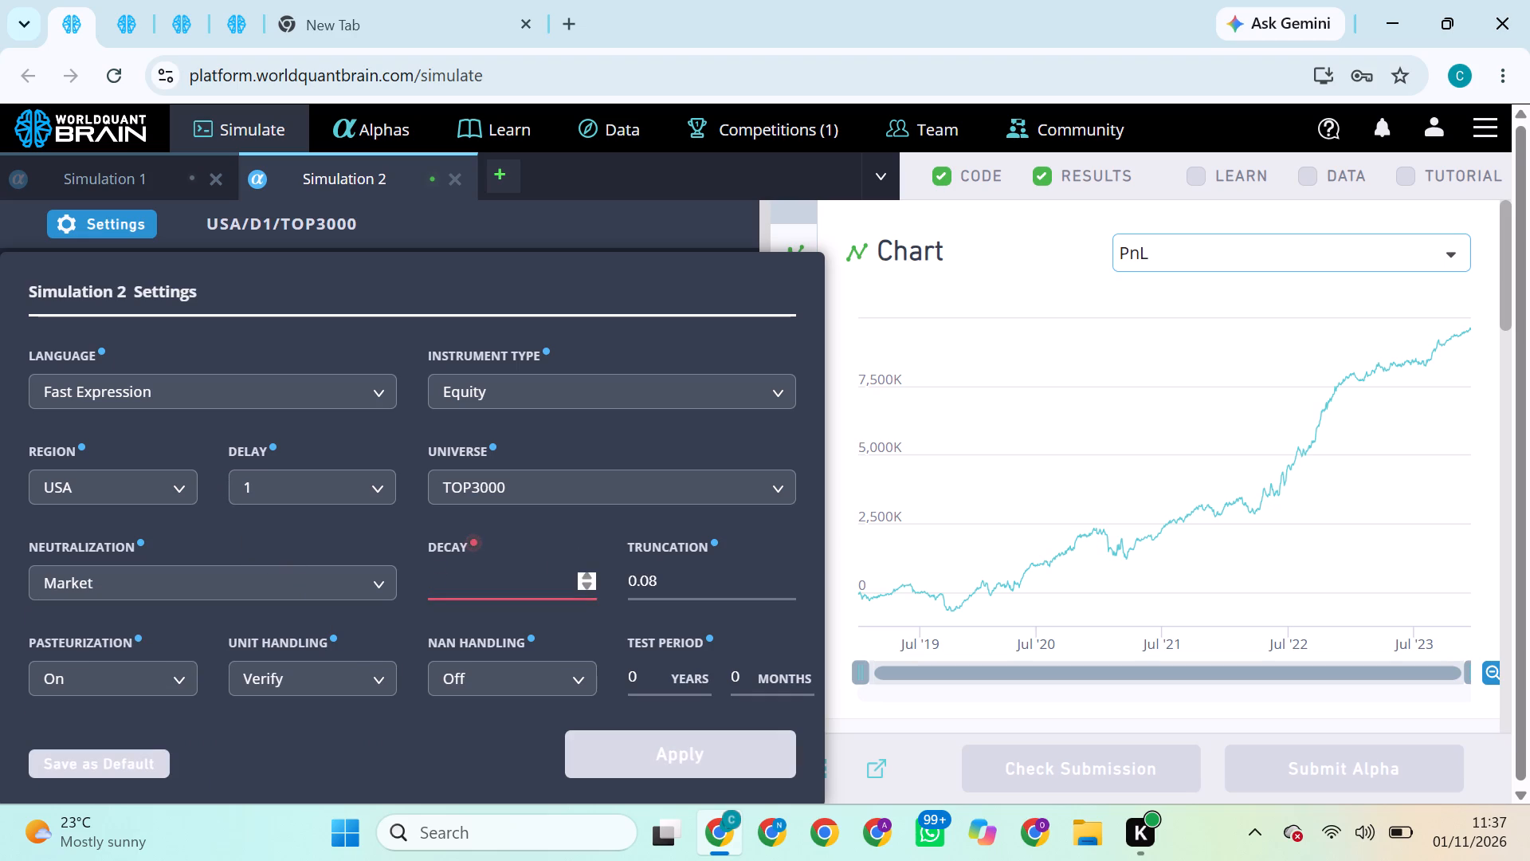
pyautogui.click(661, 587)
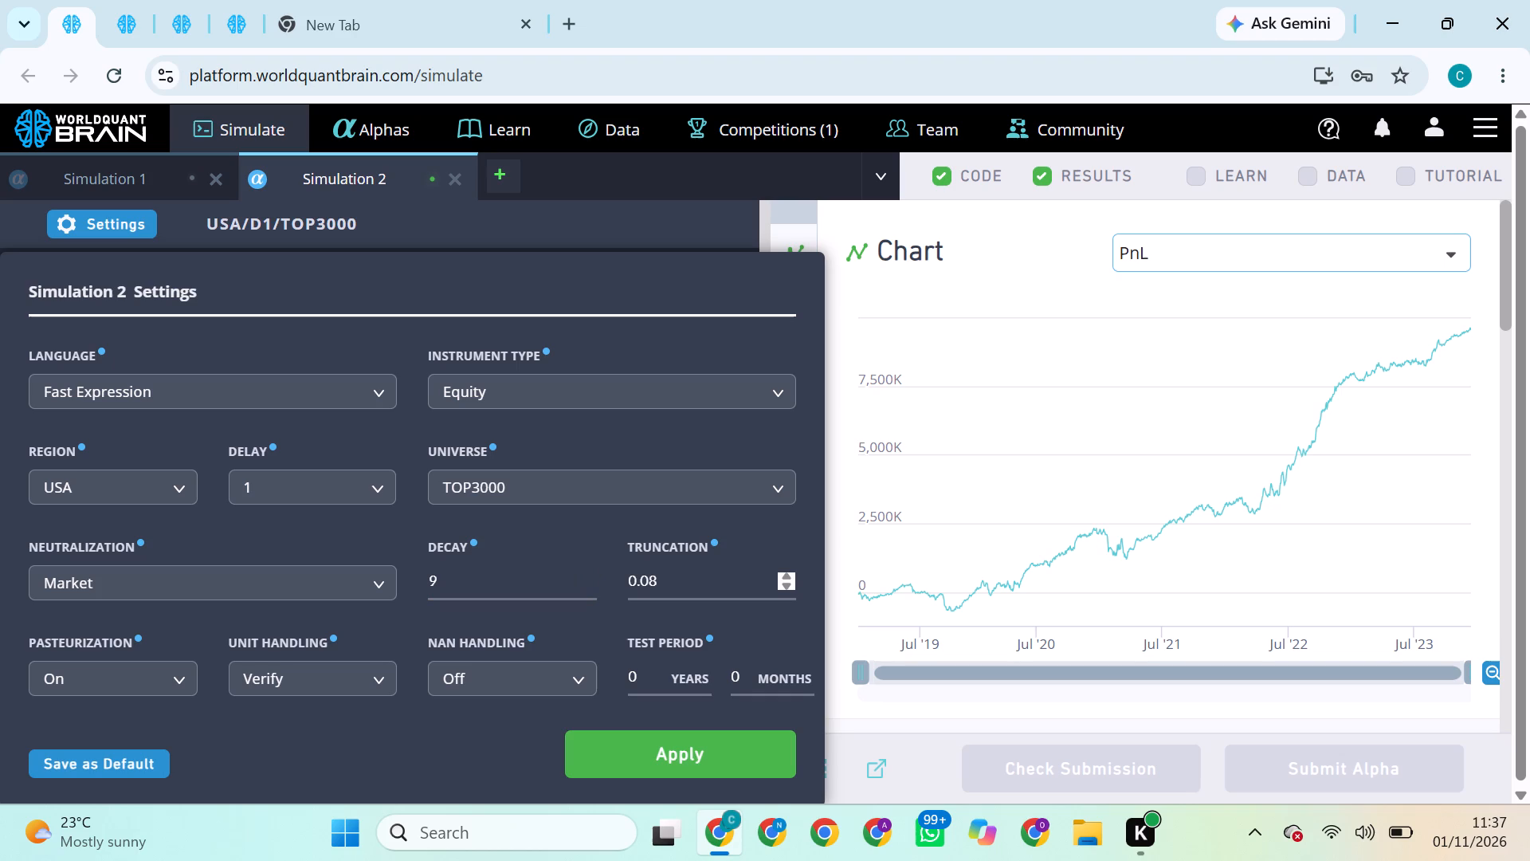
pyautogui.press('BackSpace')
pyautogui.press('9')
pyautogui.click(674, 754)
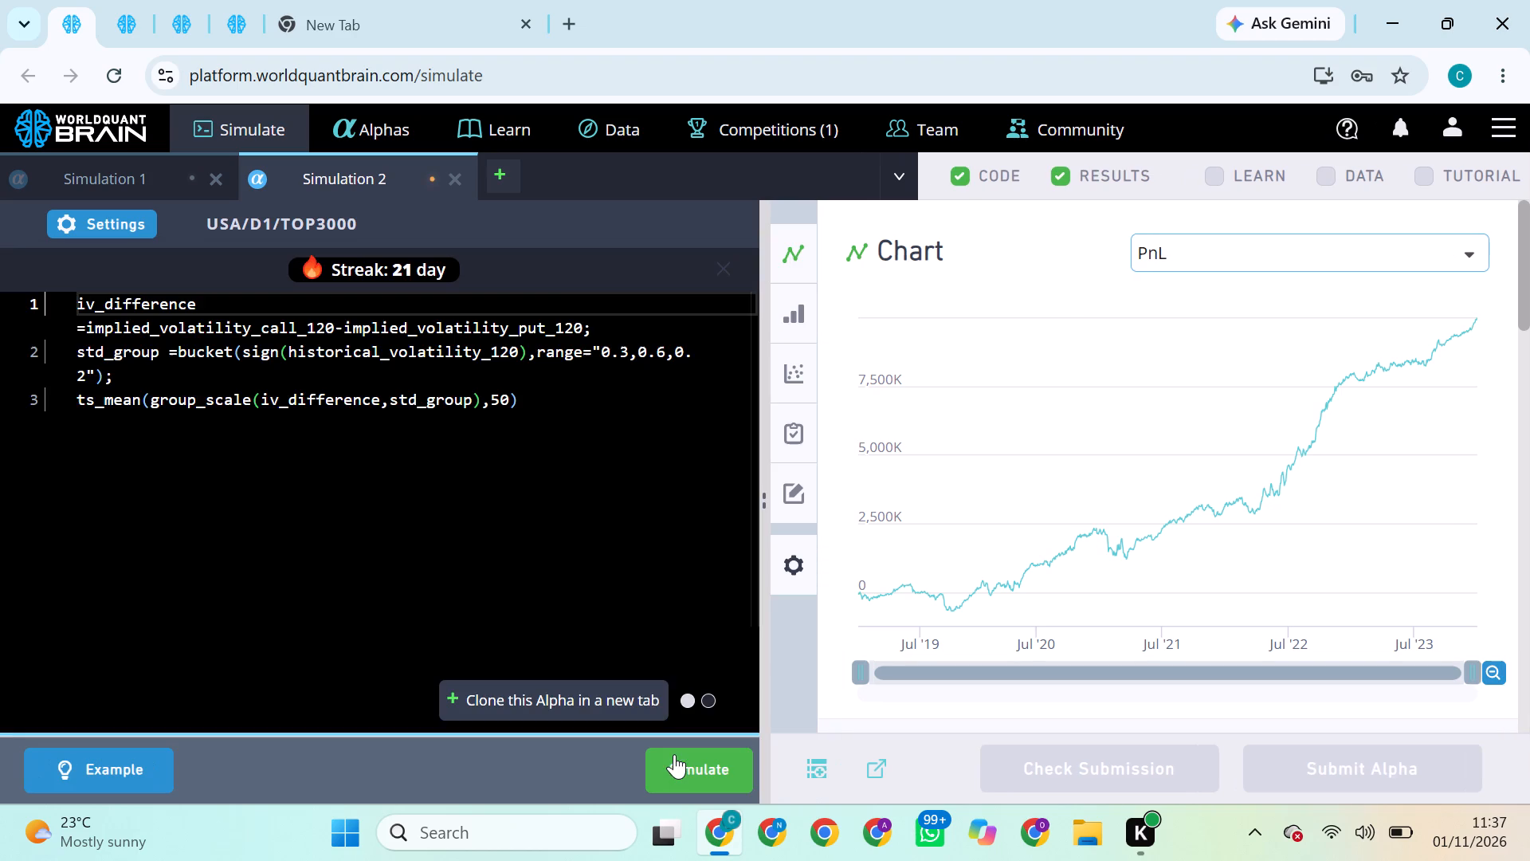
pyautogui.click(704, 777)
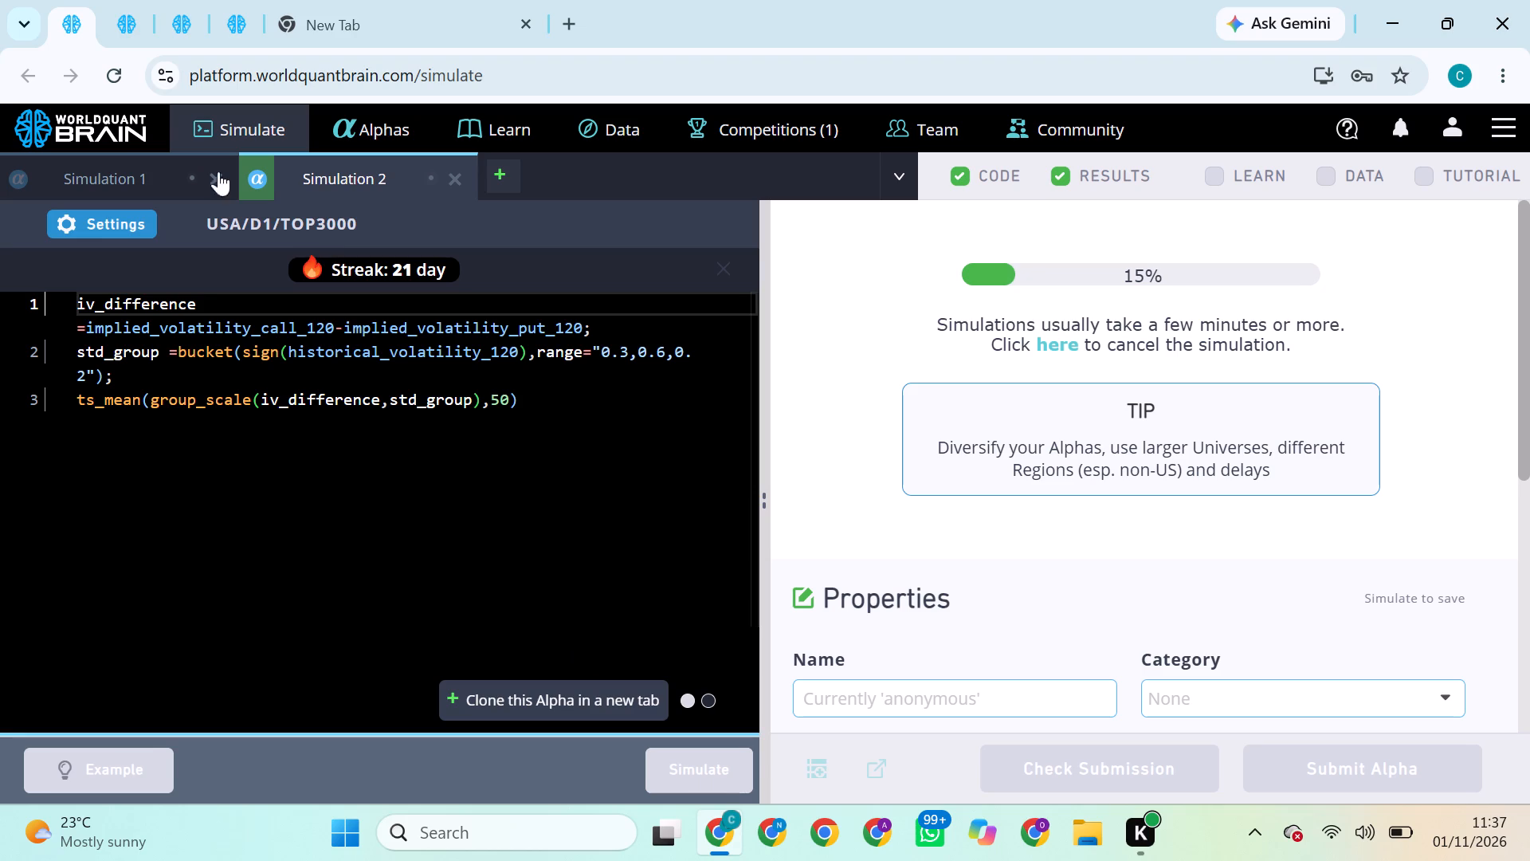
# Try to submit the alpha from the finished TOP1000 simulation with Industry neutralization.
pyautogui.click(121, 31)
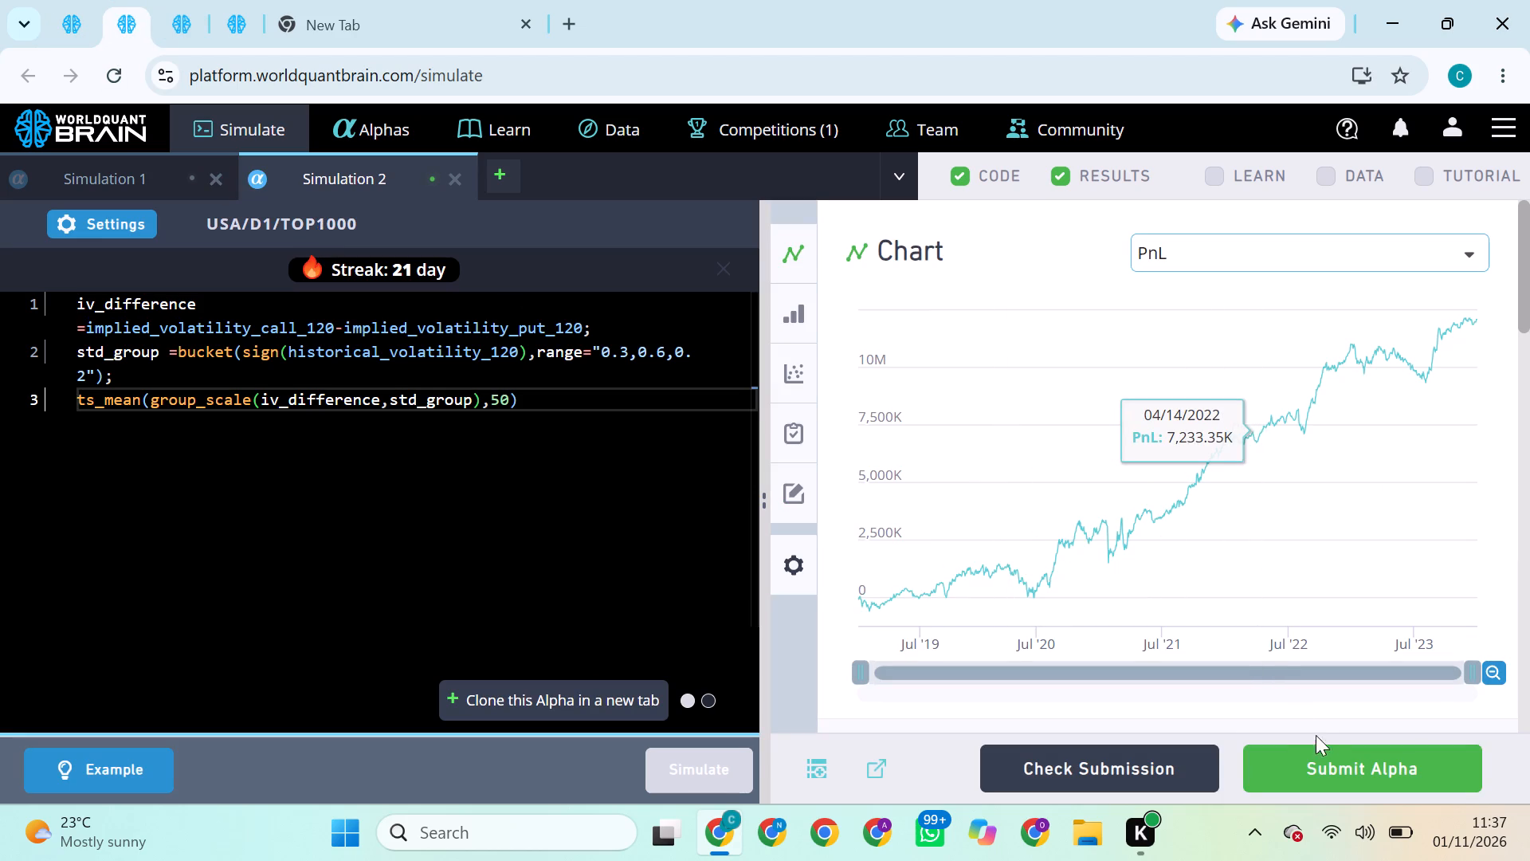
pyautogui.click(1341, 759)
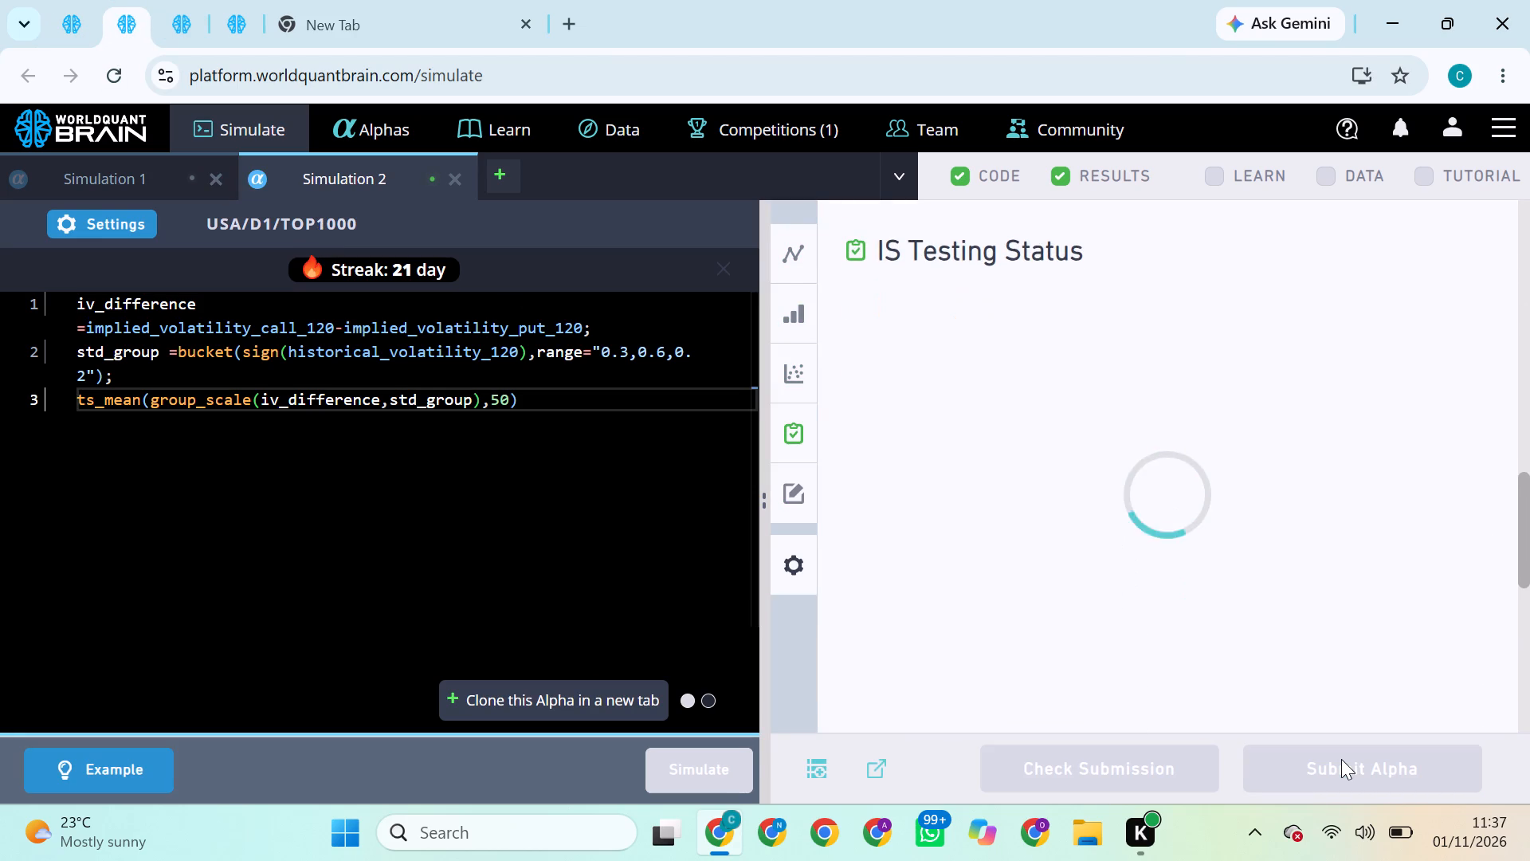
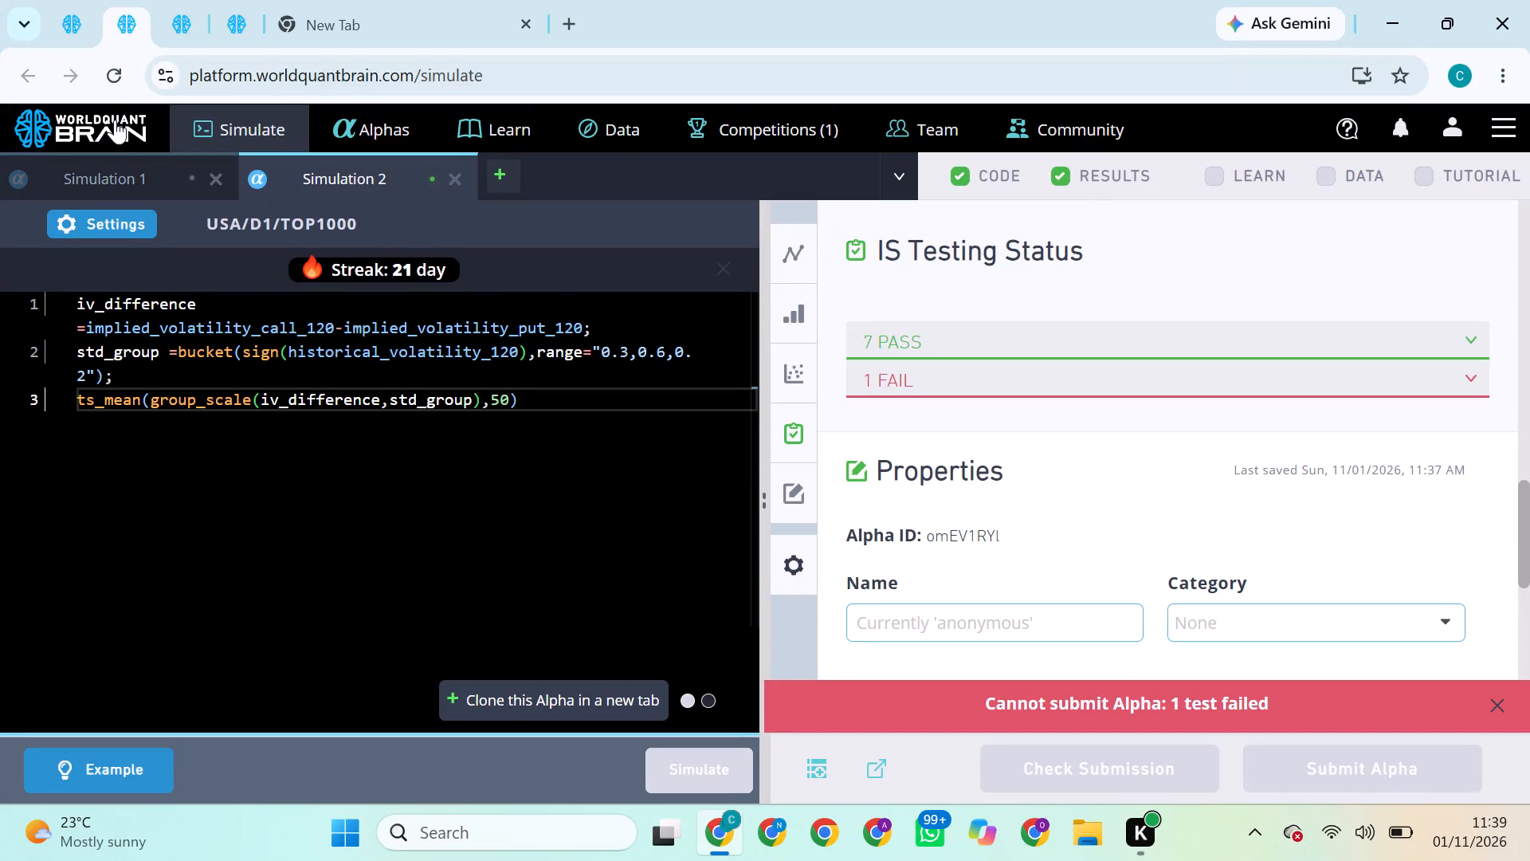
# Set the TOP1000 simulation's neutralization to Subindustry, apply the settings and run the simulation.
pyautogui.click(118, 223)
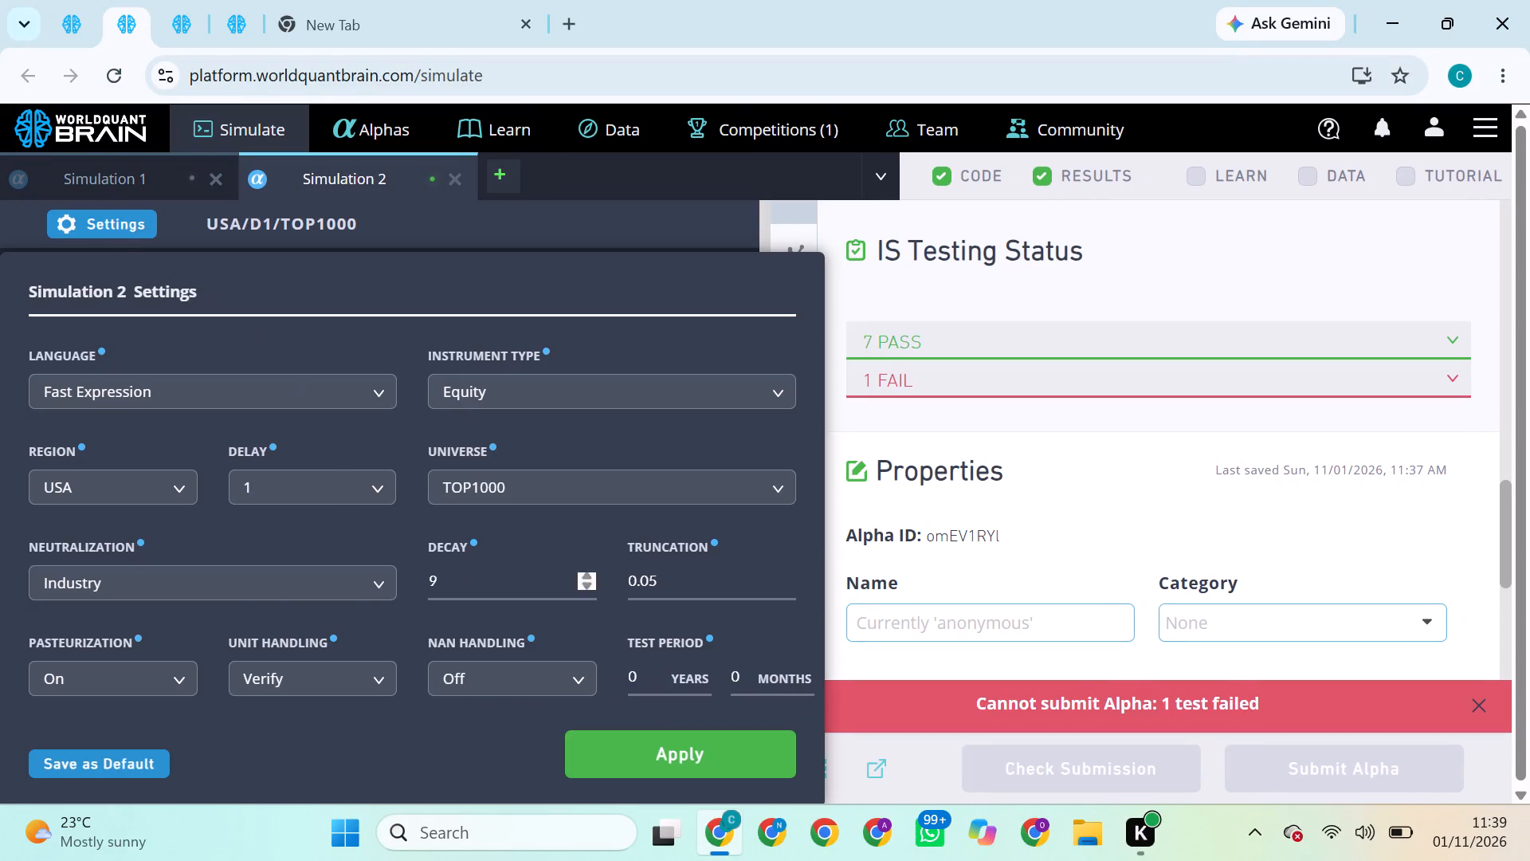
pyautogui.click(197, 582)
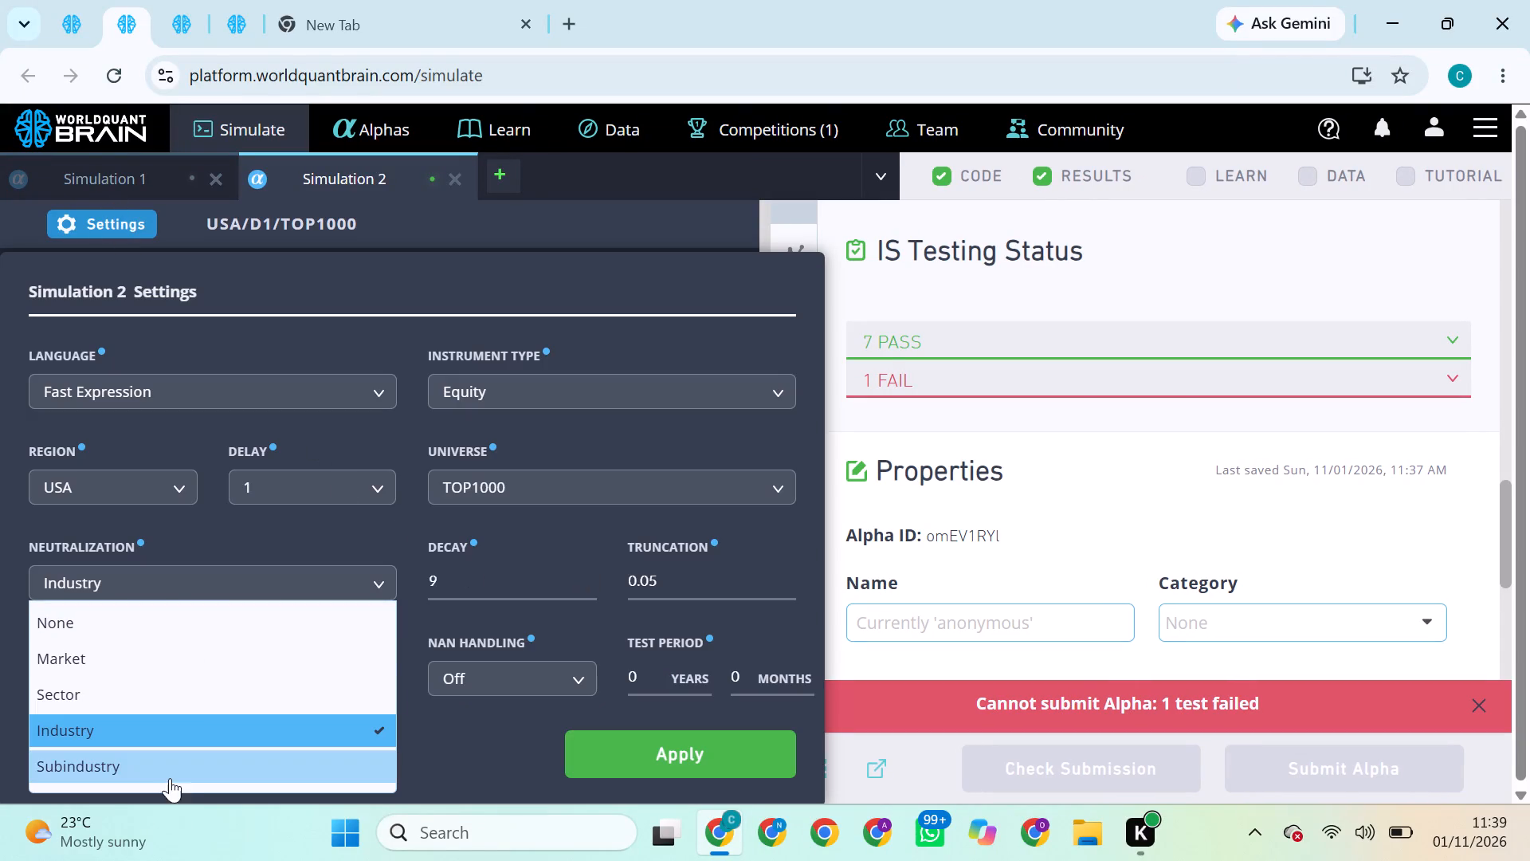
pyautogui.click(171, 768)
pyautogui.click(652, 749)
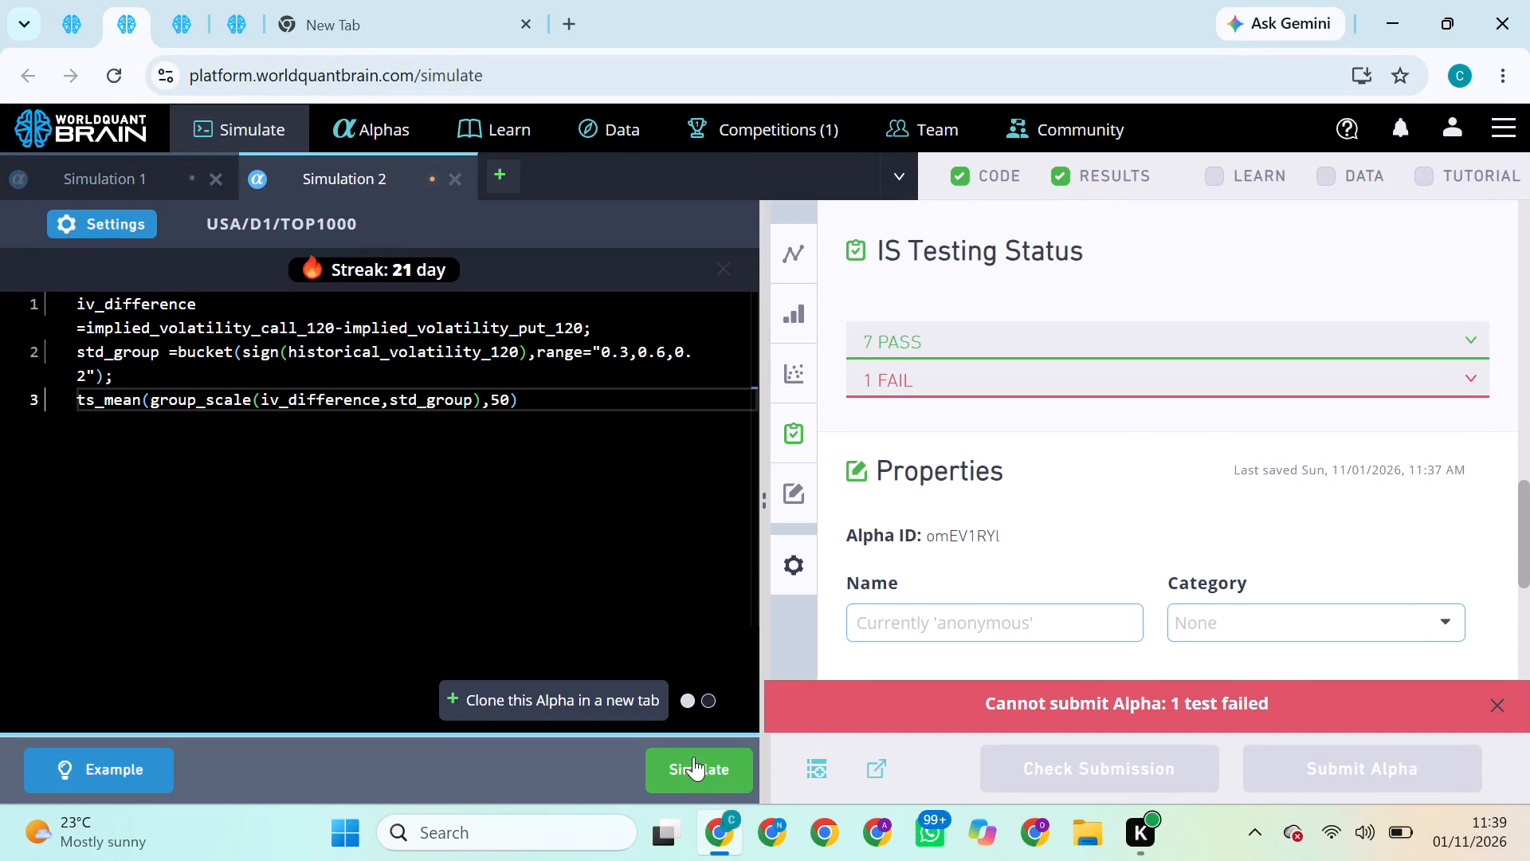
pyautogui.click(694, 757)
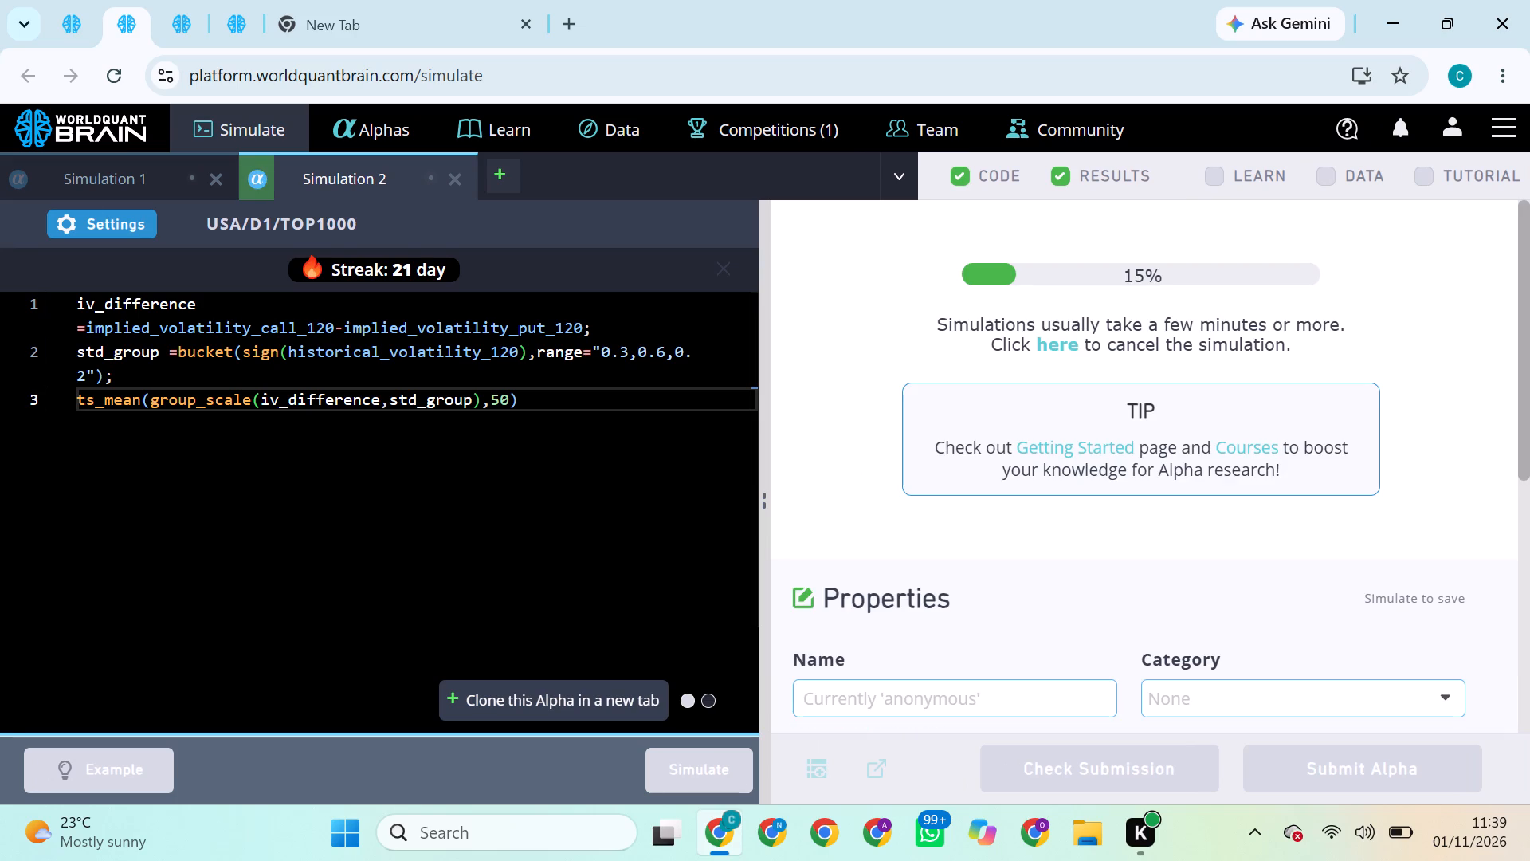
# Try to submit the alpha from the finished TOP3000 simulation with Market neutralization.
pyautogui.click(61, 25)
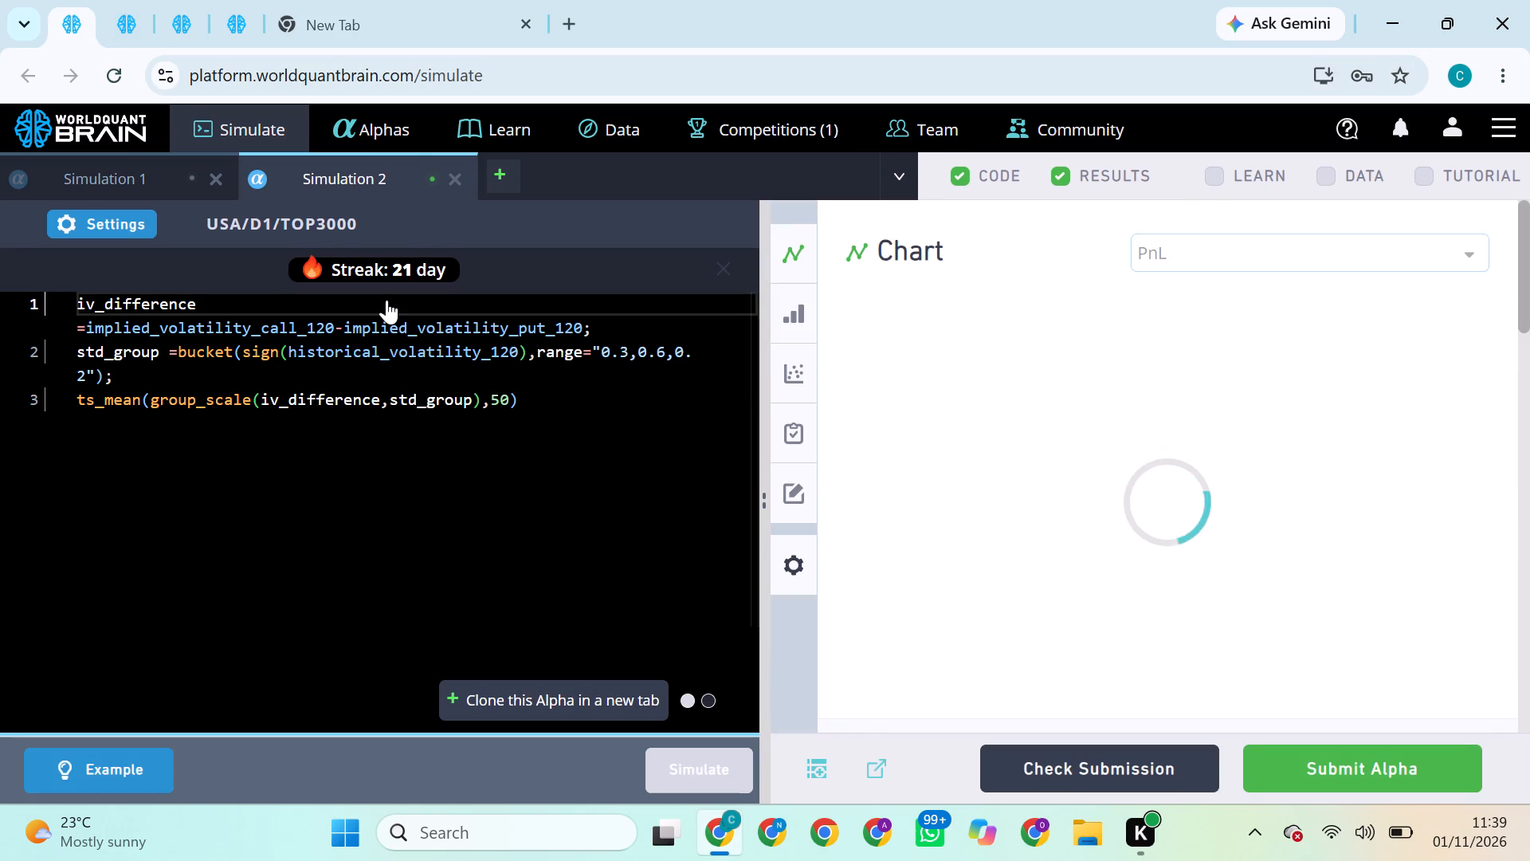
pyautogui.click(1289, 761)
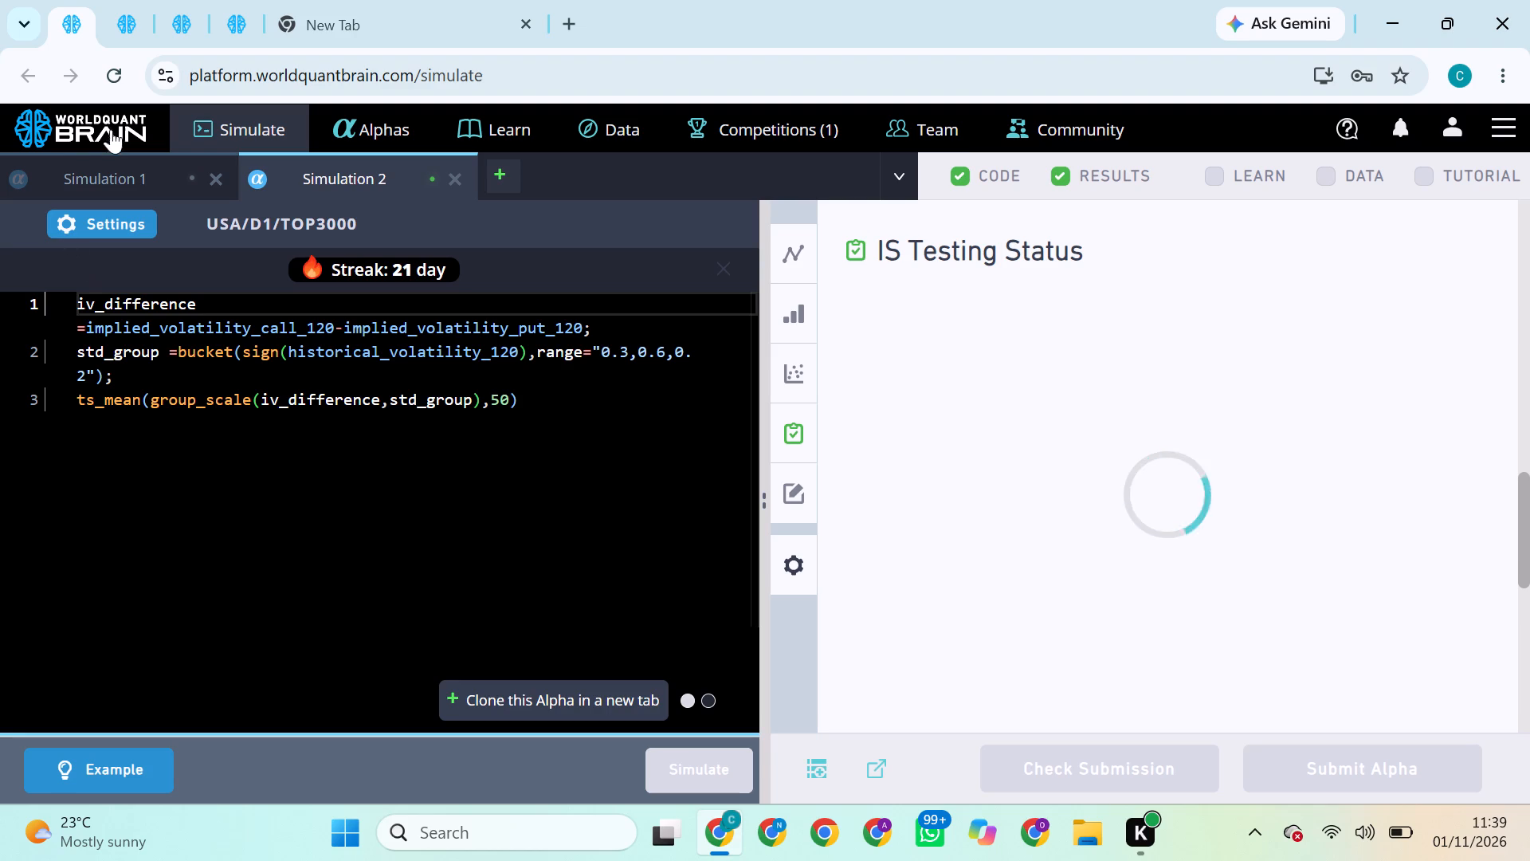
# Set the TOP3000 simulation's neutralization to Sector, apply the settings and run the simulation.
pyautogui.click(112, 218)
pyautogui.click(217, 577)
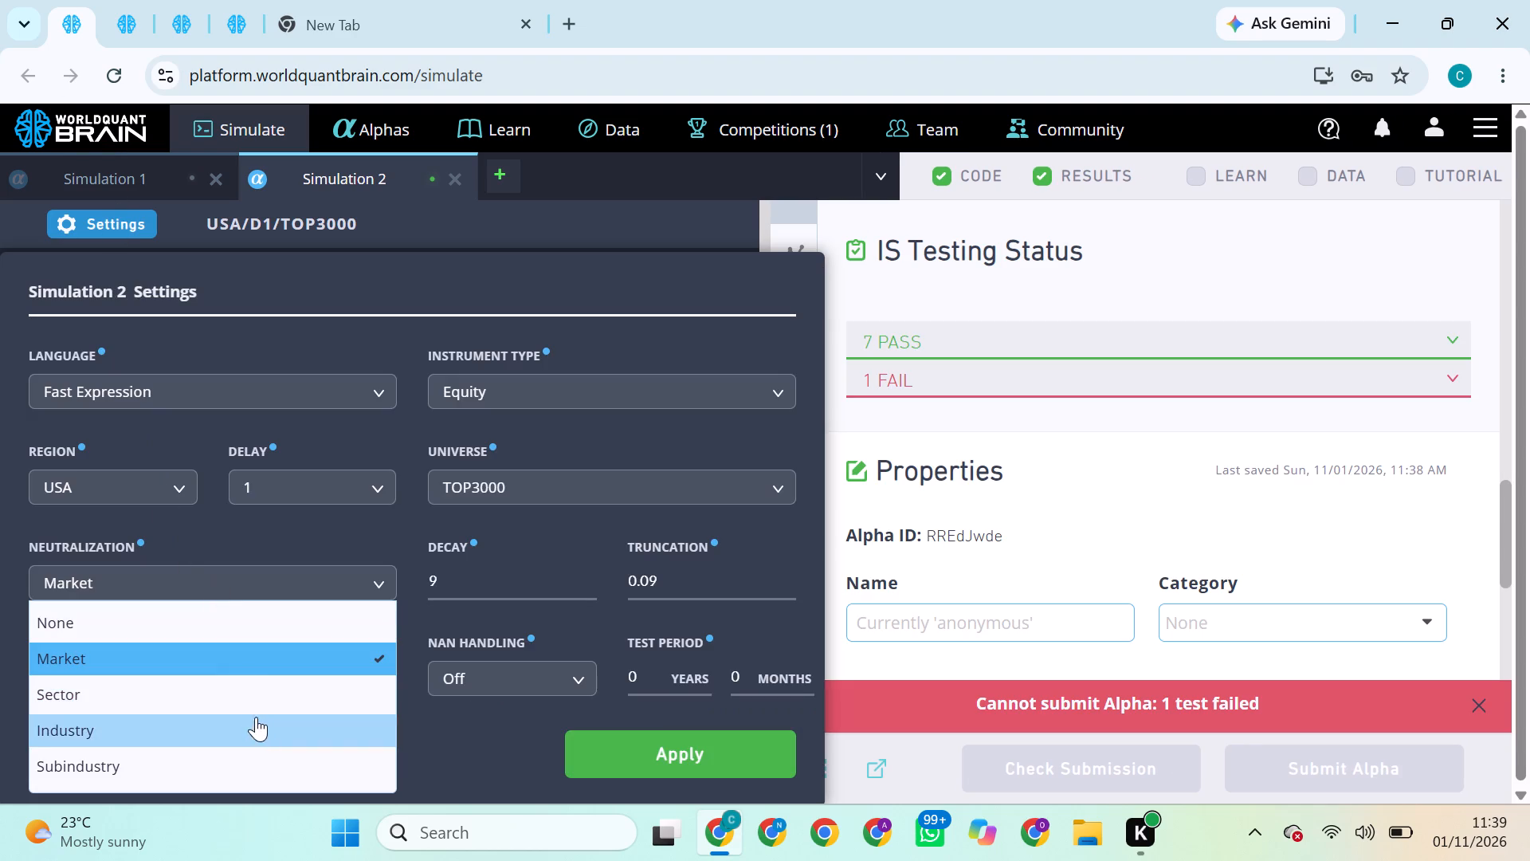
pyautogui.click(226, 691)
pyautogui.click(620, 759)
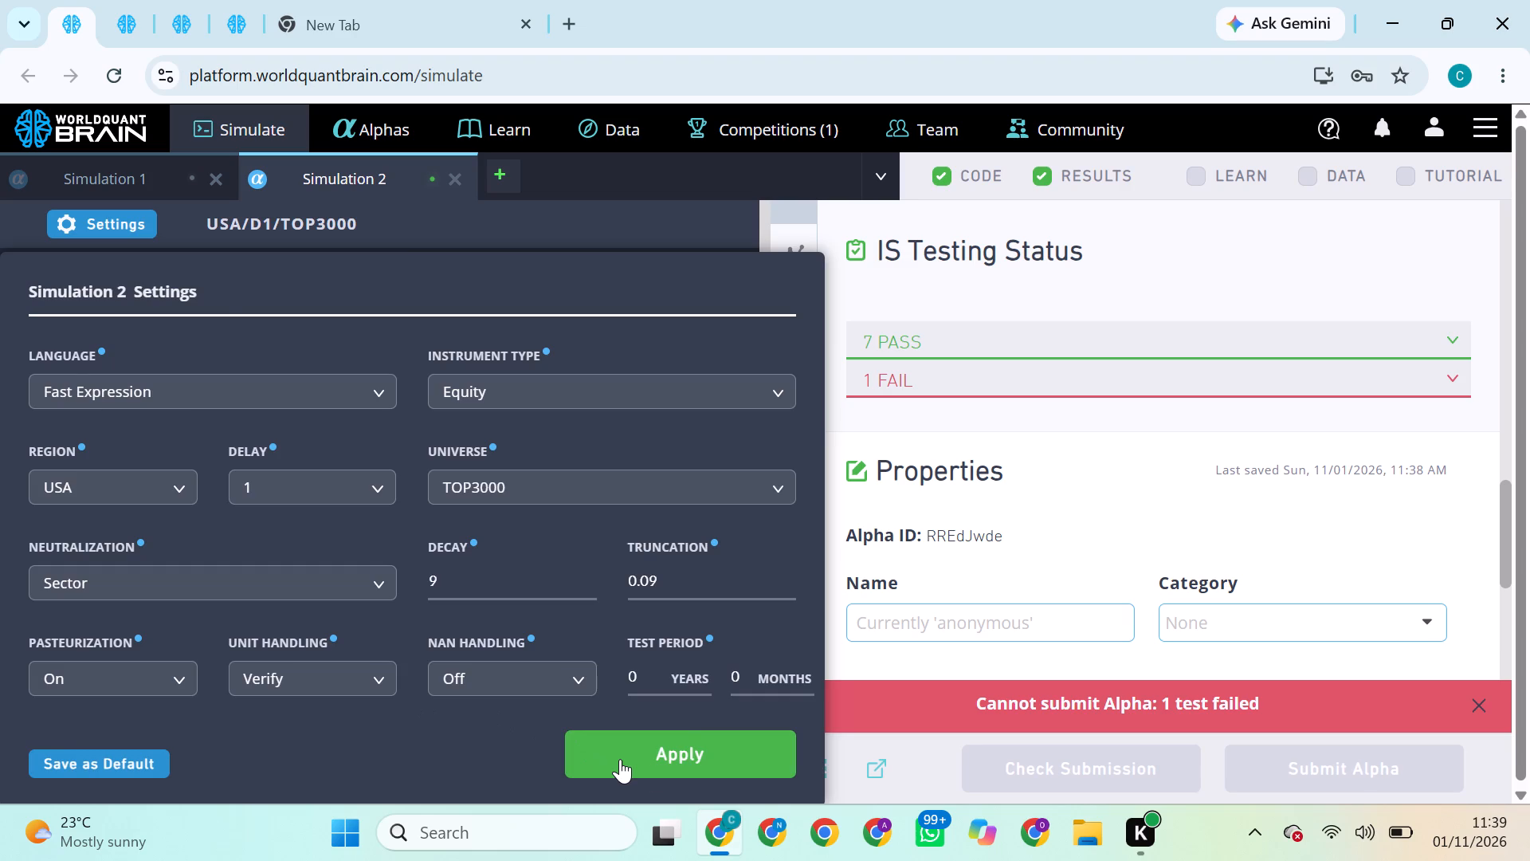
pyautogui.click(718, 763)
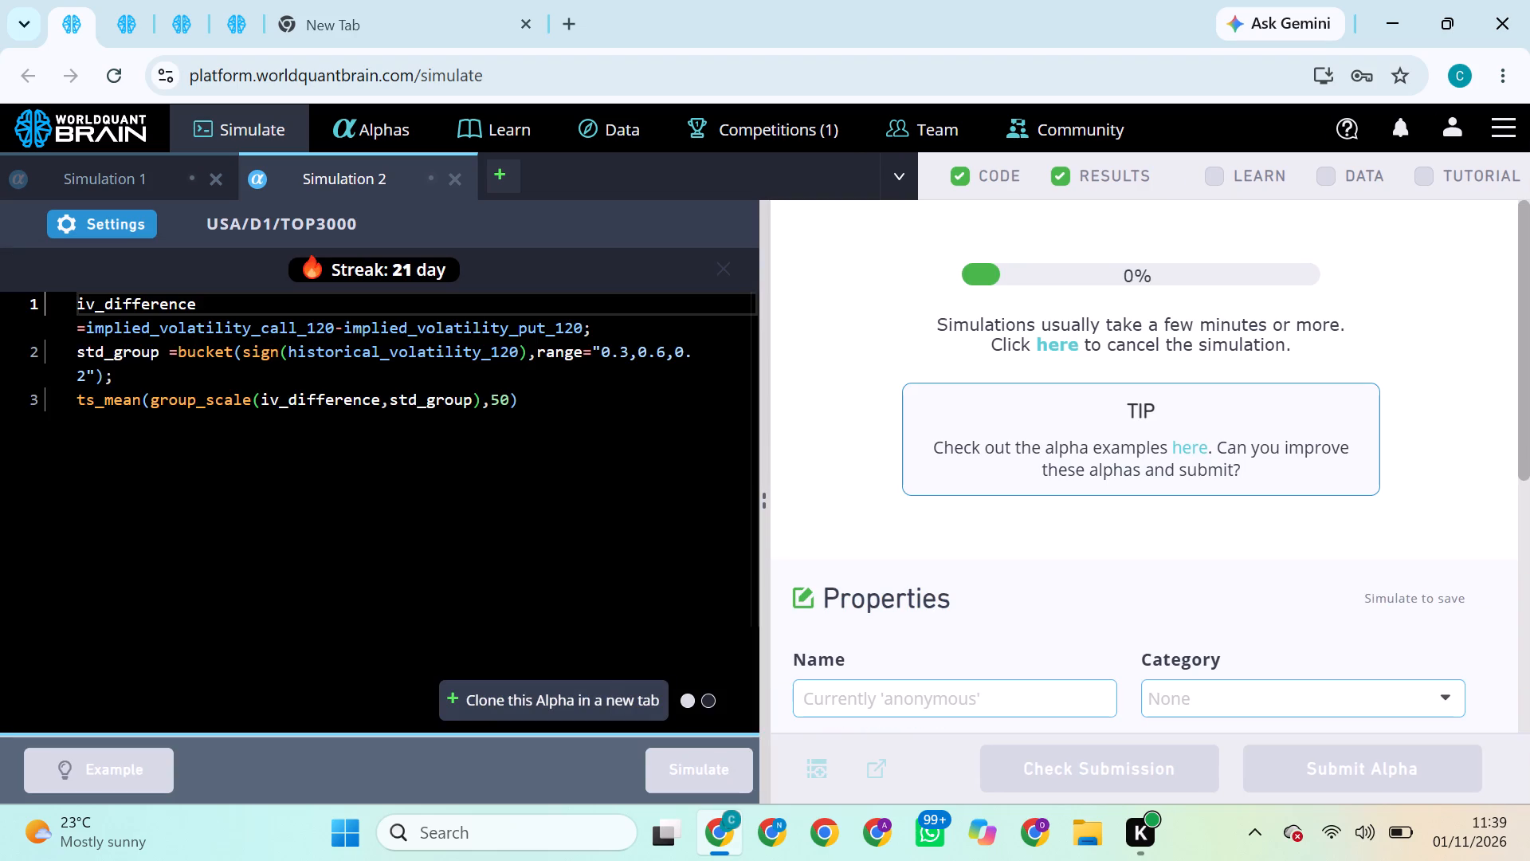
# Check the TOP1000 simulation's progress and try to submit the alpha from the finished TOP2000 simulation with Sector neutralization.
pyautogui.click(122, 18)
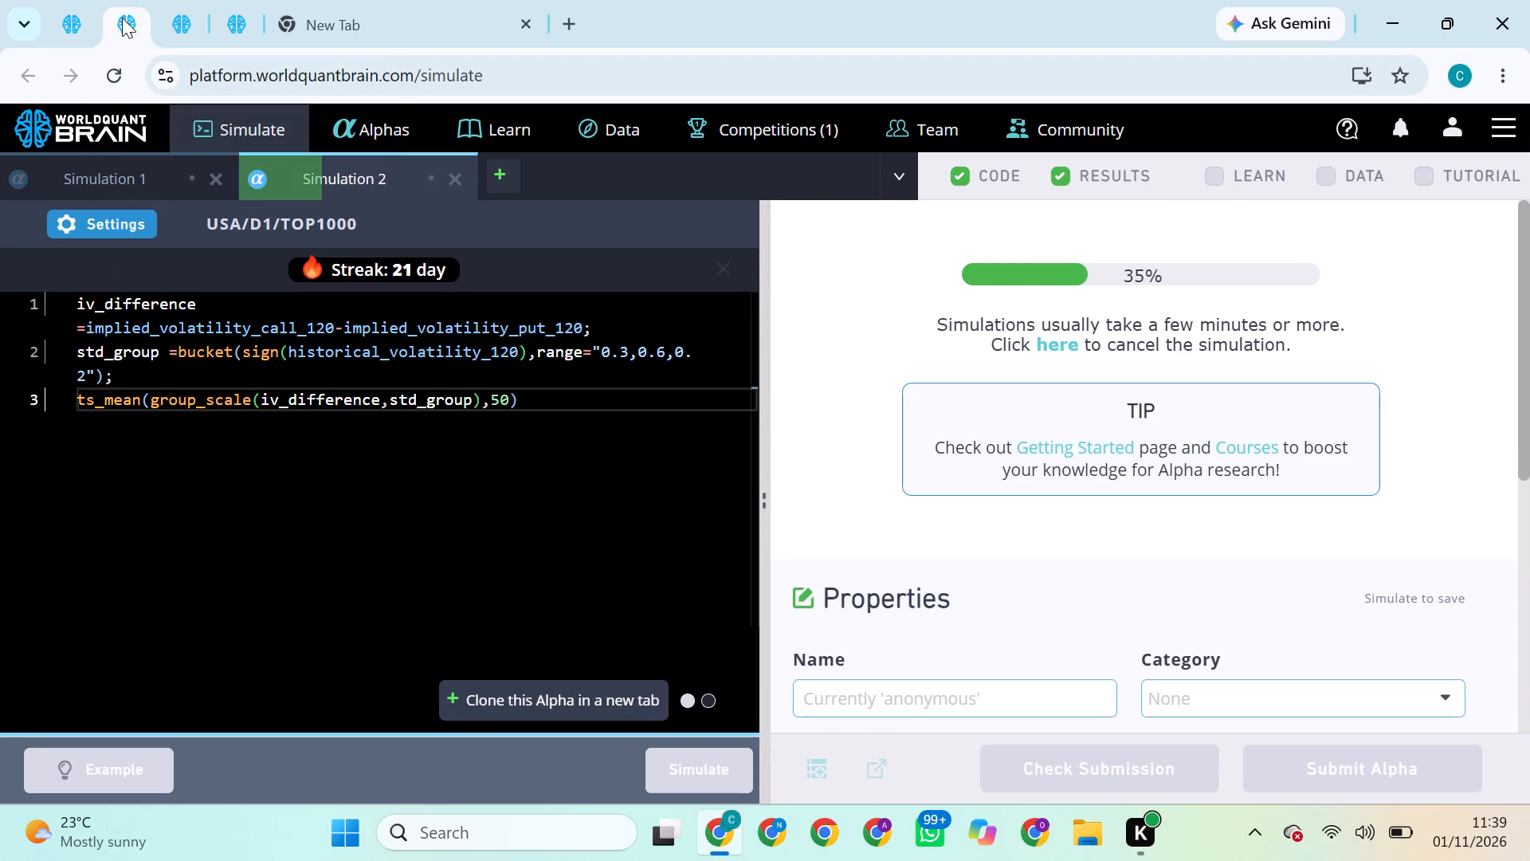
pyautogui.click(171, 24)
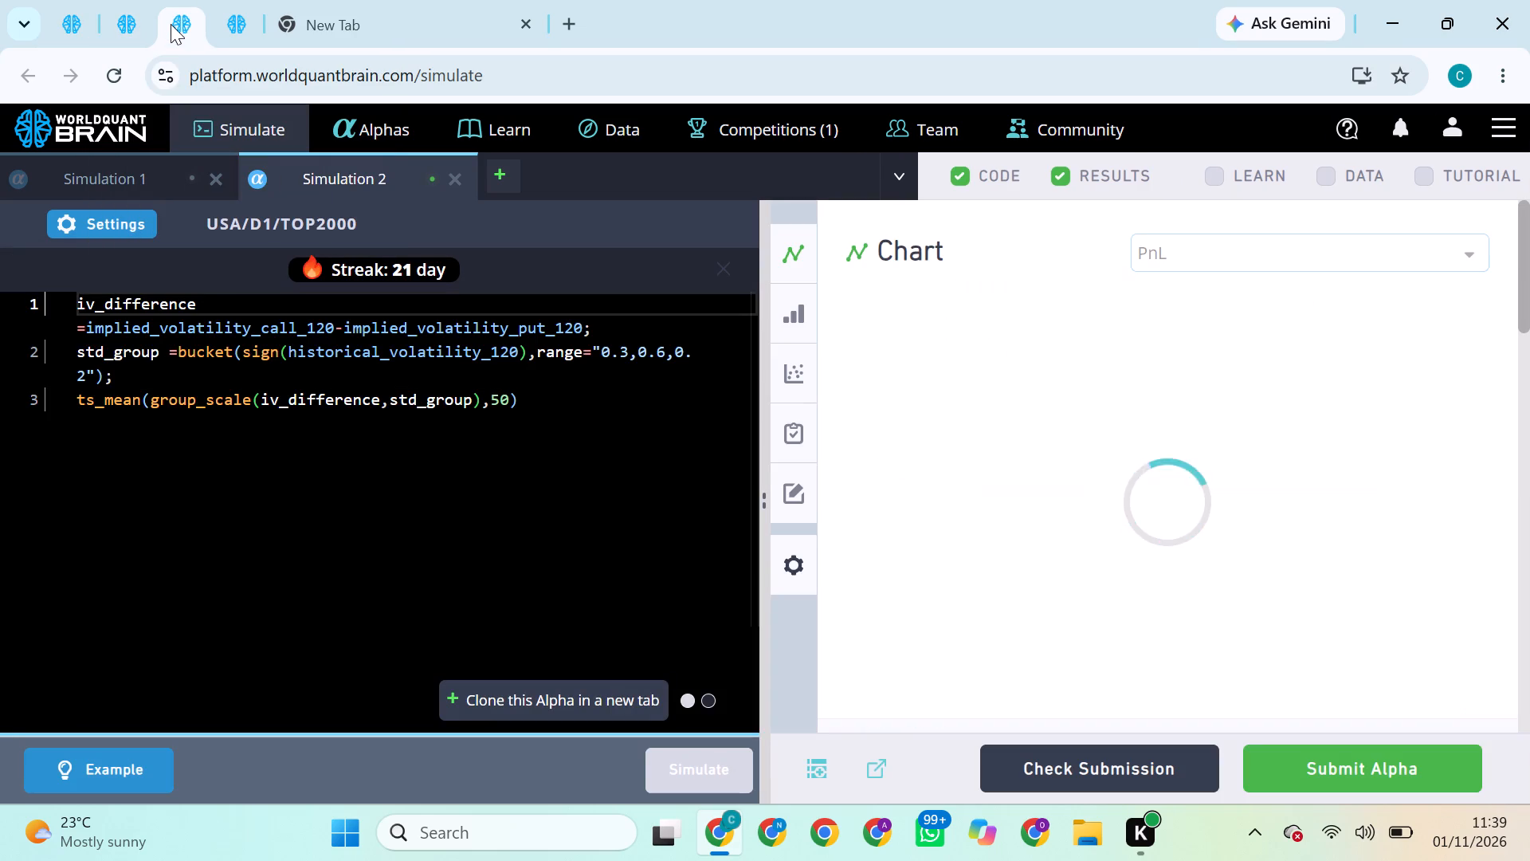
pyautogui.click(1389, 768)
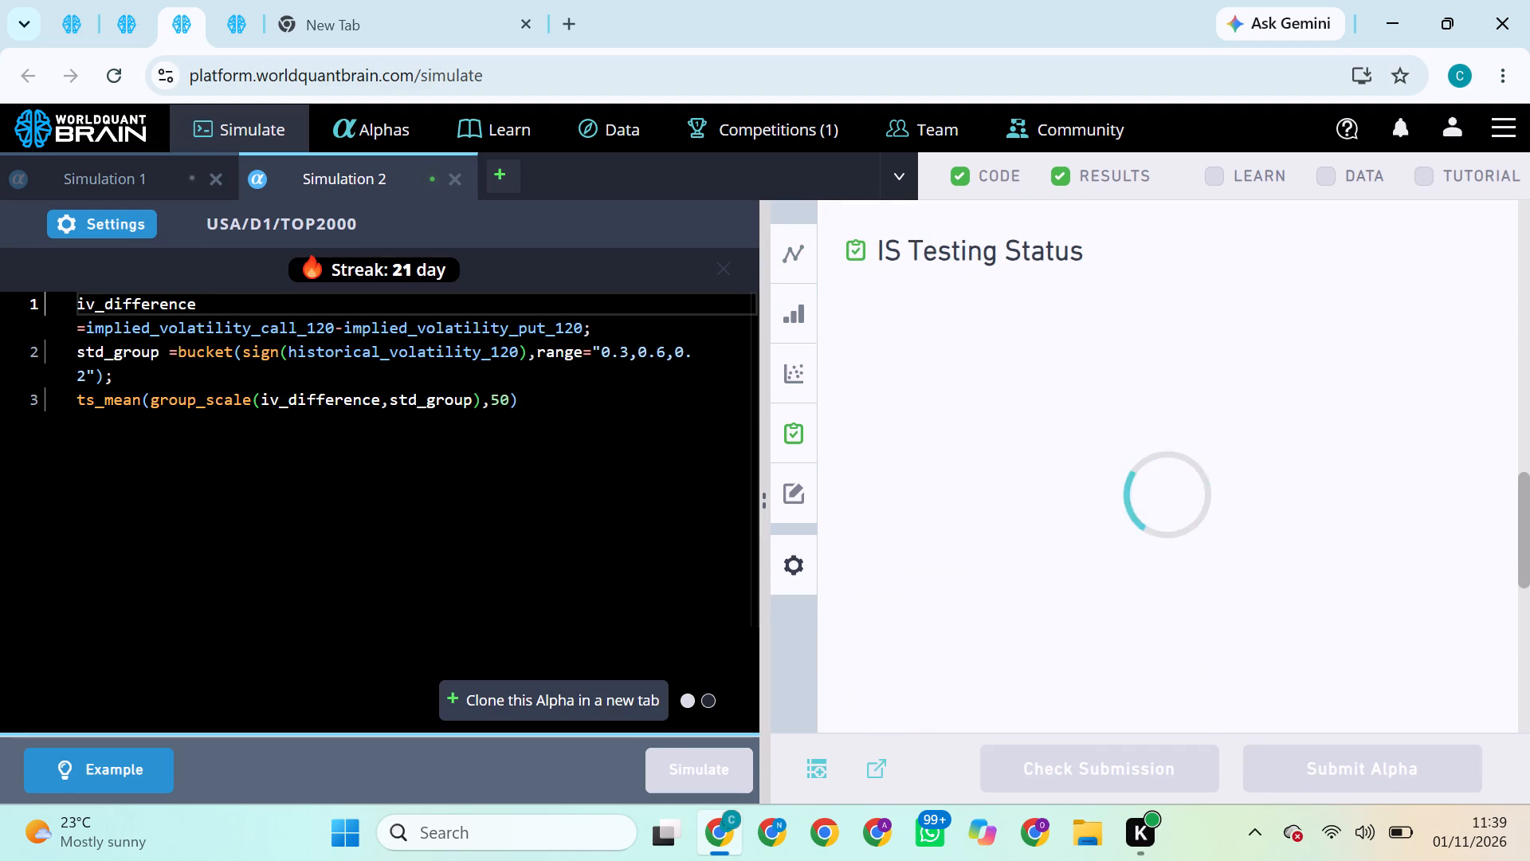
# Set the TOP2000 simulation's neutralization to Industry, apply the settings and run the simulation.
pyautogui.click(109, 219)
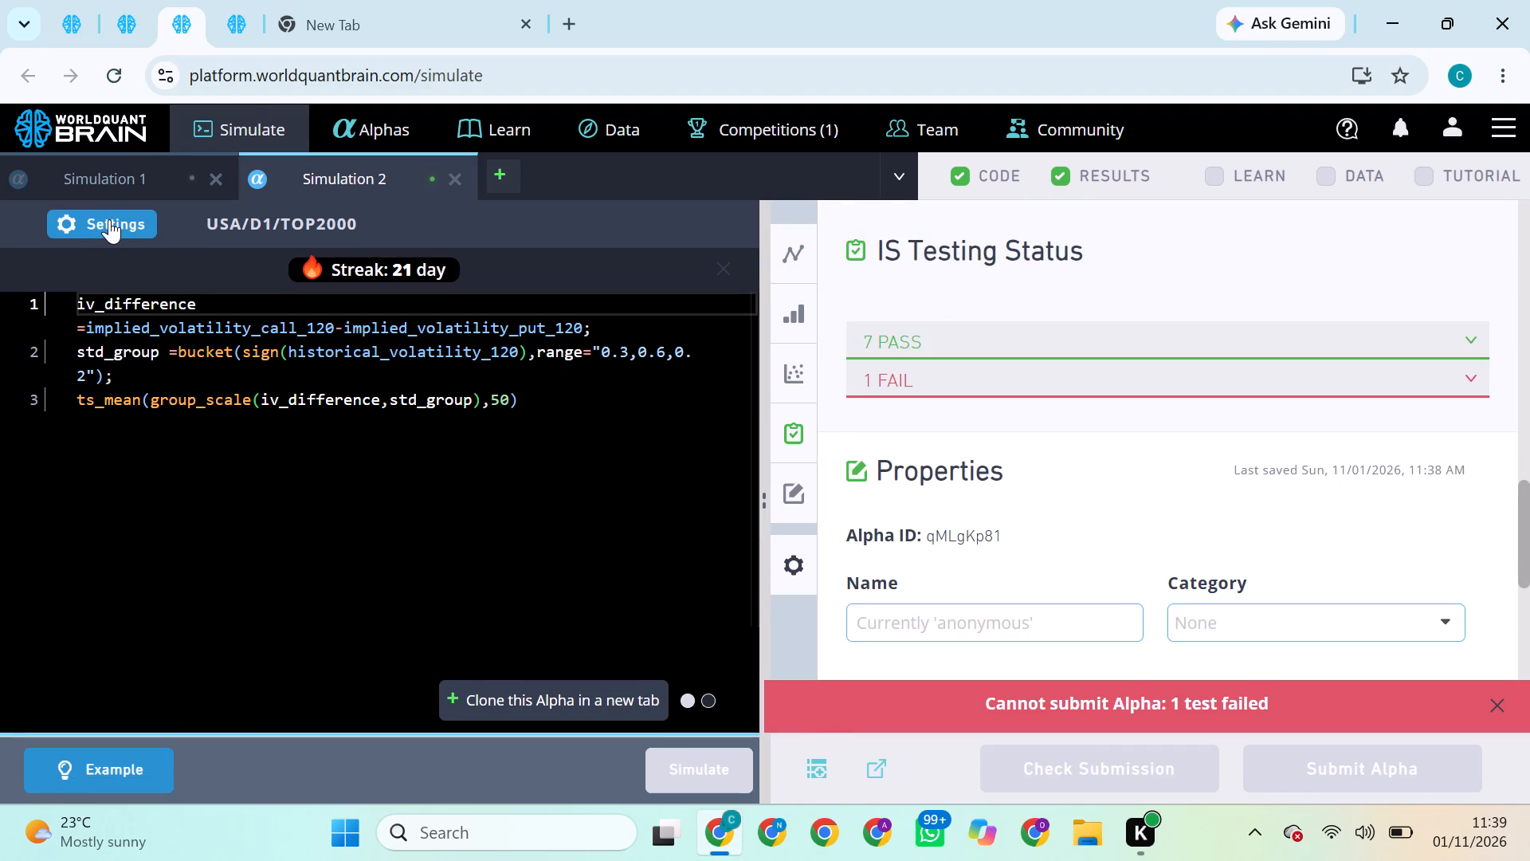
pyautogui.click(204, 582)
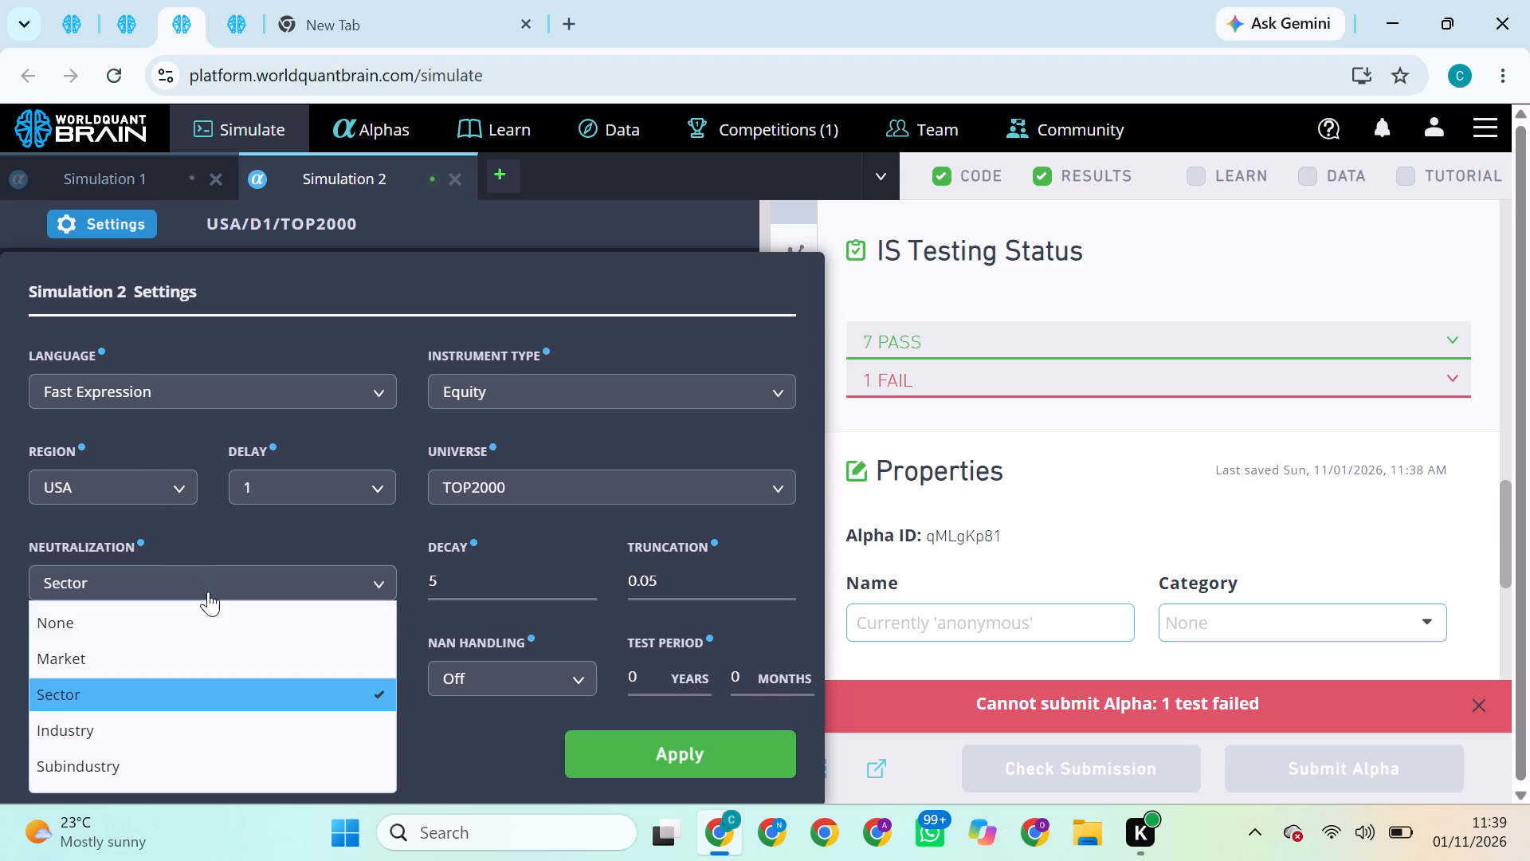
pyautogui.click(182, 726)
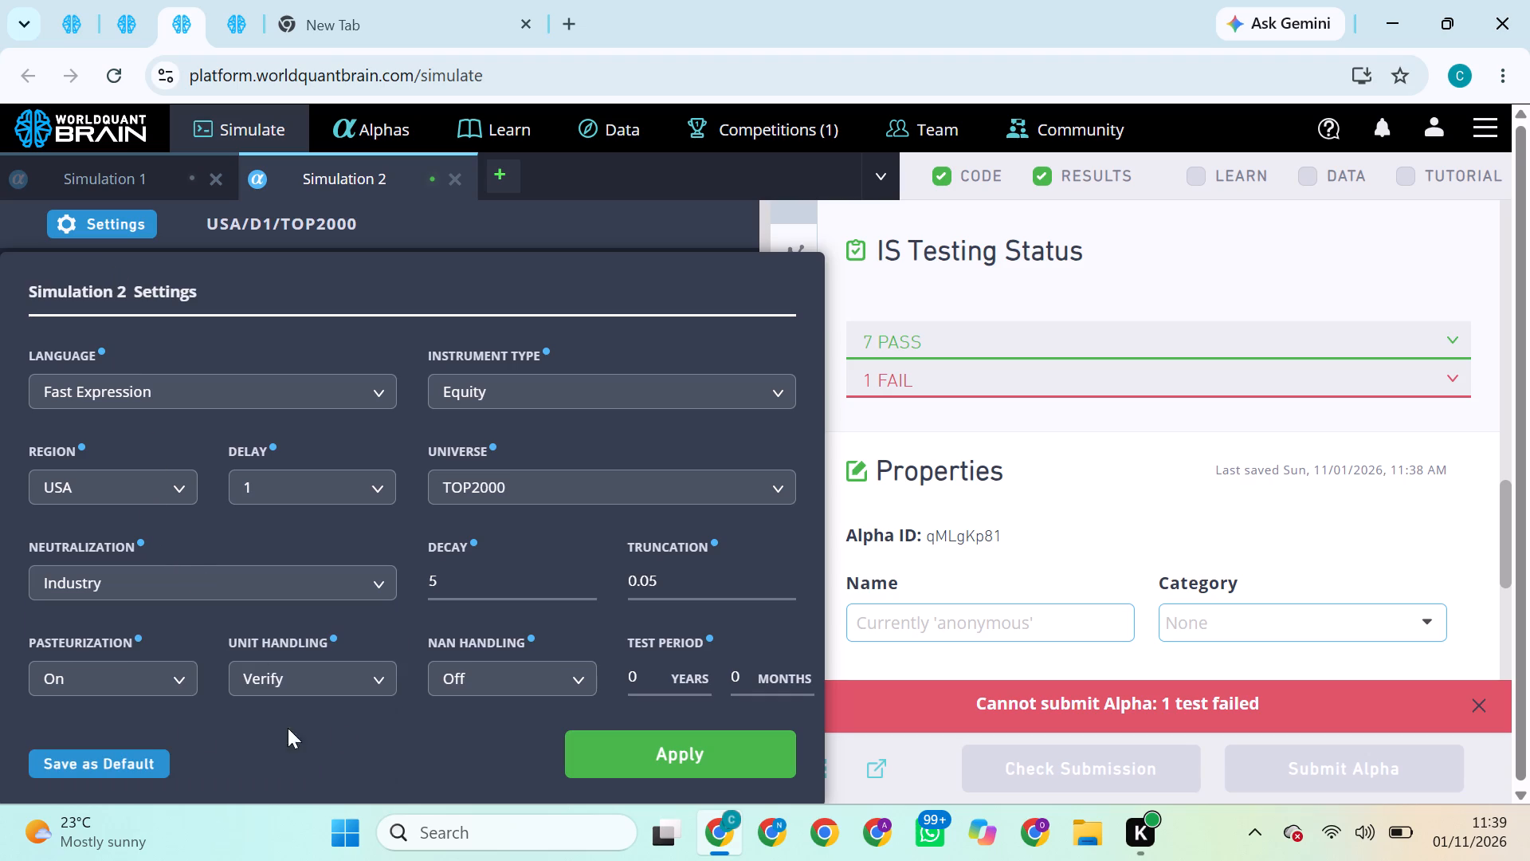
pyautogui.click(680, 760)
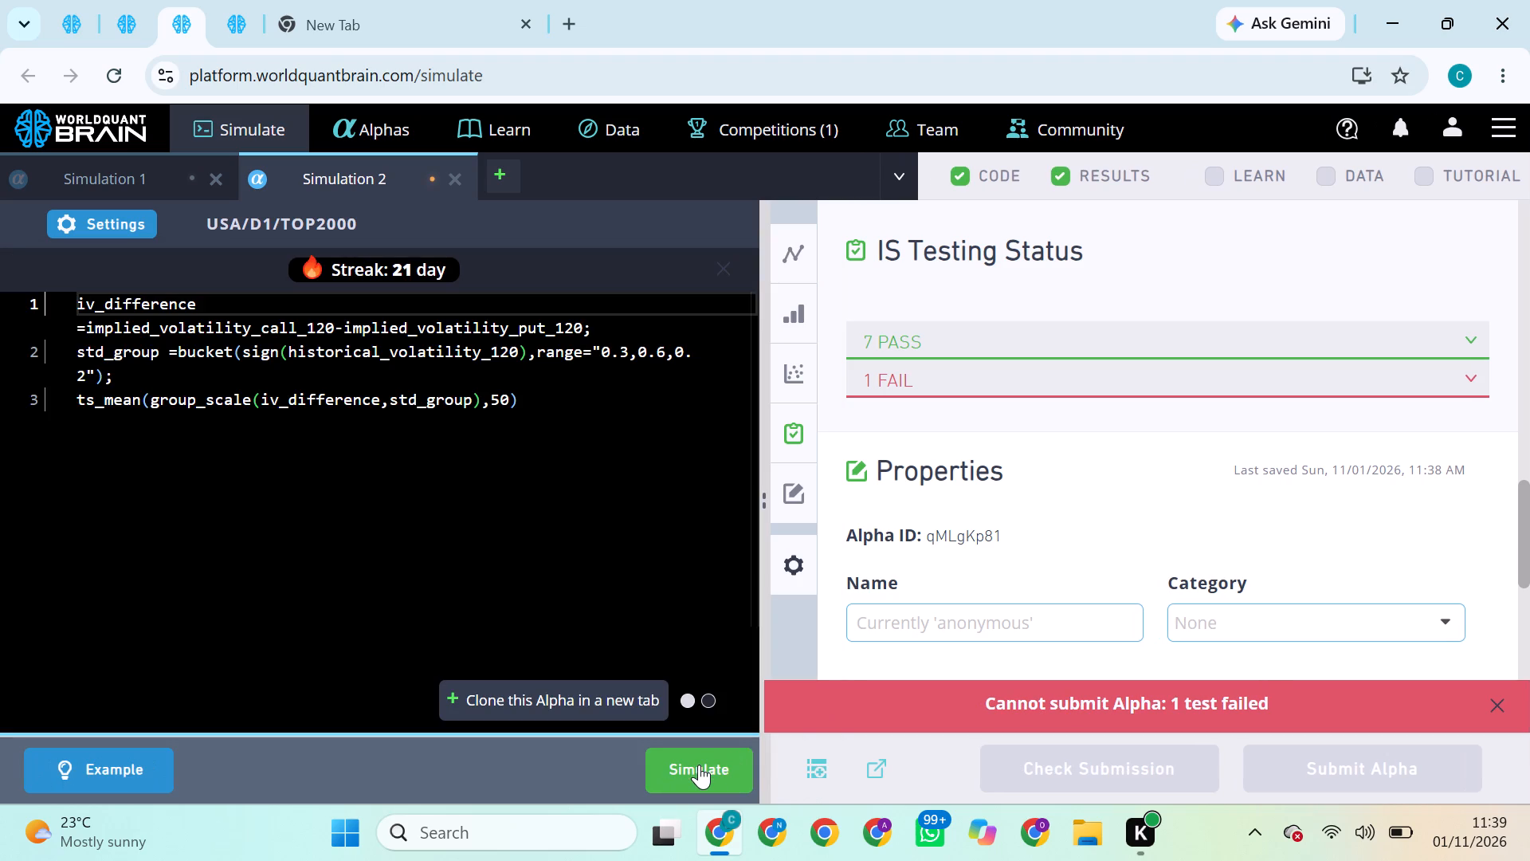
pyautogui.click(699, 765)
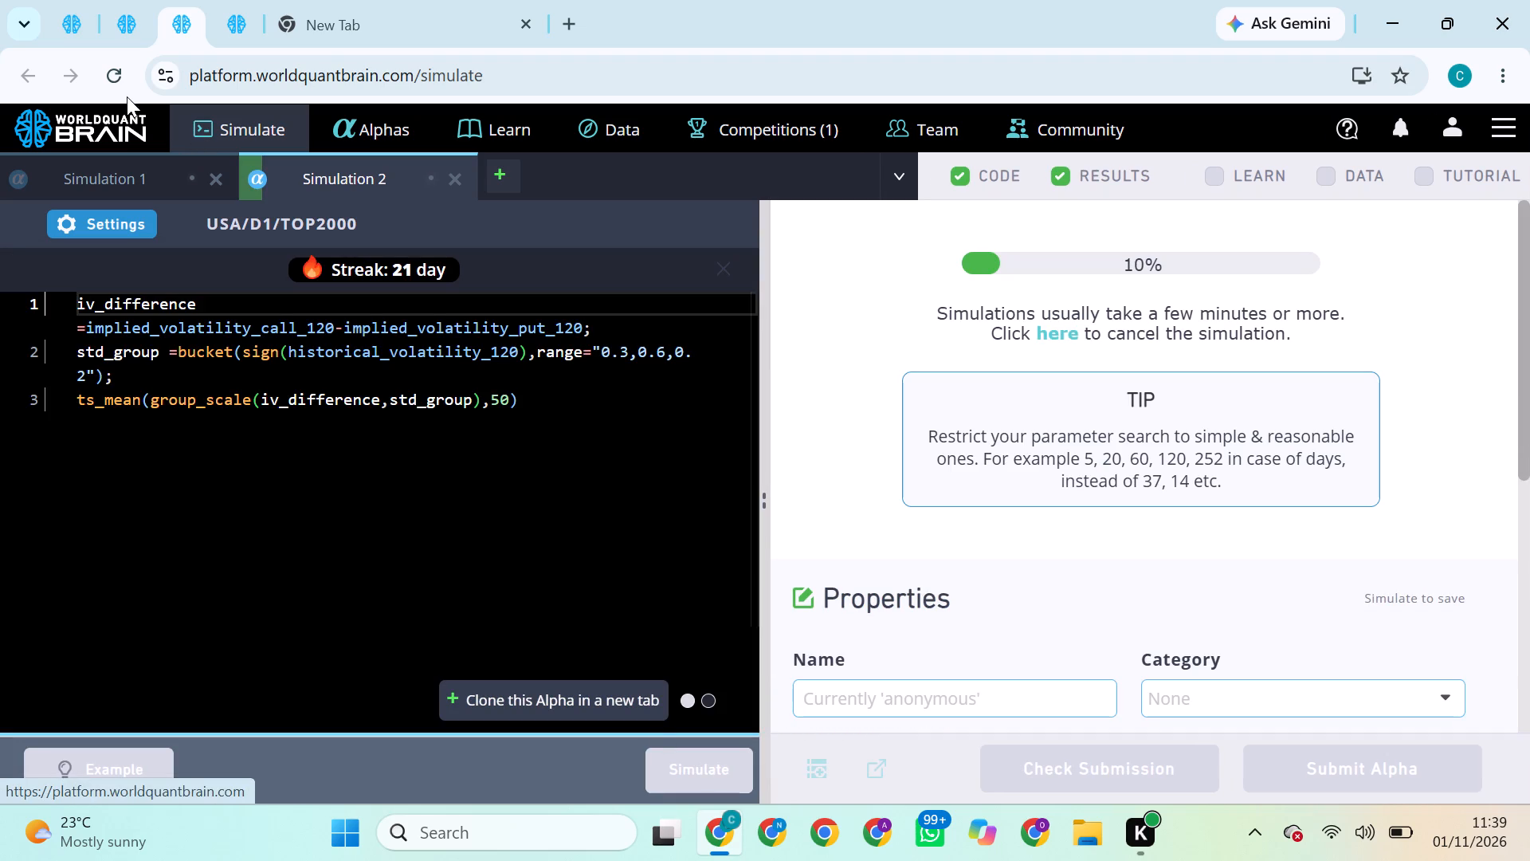
# Check the progress of the running TOP3000, TOP1000 and TOP2000 simulations.
pyautogui.click(76, 36)
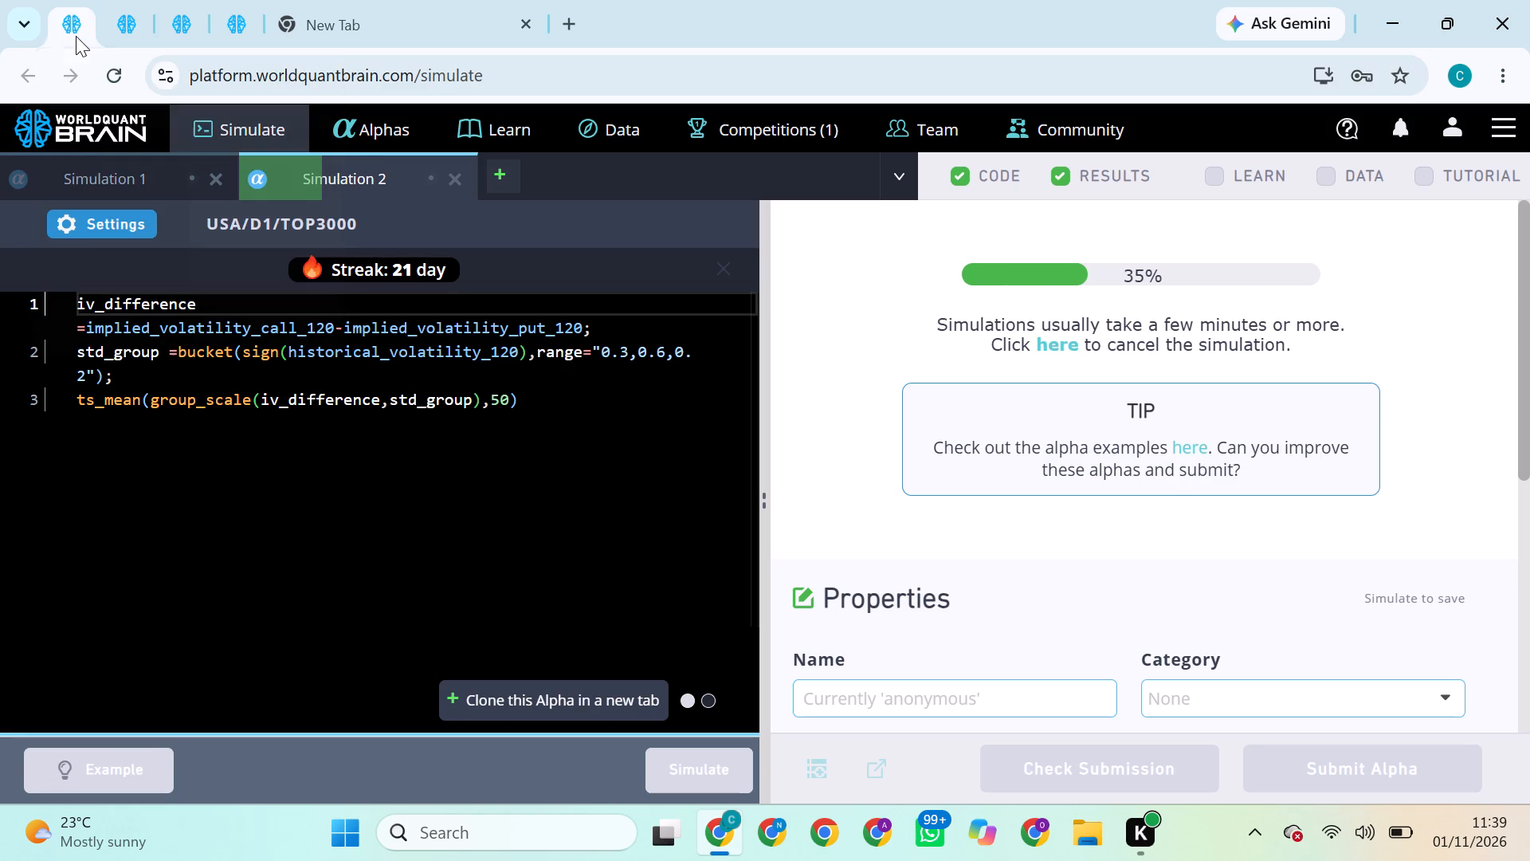
pyautogui.click(135, 28)
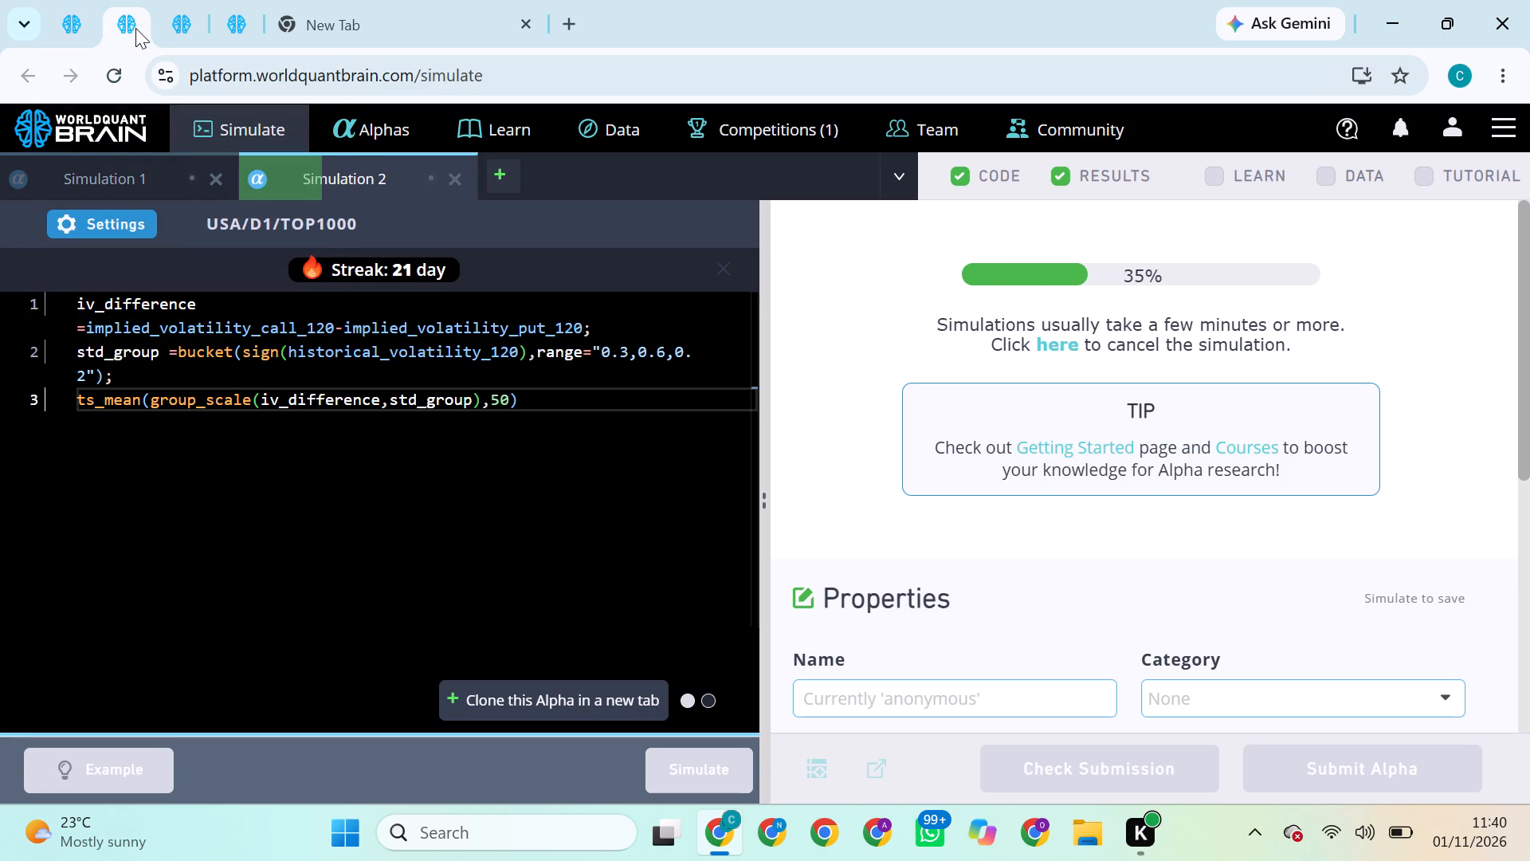
pyautogui.click(179, 28)
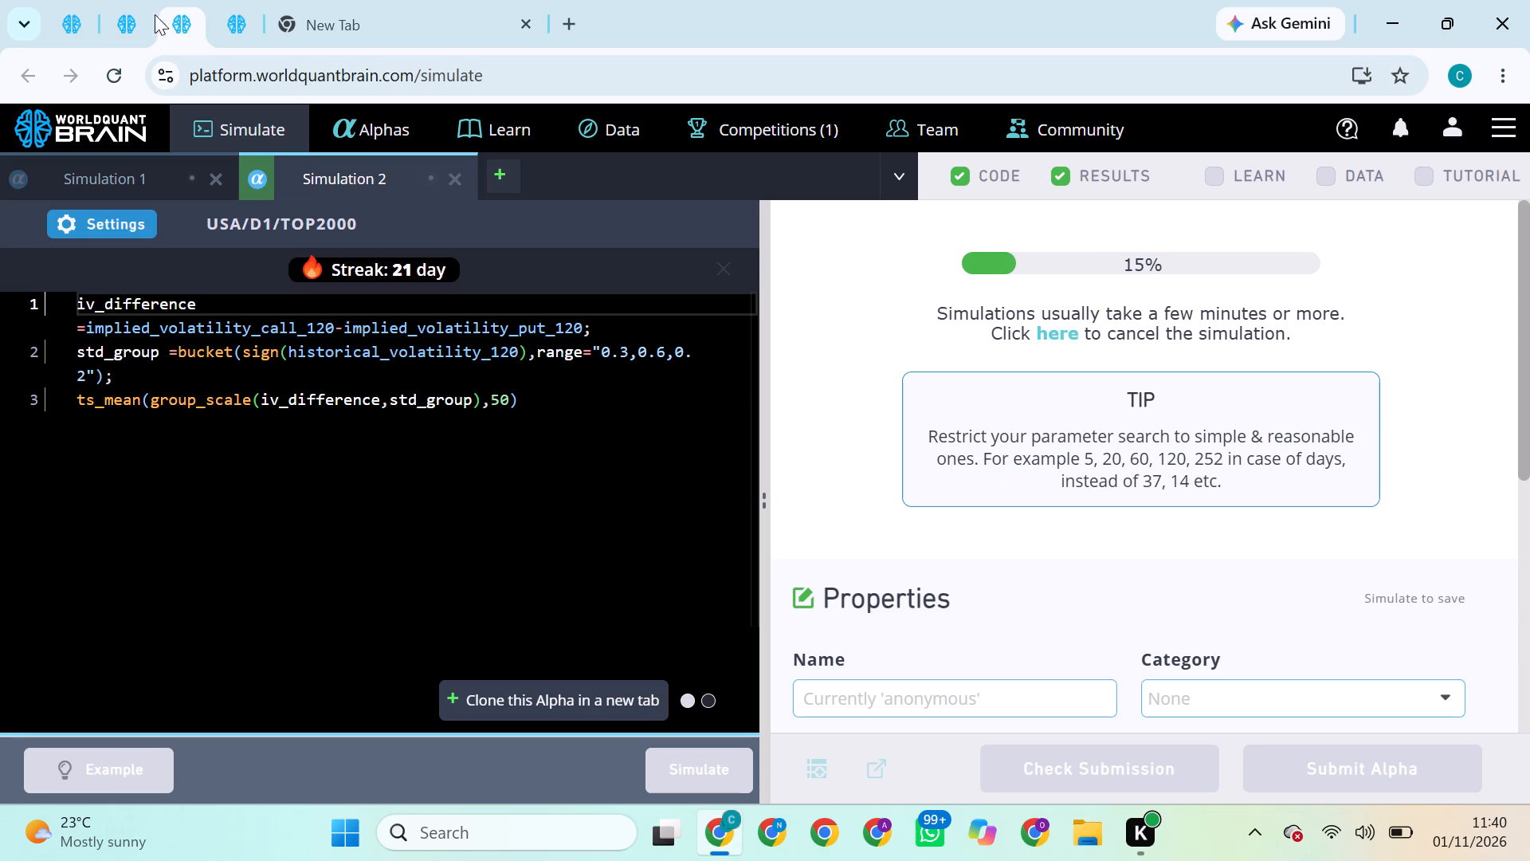
pyautogui.click(115, 14)
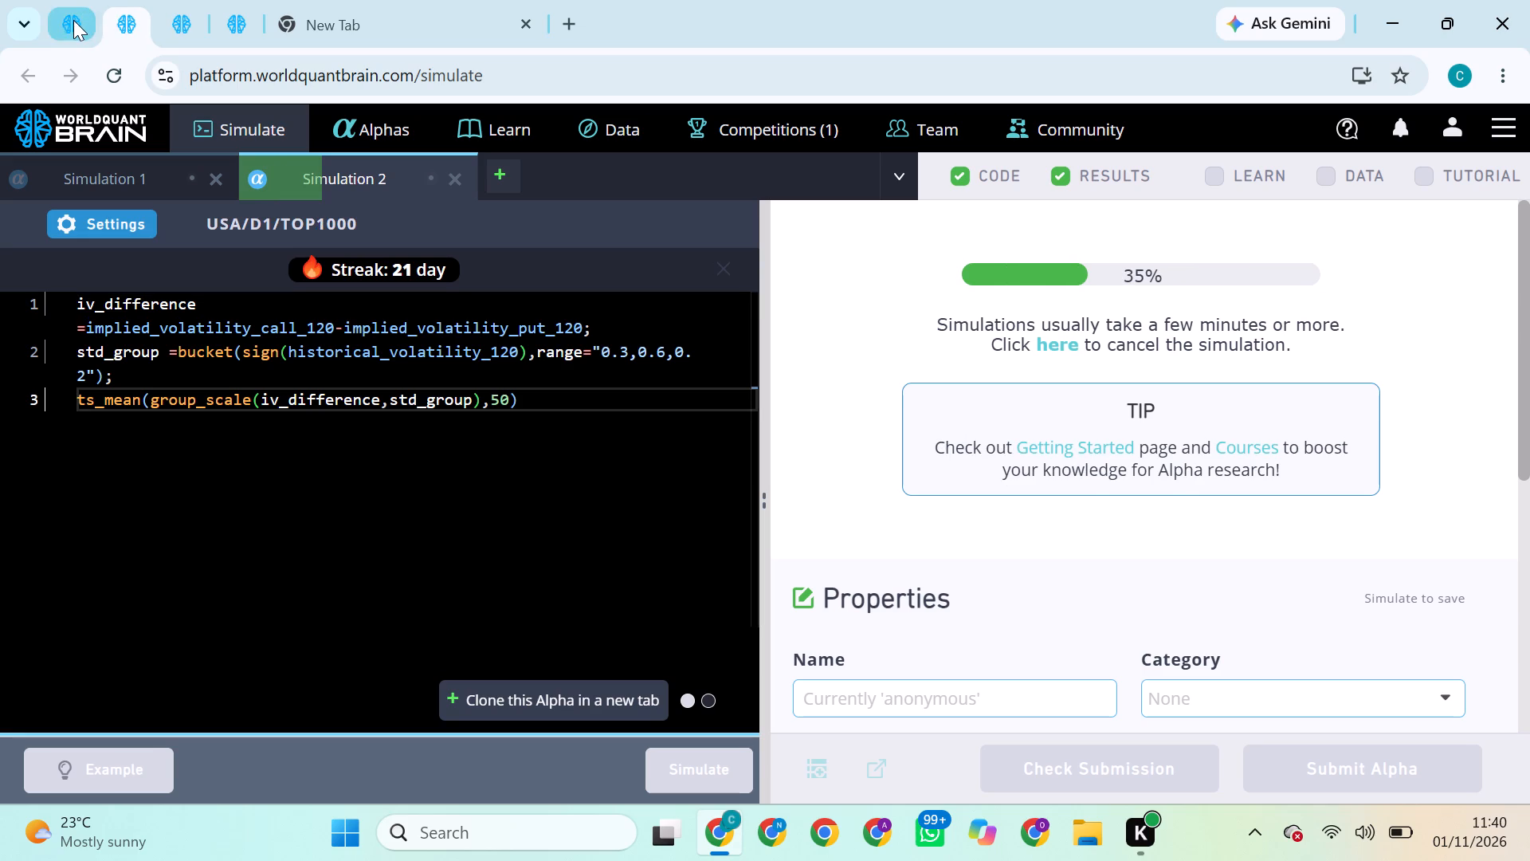
pyautogui.click(73, 20)
pyautogui.click(133, 37)
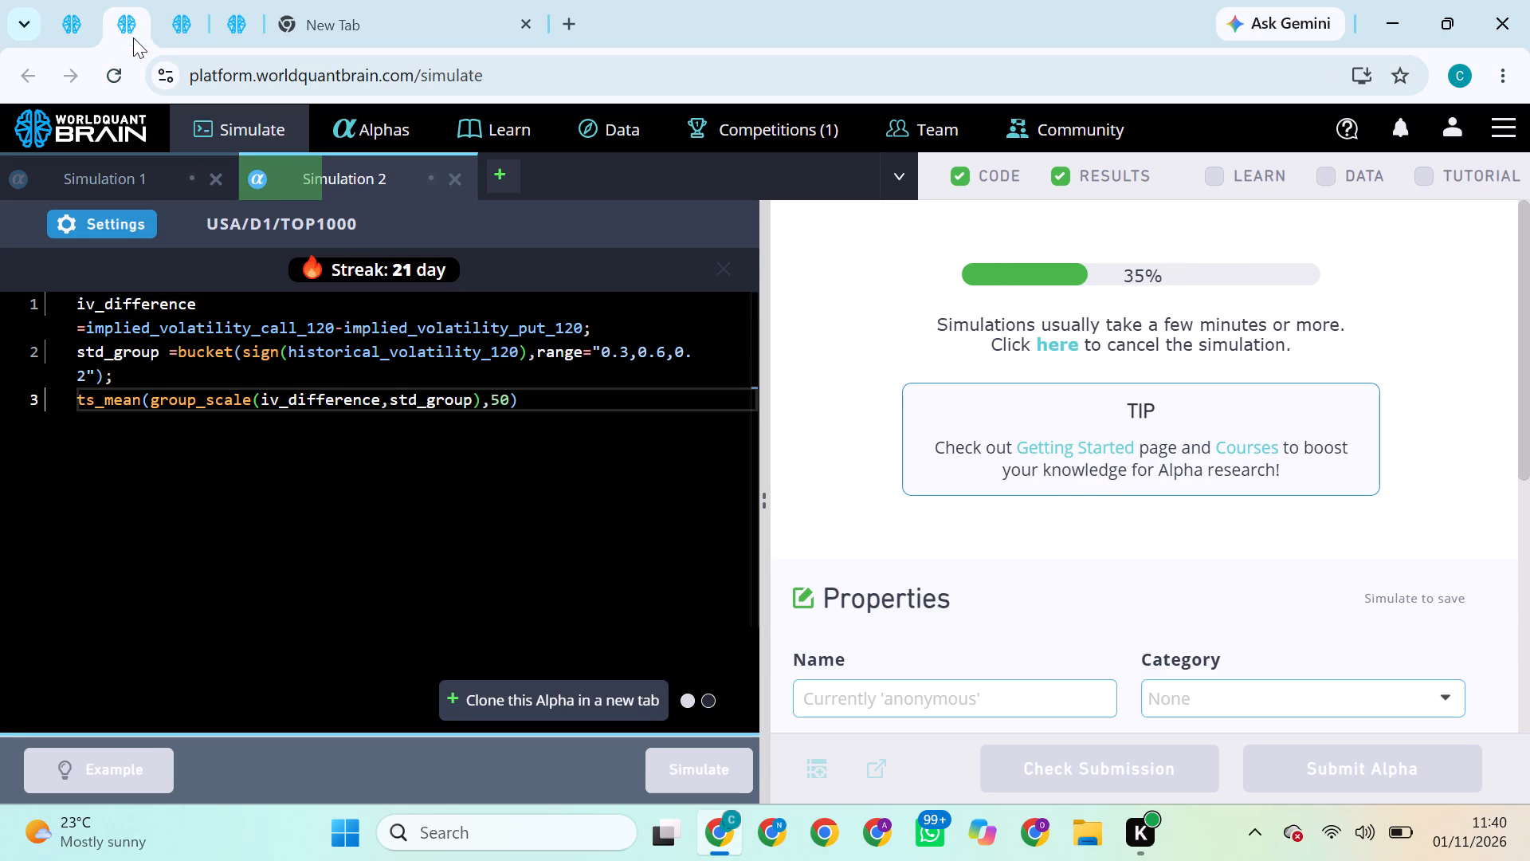
pyautogui.click(174, 26)
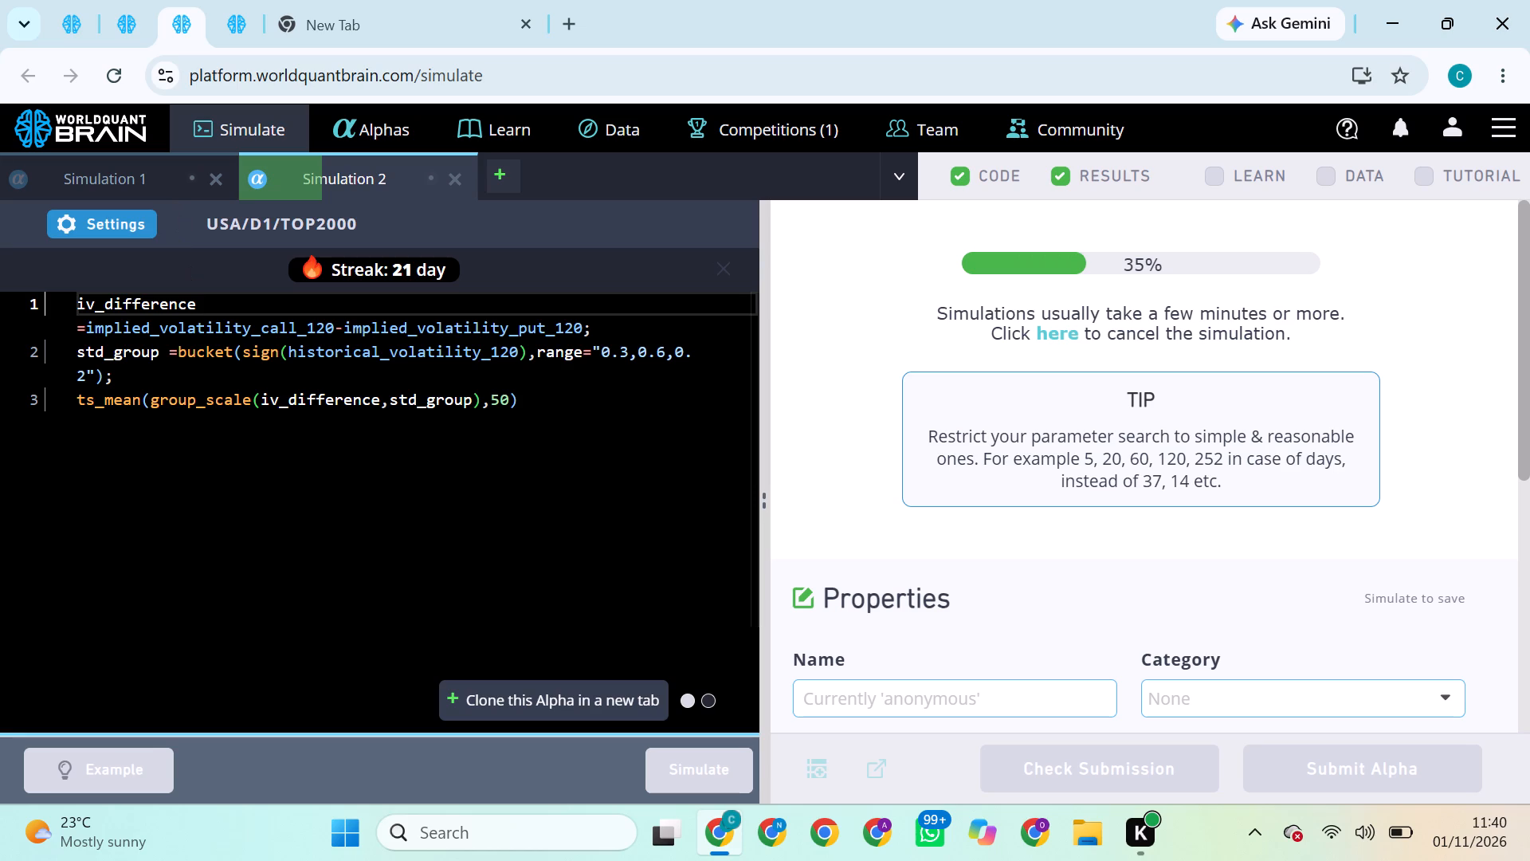
pyautogui.scroll(-2, 333, 440)
pyautogui.scroll(1, 333, 440)
# Try to submit the alpha from the finished TOP1000 simulation with Subindustry neutralization.
pyautogui.click(124, 19)
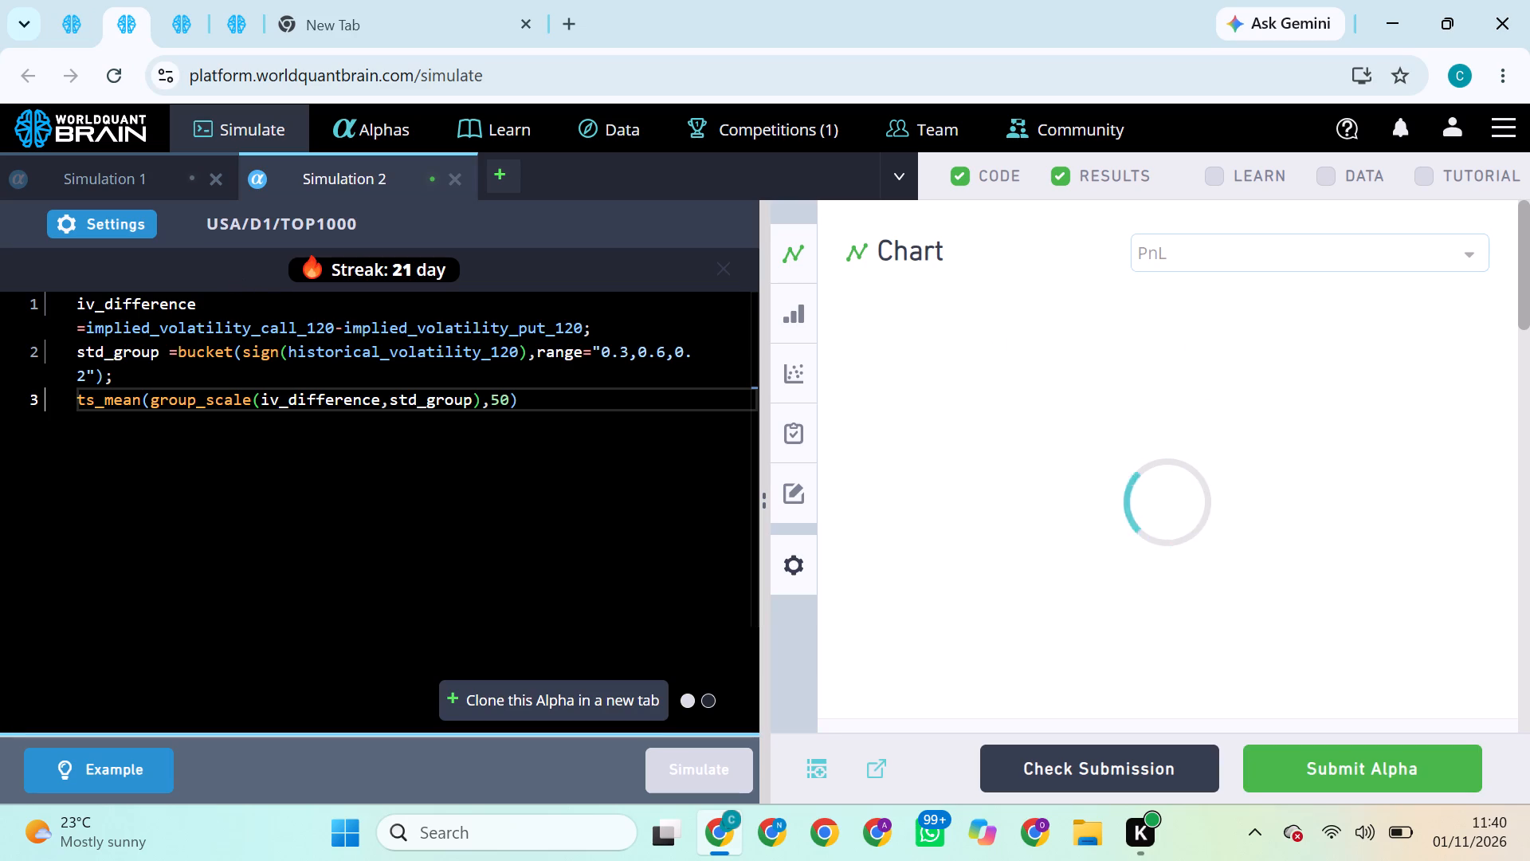
pyautogui.click(1364, 766)
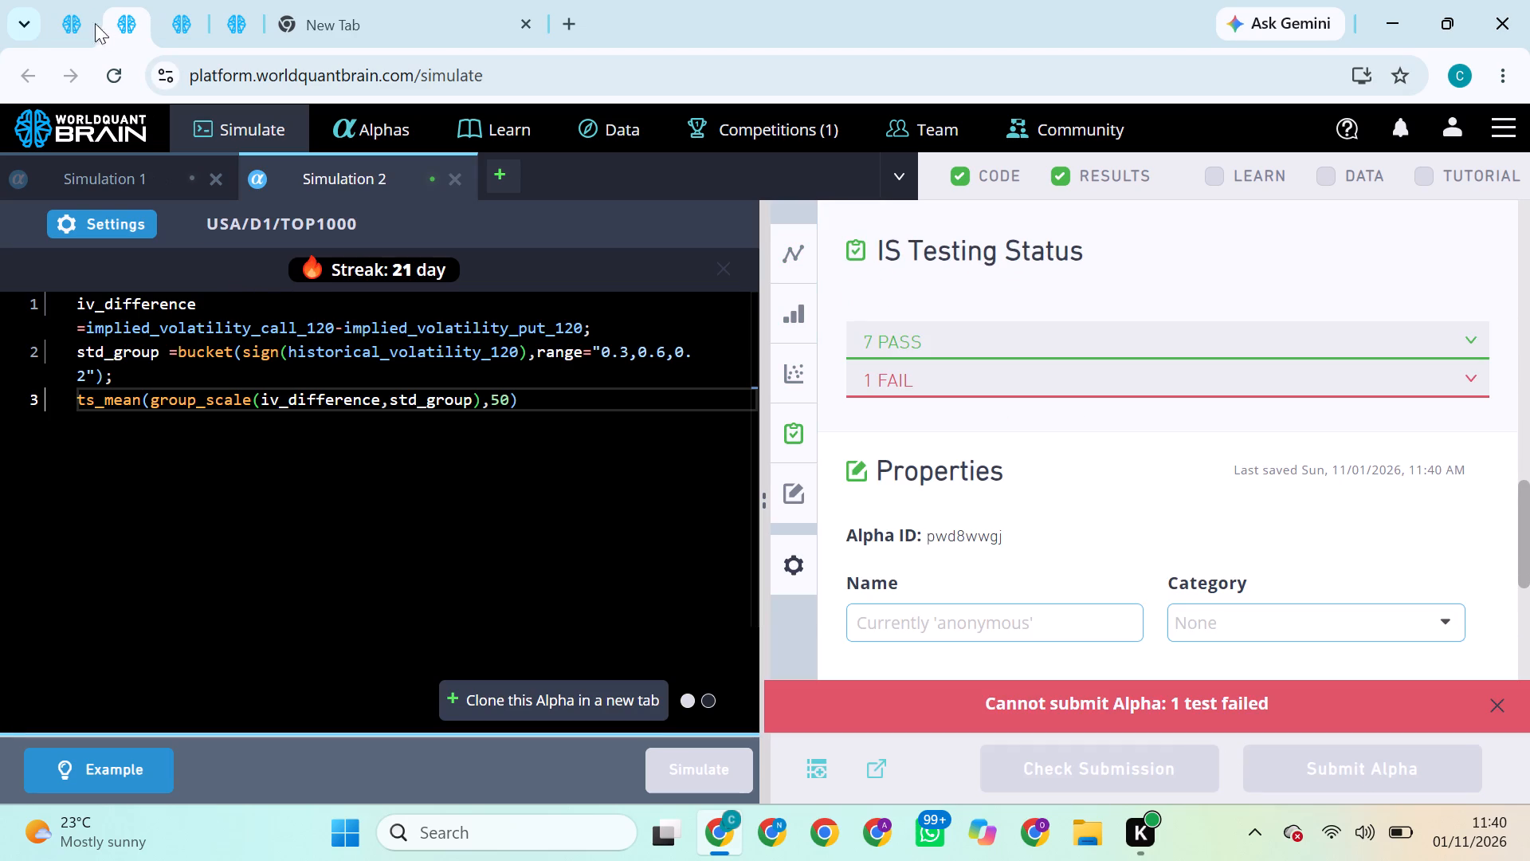
# Set the TOP1000 simulation's neutralization to Market, decay to 1 and truncation to 0.06, apply the settings and run the simulation.
pyautogui.click(116, 218)
pyautogui.click(328, 569)
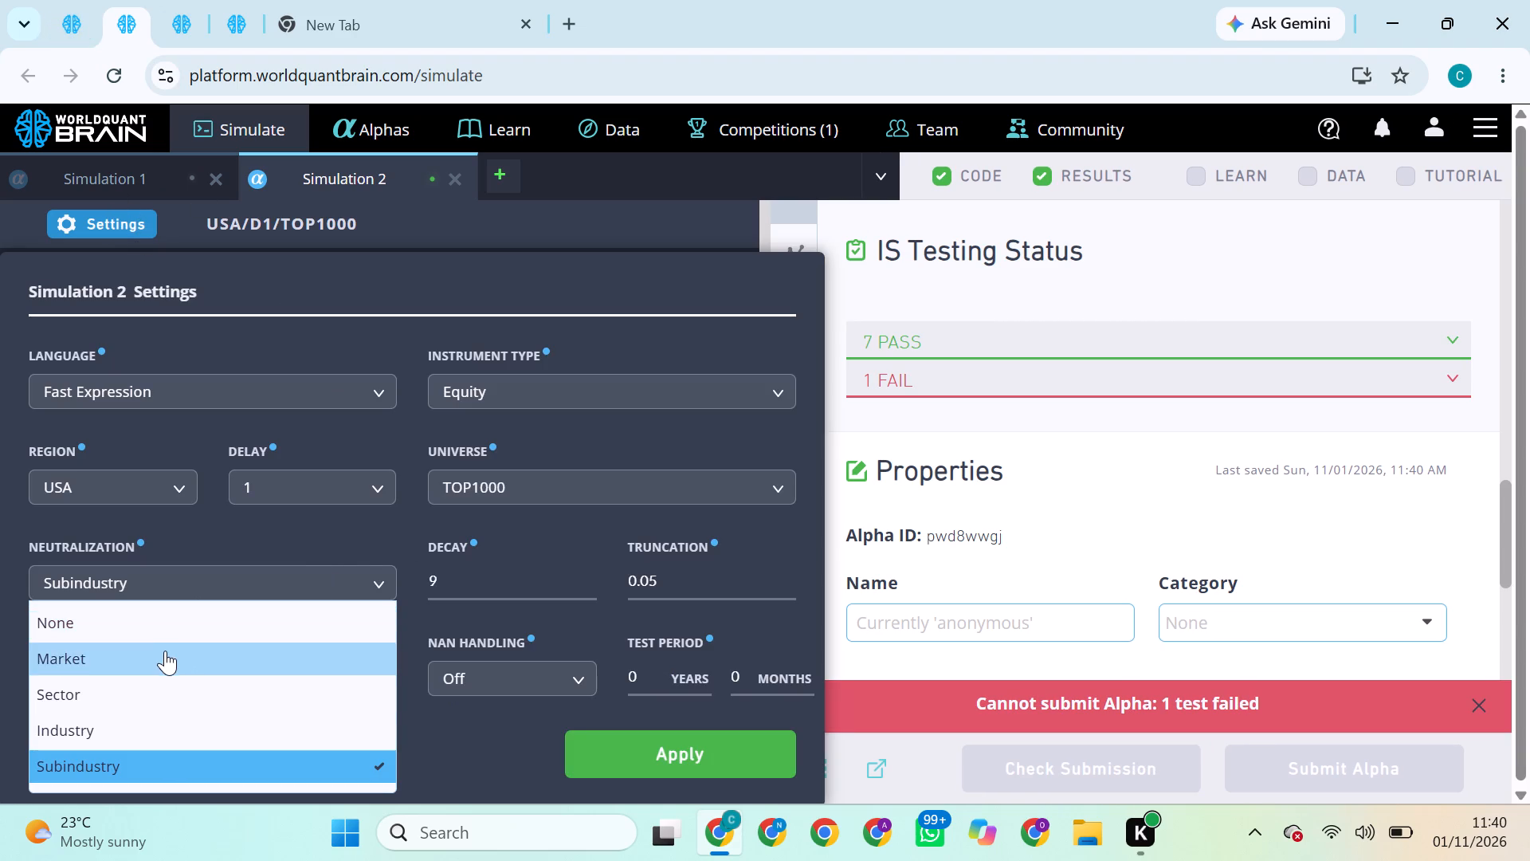
pyautogui.click(165, 651)
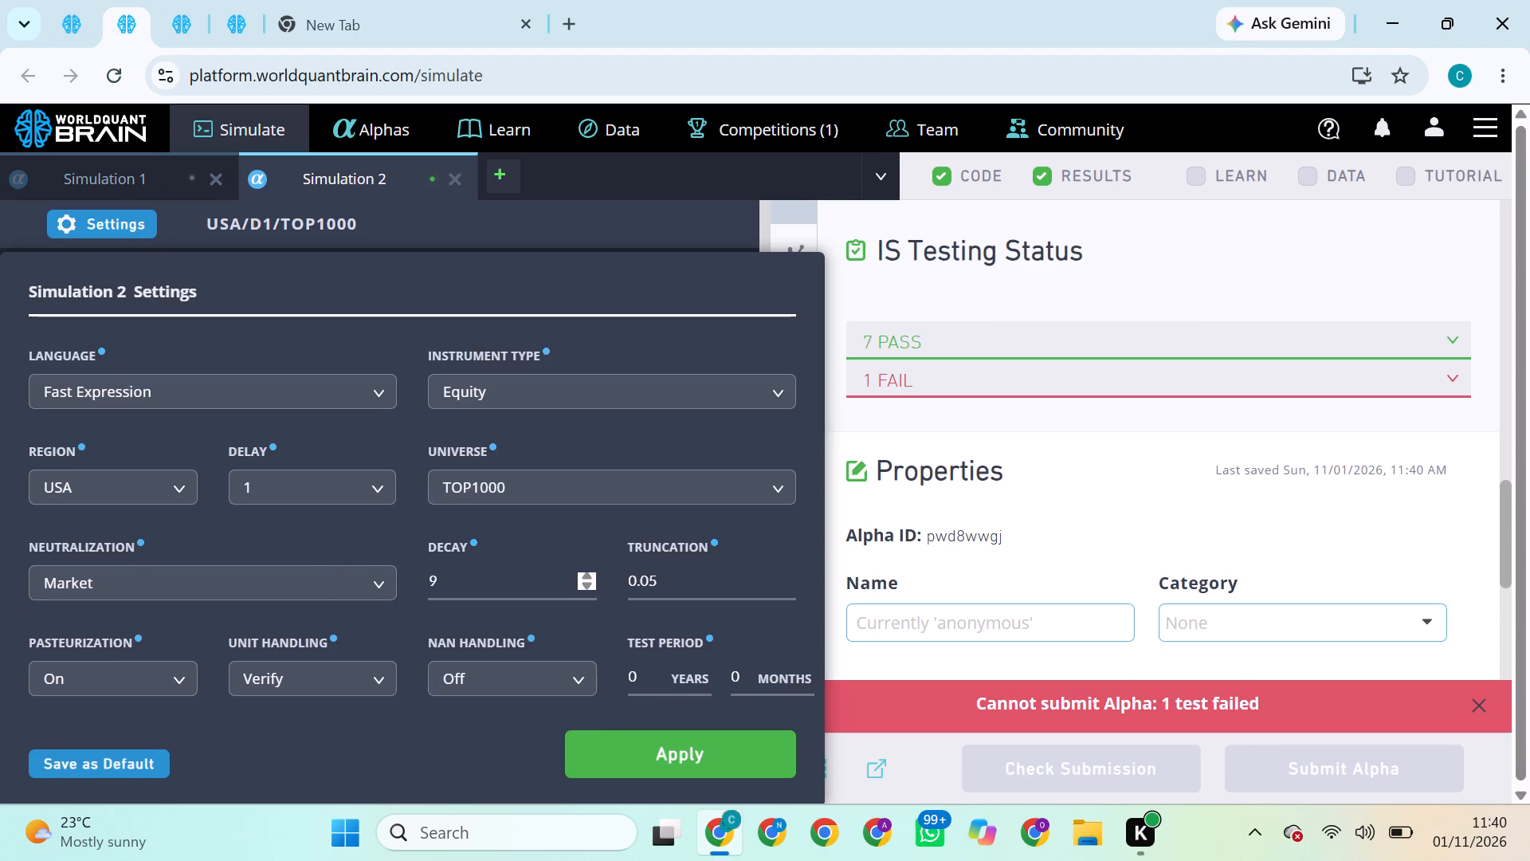
pyautogui.click(457, 576)
pyautogui.press('BackSpace')
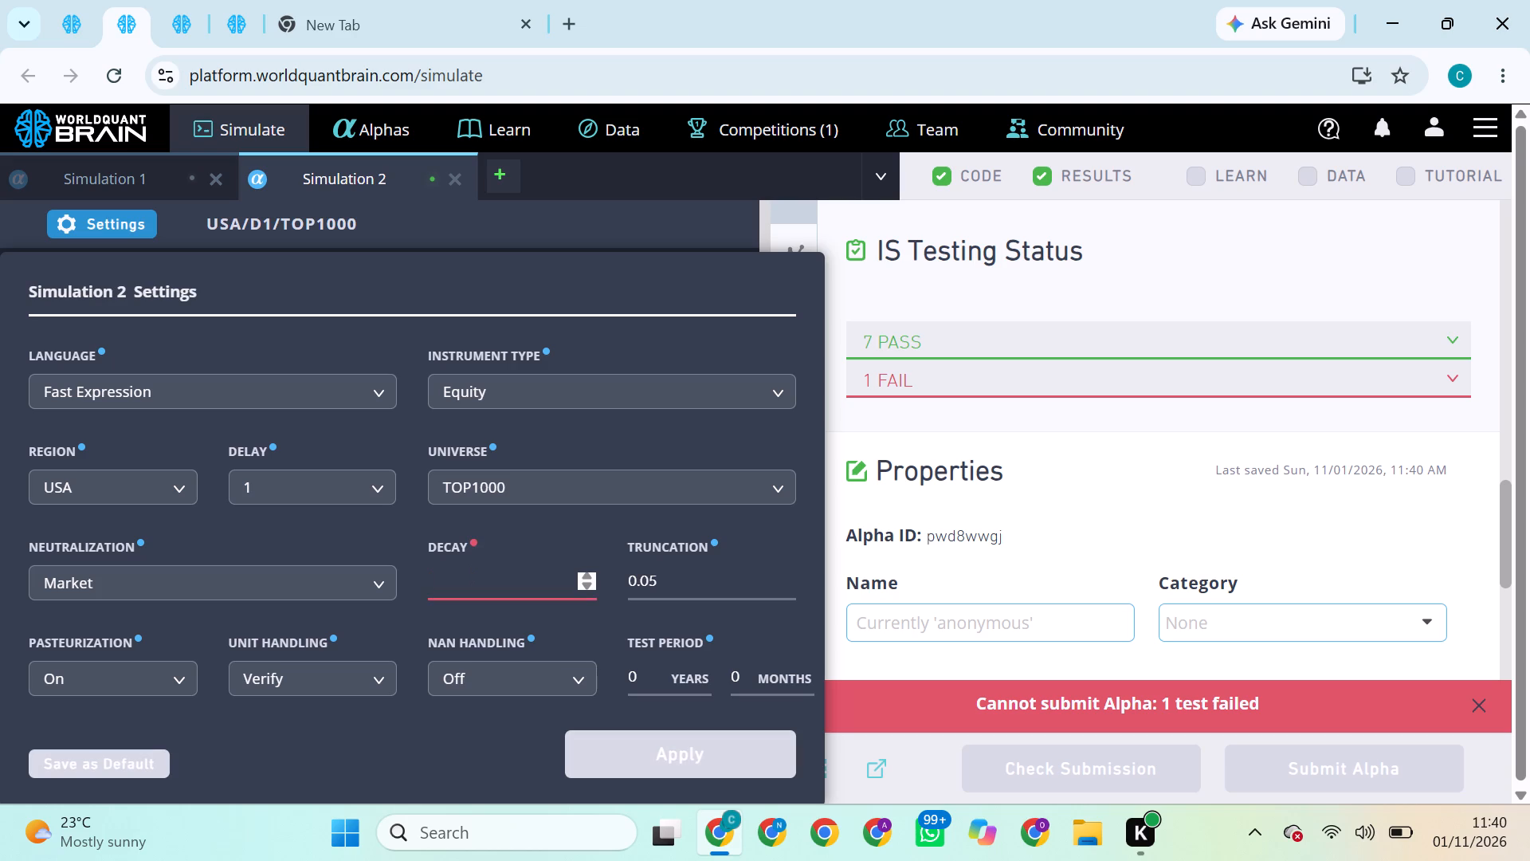
pyautogui.press('1')
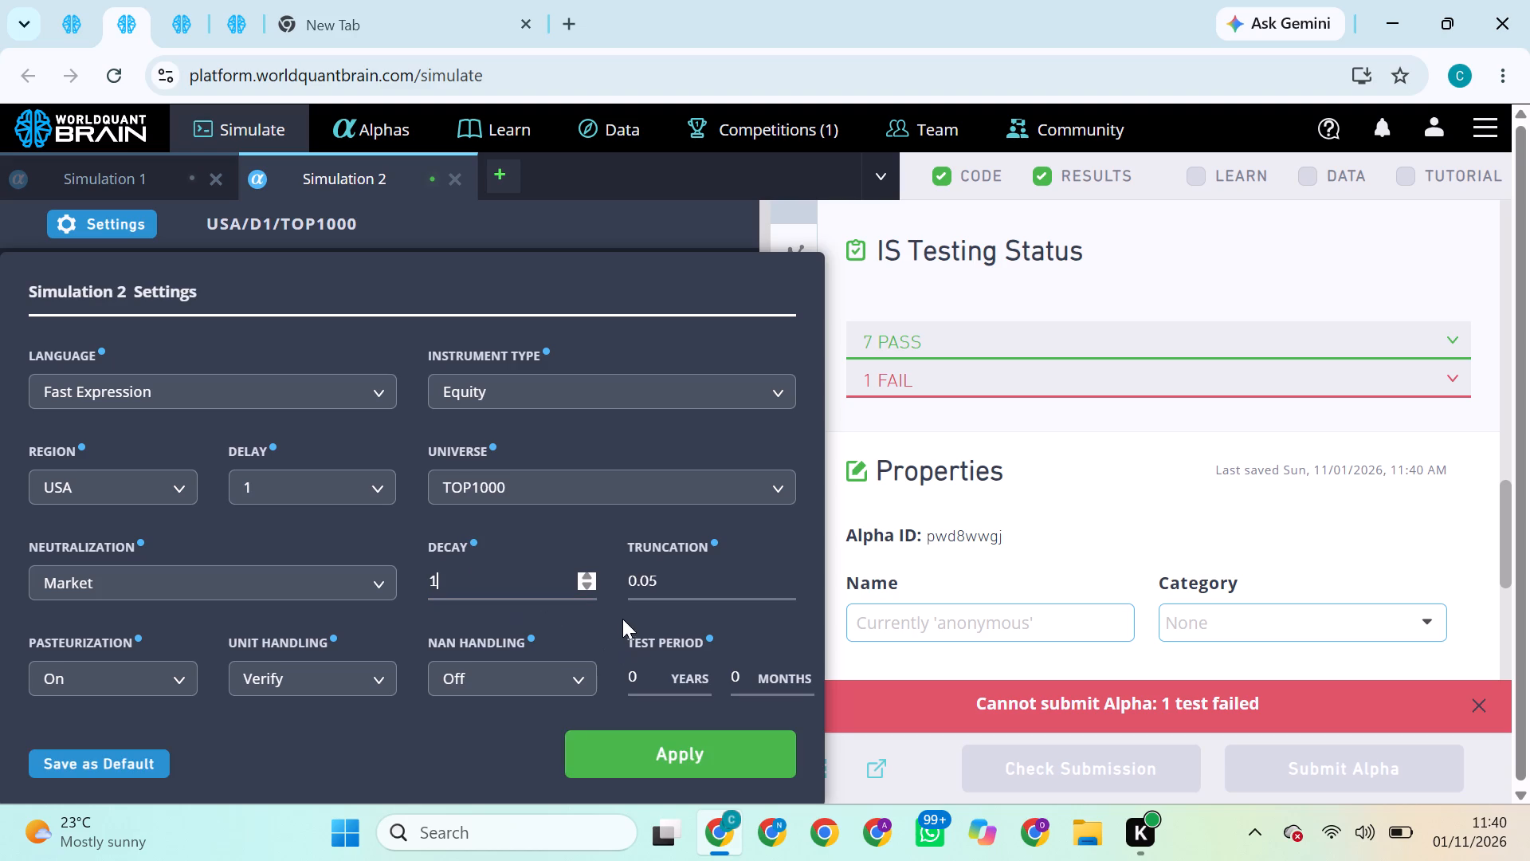
pyautogui.click(674, 589)
pyautogui.press('BackSpace')
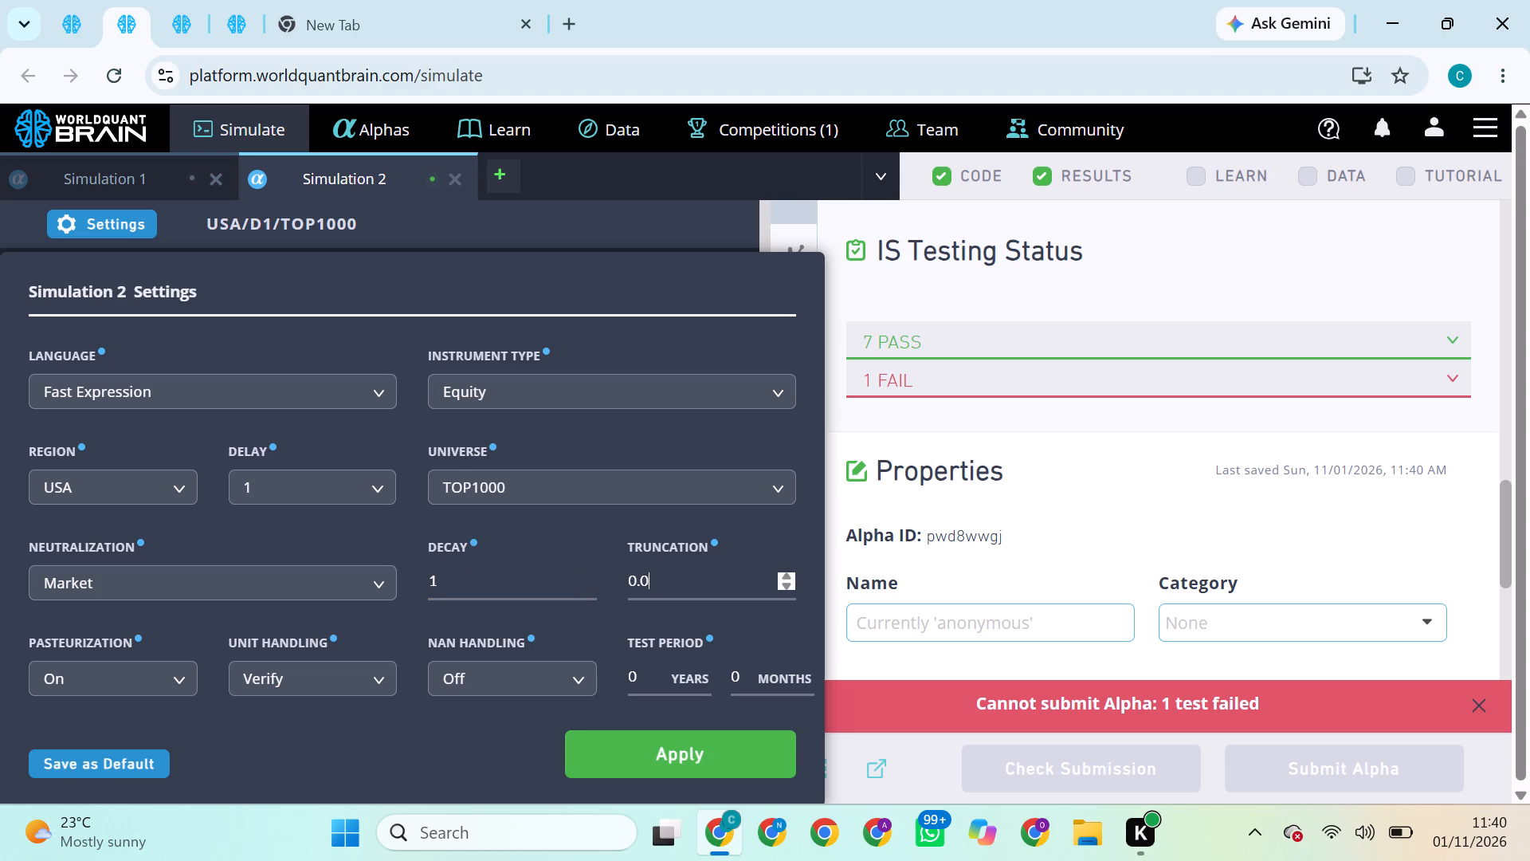
pyautogui.press('6')
pyautogui.click(699, 761)
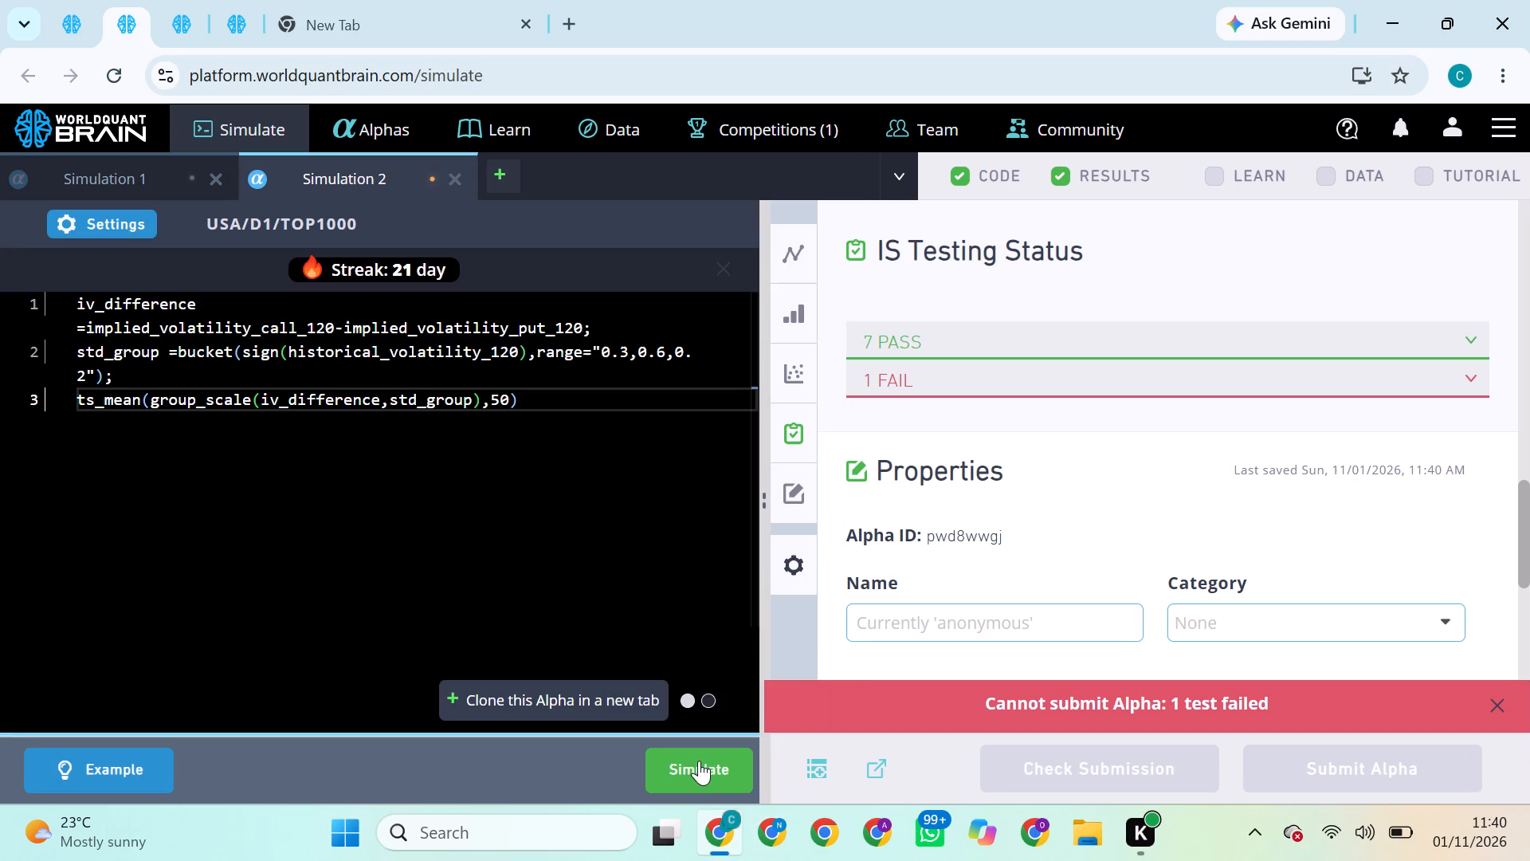
pyautogui.click(708, 780)
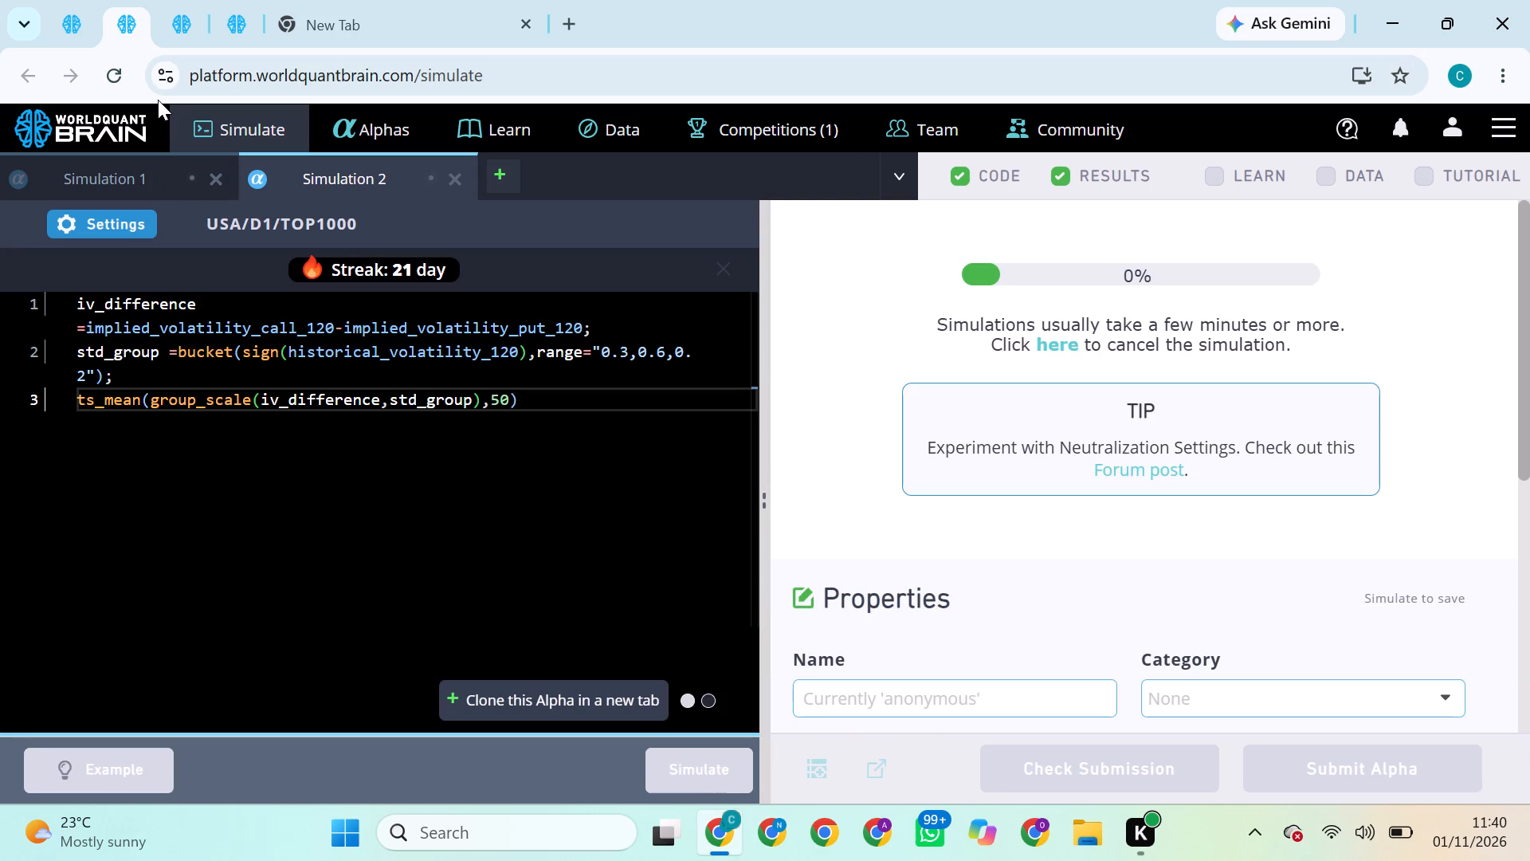
# Try to submit the alpha from the finished TOP3000 simulation with Sector neutralization, checking the TOP1000 and TOP2000 simulations meanwhile.
pyautogui.click(73, 25)
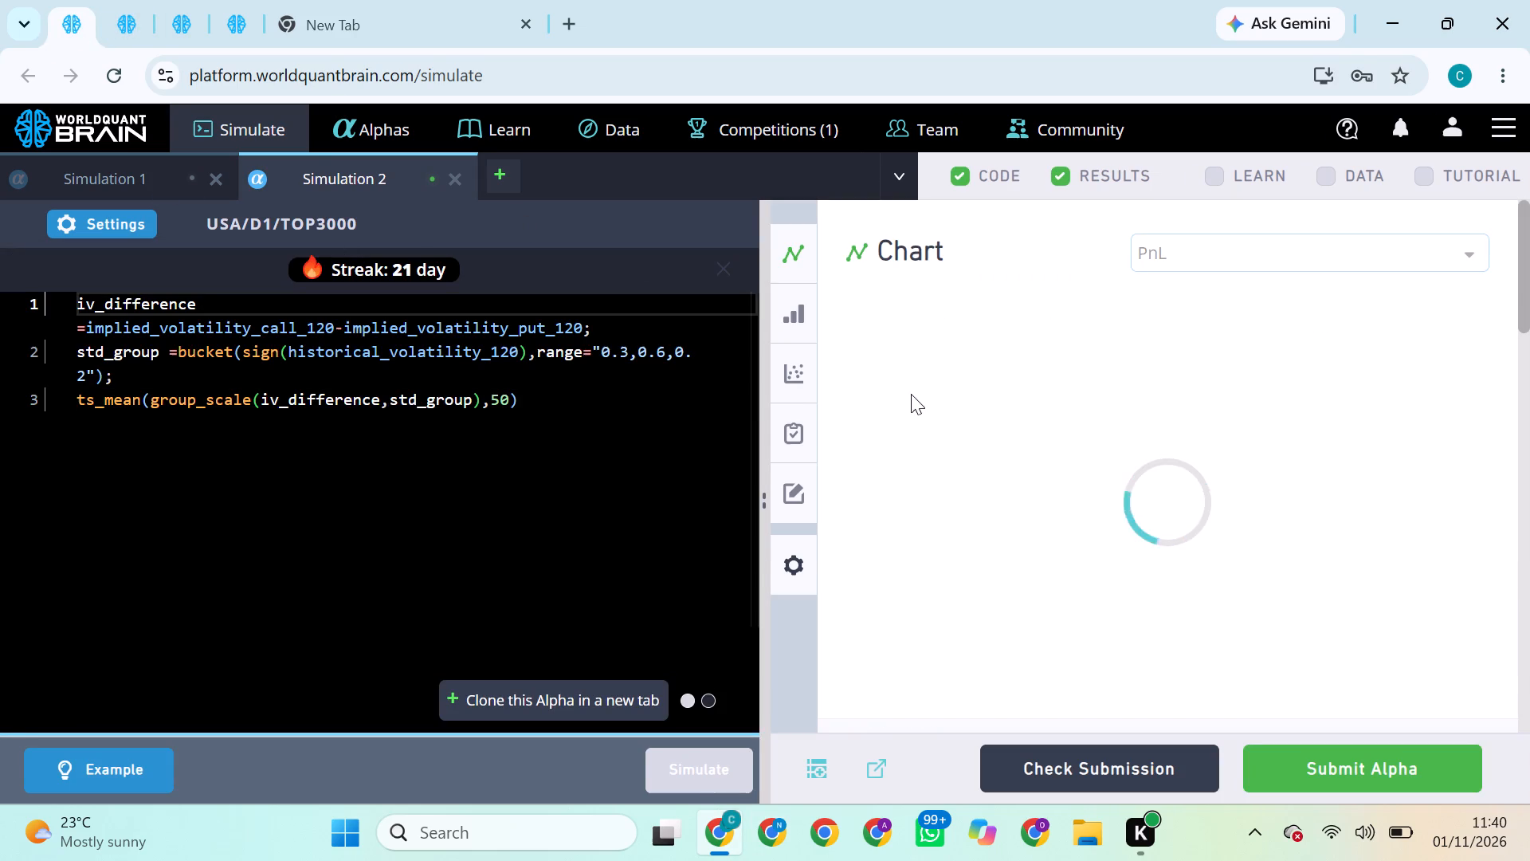
pyautogui.click(1328, 772)
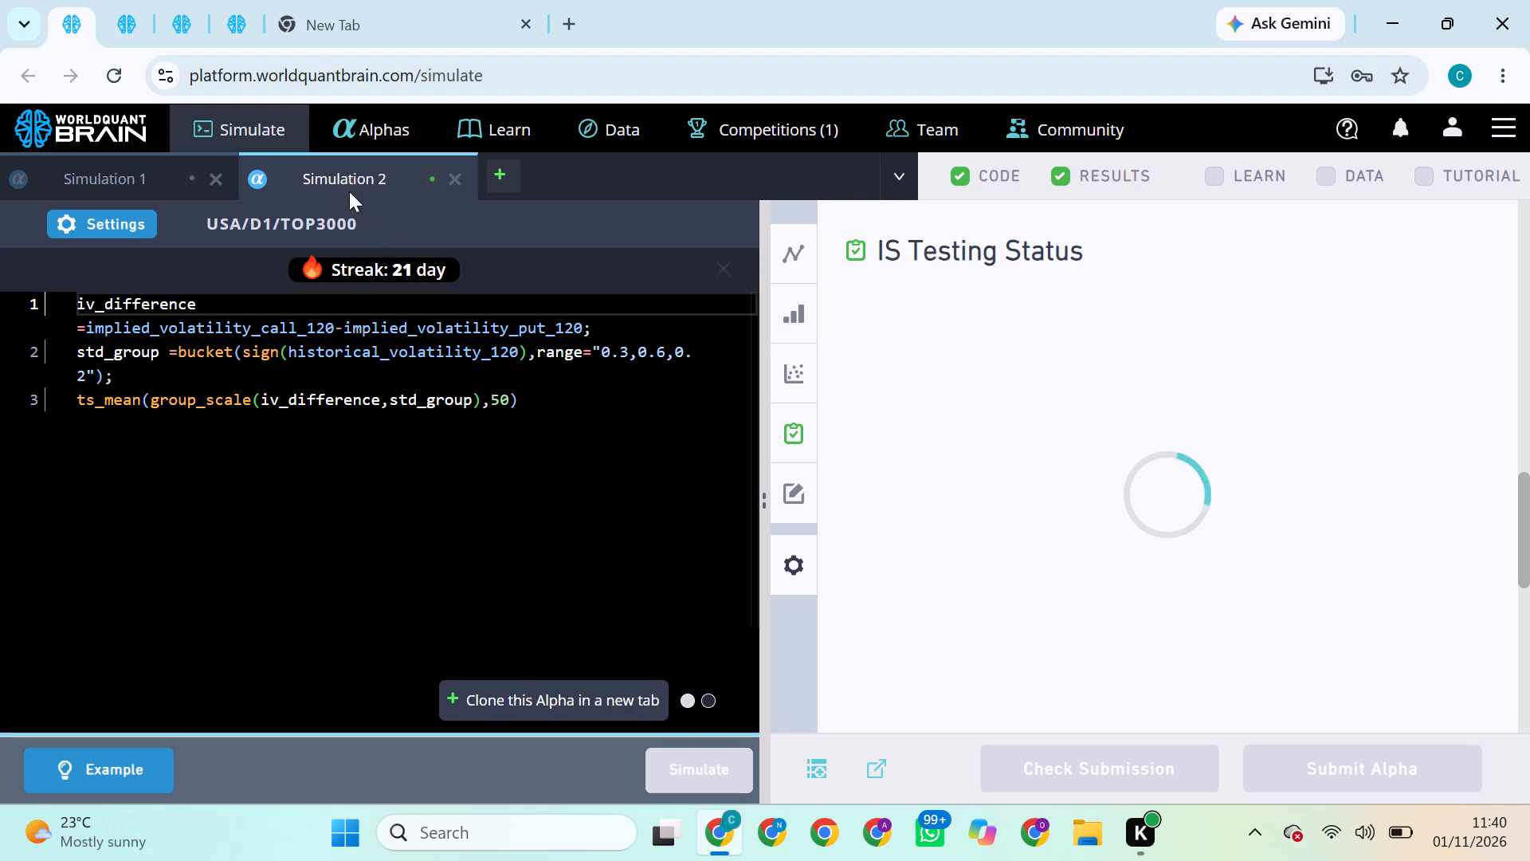
pyautogui.click(122, 27)
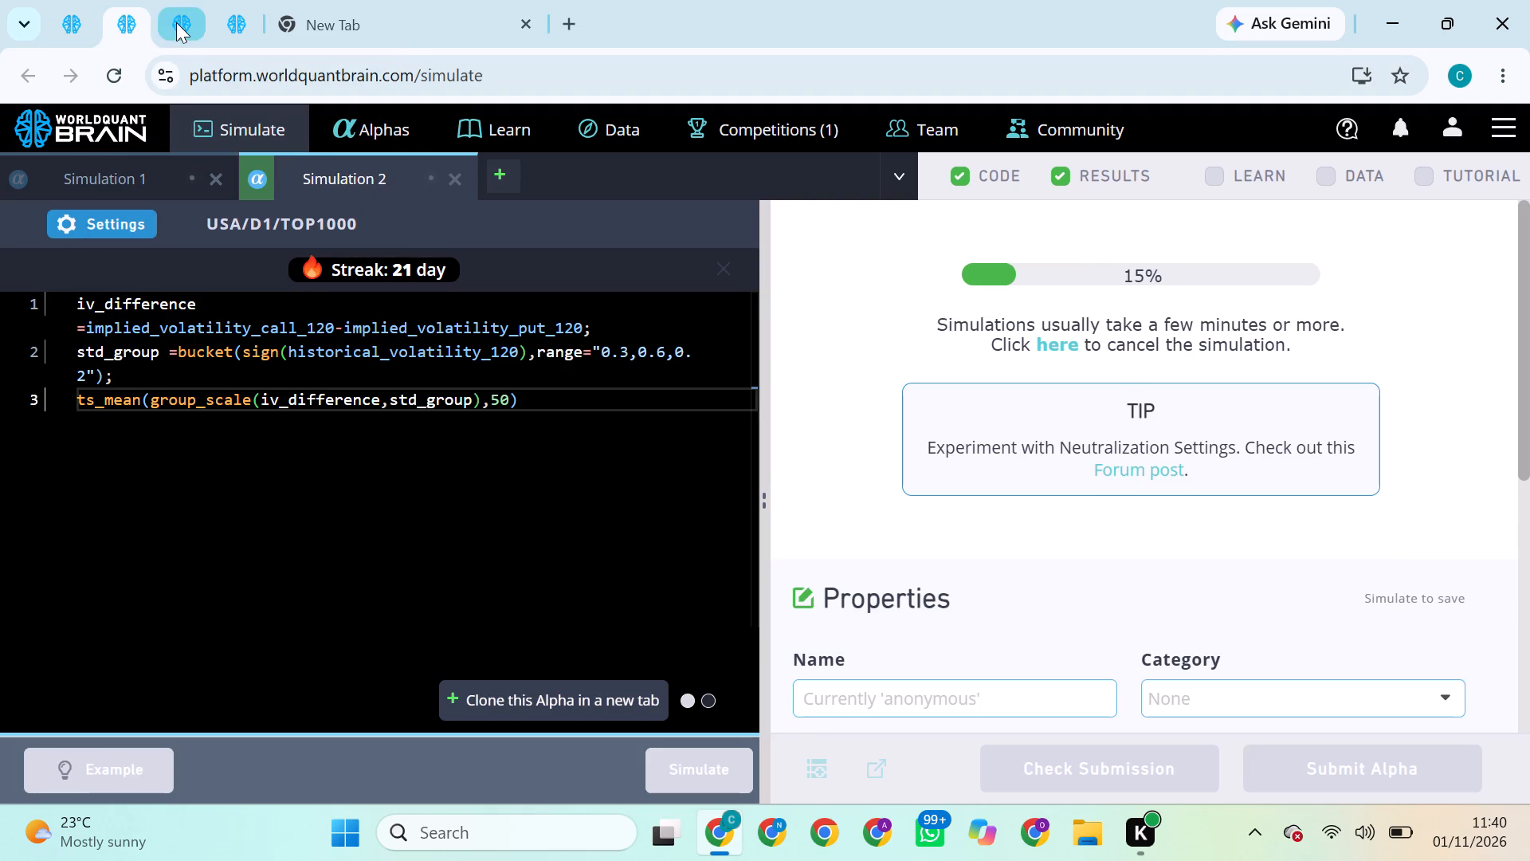
pyautogui.click(176, 22)
pyautogui.click(127, 19)
# Set the TOP3000 simulation's neutralization to Industry, apply the settings and run the simulation.
pyautogui.click(69, 20)
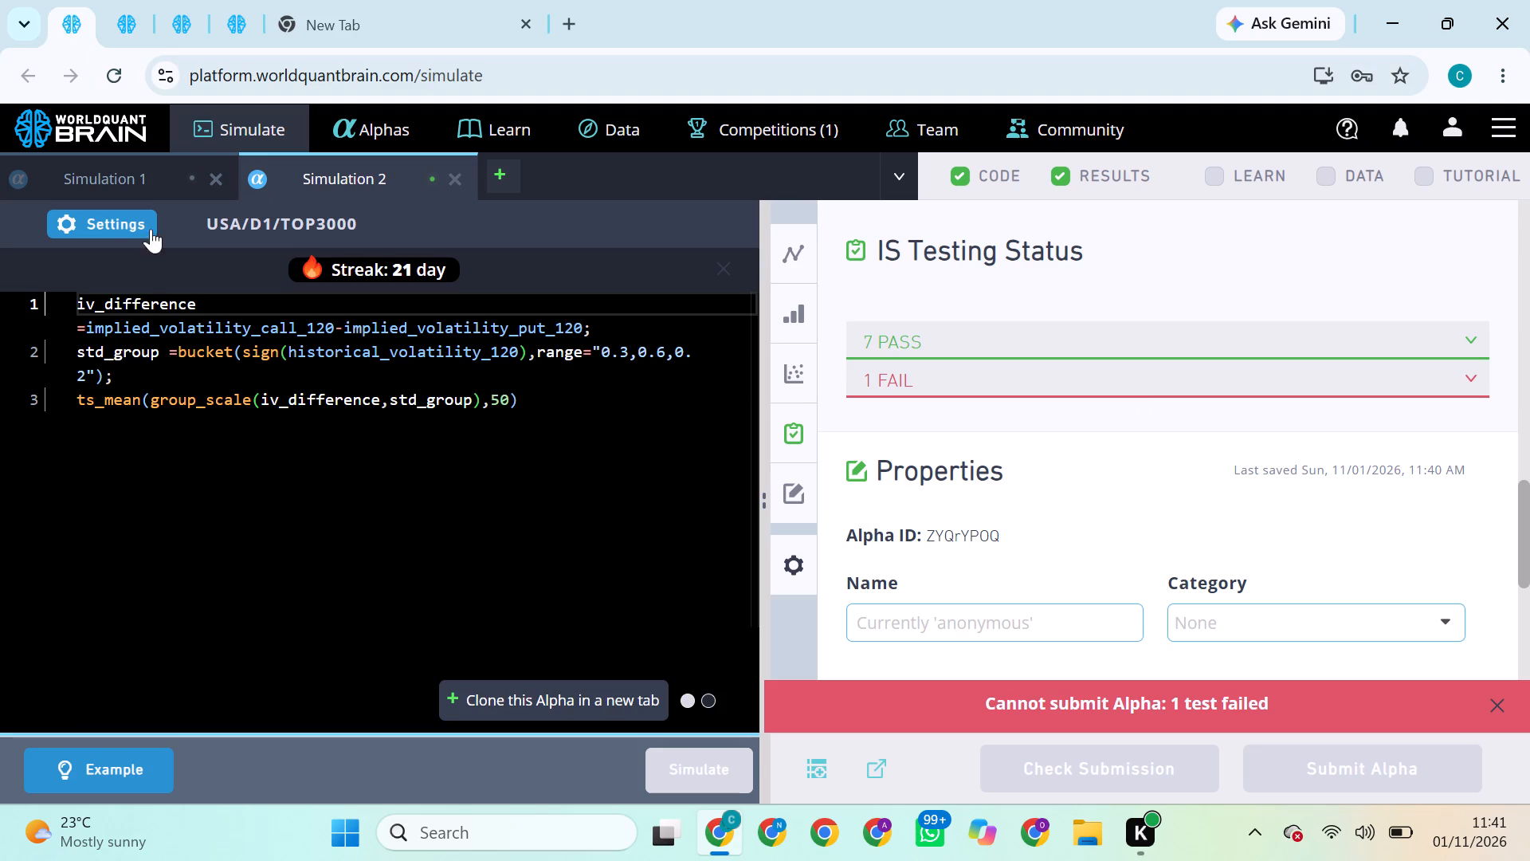
pyautogui.click(111, 223)
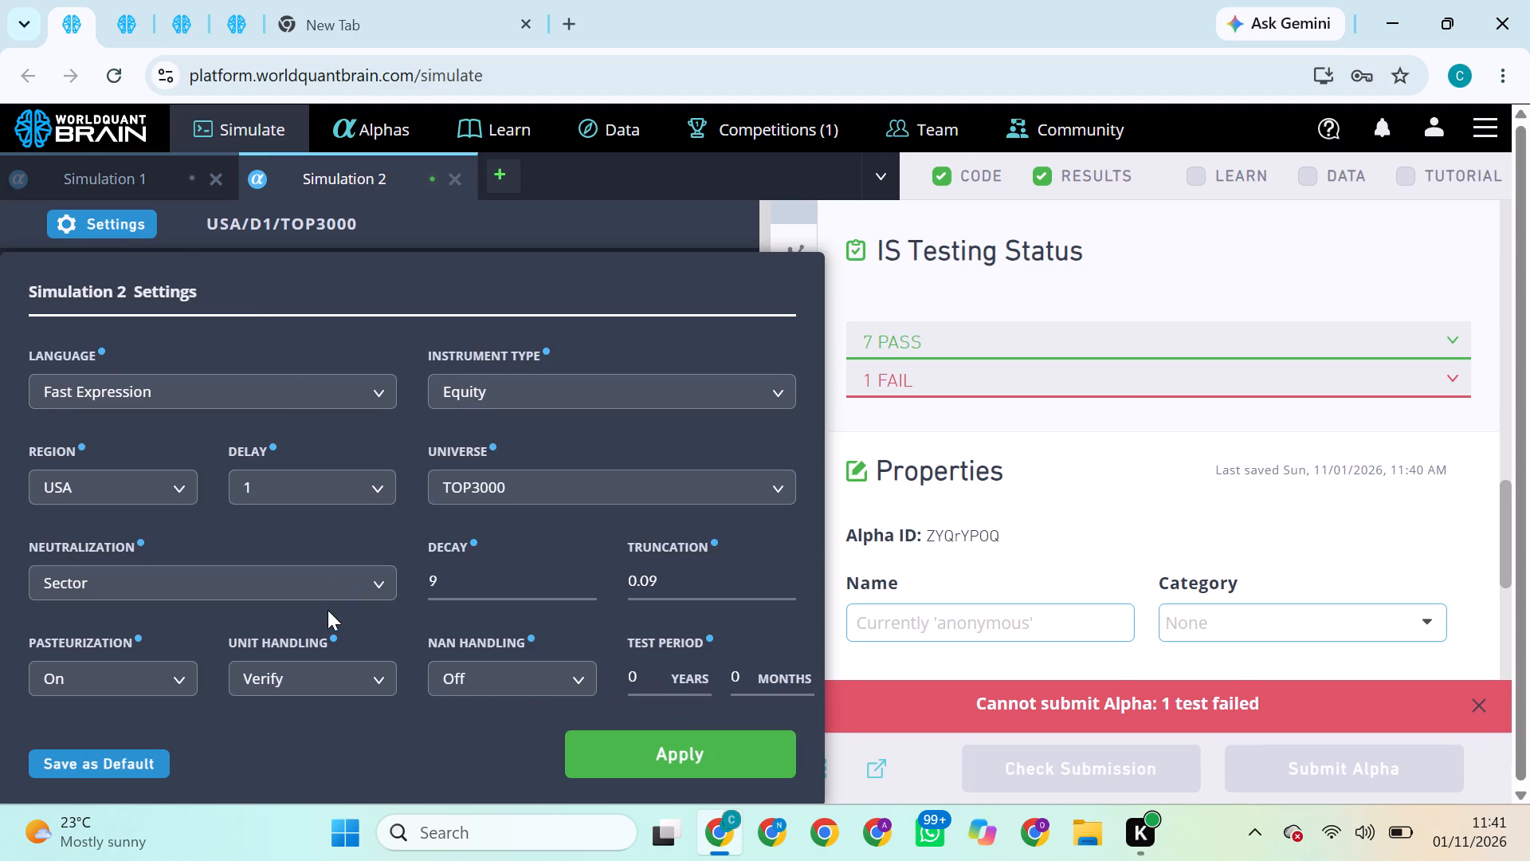
pyautogui.click(326, 580)
pyautogui.click(262, 725)
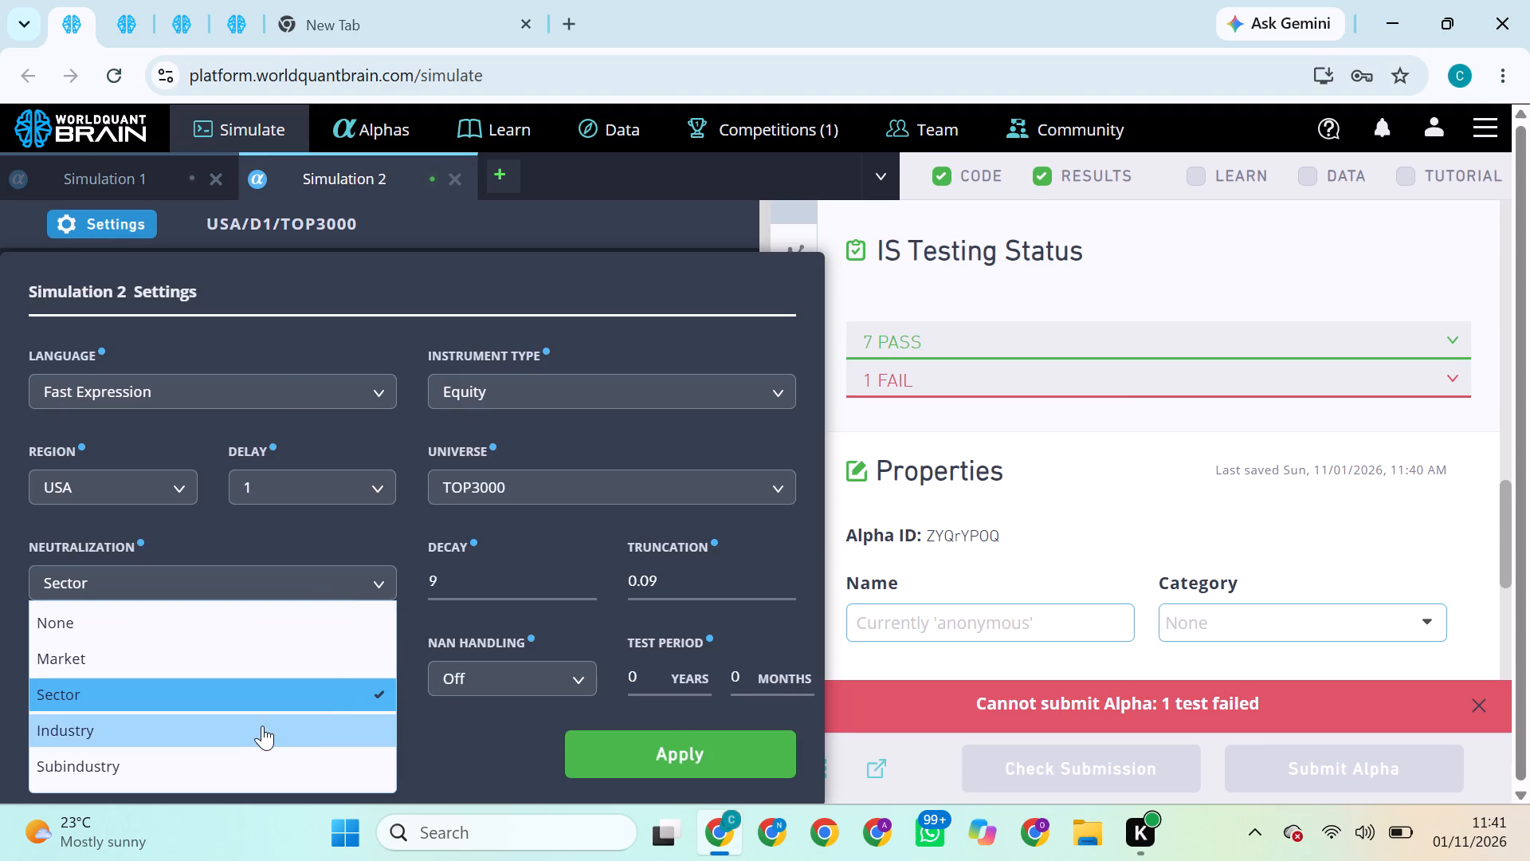
pyautogui.click(716, 749)
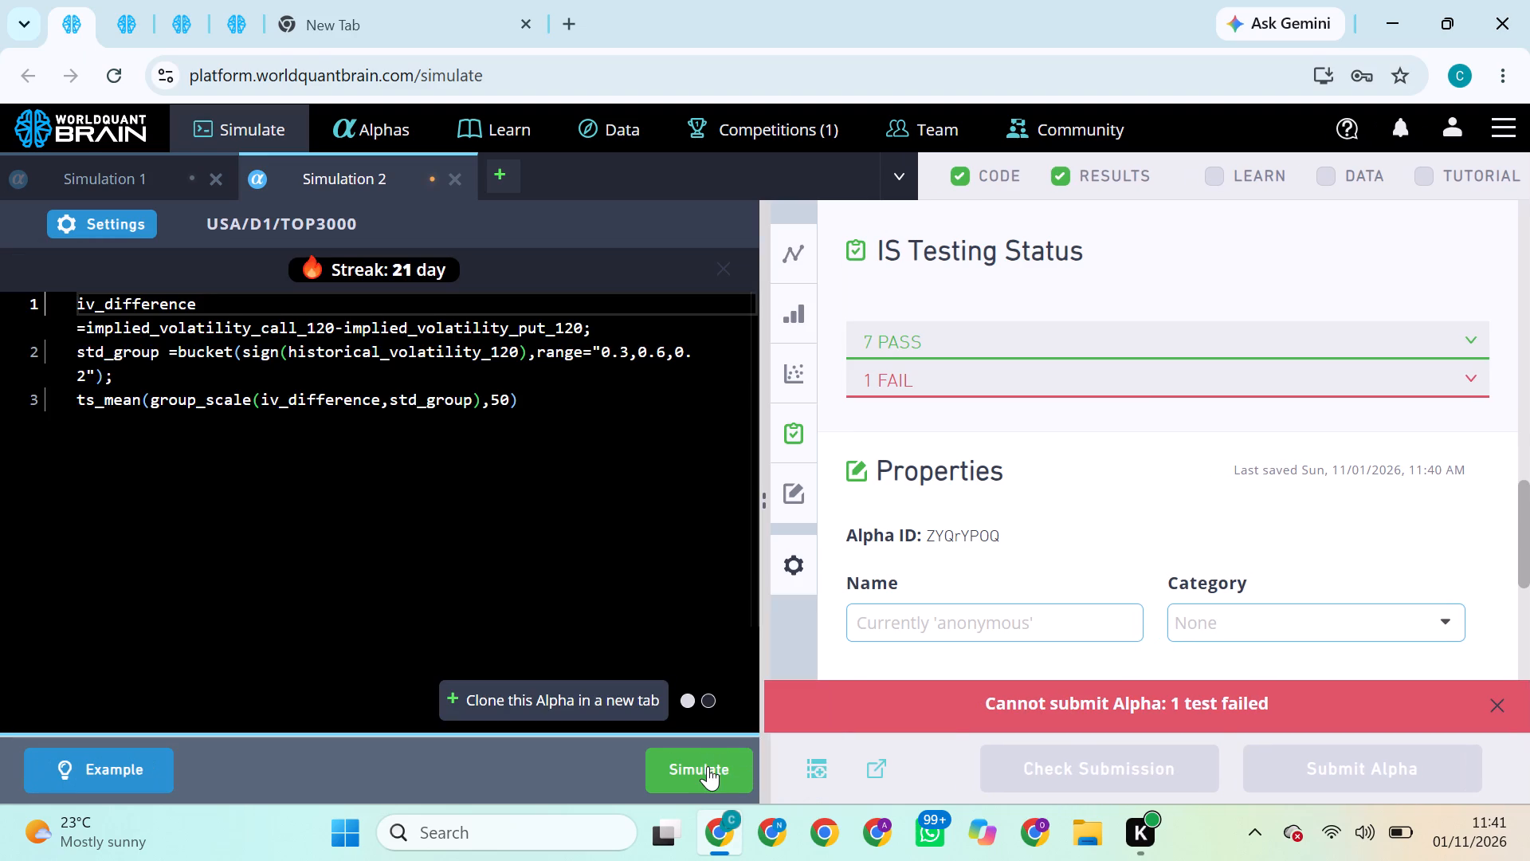
pyautogui.click(708, 766)
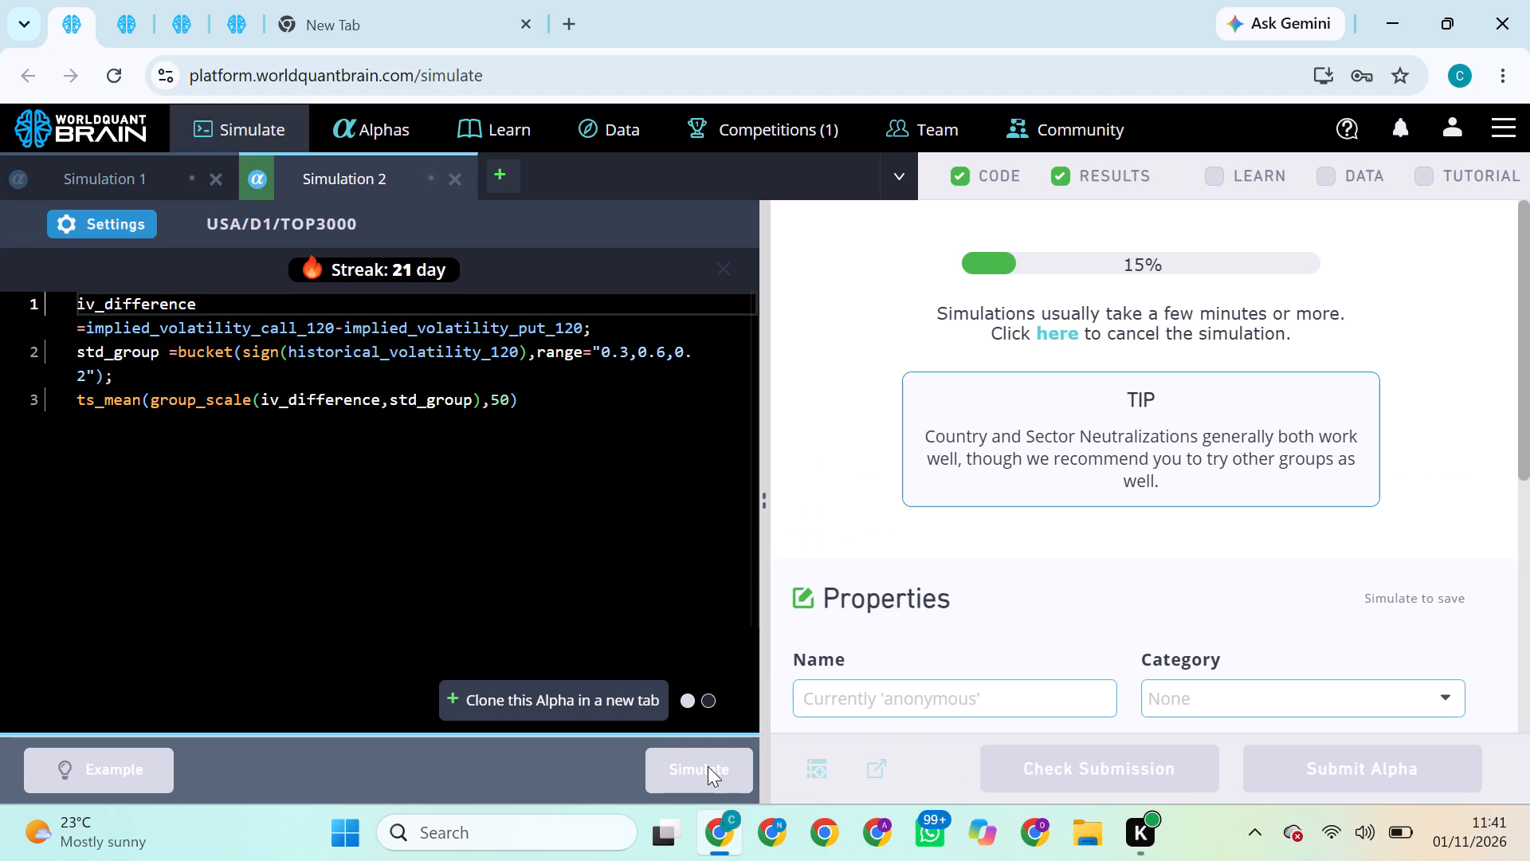
# Check the TOP1000 simulation's progress and try to submit the alpha from the finished TOP2000 simulation with Industry neutralization.
pyautogui.click(124, 25)
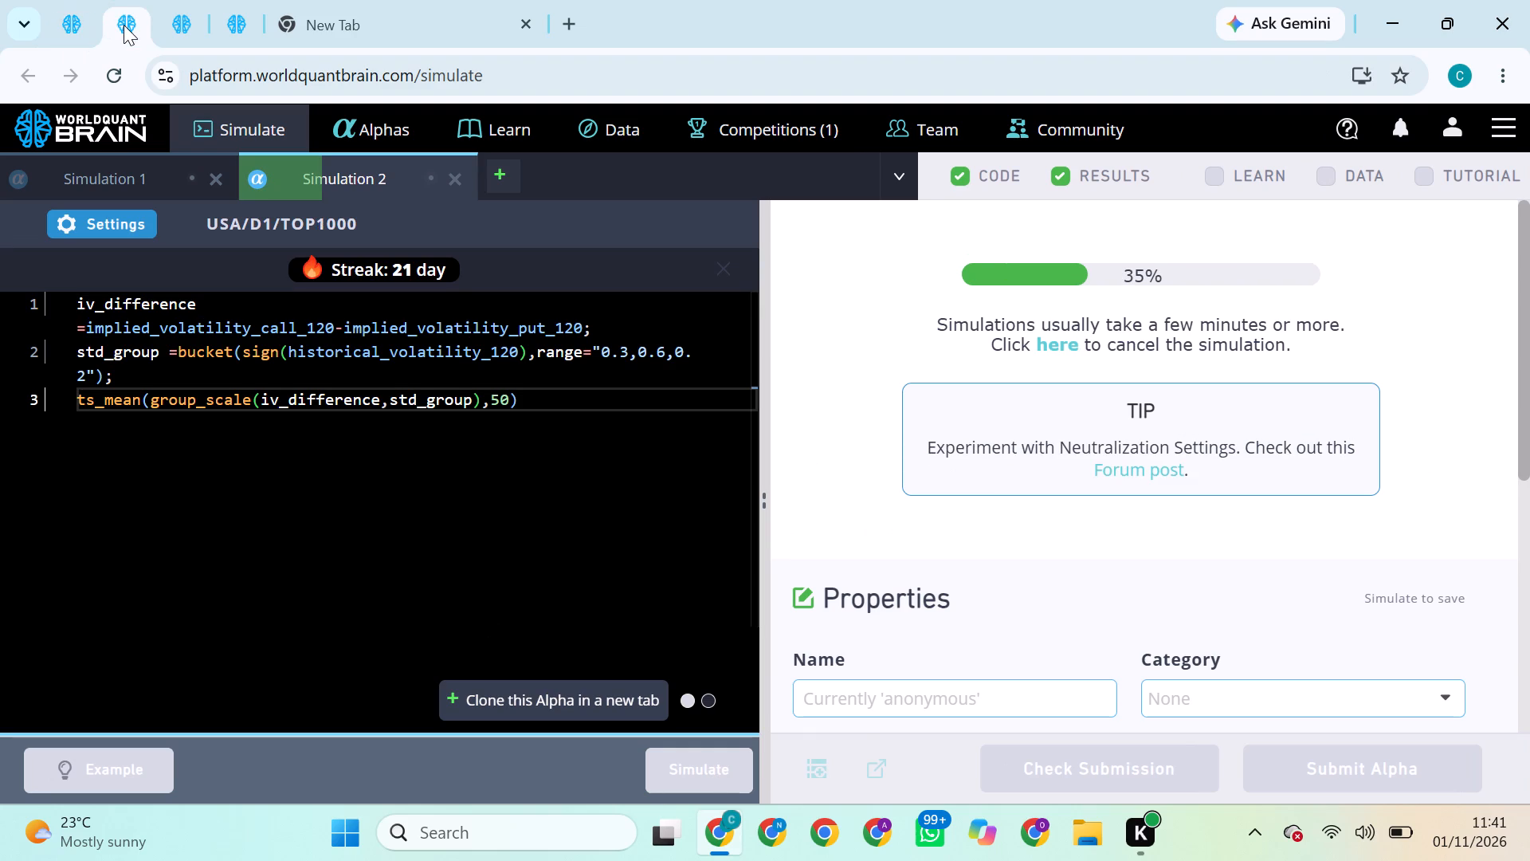
pyautogui.click(176, 22)
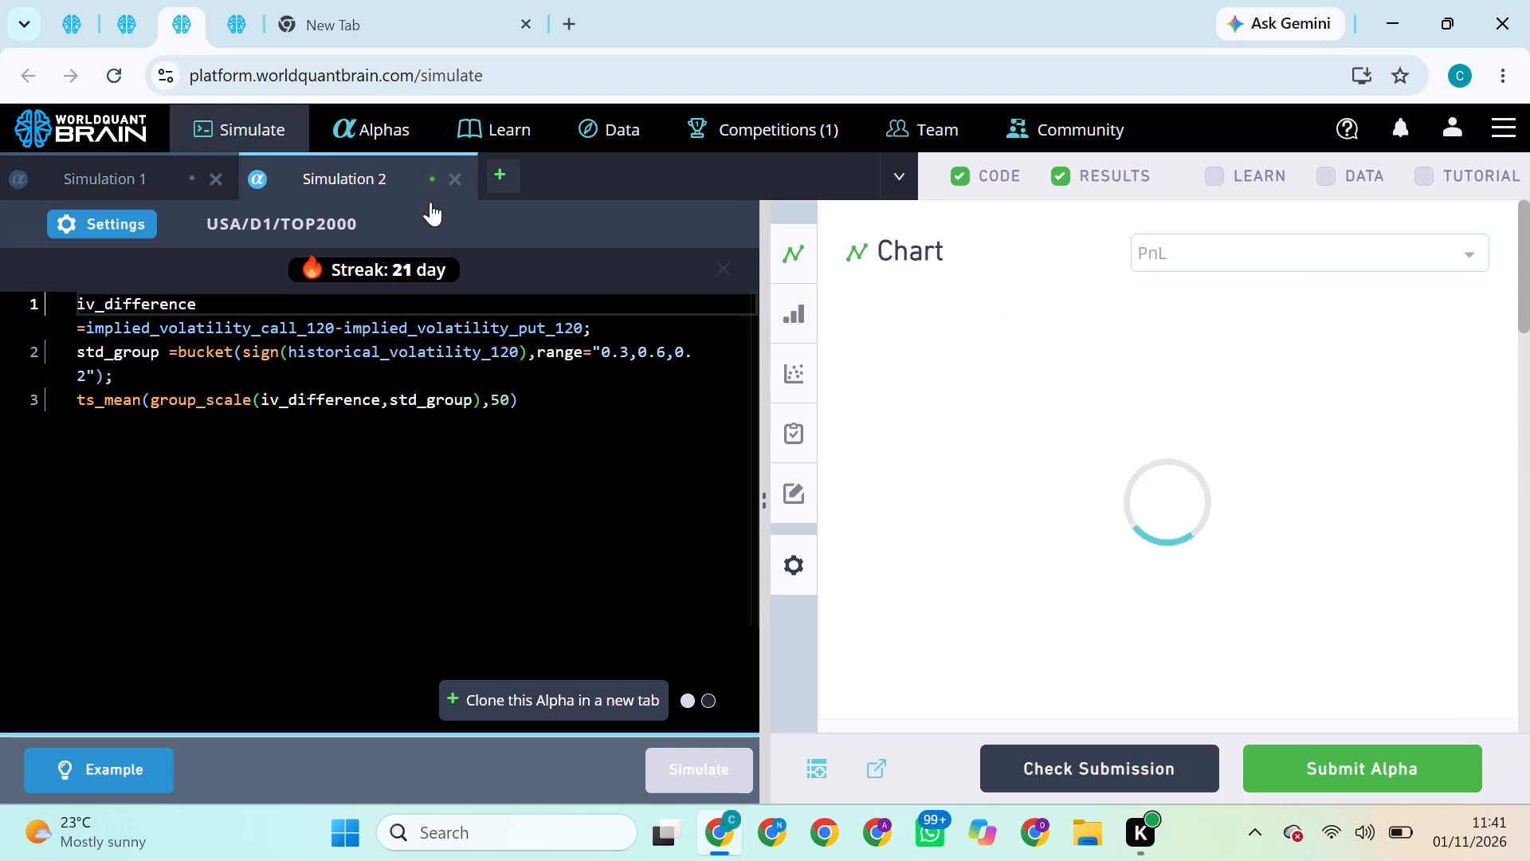
pyautogui.click(1395, 779)
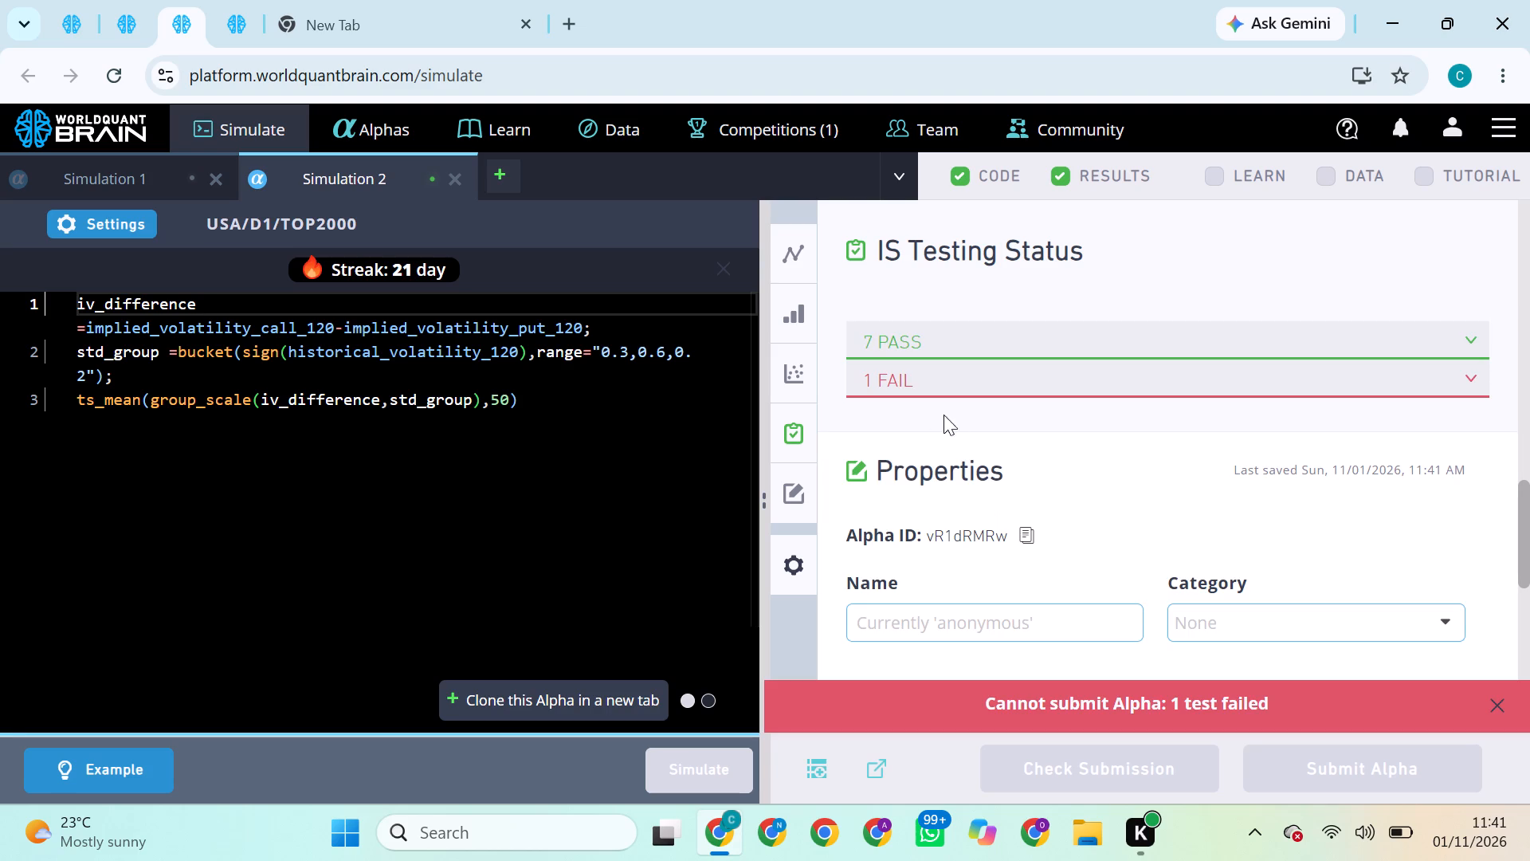
# Set the TOP2000 simulation's neutralization to Subindustry, apply the settings and run the simulation.
pyautogui.click(120, 220)
pyautogui.click(211, 584)
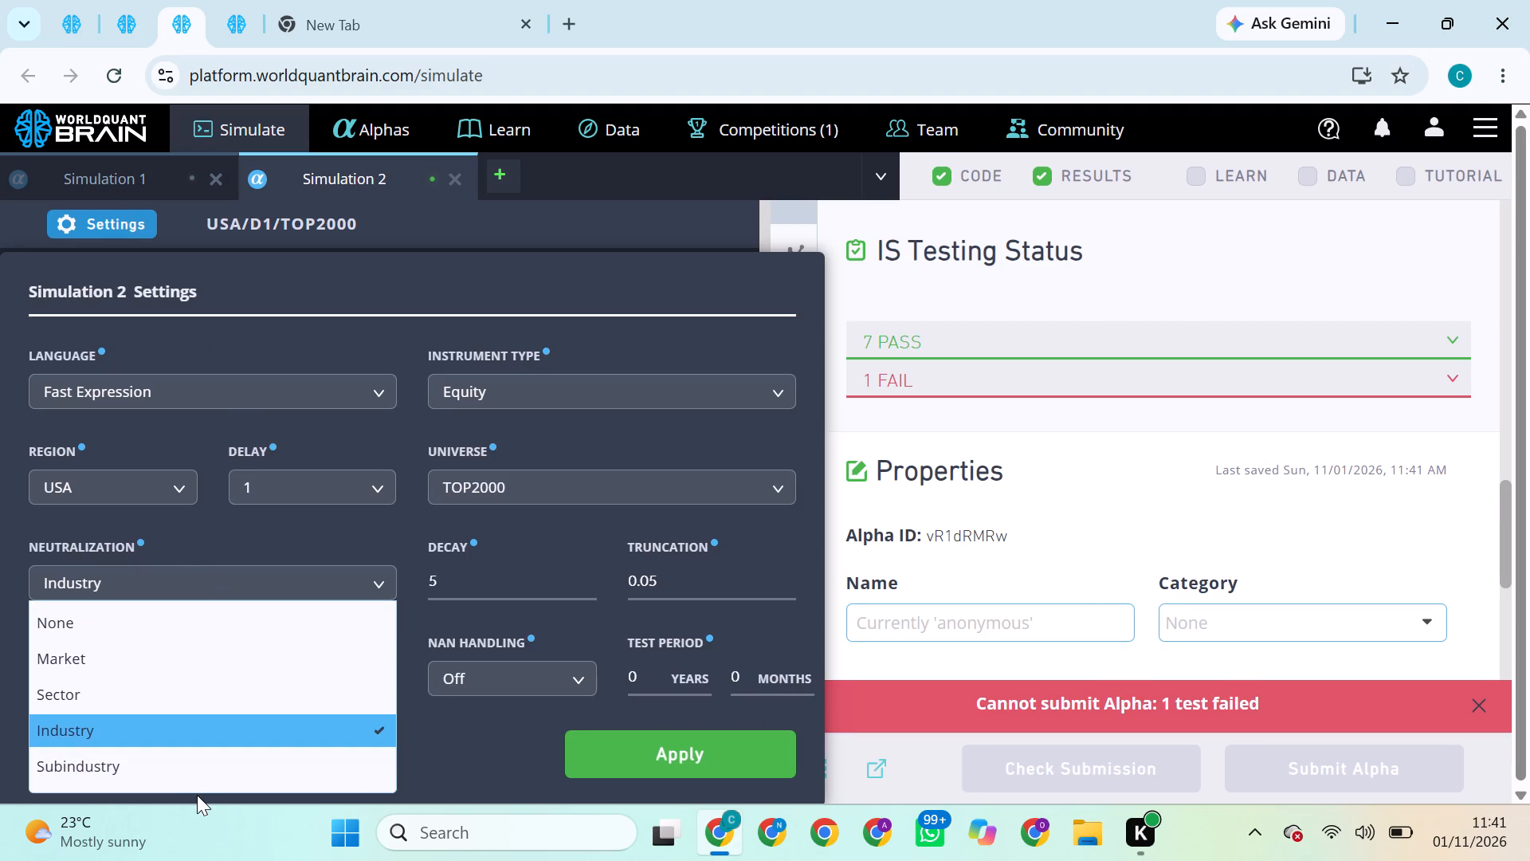
pyautogui.click(195, 767)
pyautogui.click(674, 756)
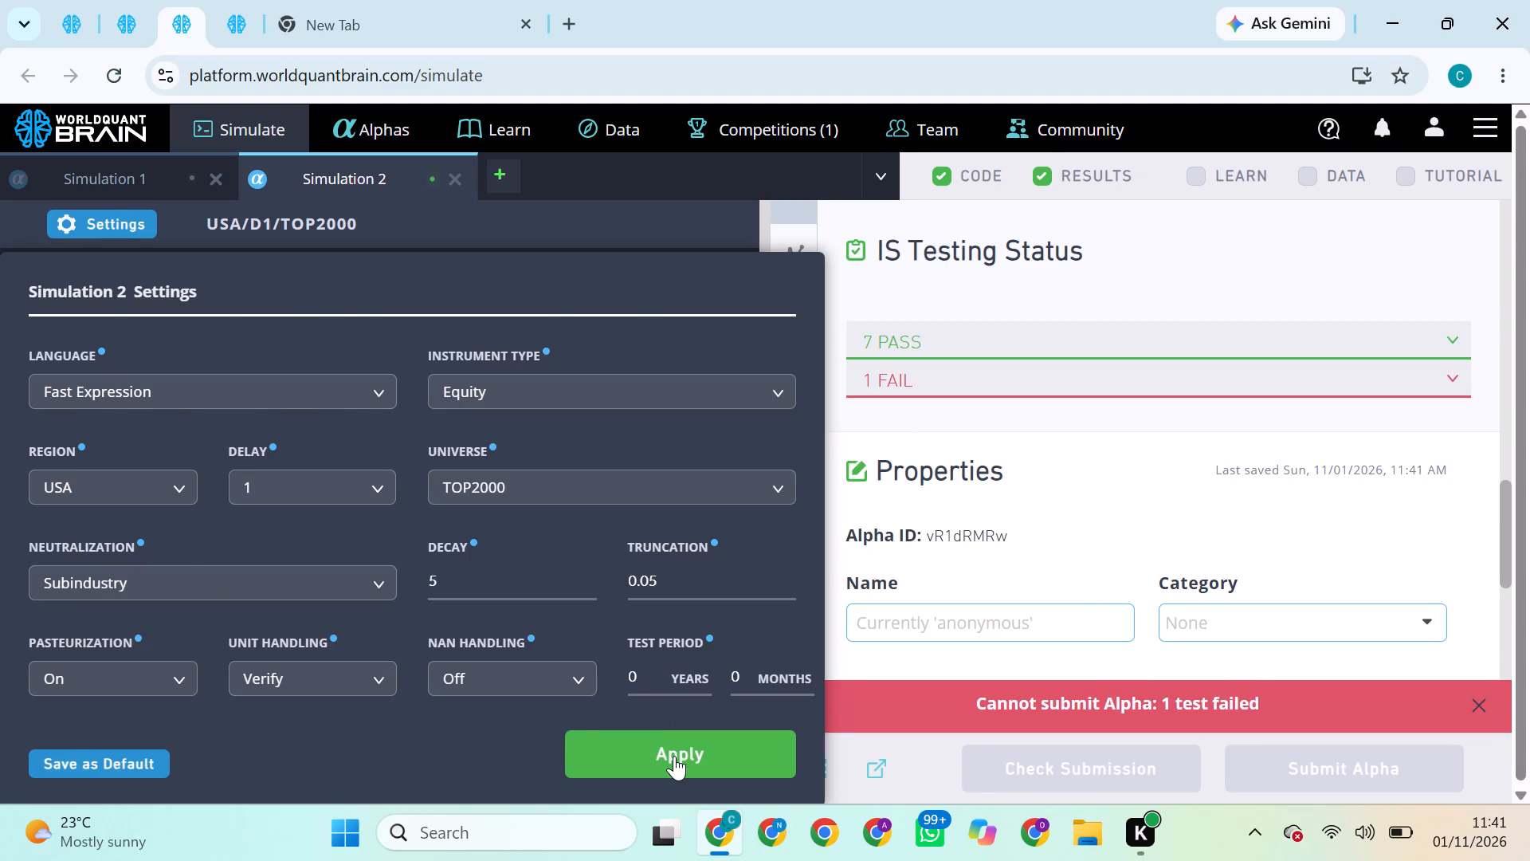
pyautogui.click(685, 758)
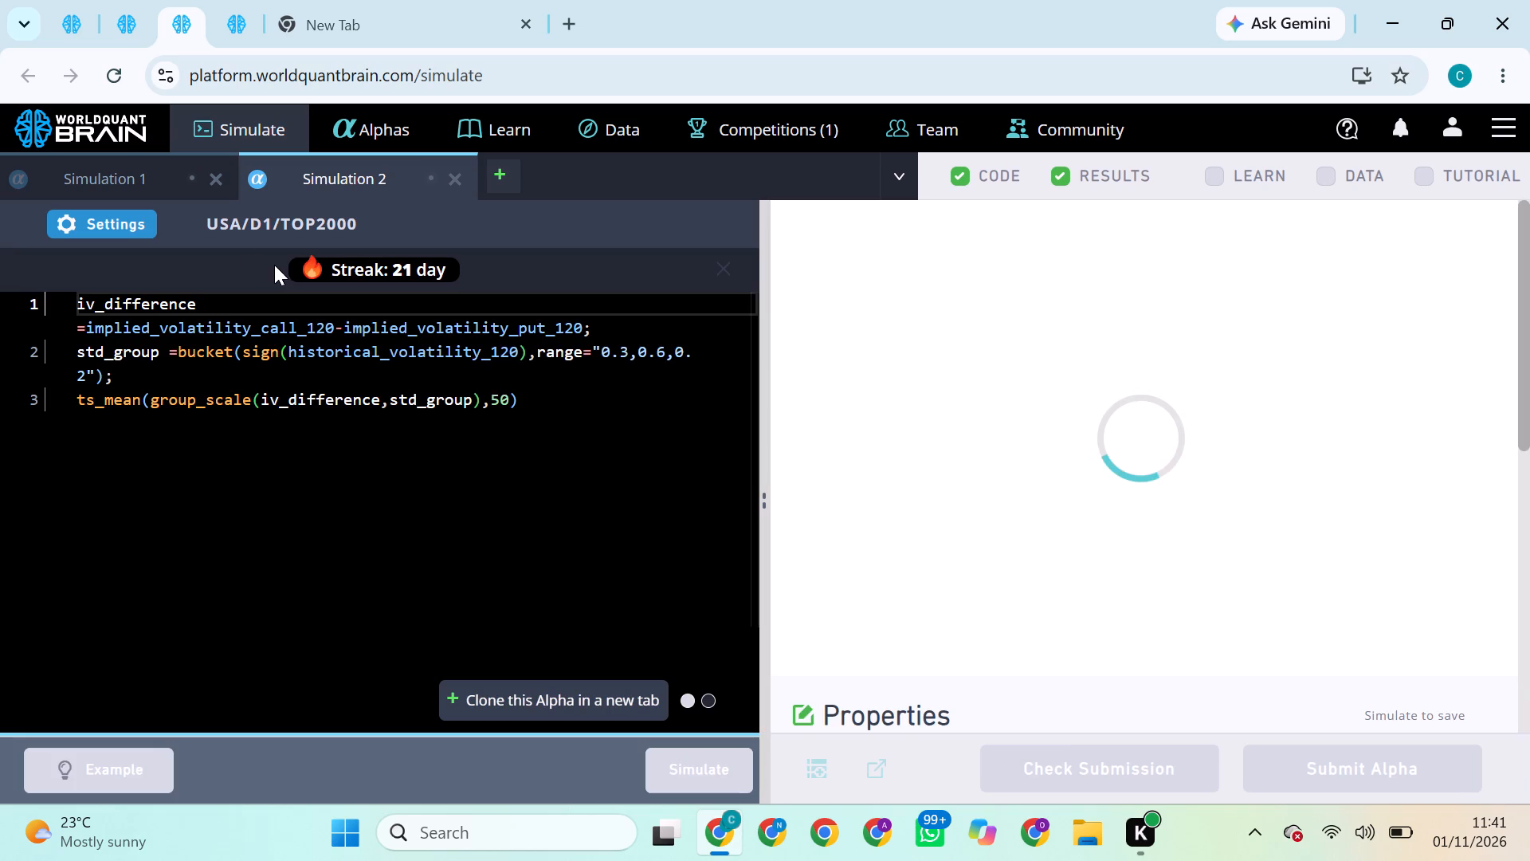
# Check the progress of the running TOP3000, TOP1000 and TOP2000 simulations.
pyautogui.click(76, 30)
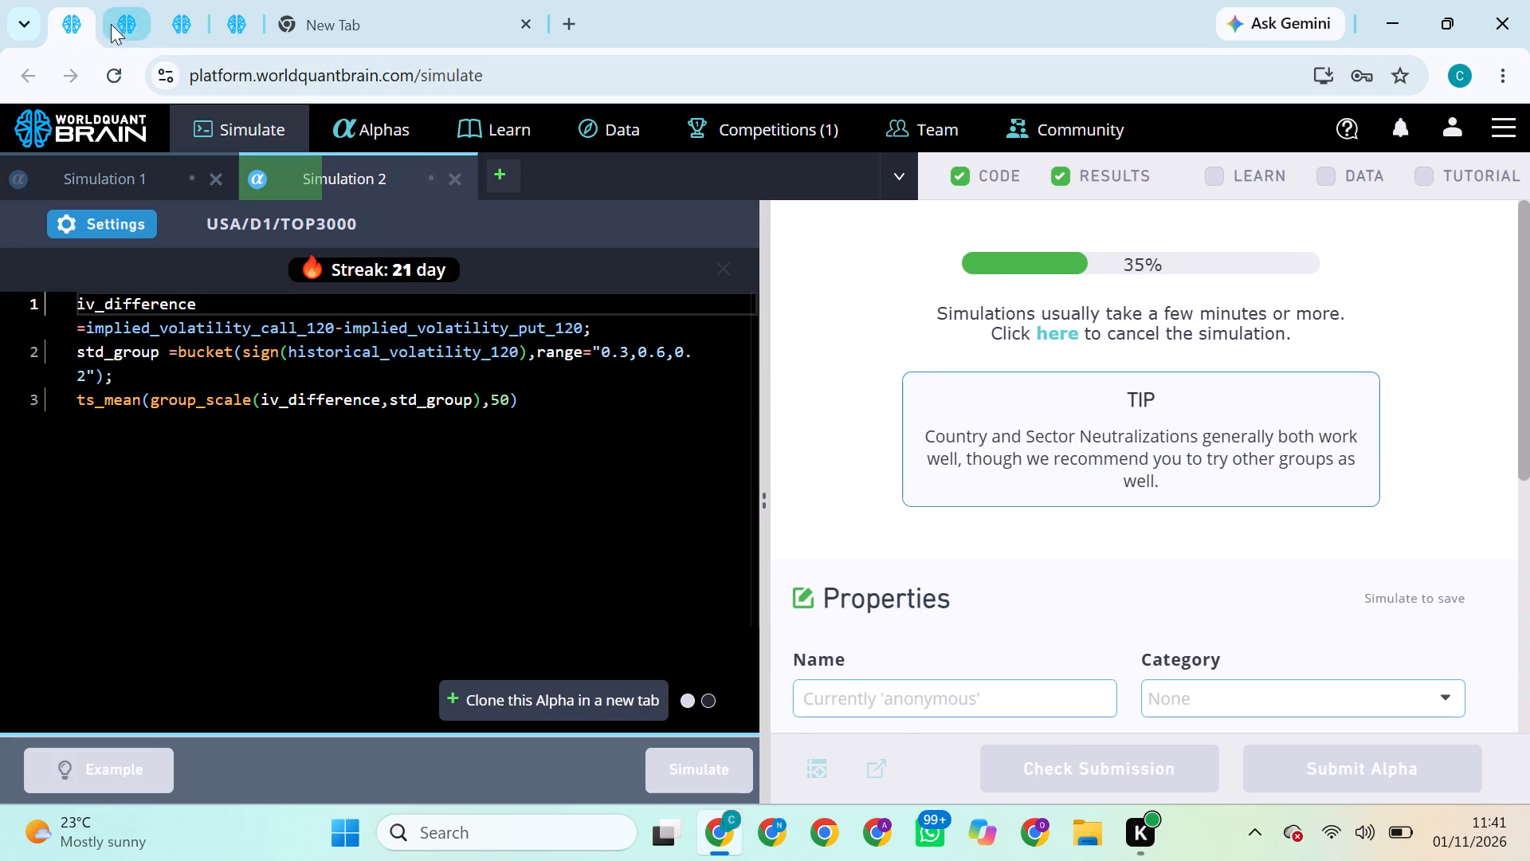
pyautogui.click(117, 23)
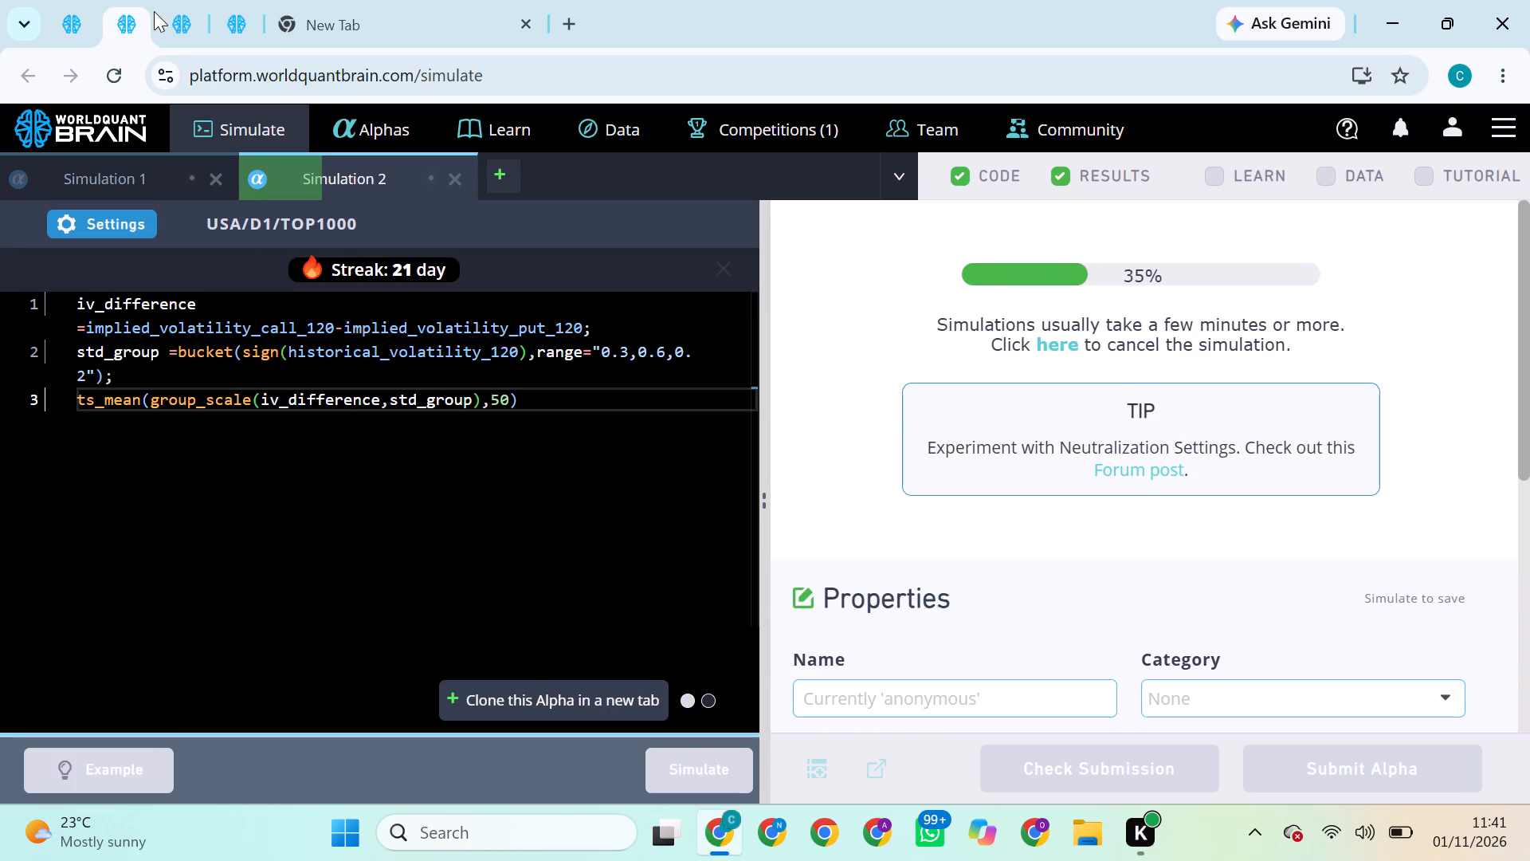
pyautogui.click(174, 15)
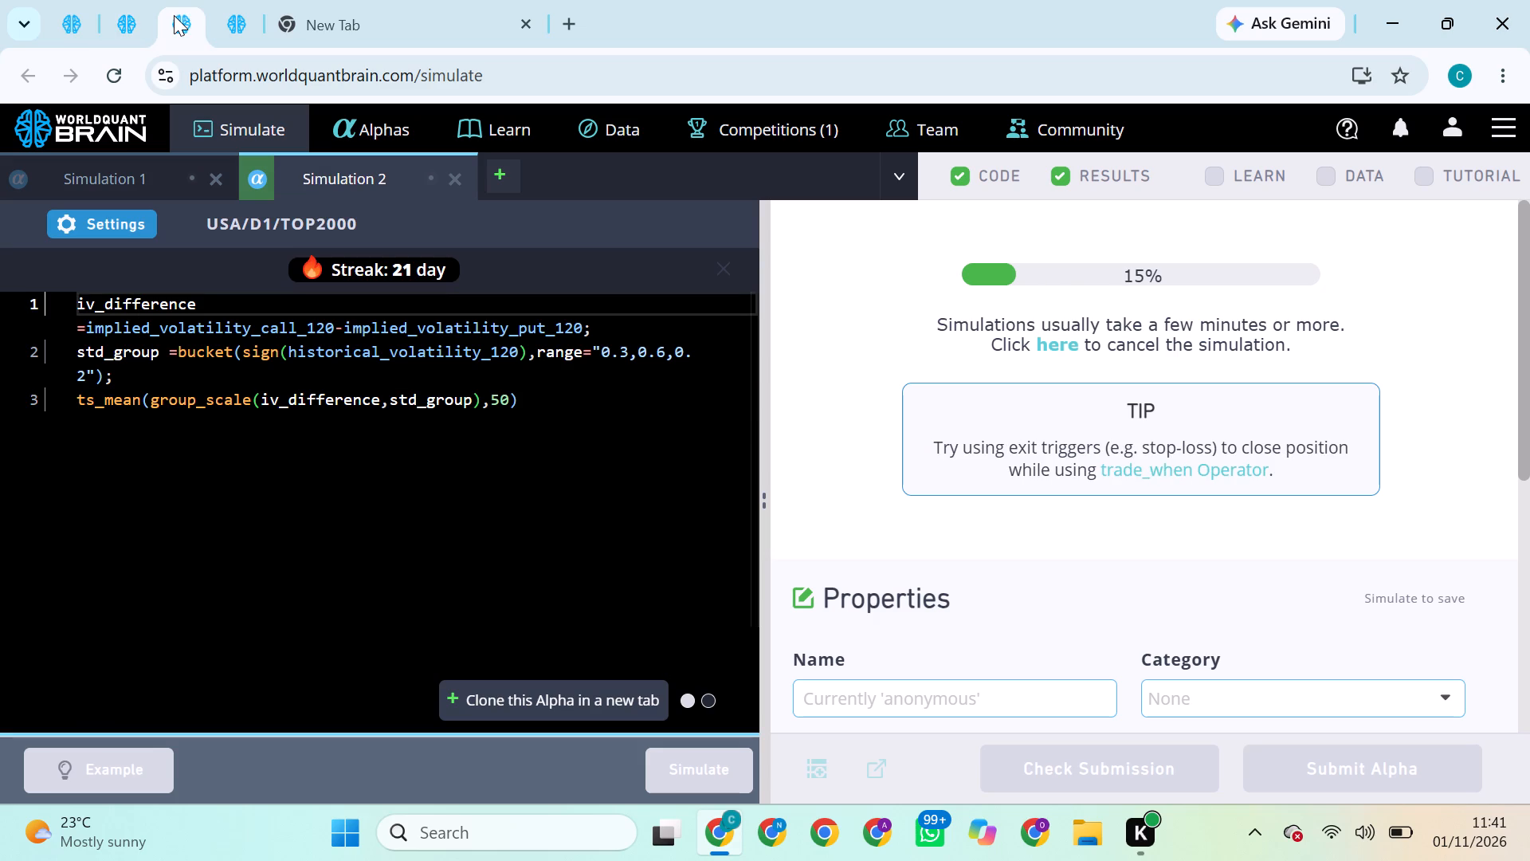
pyautogui.click(129, 17)
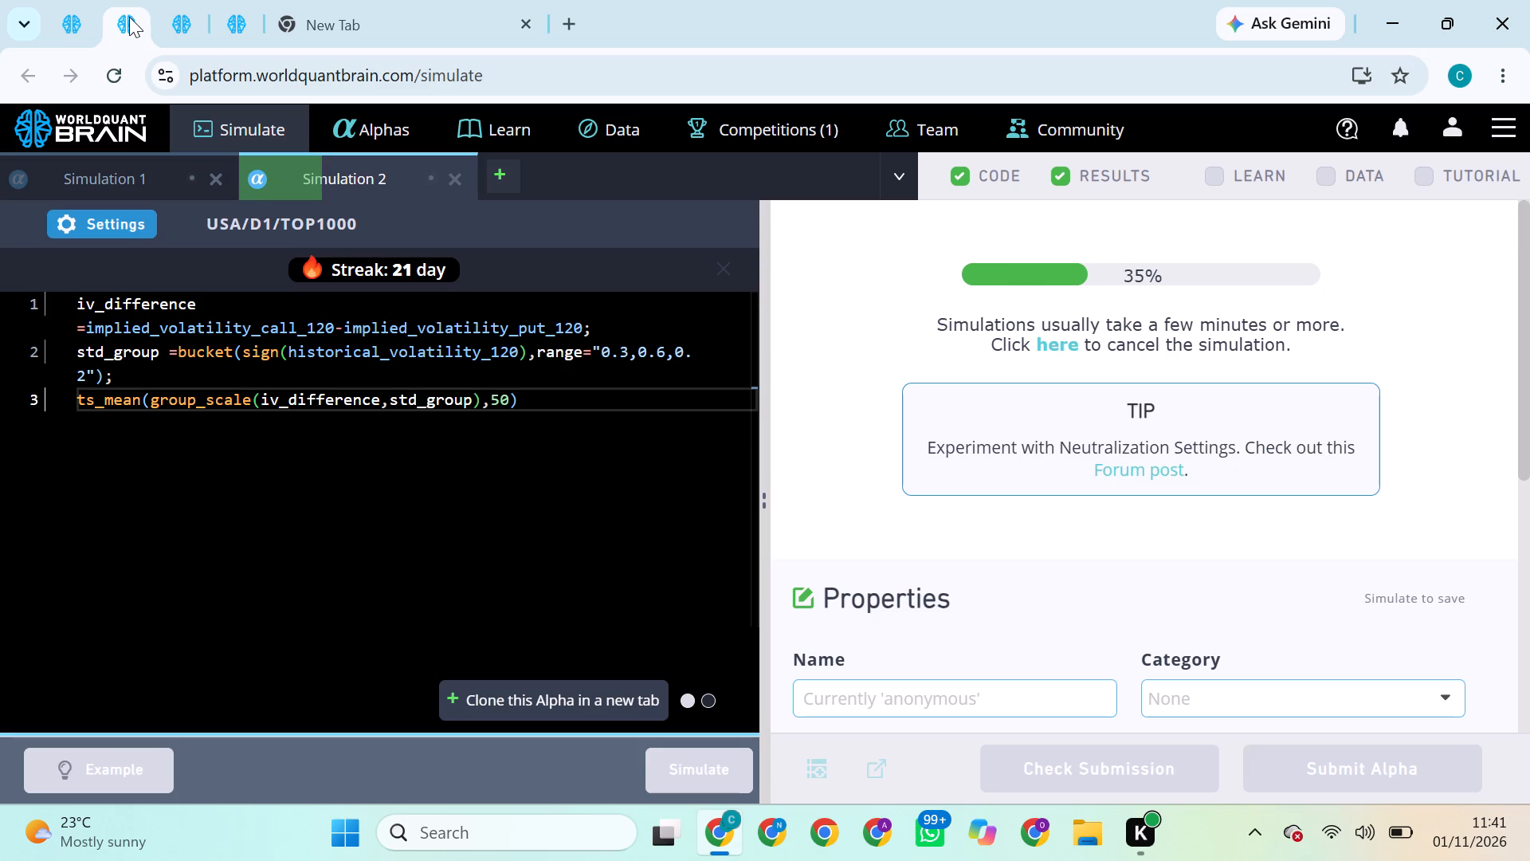
pyautogui.click(72, 17)
pyautogui.click(131, 24)
pyautogui.click(198, 32)
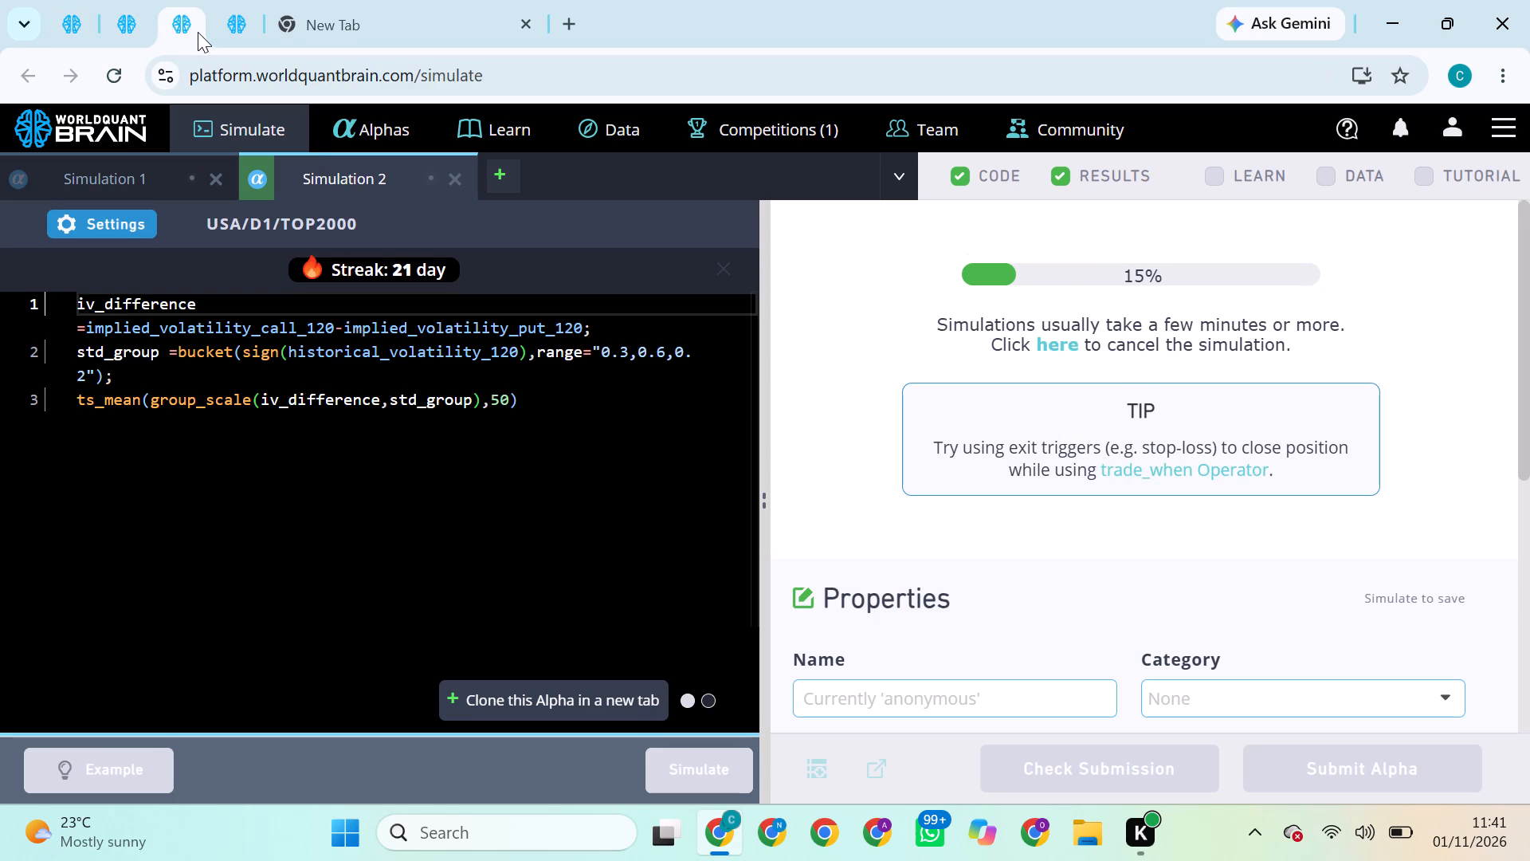
pyautogui.click(76, 26)
# Try to submit the alpha from the finished TOP1000 simulation with Market neutralization, decay 1 and truncation 0.06.
pyautogui.click(120, 26)
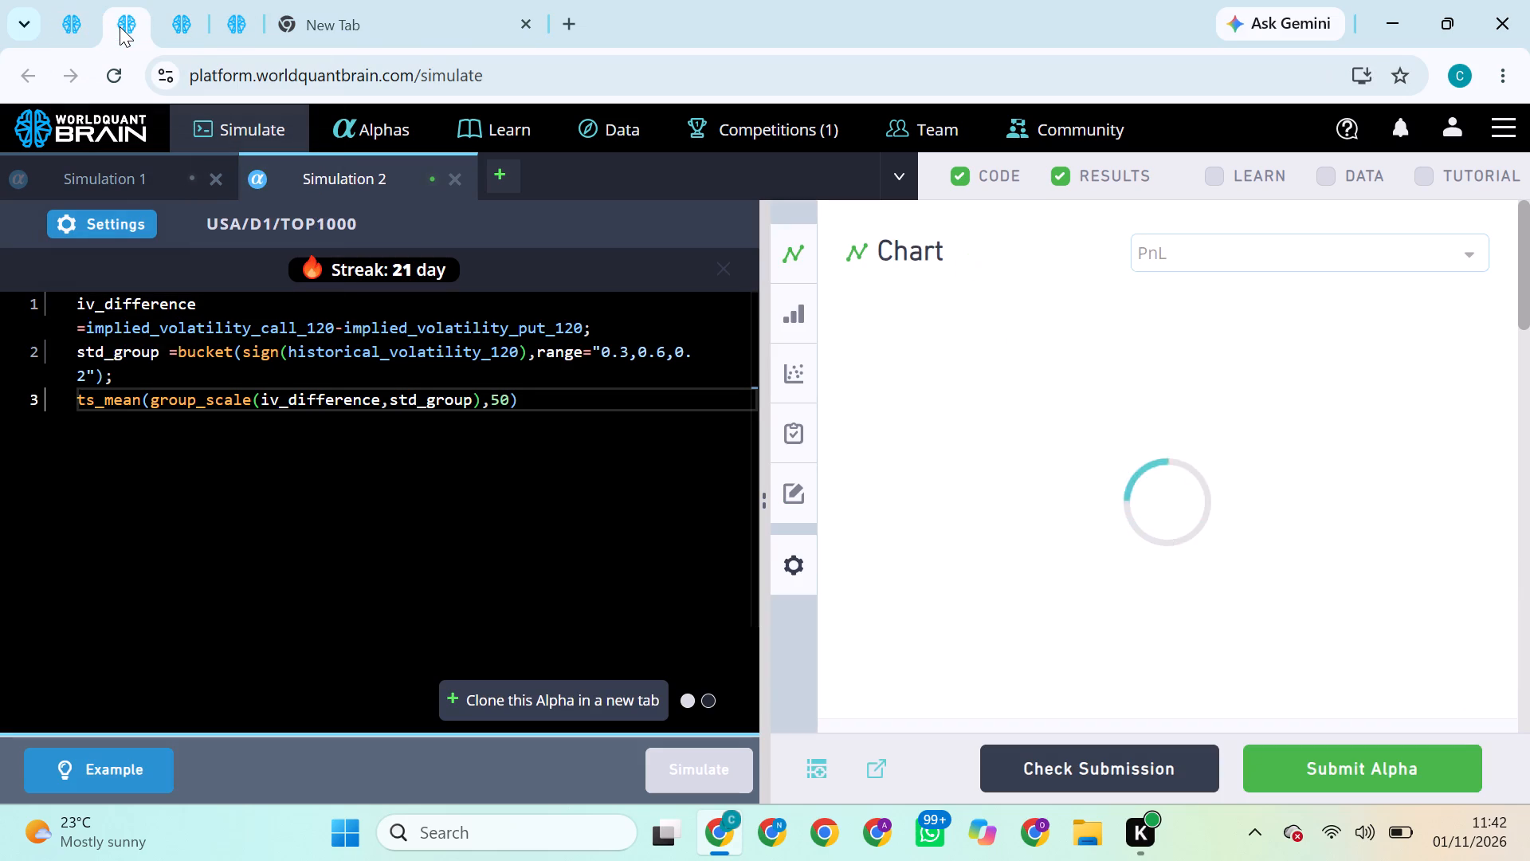
pyautogui.click(1305, 776)
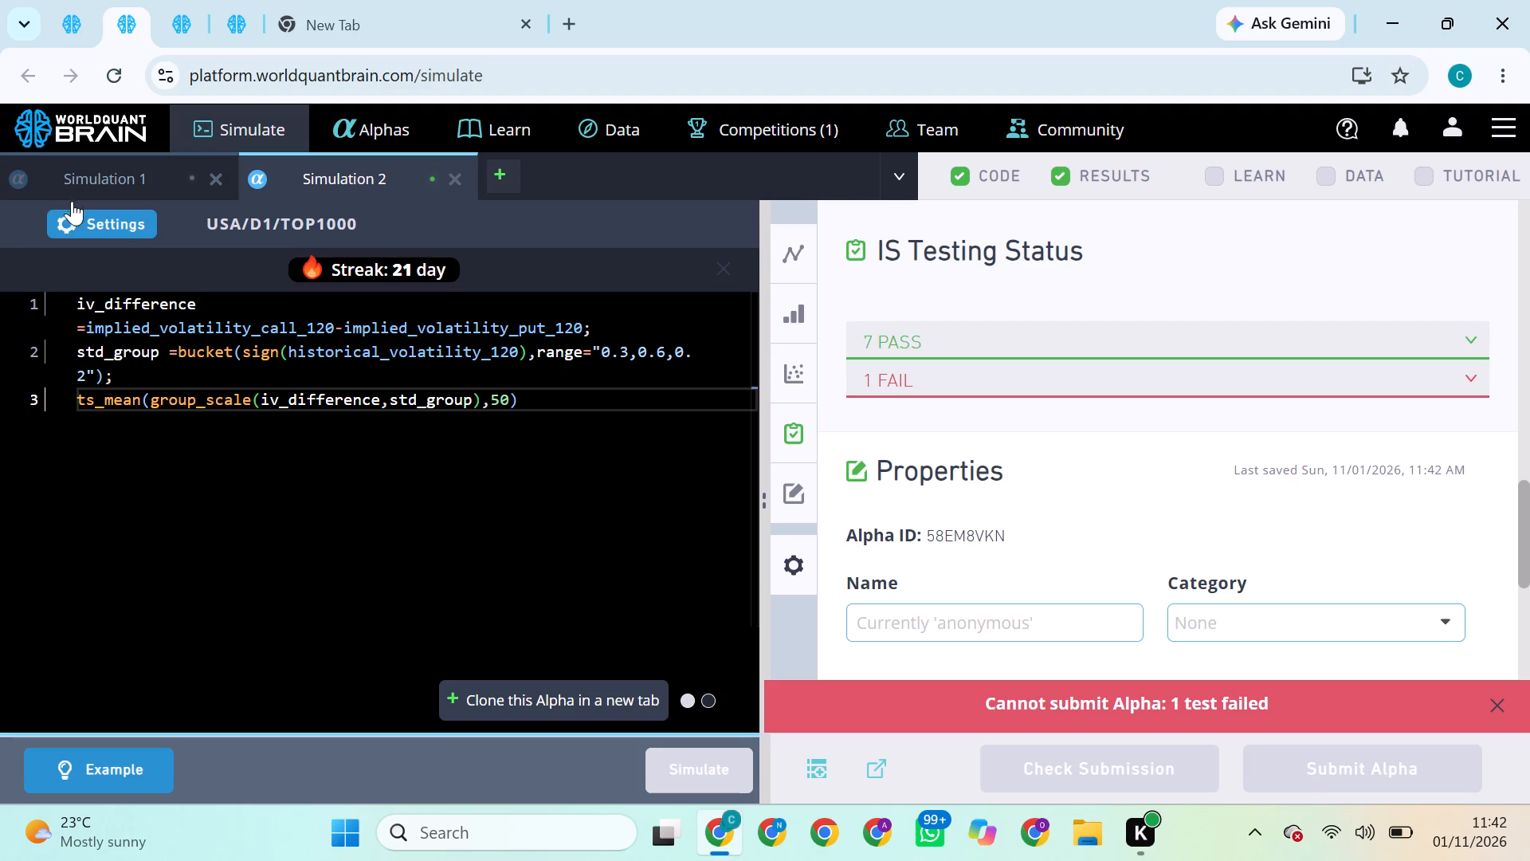
# Set the TOP1000 simulation's neutralization to Sector, apply the settings and run the simulation.
pyautogui.click(101, 226)
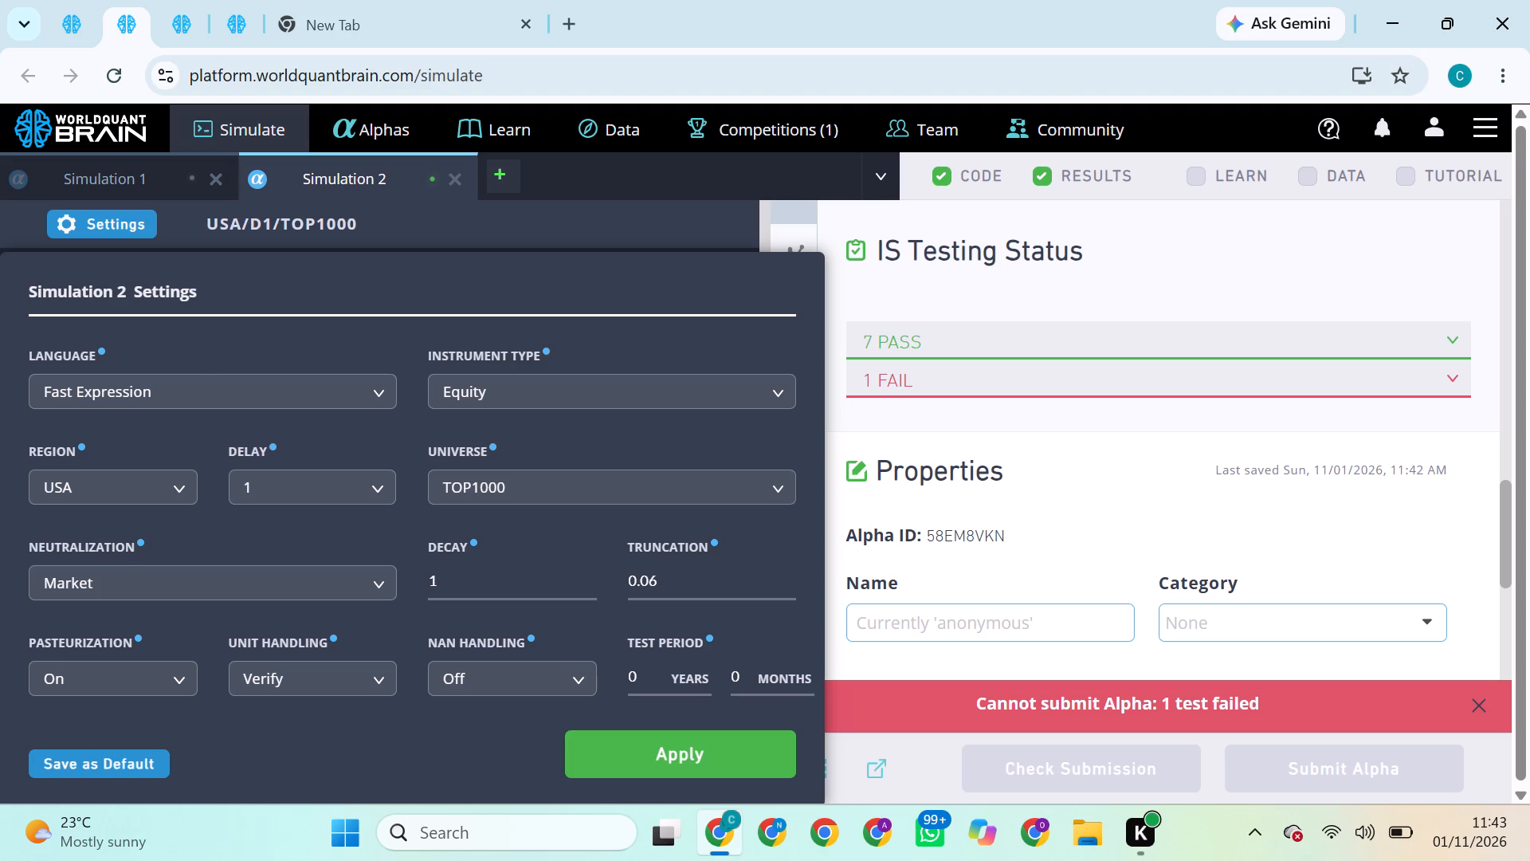
pyautogui.click(163, 572)
pyautogui.click(120, 692)
pyautogui.click(698, 761)
pyautogui.click(700, 762)
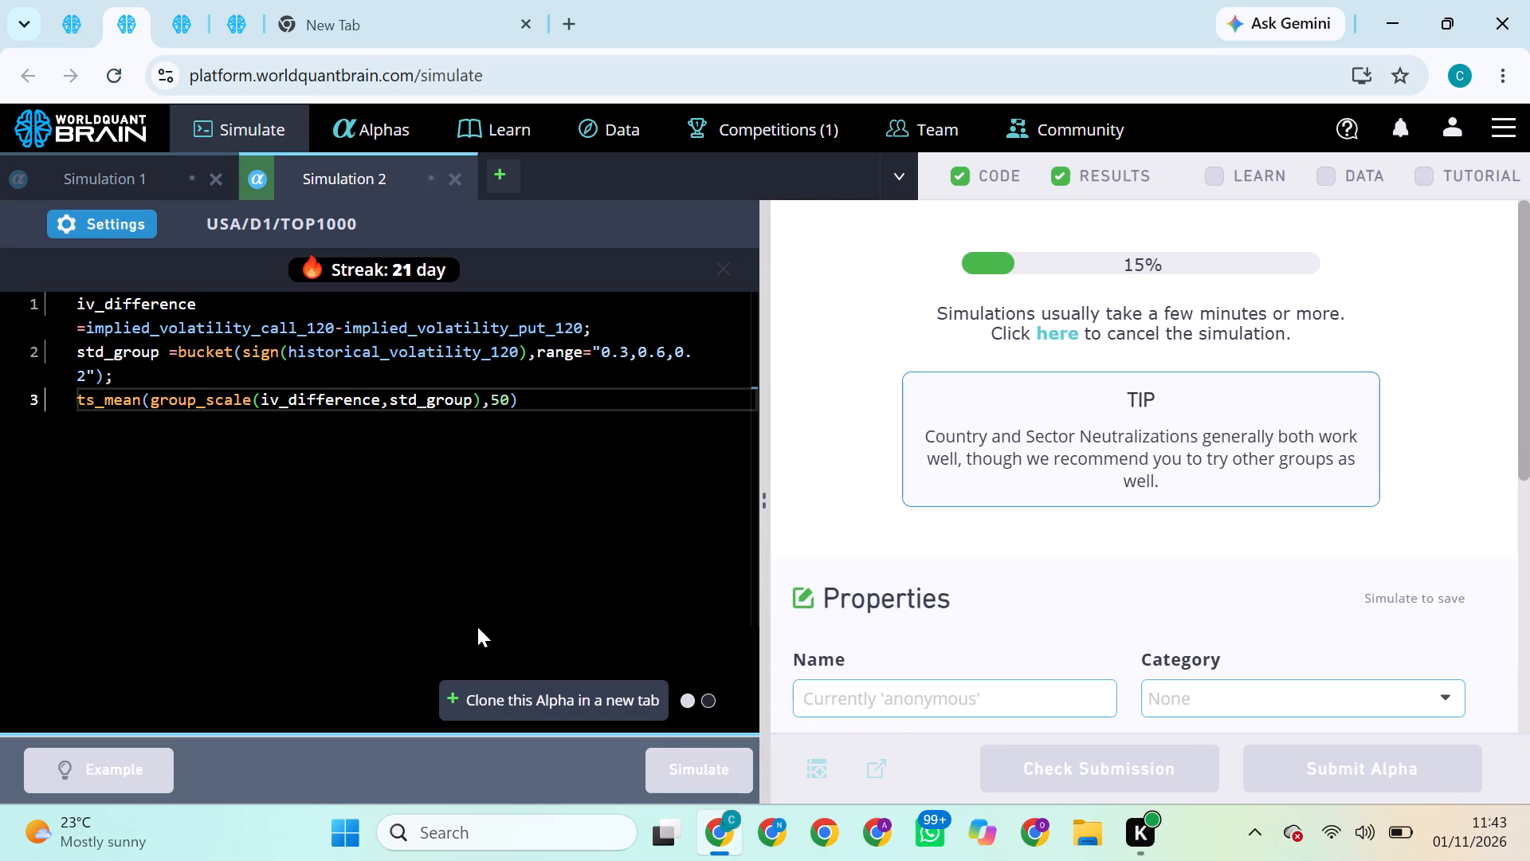
# Try to submit the alpha from the finished TOP3000 simulation with Industry neutralization, decay 9 and truncation 0.09.
pyautogui.click(70, 25)
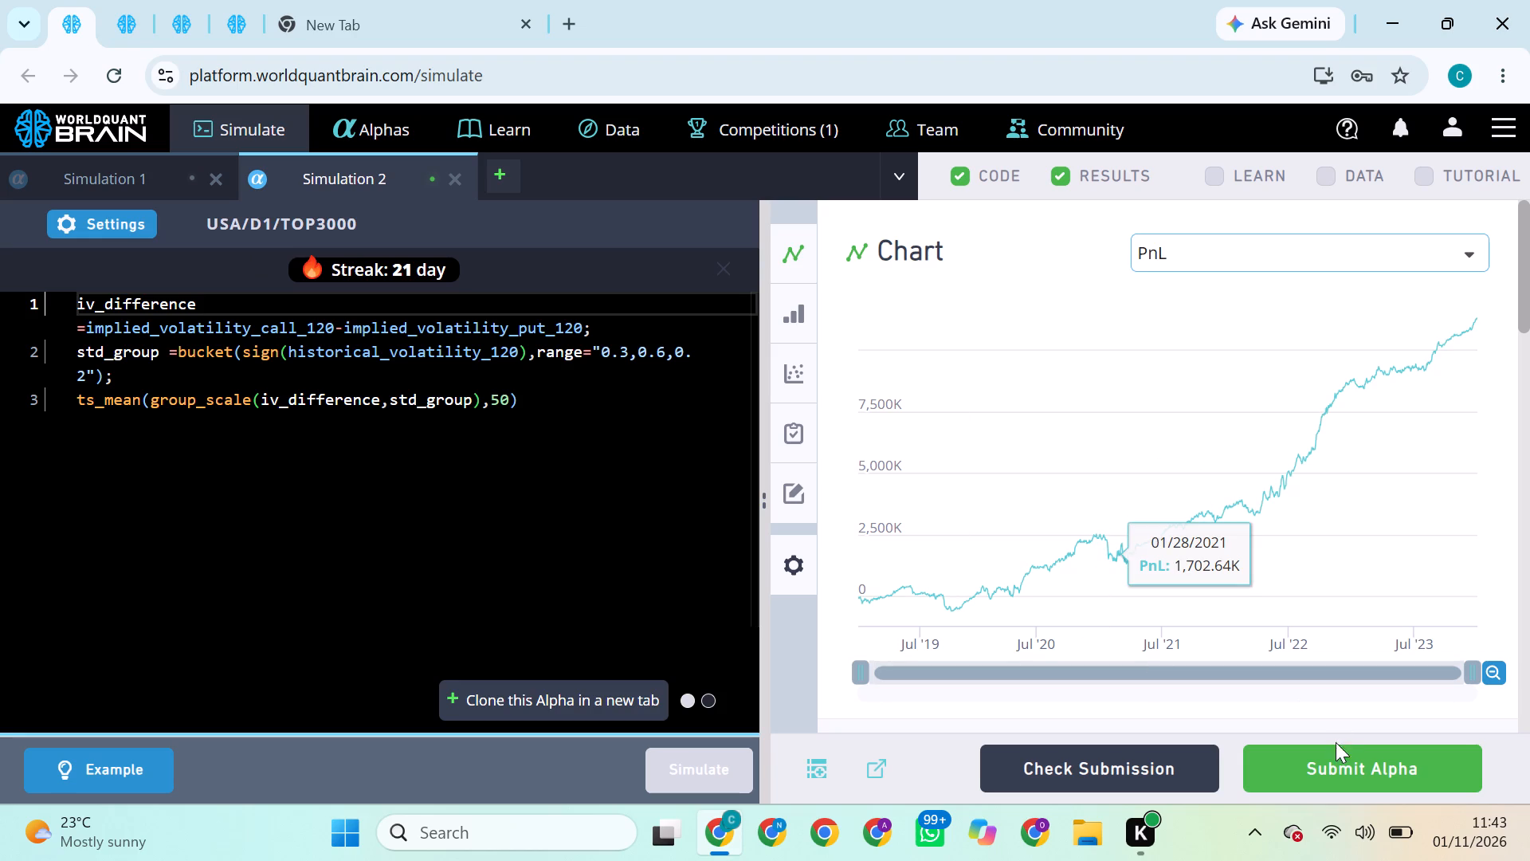
pyautogui.click(1336, 767)
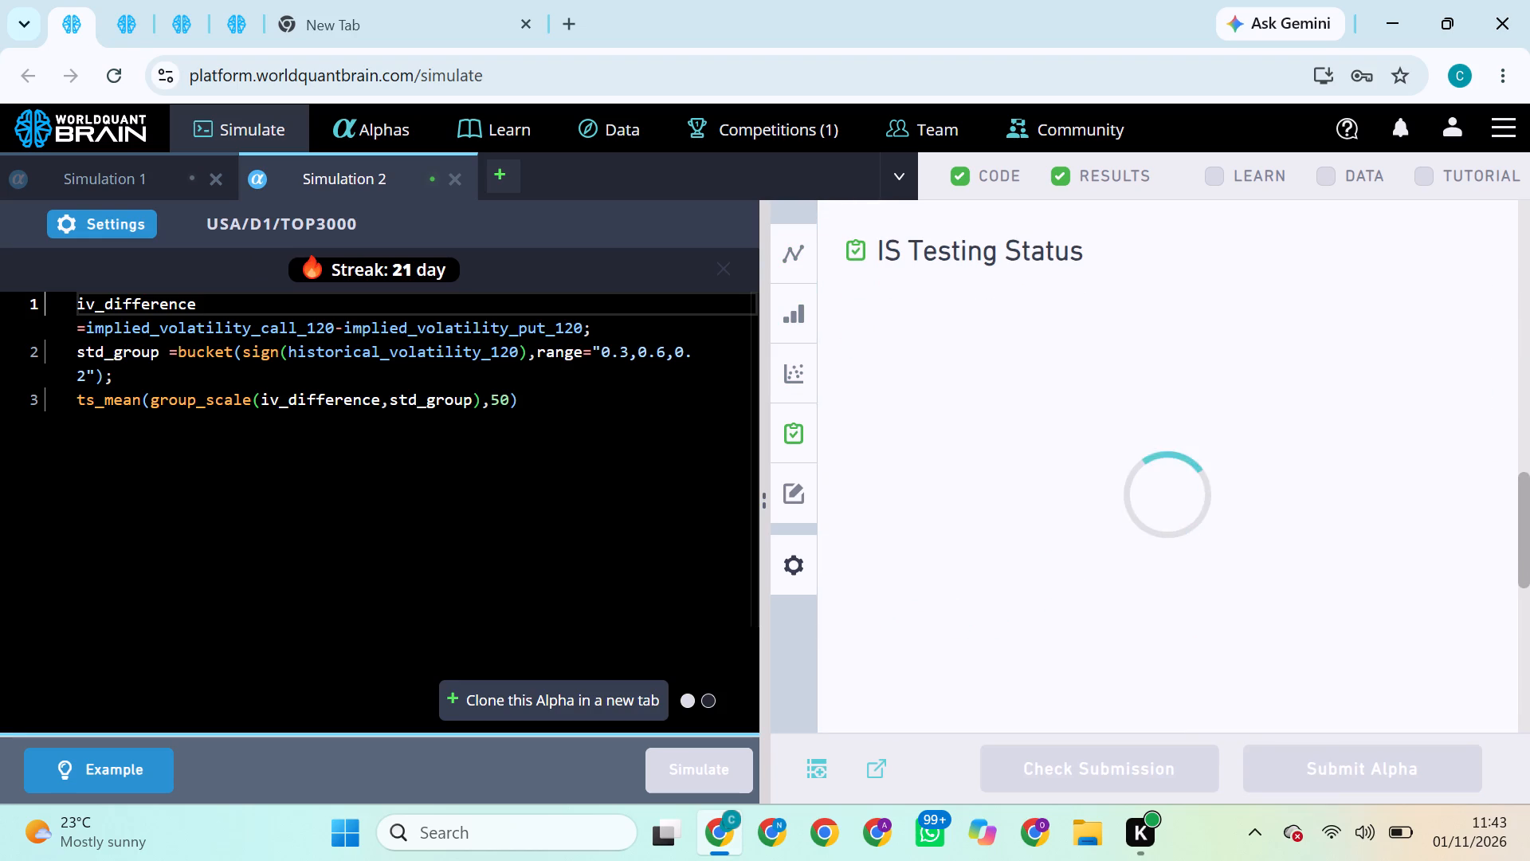
pyautogui.click(117, 29)
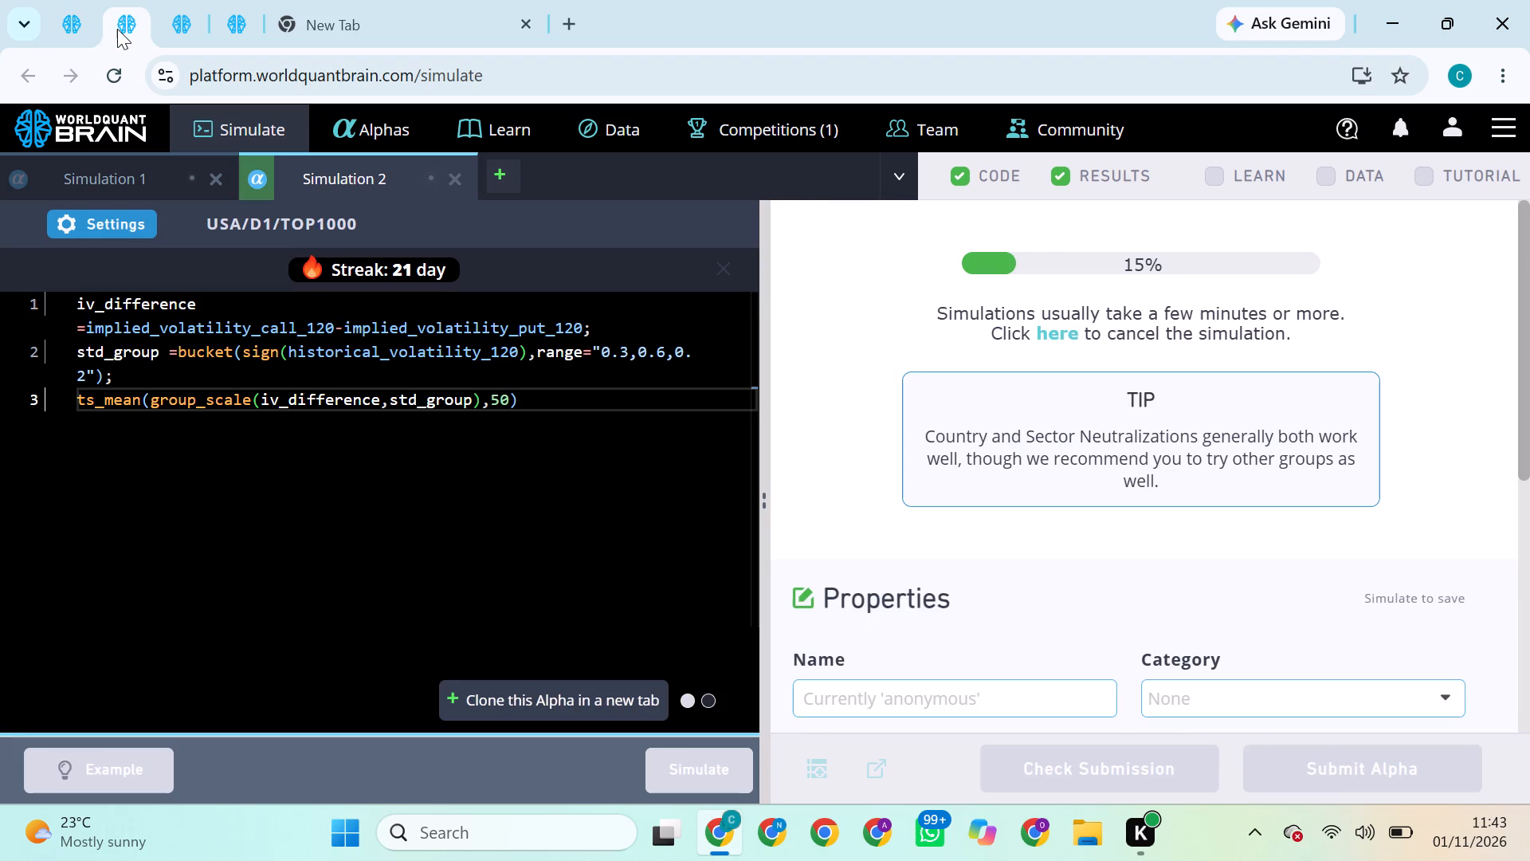
pyautogui.click(86, 18)
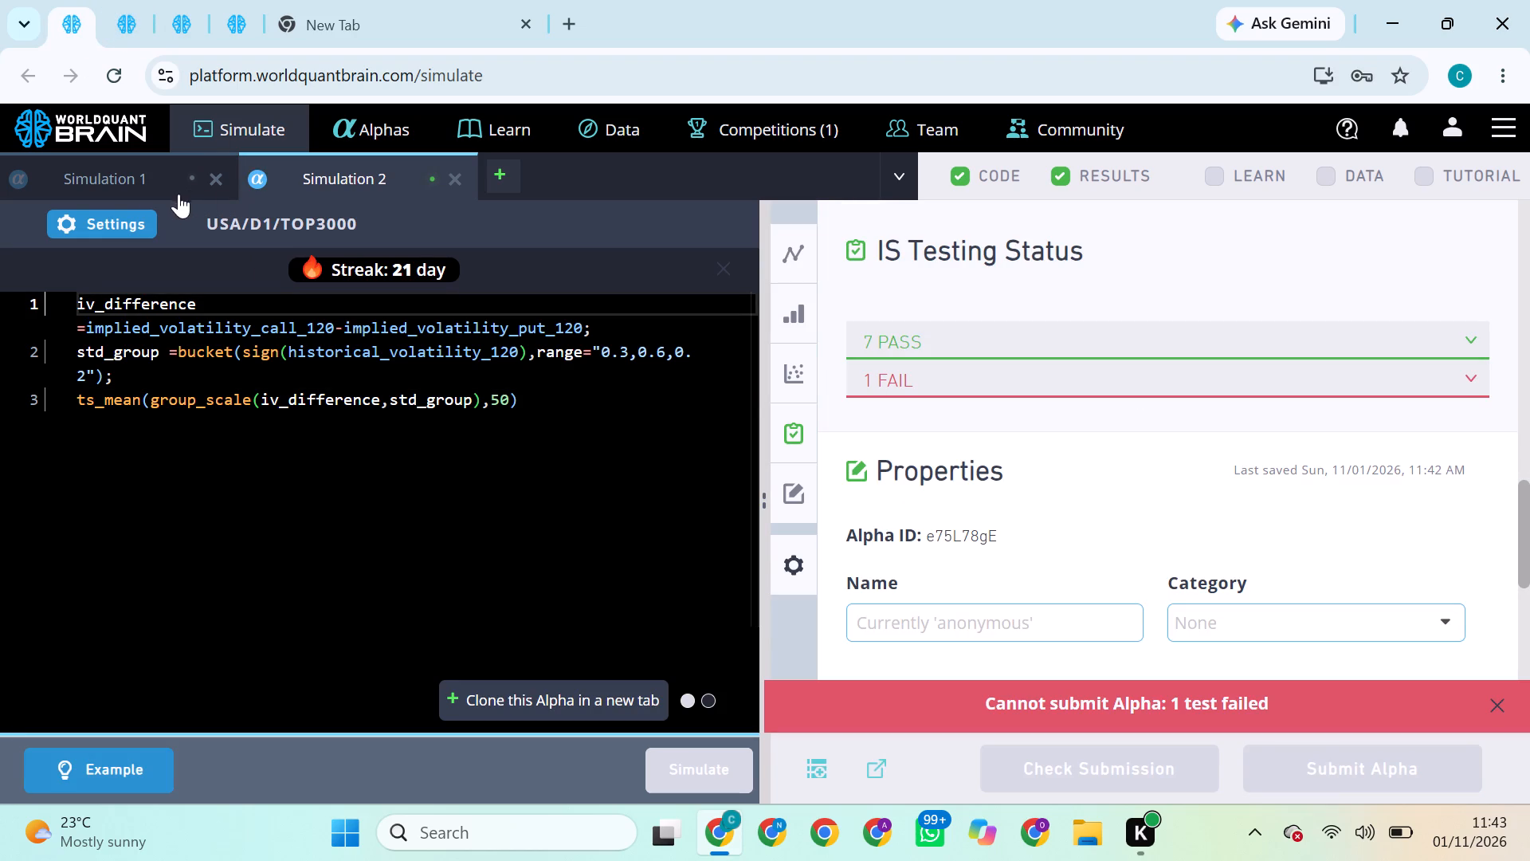
# Set the TOP3000 simulation's neutralization to Subindustry, apply the settings and run the simulation.
pyautogui.click(135, 229)
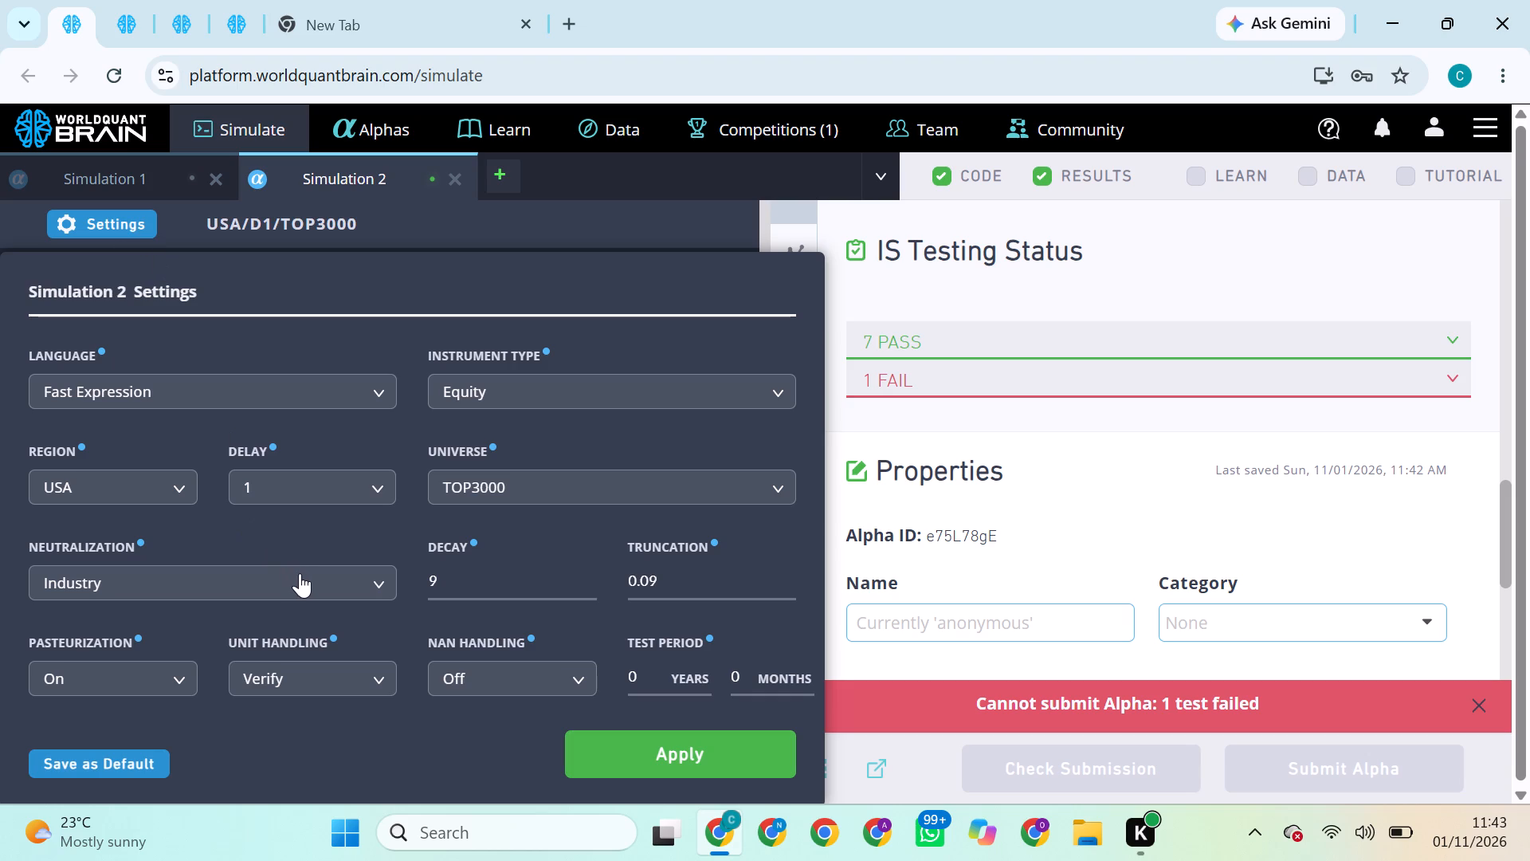
pyautogui.click(300, 573)
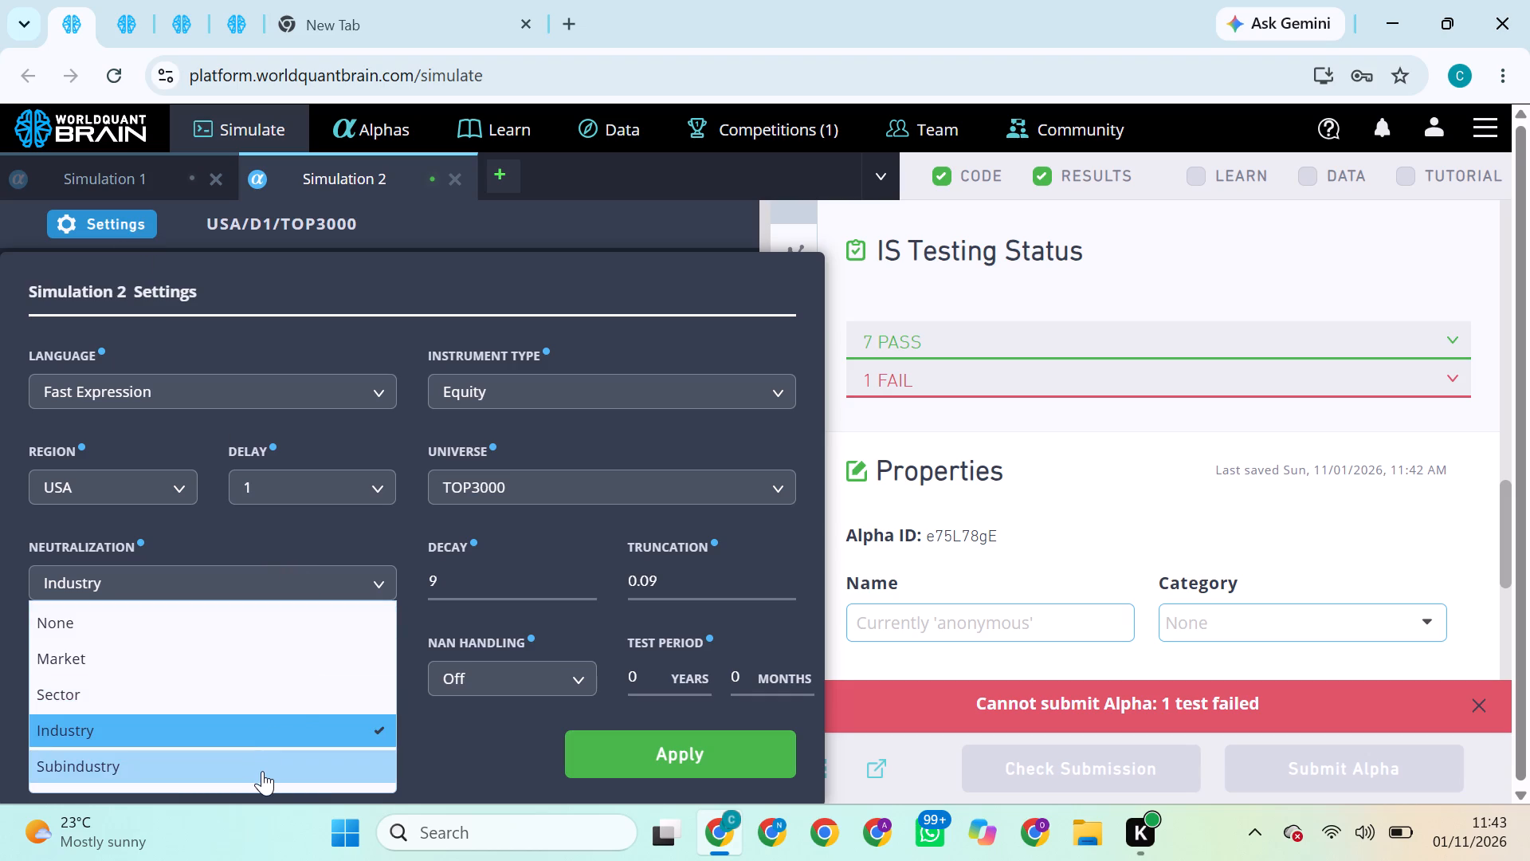
pyautogui.click(265, 780)
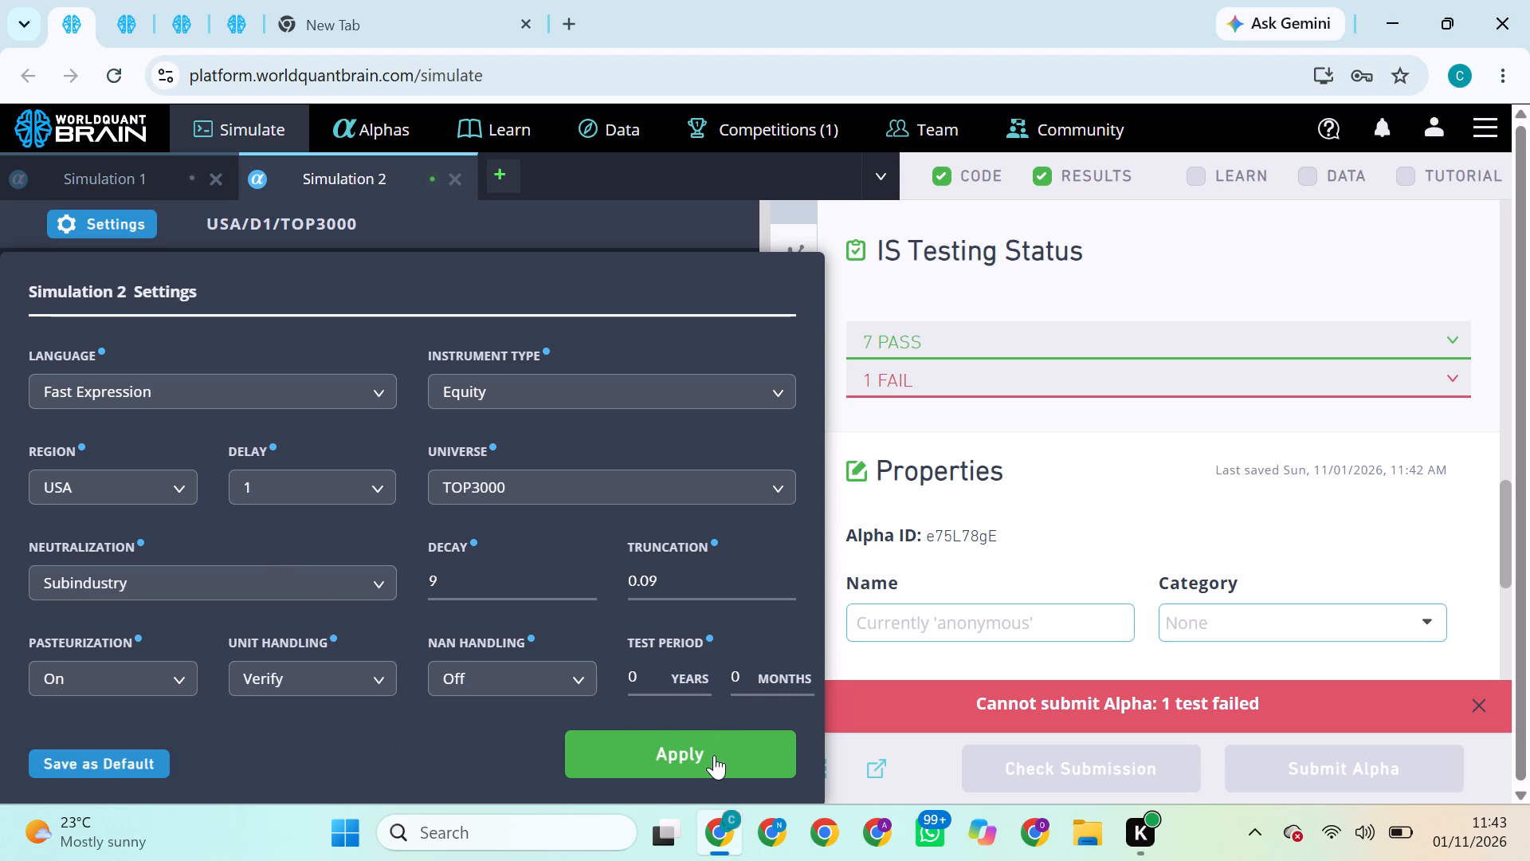
pyautogui.click(713, 757)
pyautogui.click(691, 764)
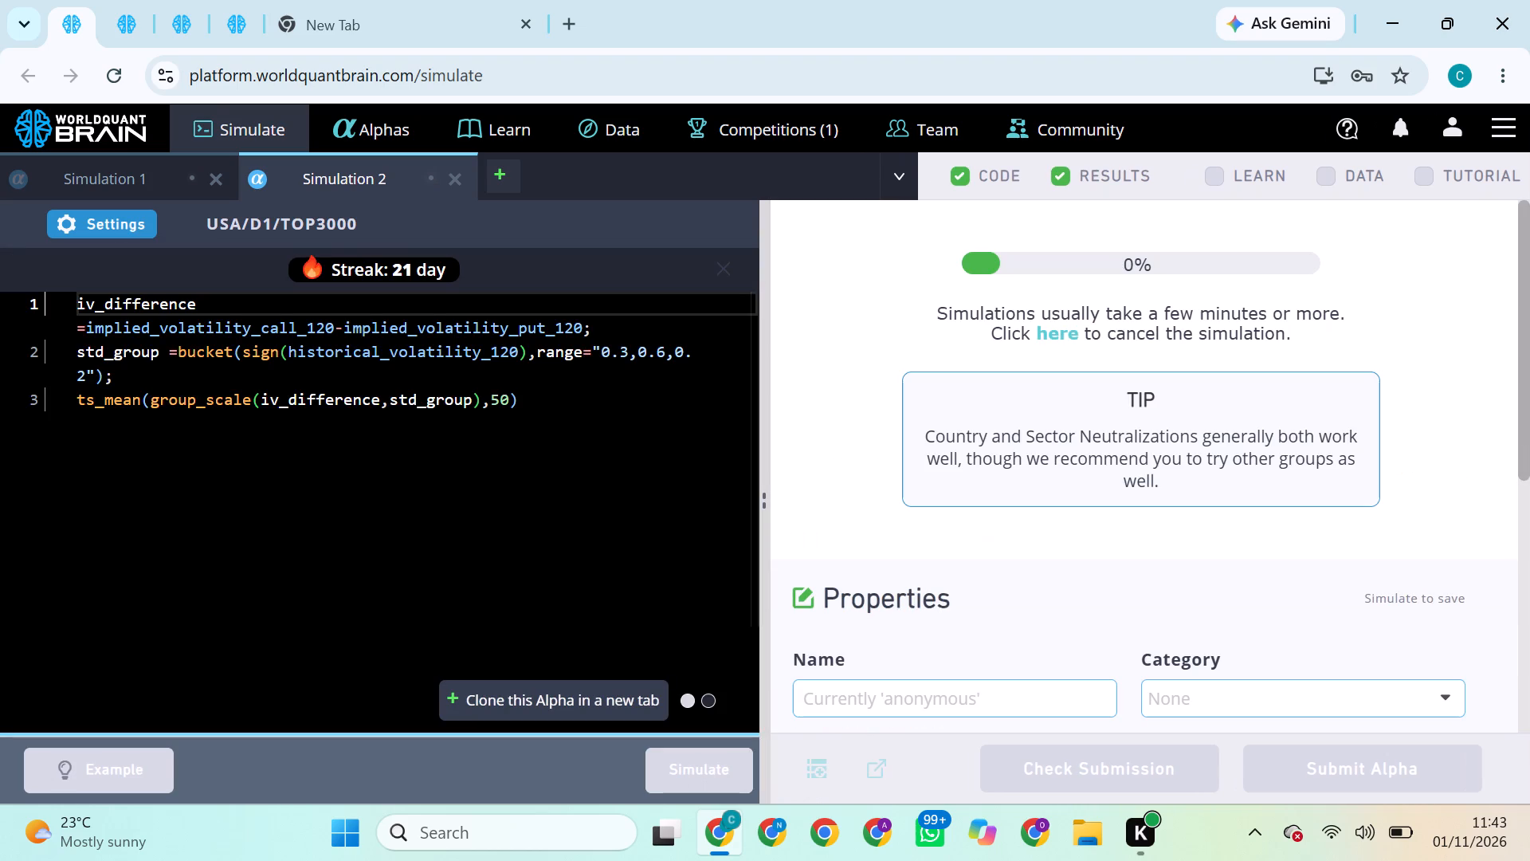
# Try to submit the alpha from the finished TOP2000 simulation with Subindustry neutralization, decay 5 and truncation 0.05.
pyautogui.click(122, 33)
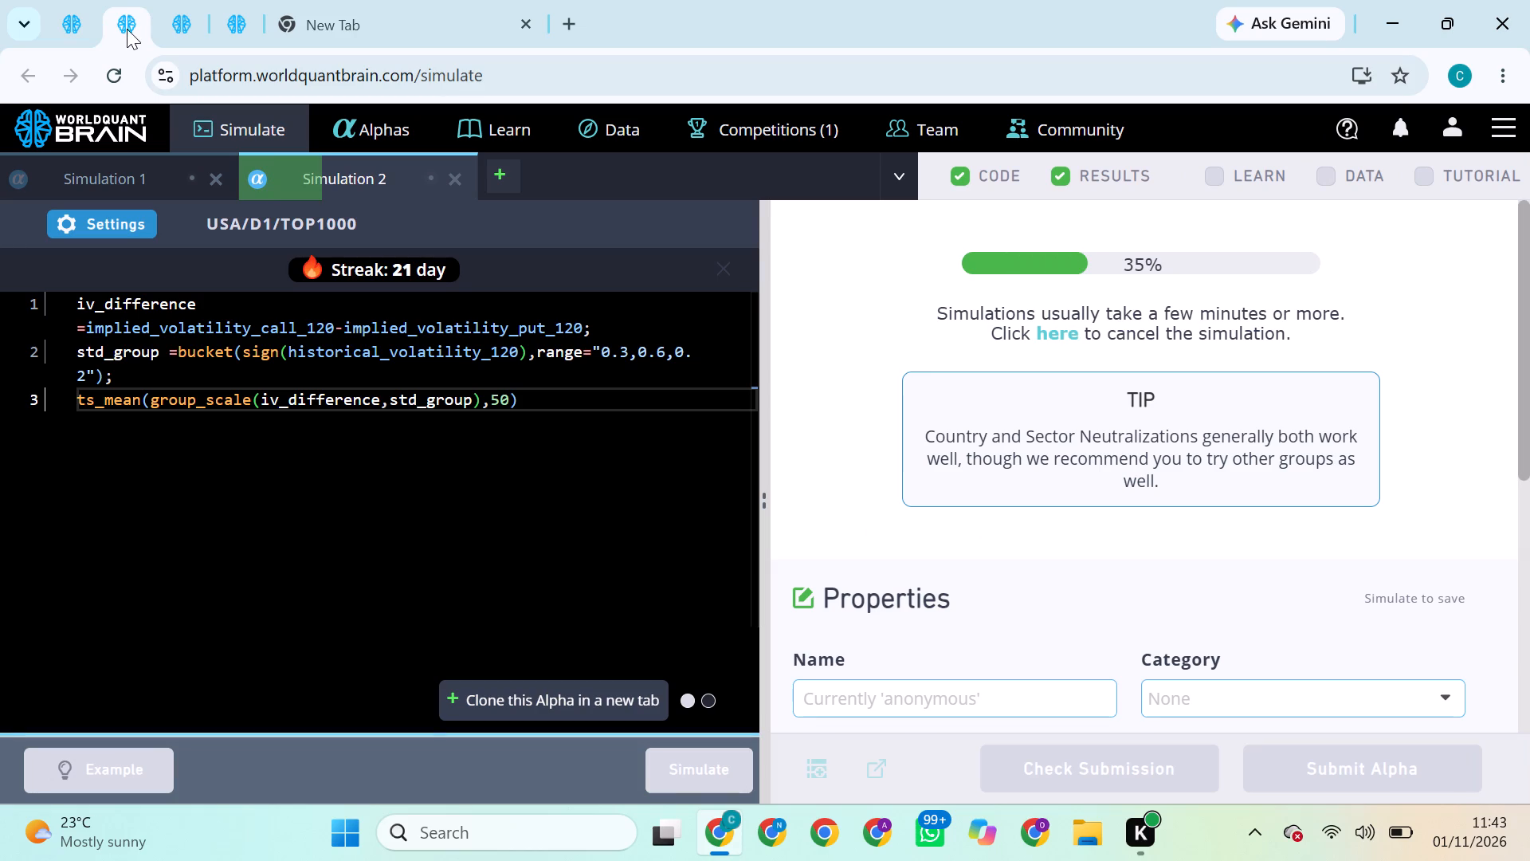
pyautogui.click(165, 15)
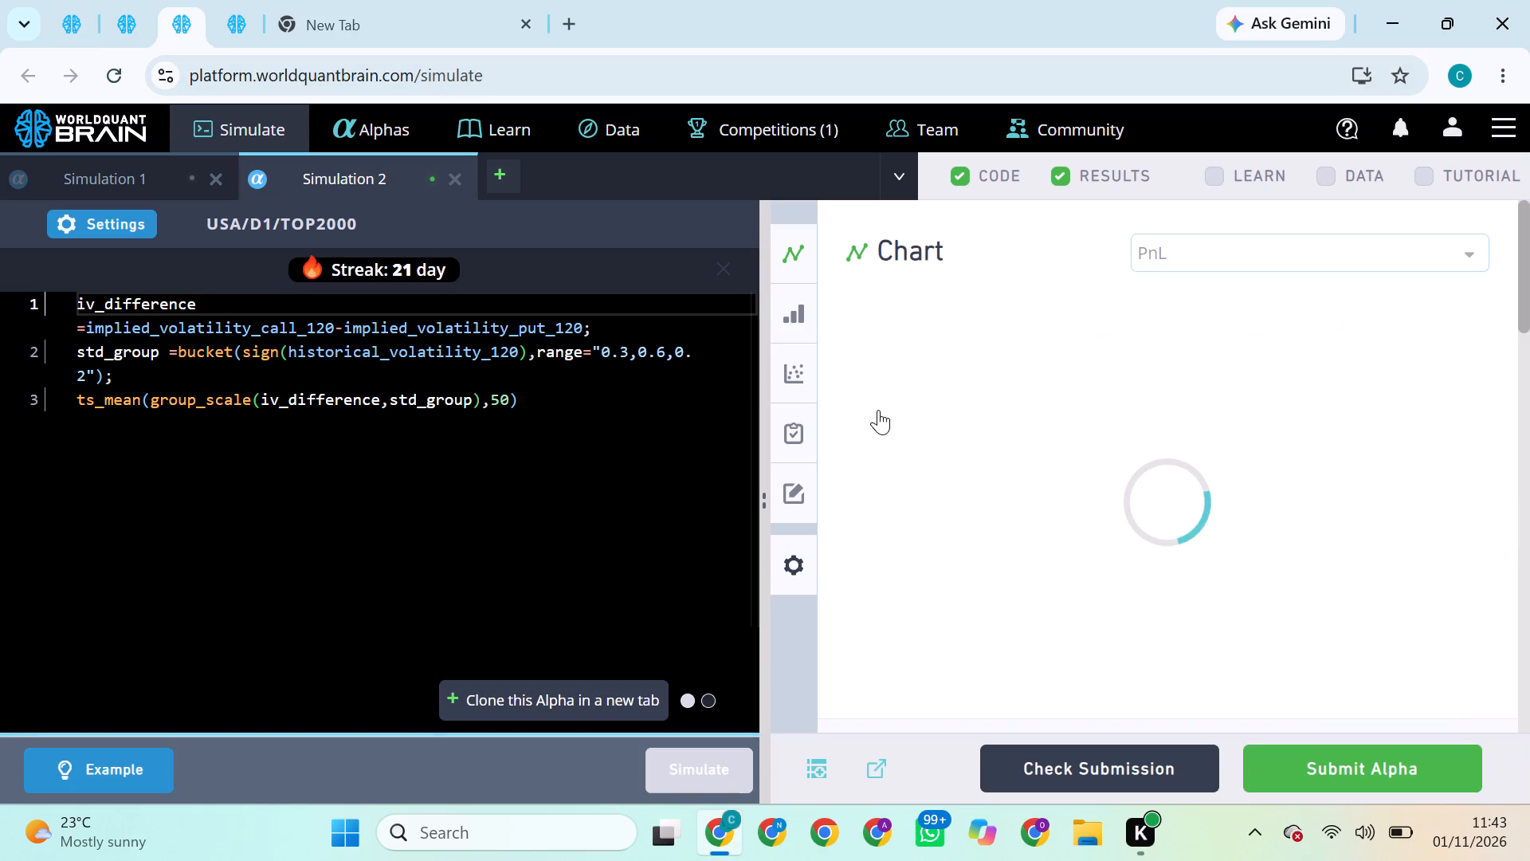
pyautogui.click(1393, 762)
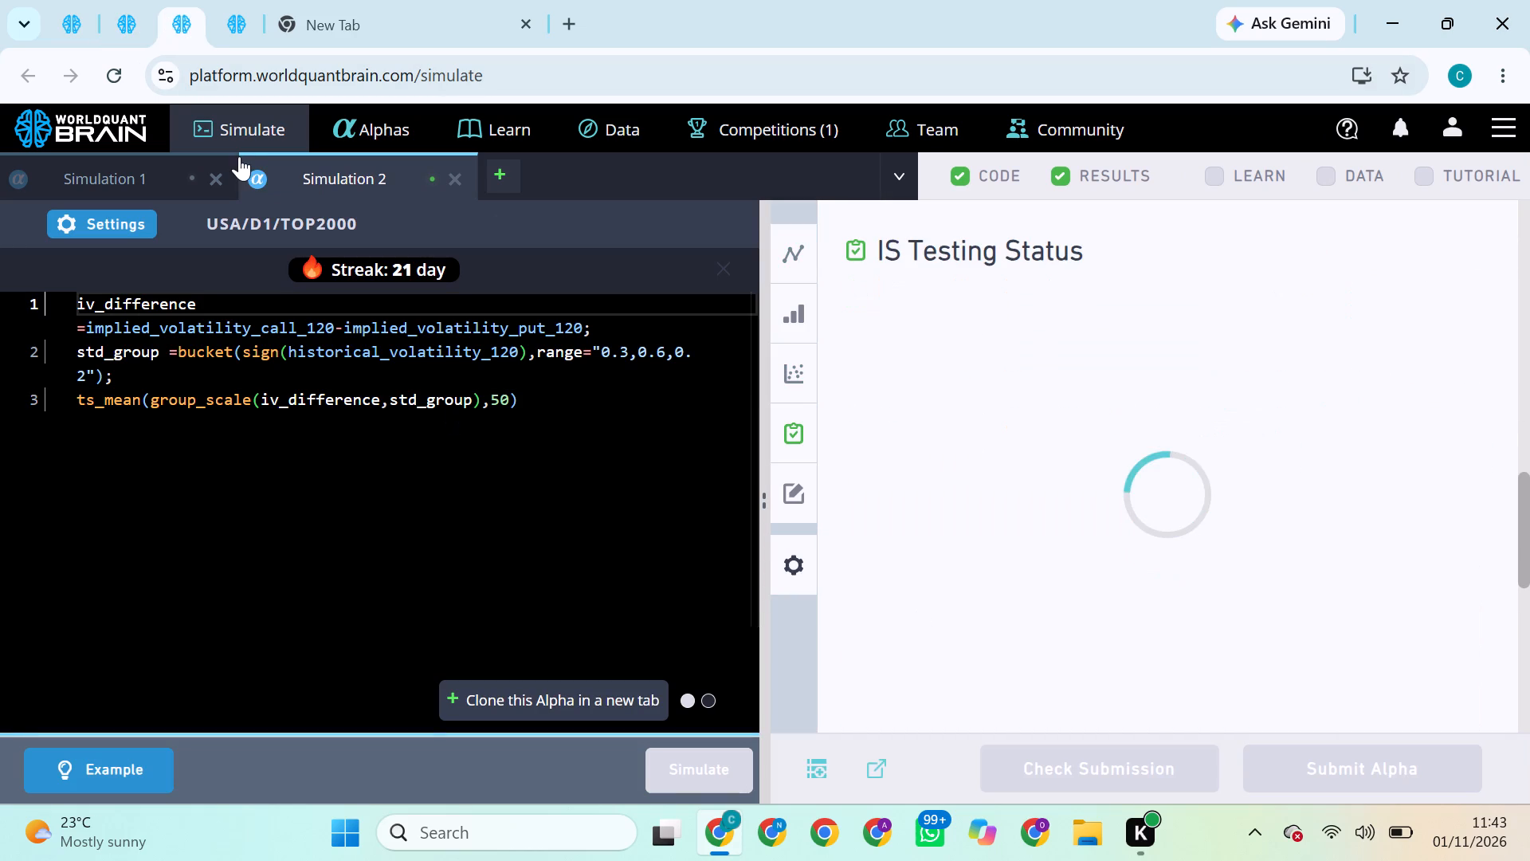
pyautogui.click(78, 26)
pyautogui.click(120, 19)
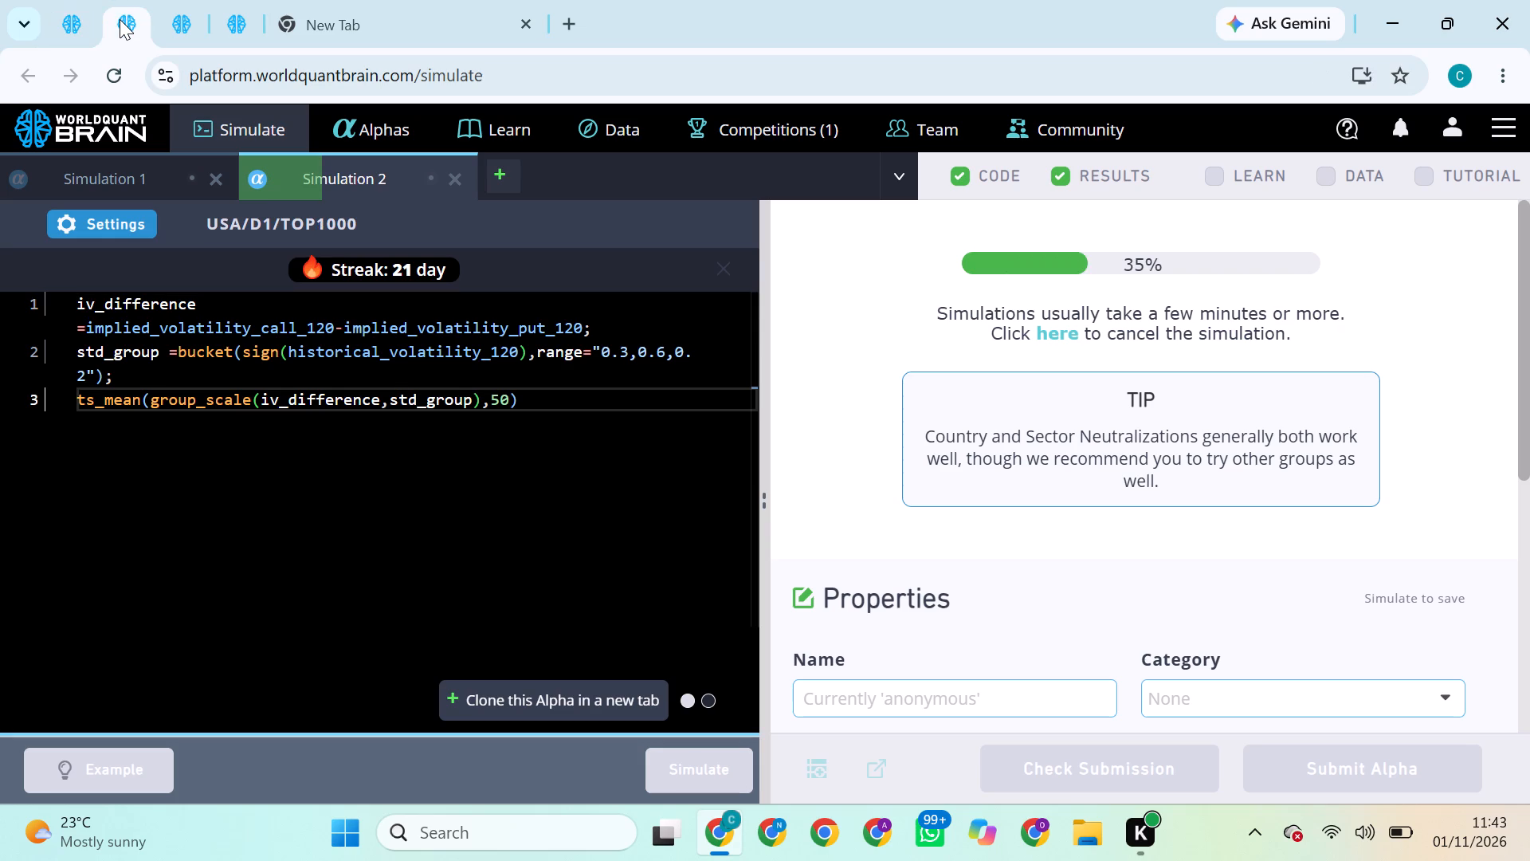
pyautogui.click(60, 31)
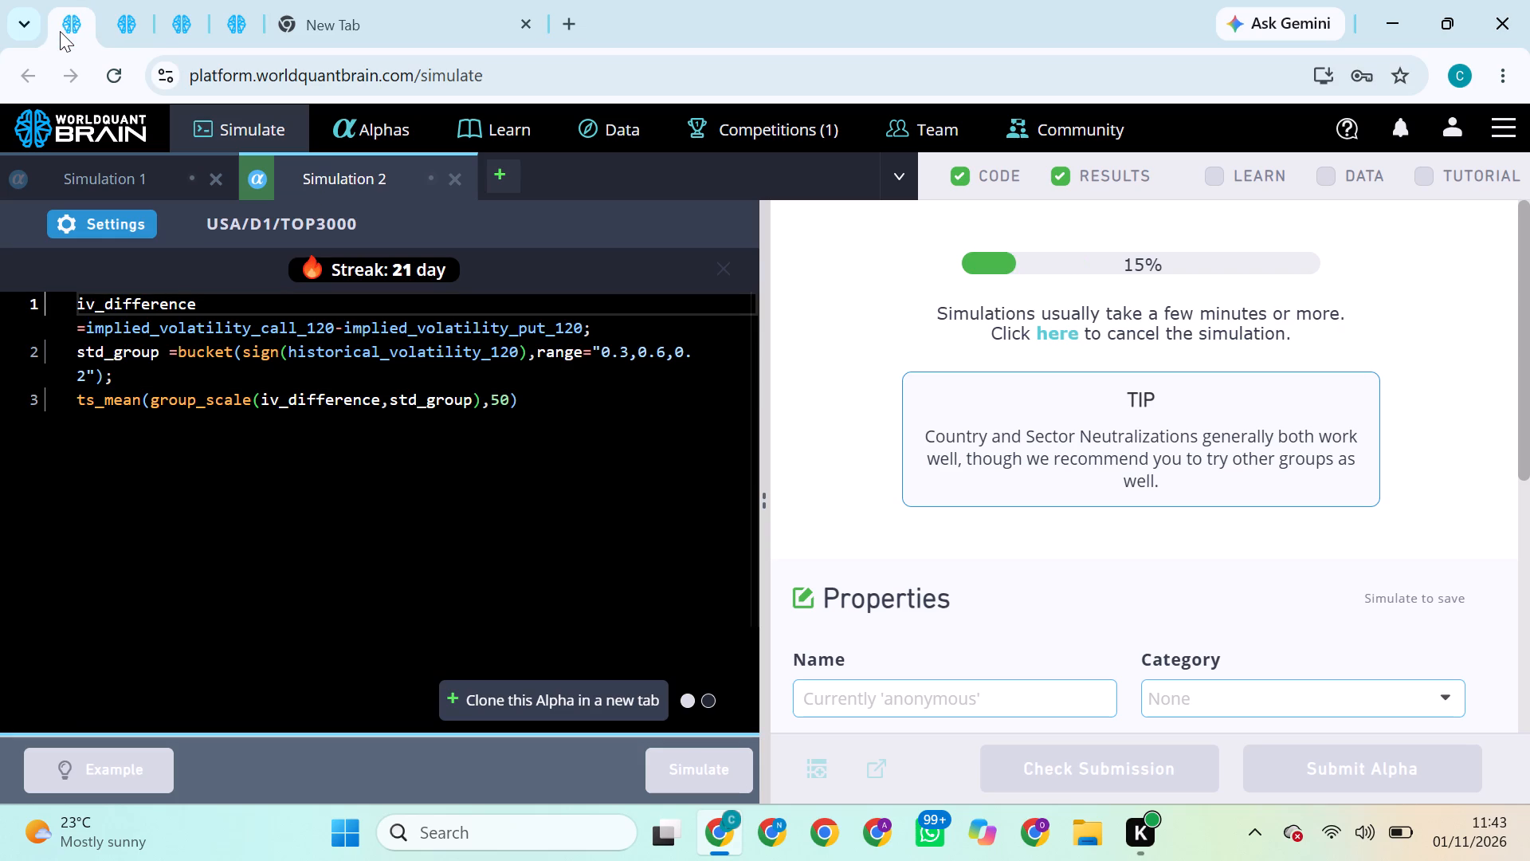
pyautogui.click(112, 28)
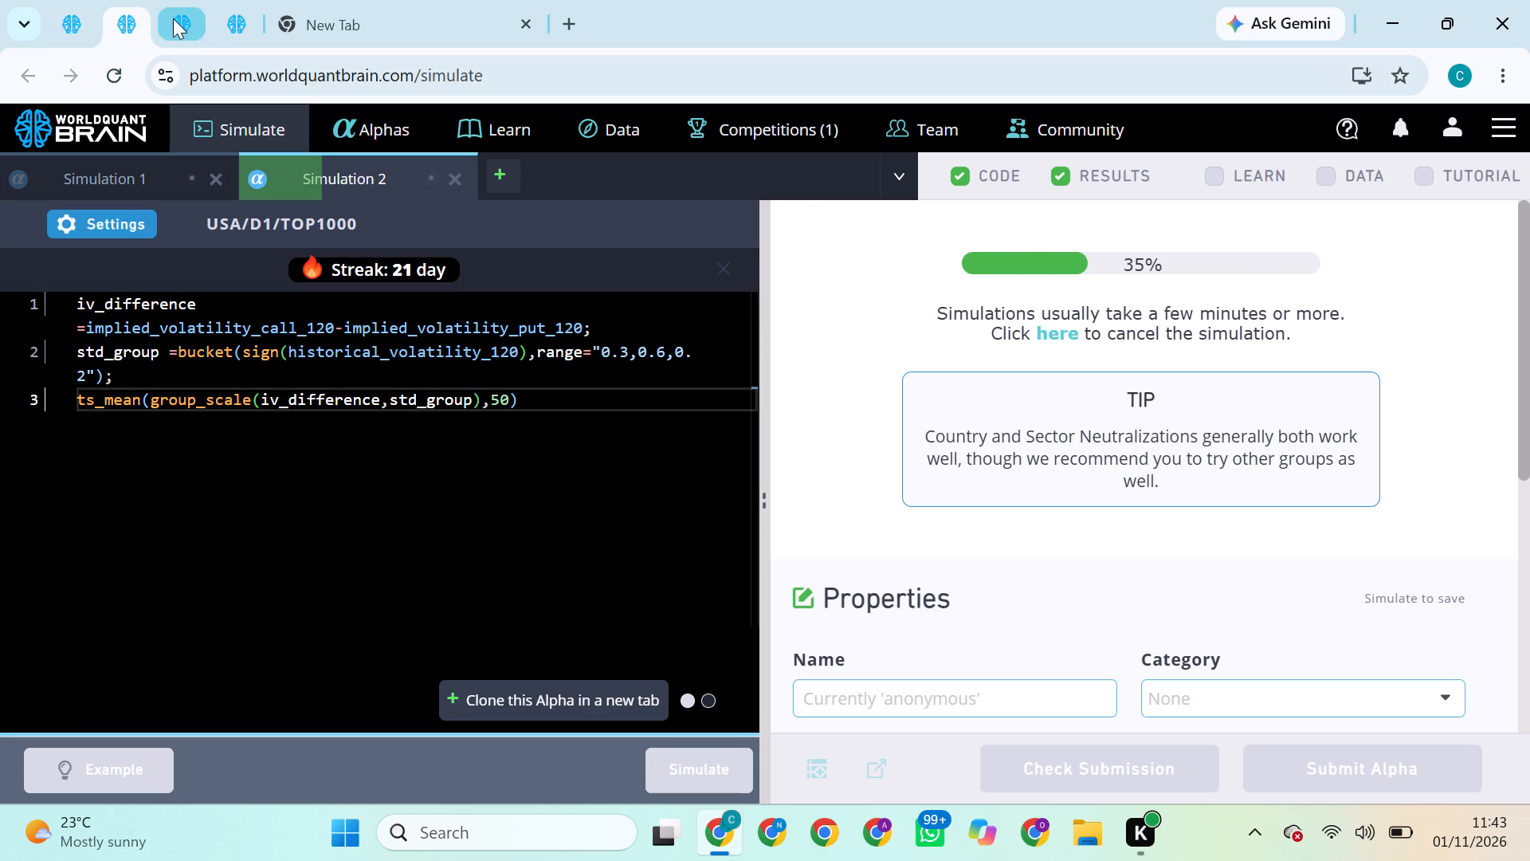
pyautogui.click(173, 18)
# Set the TOP2000 simulation's neutralization to Market and decay to 6, apply the settings and run the simulation.
pyautogui.click(127, 215)
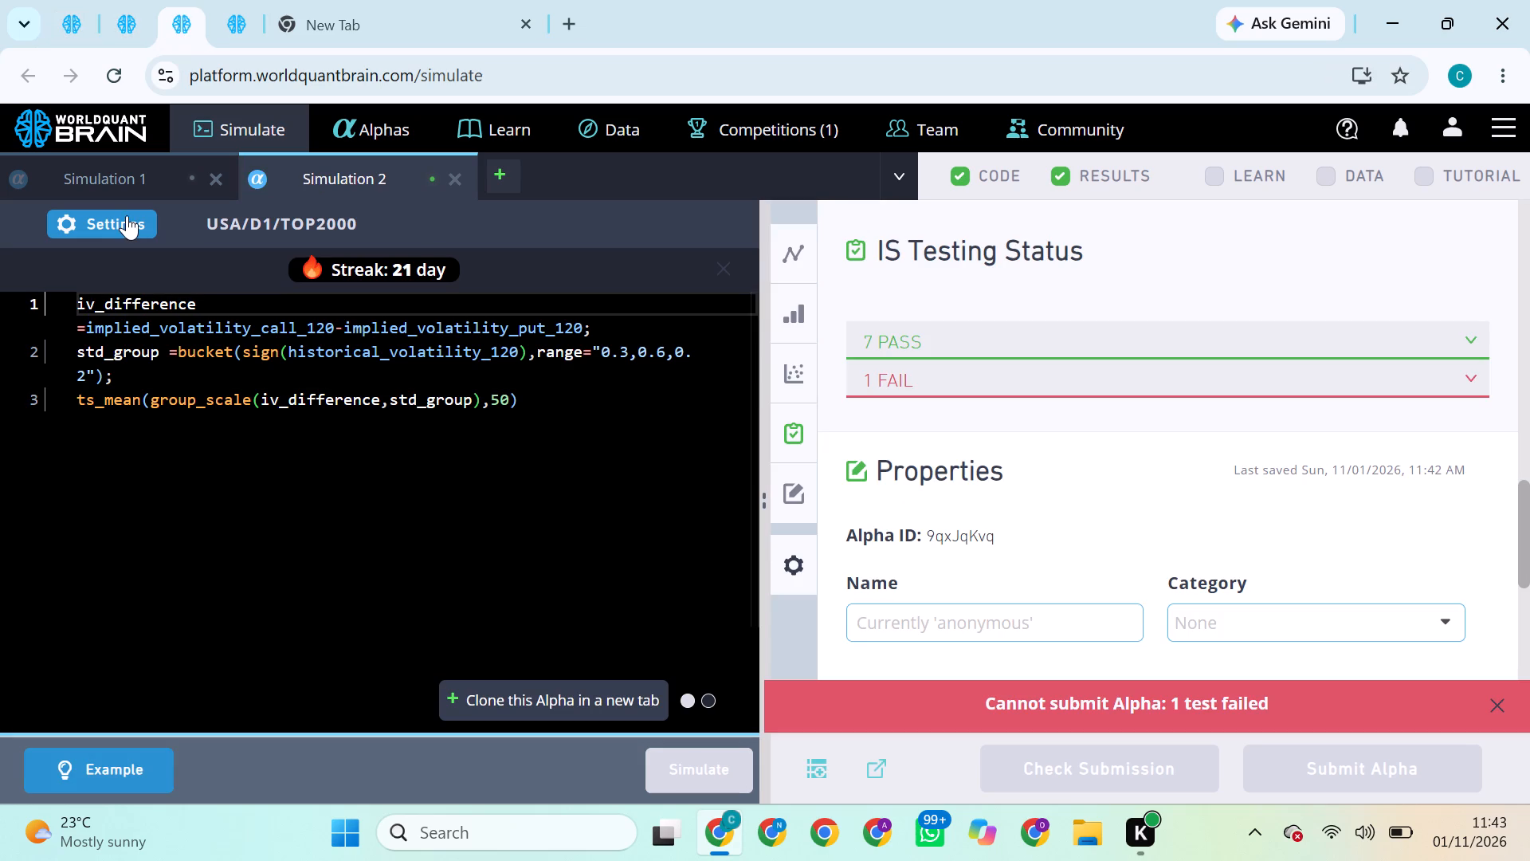
pyautogui.click(124, 214)
pyautogui.click(106, 222)
pyautogui.click(241, 566)
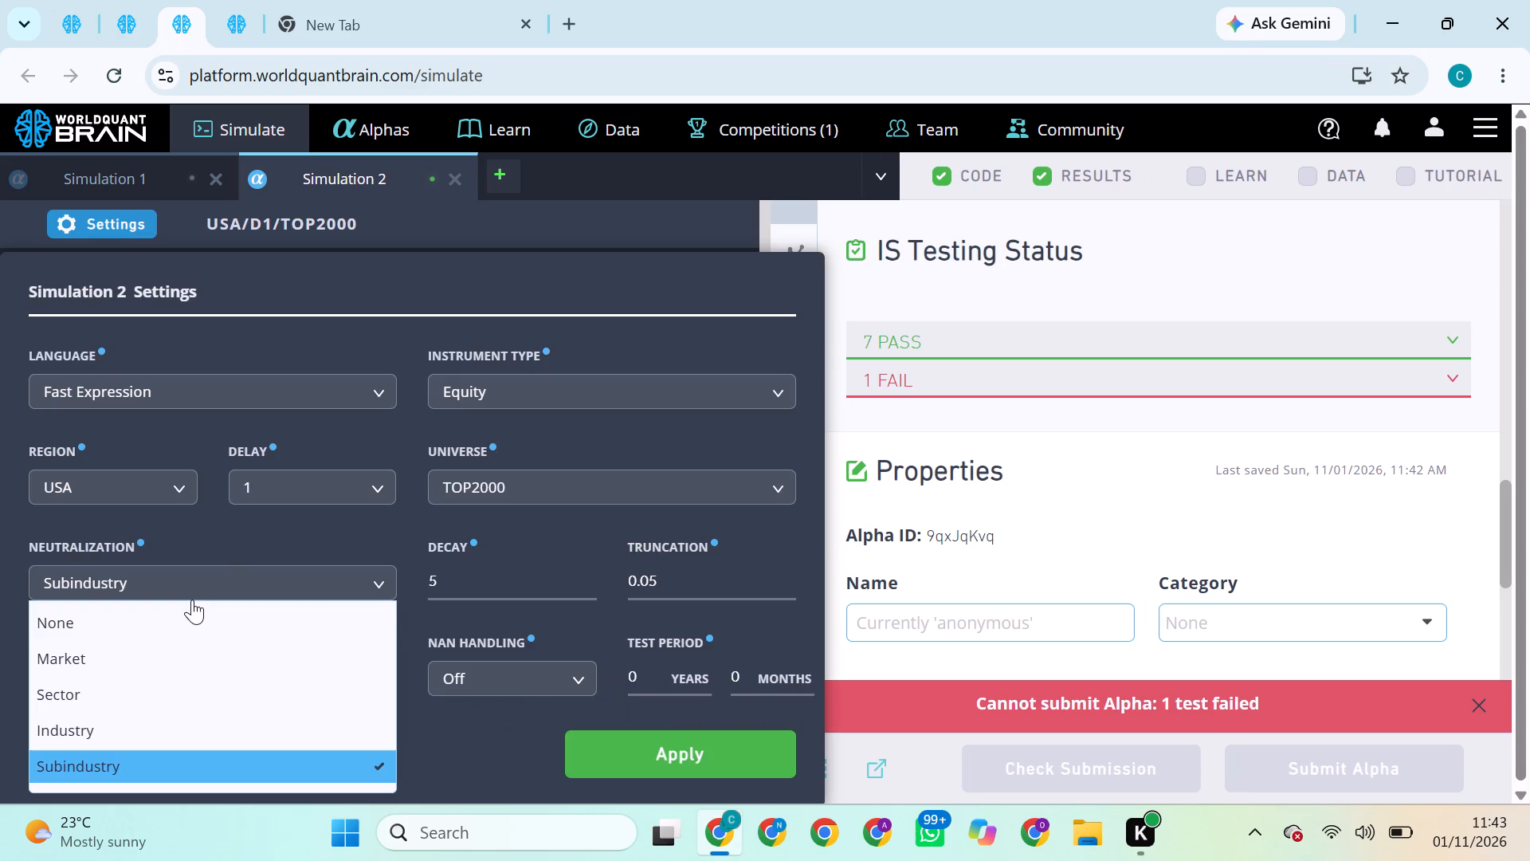
pyautogui.click(127, 655)
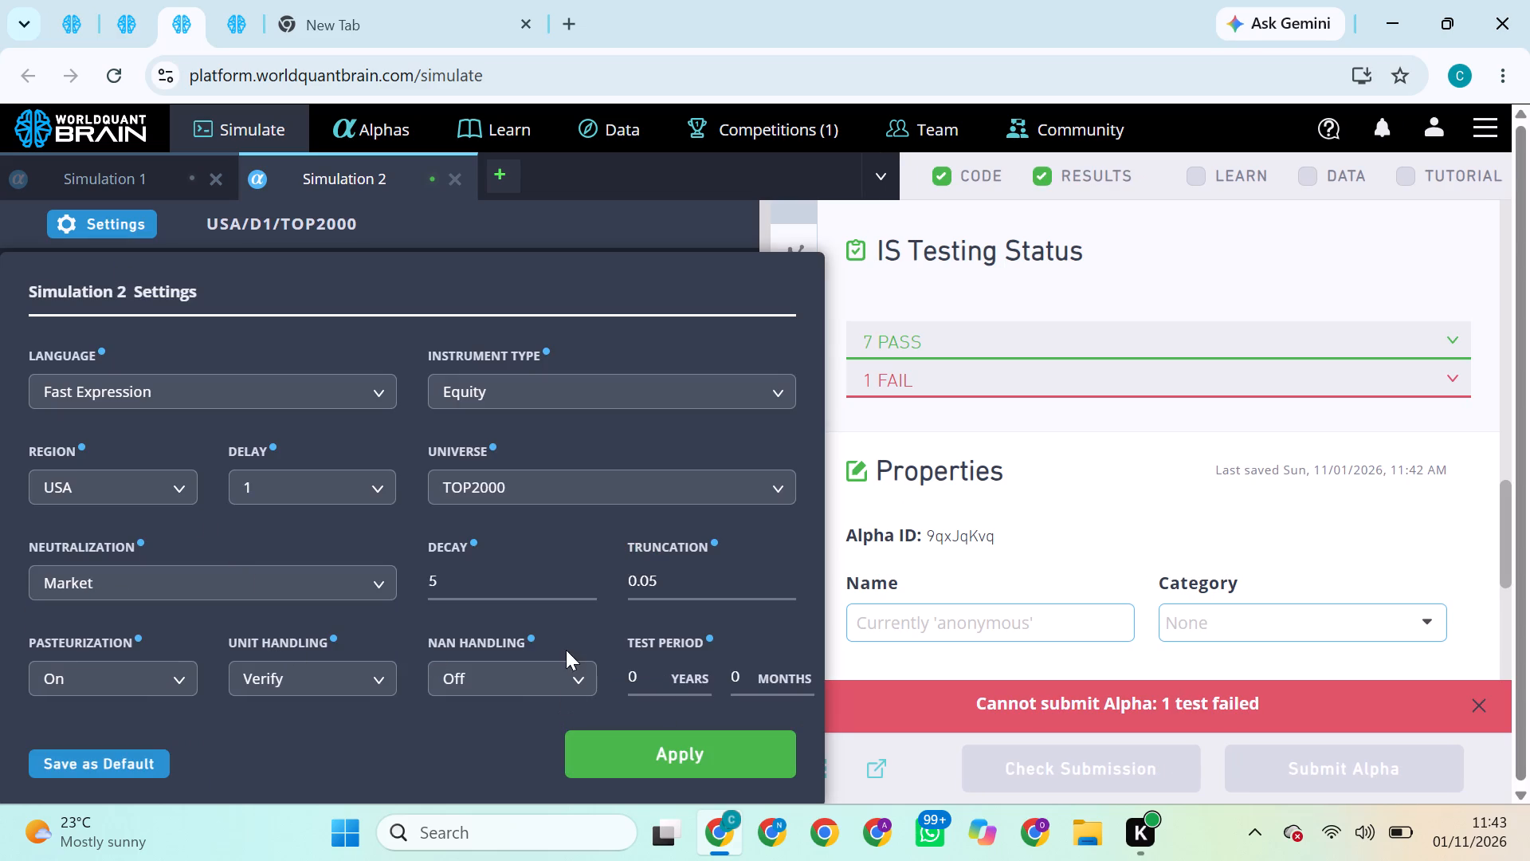
pyautogui.click(463, 589)
pyautogui.press('BackSpace')
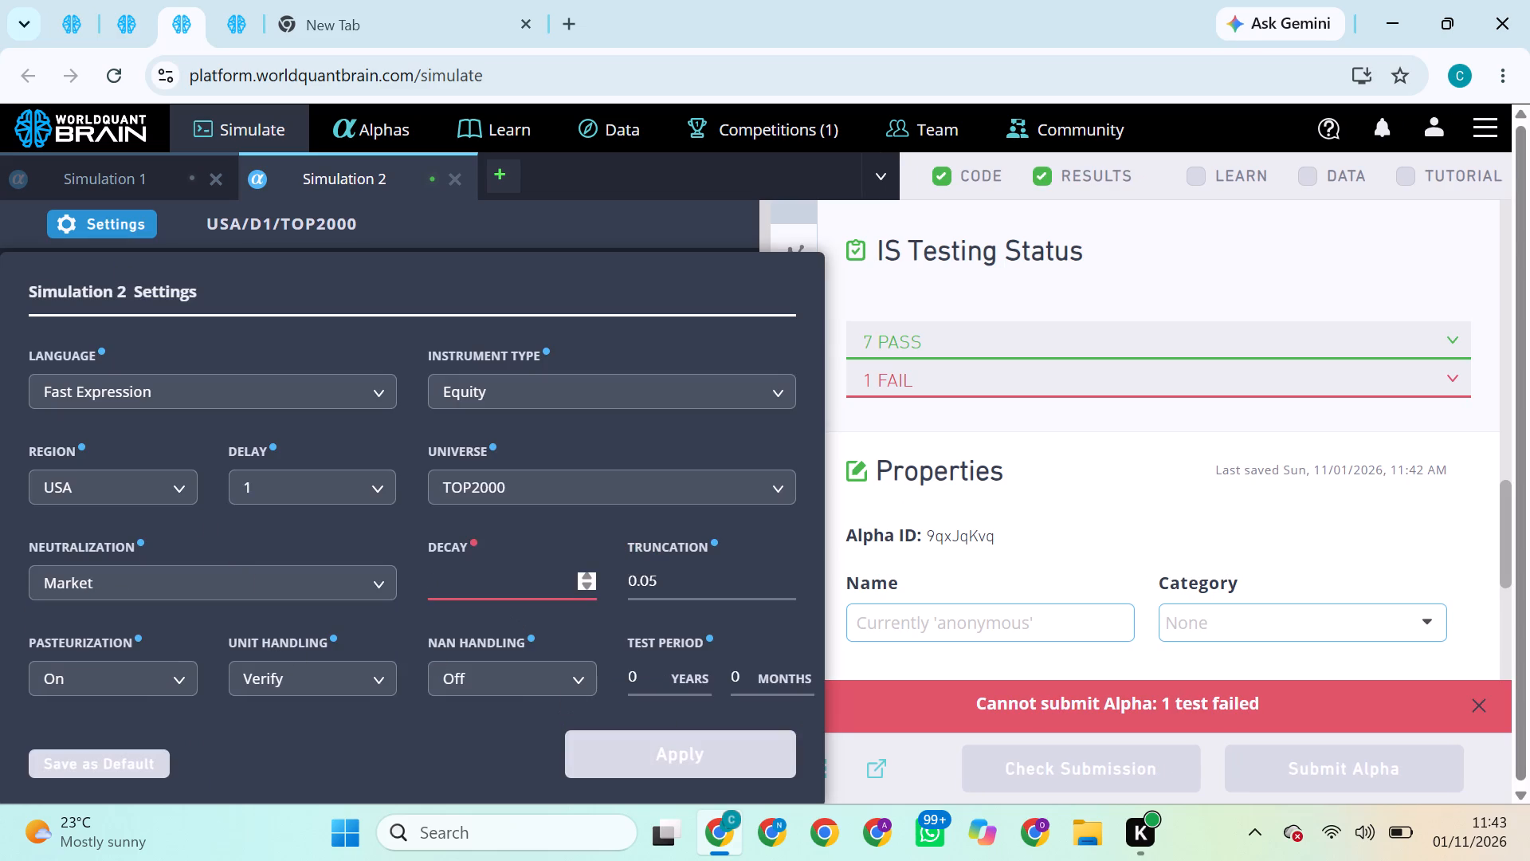
pyautogui.press('6')
pyautogui.click(717, 764)
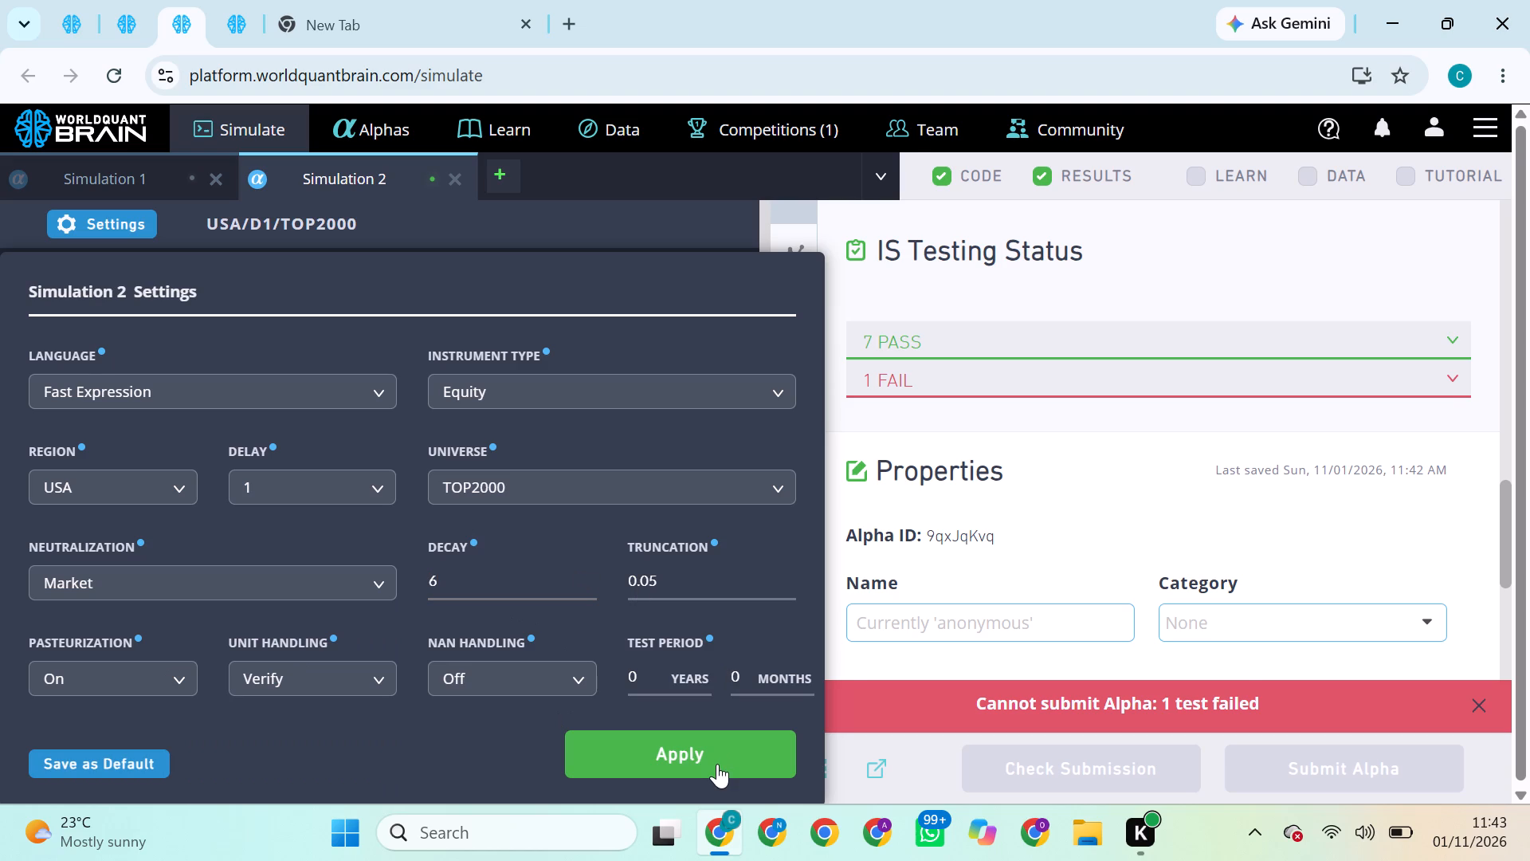
pyautogui.click(717, 764)
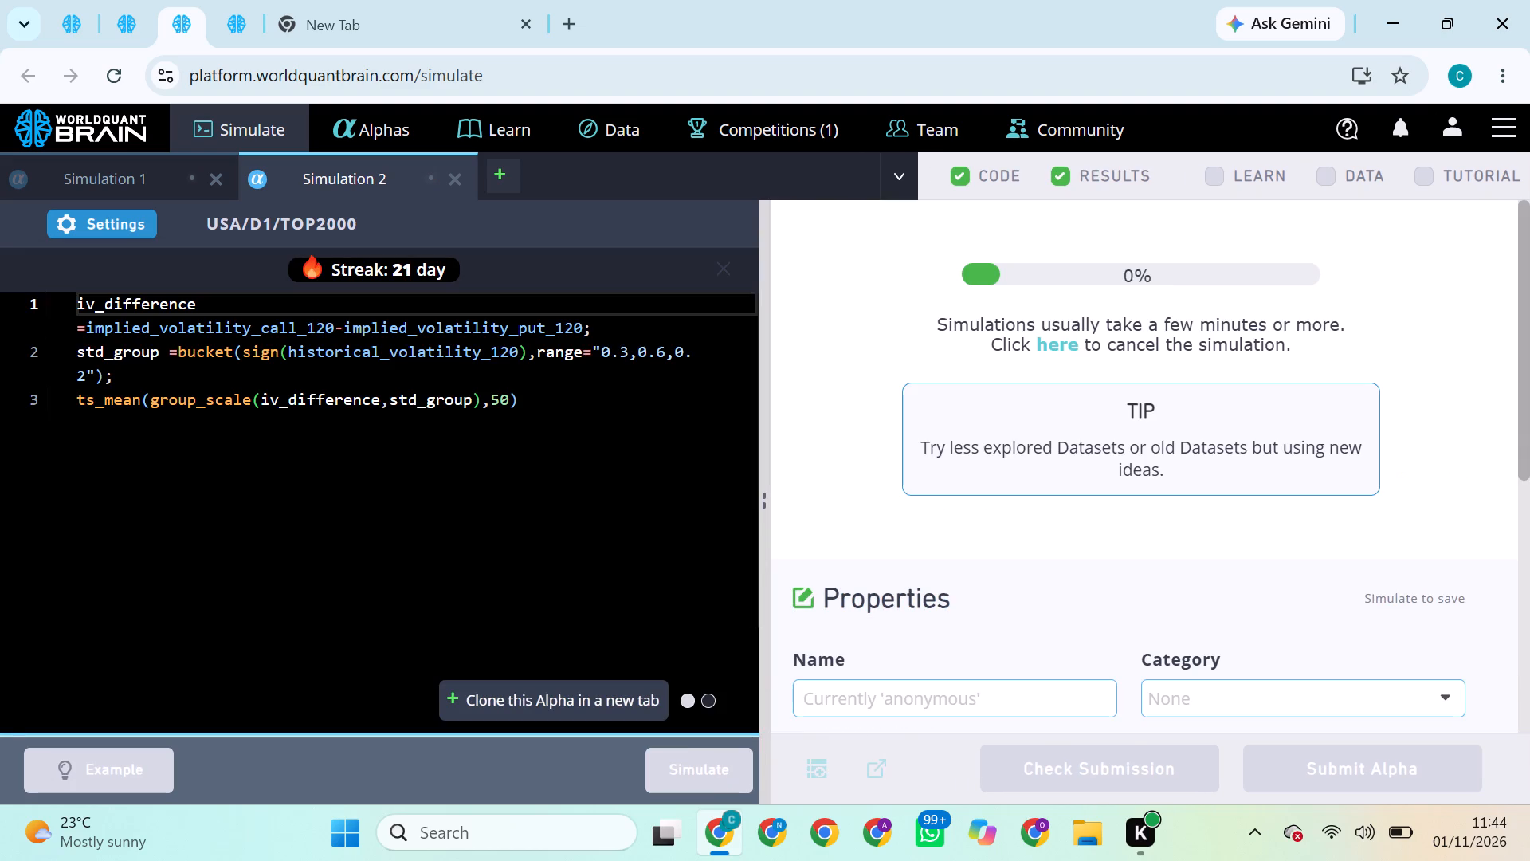
# Check the progress of the running TOP3000, TOP1000 and TOP2000 simulations.
pyautogui.click(48, 8)
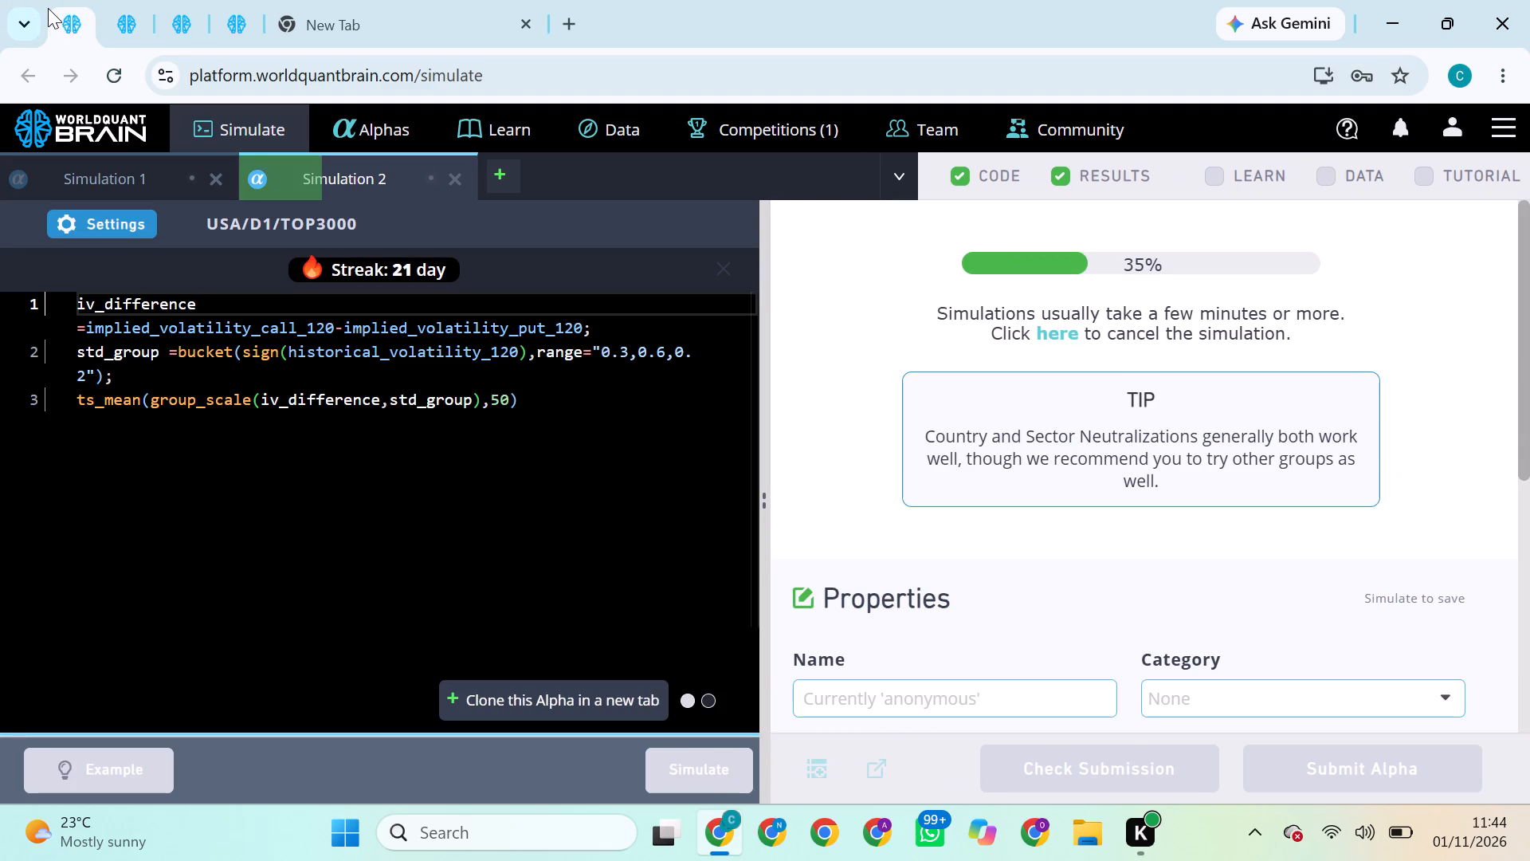
pyautogui.click(120, 37)
pyautogui.click(170, 18)
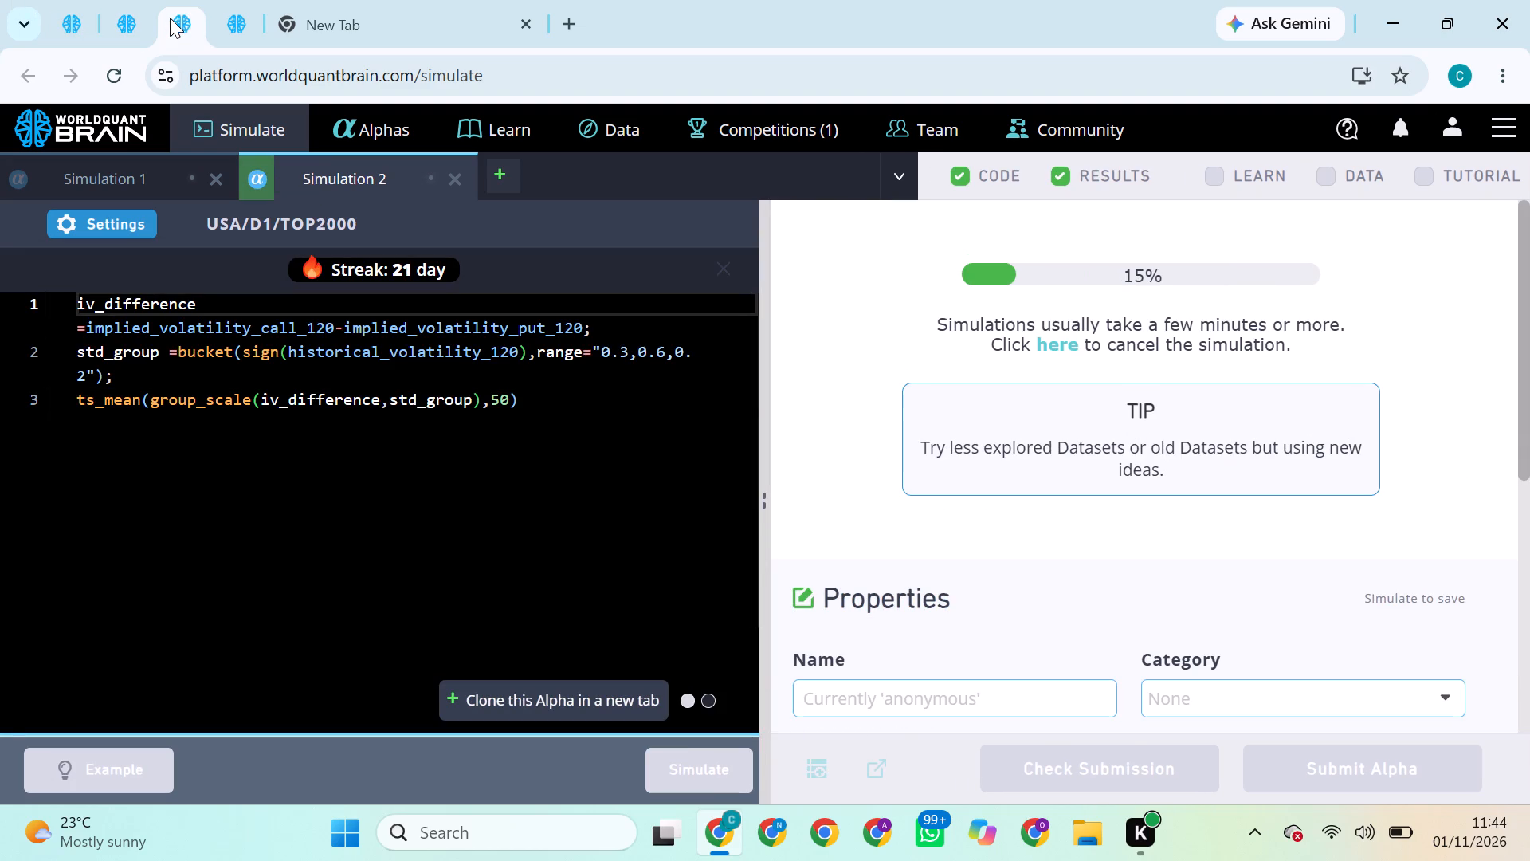
pyautogui.click(75, 33)
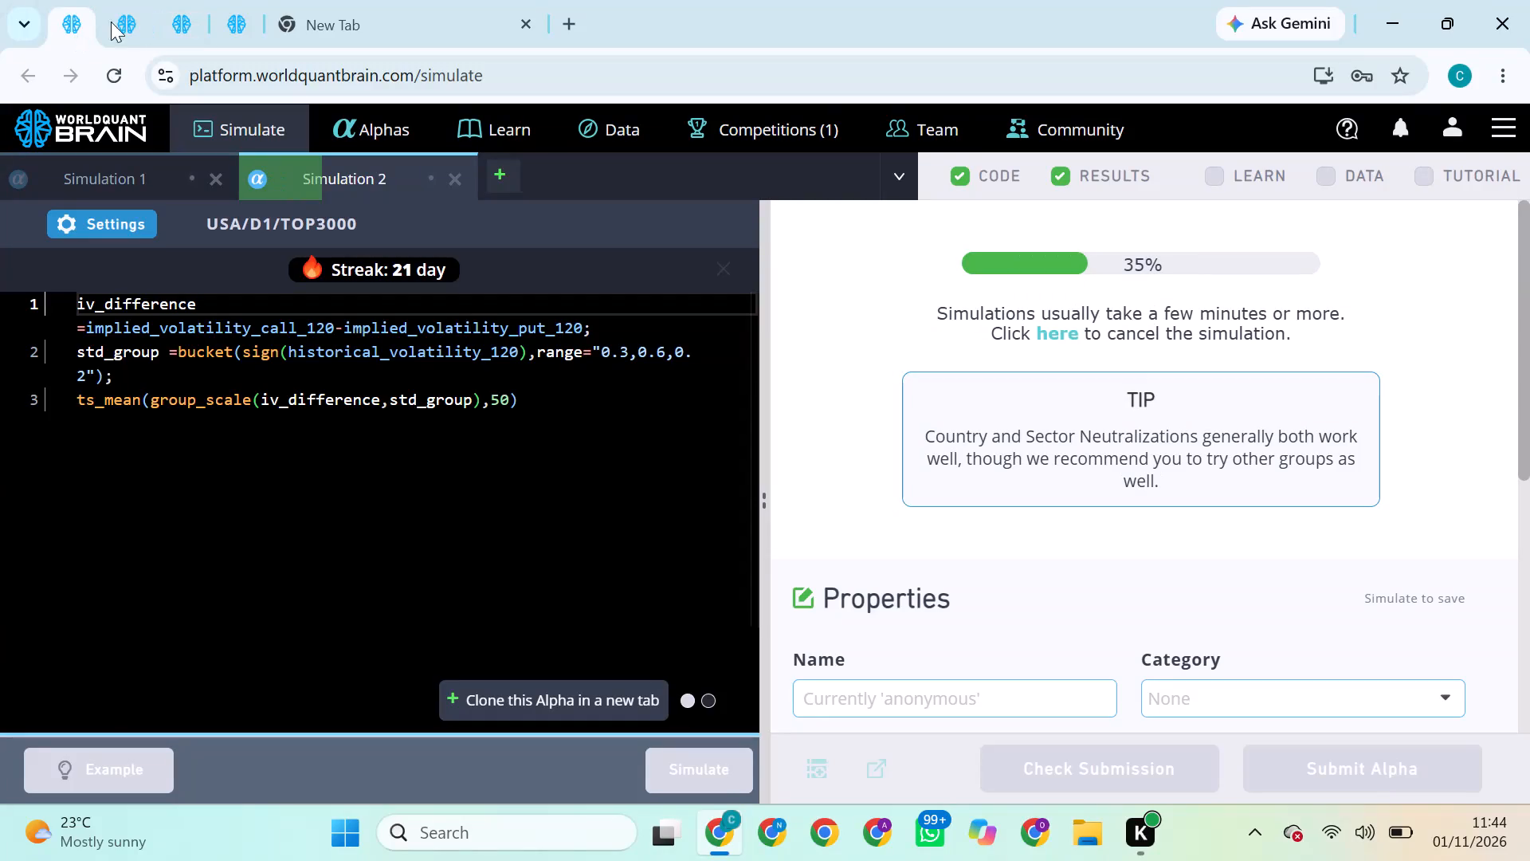
pyautogui.click(124, 21)
pyautogui.click(165, 12)
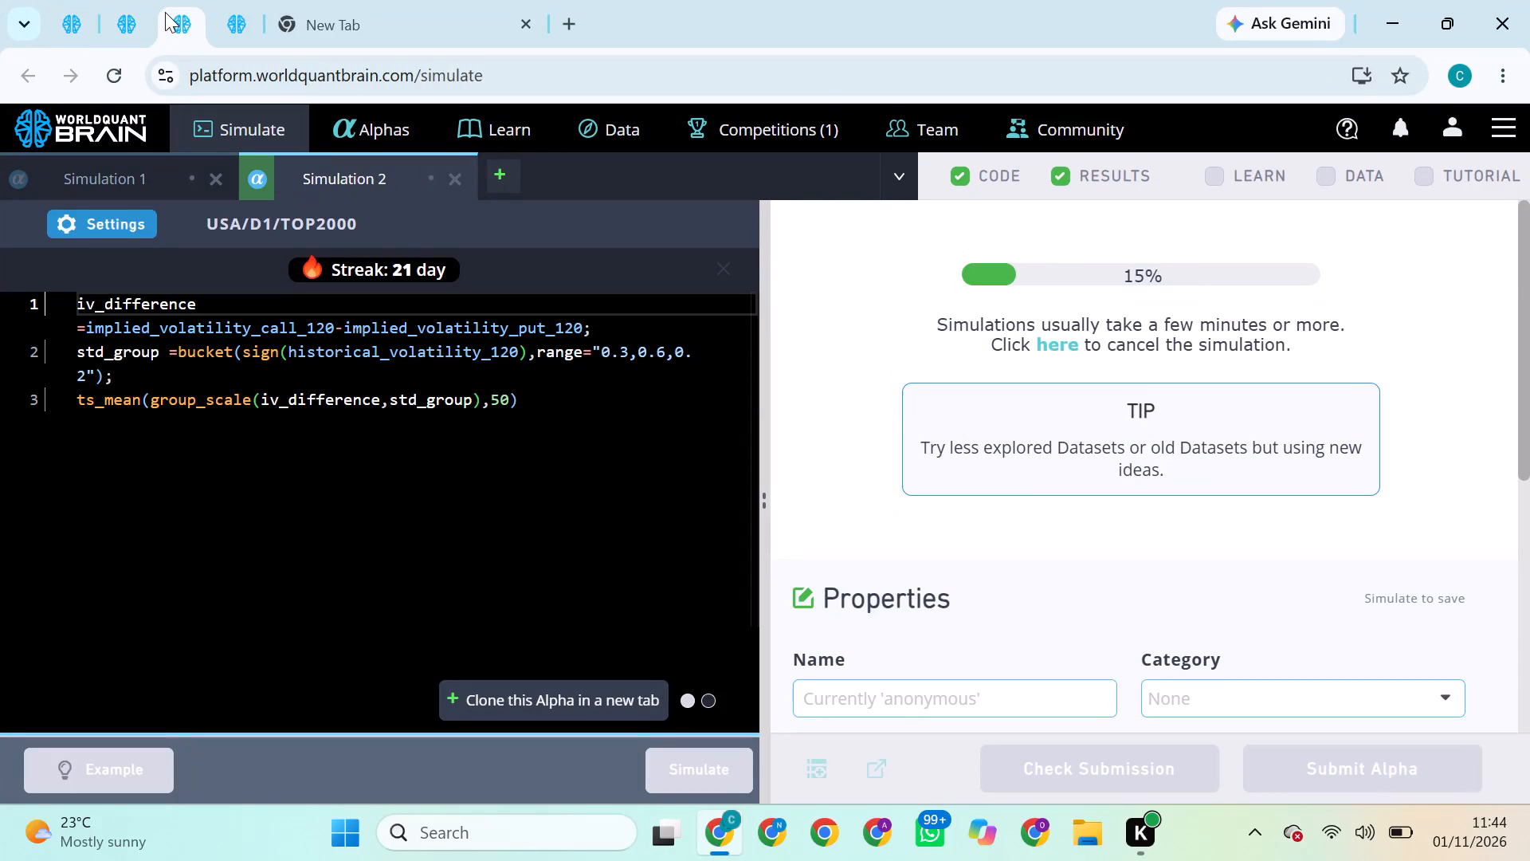
pyautogui.click(83, 23)
pyautogui.click(133, 15)
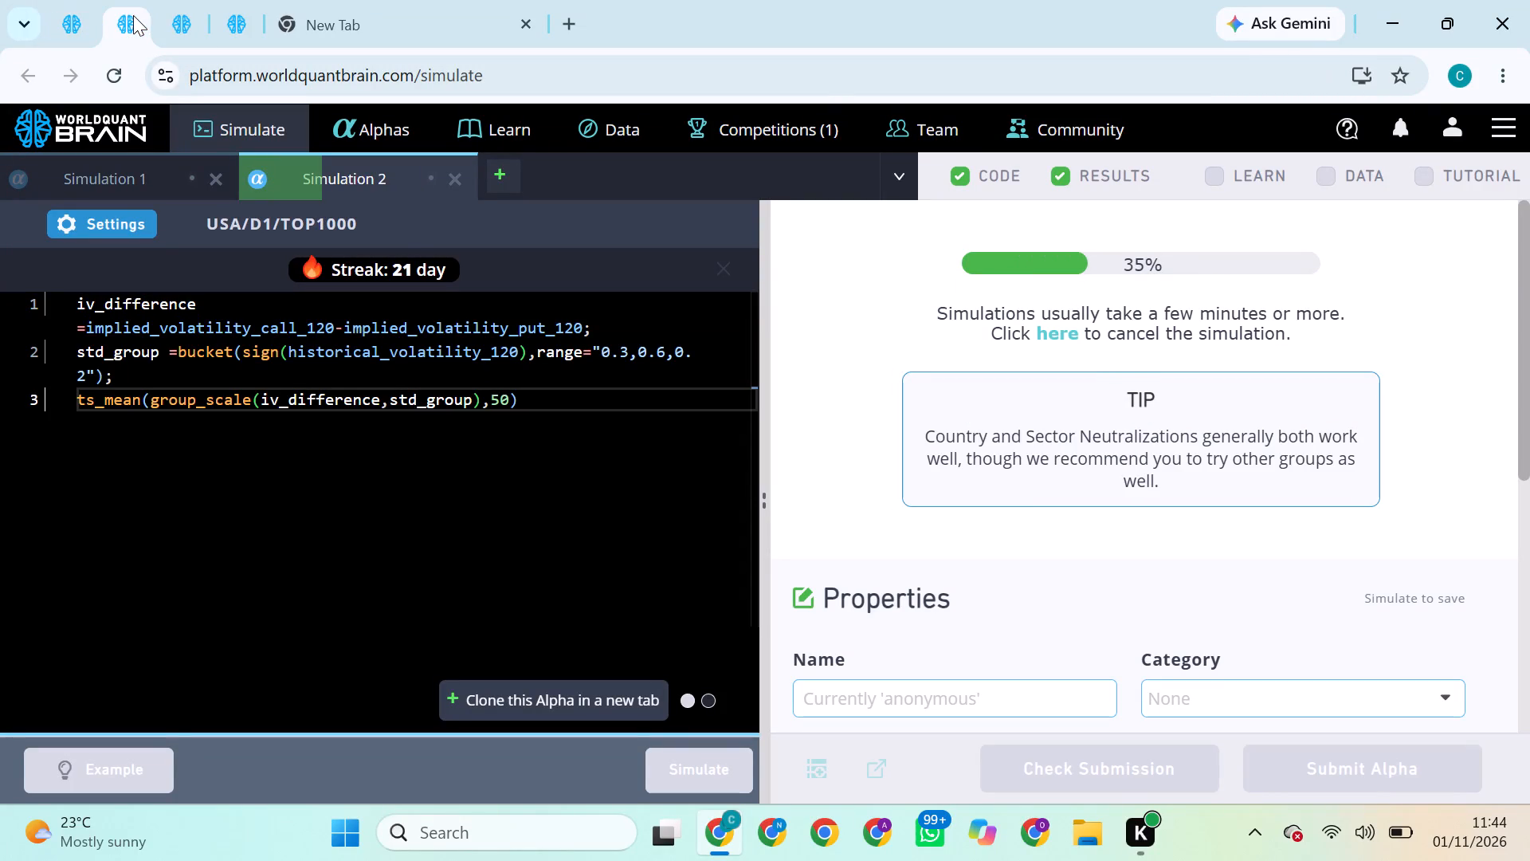
pyautogui.click(179, 32)
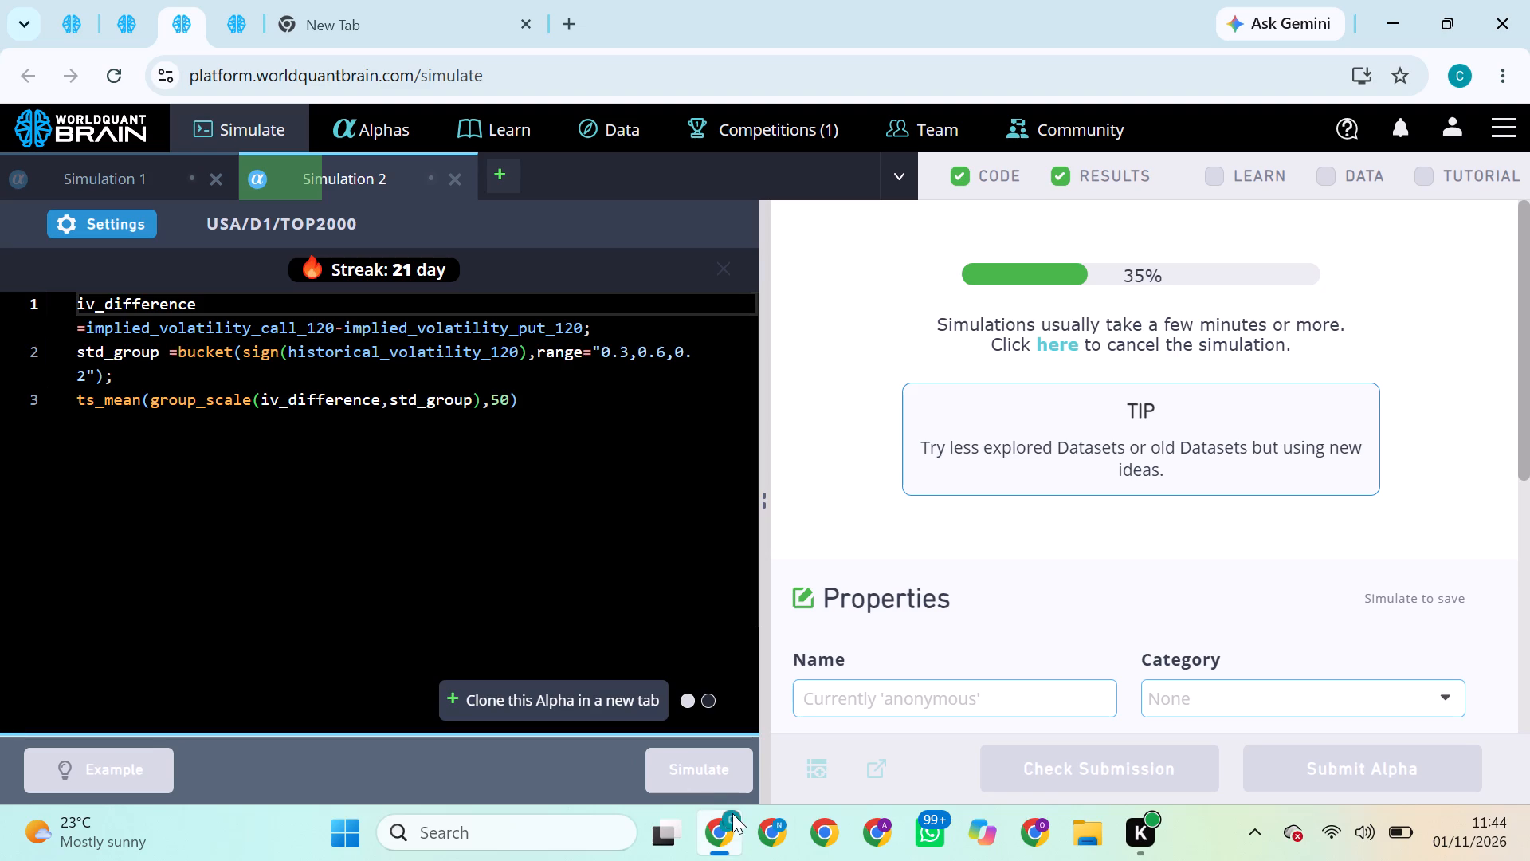
pyautogui.click(59, 13)
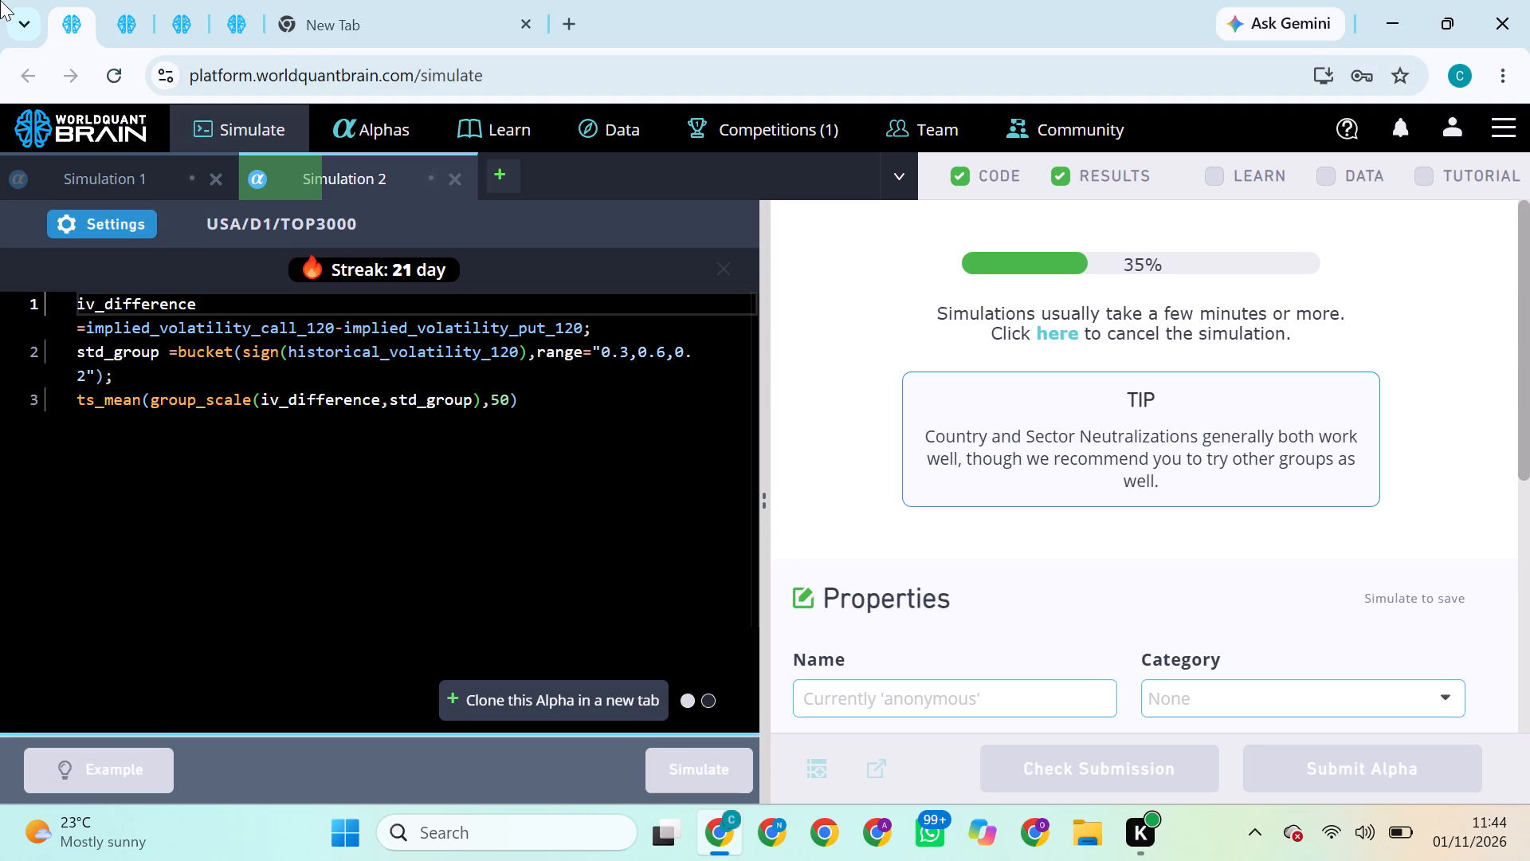
# Try to submit the alpha from the finished TOP1000 simulation with Sector neutralization, decay 1 and truncation 0.06.
pyautogui.click(116, 18)
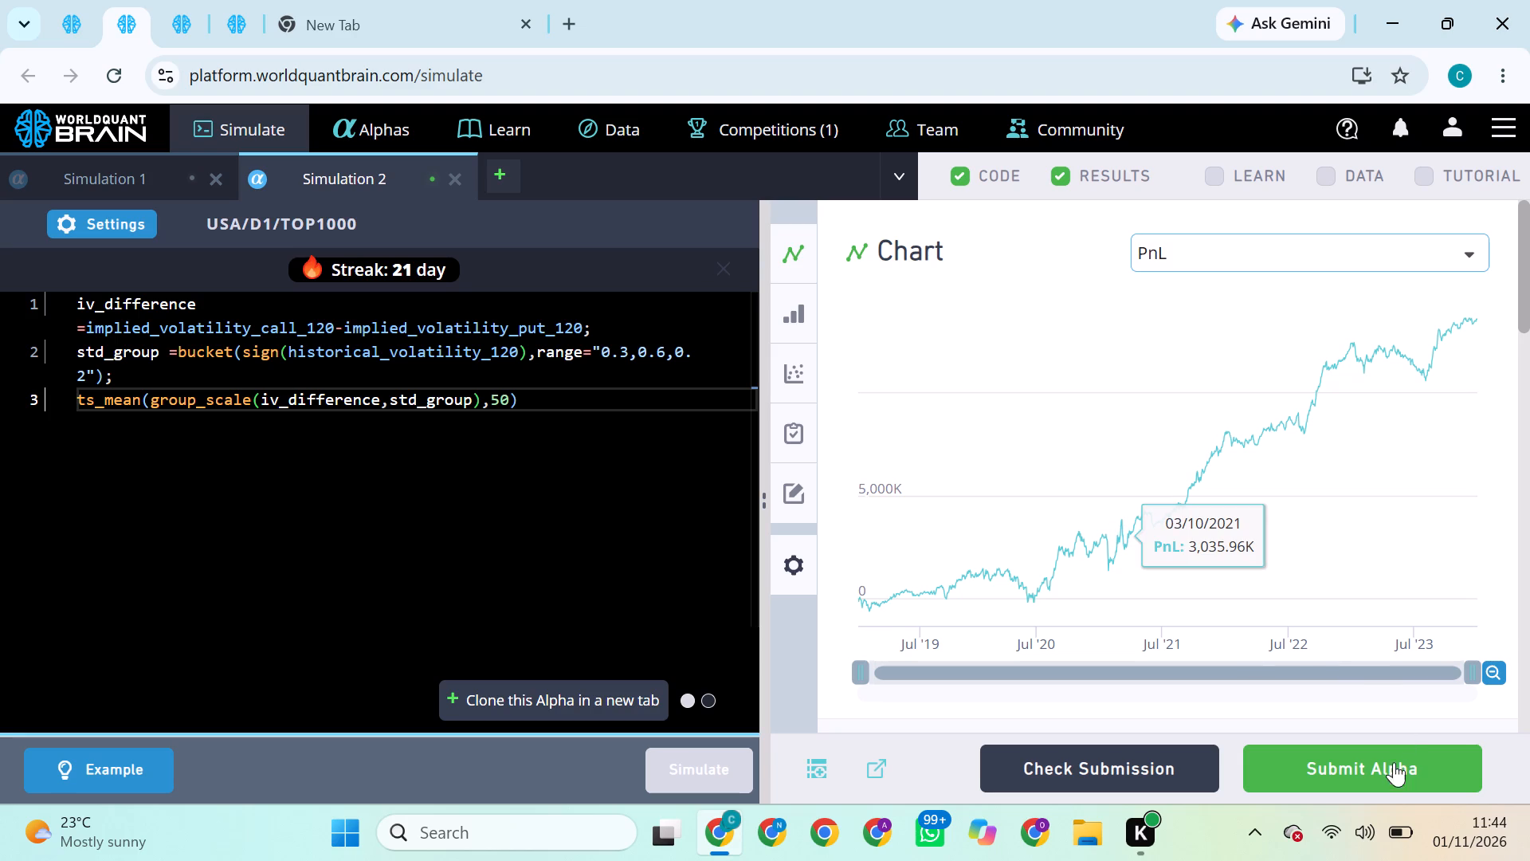
pyautogui.click(1369, 784)
pyautogui.click(1369, 784)
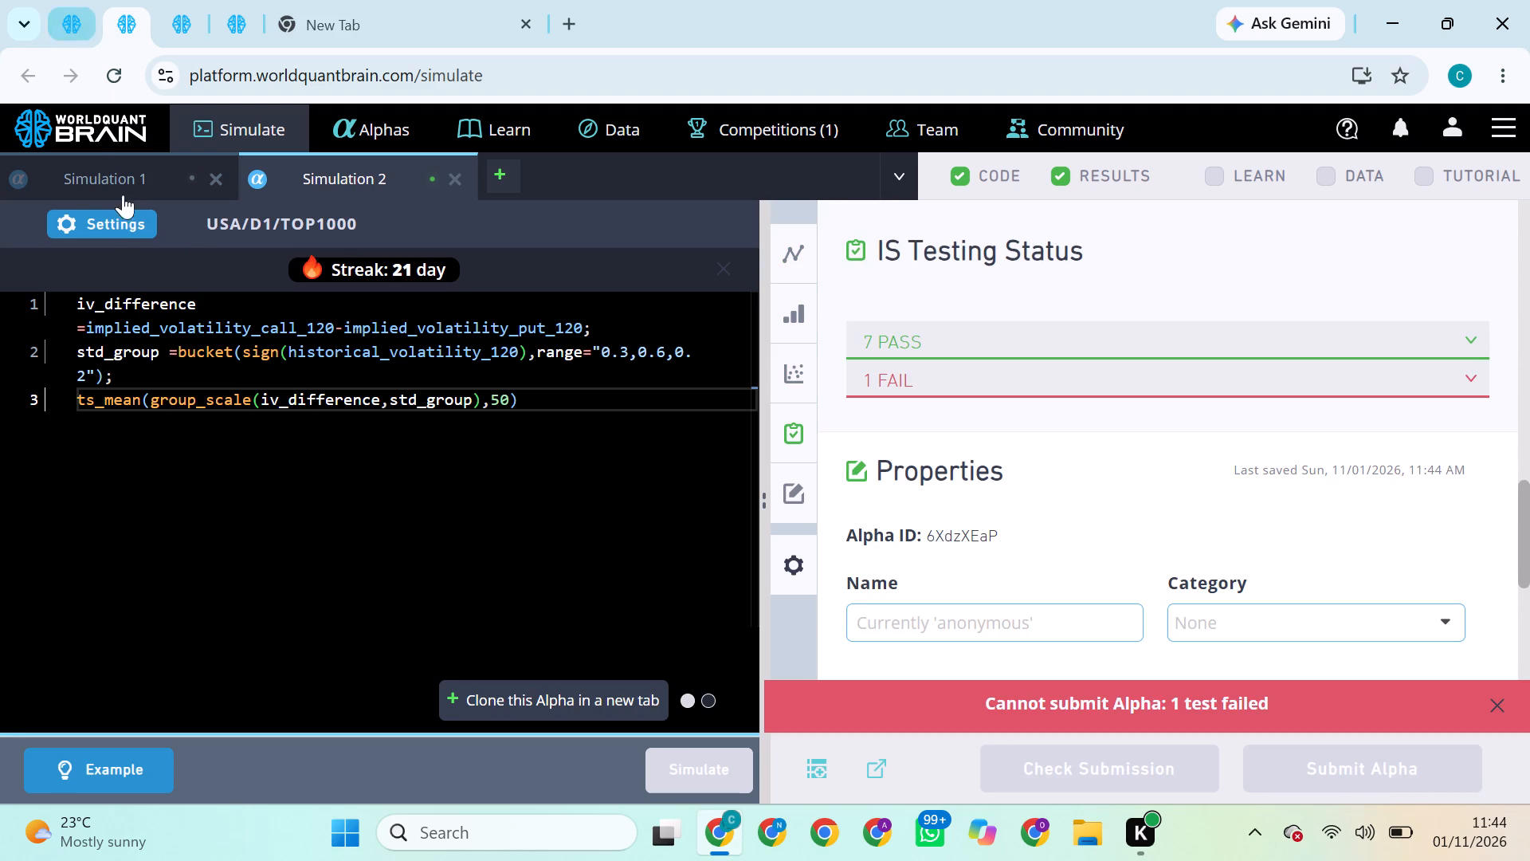
# Set the TOP1000 simulation's neutralization to Industry, apply the settings and run the simulation.
pyautogui.click(126, 227)
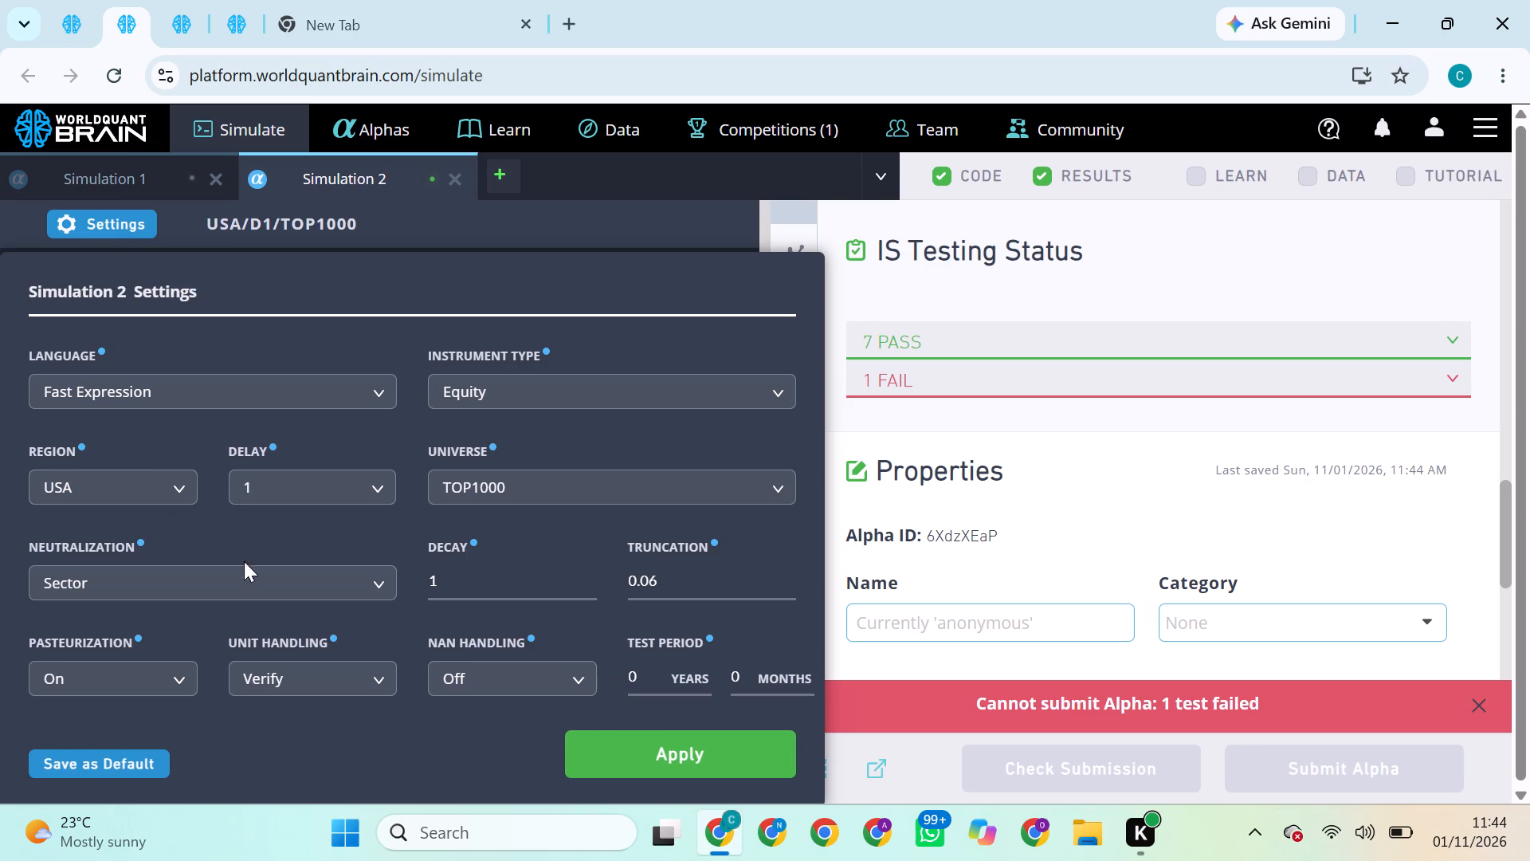
pyautogui.click(251, 584)
pyautogui.click(208, 720)
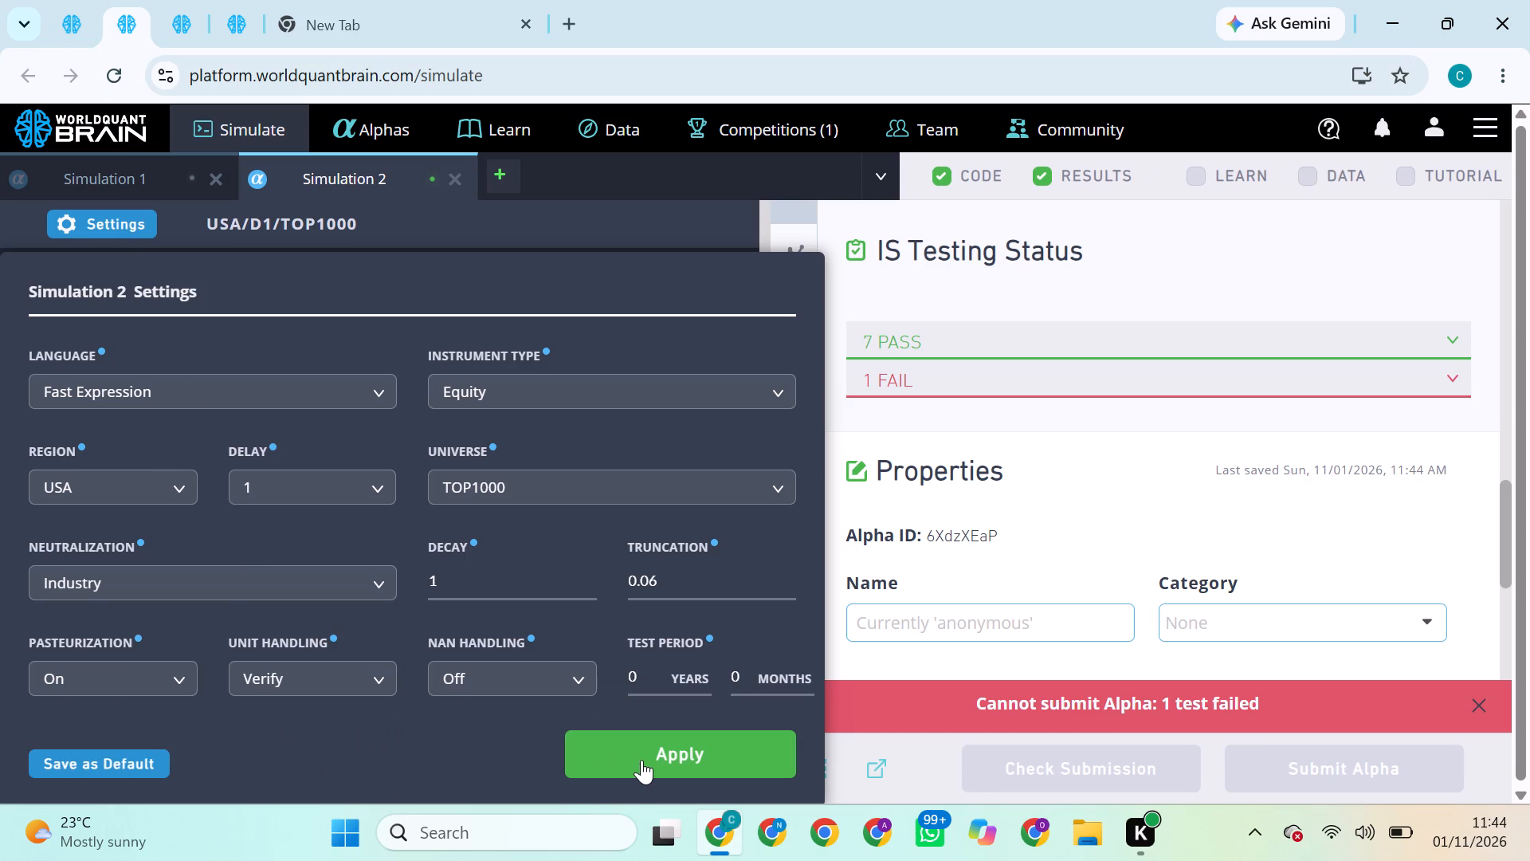
pyautogui.click(641, 760)
pyautogui.click(692, 767)
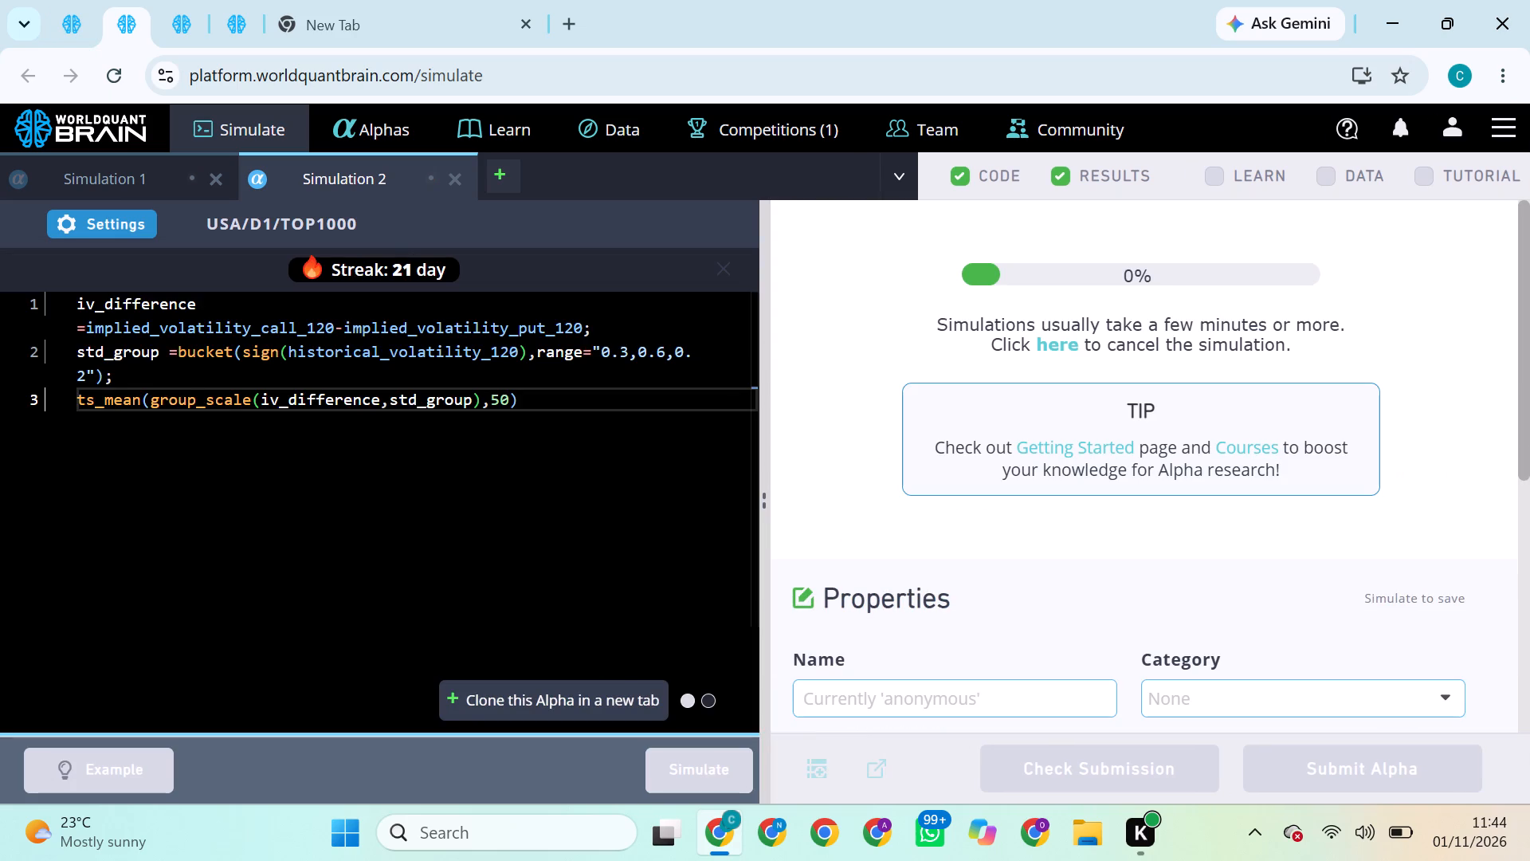
# Check the progress of the TOP2000 and TOP3000 simulations.
pyautogui.click(187, 26)
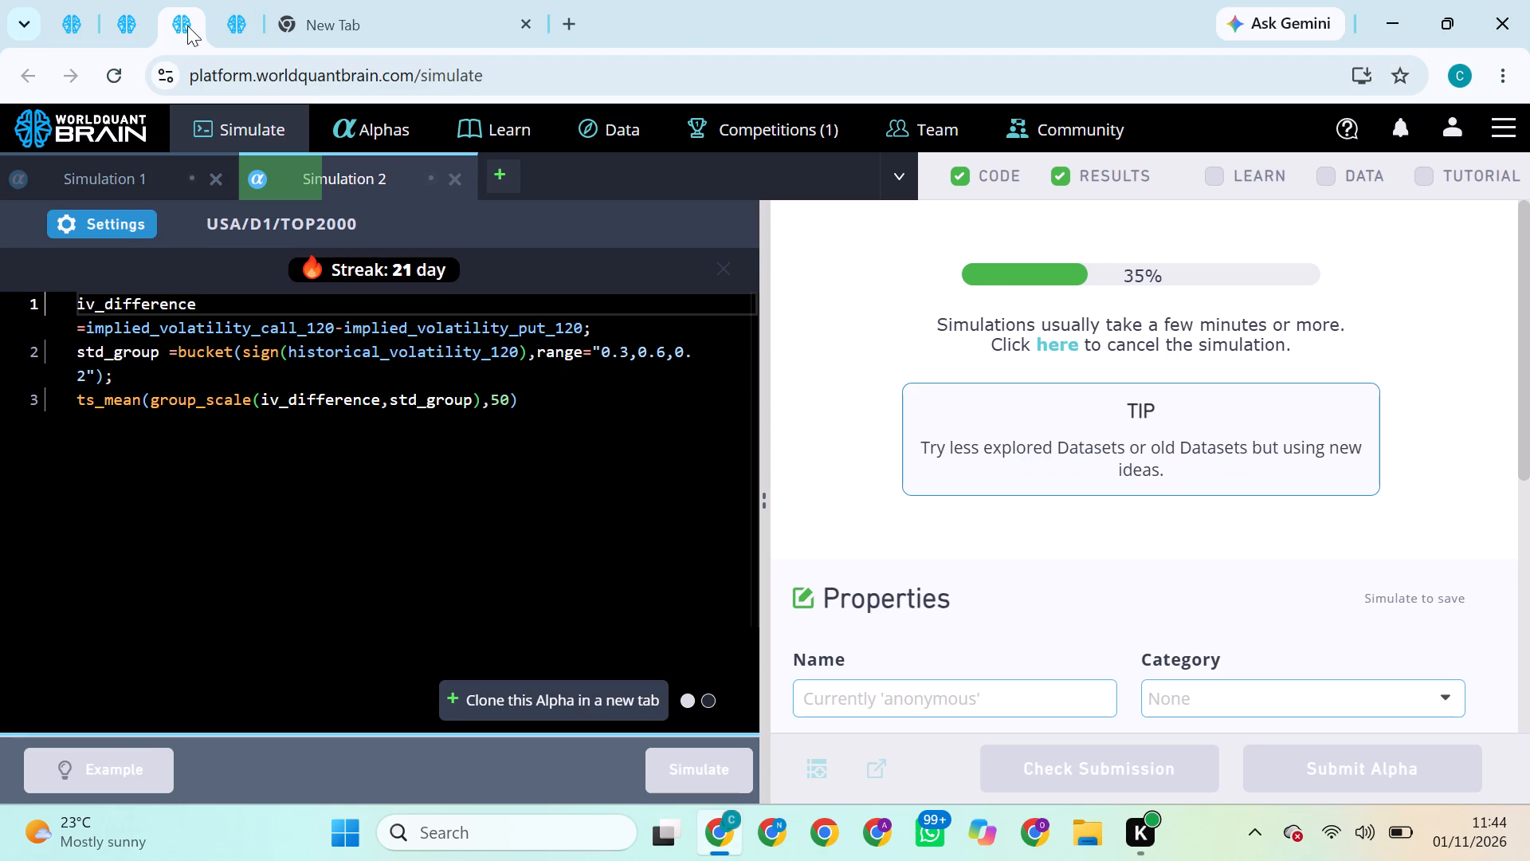
pyautogui.click(73, 13)
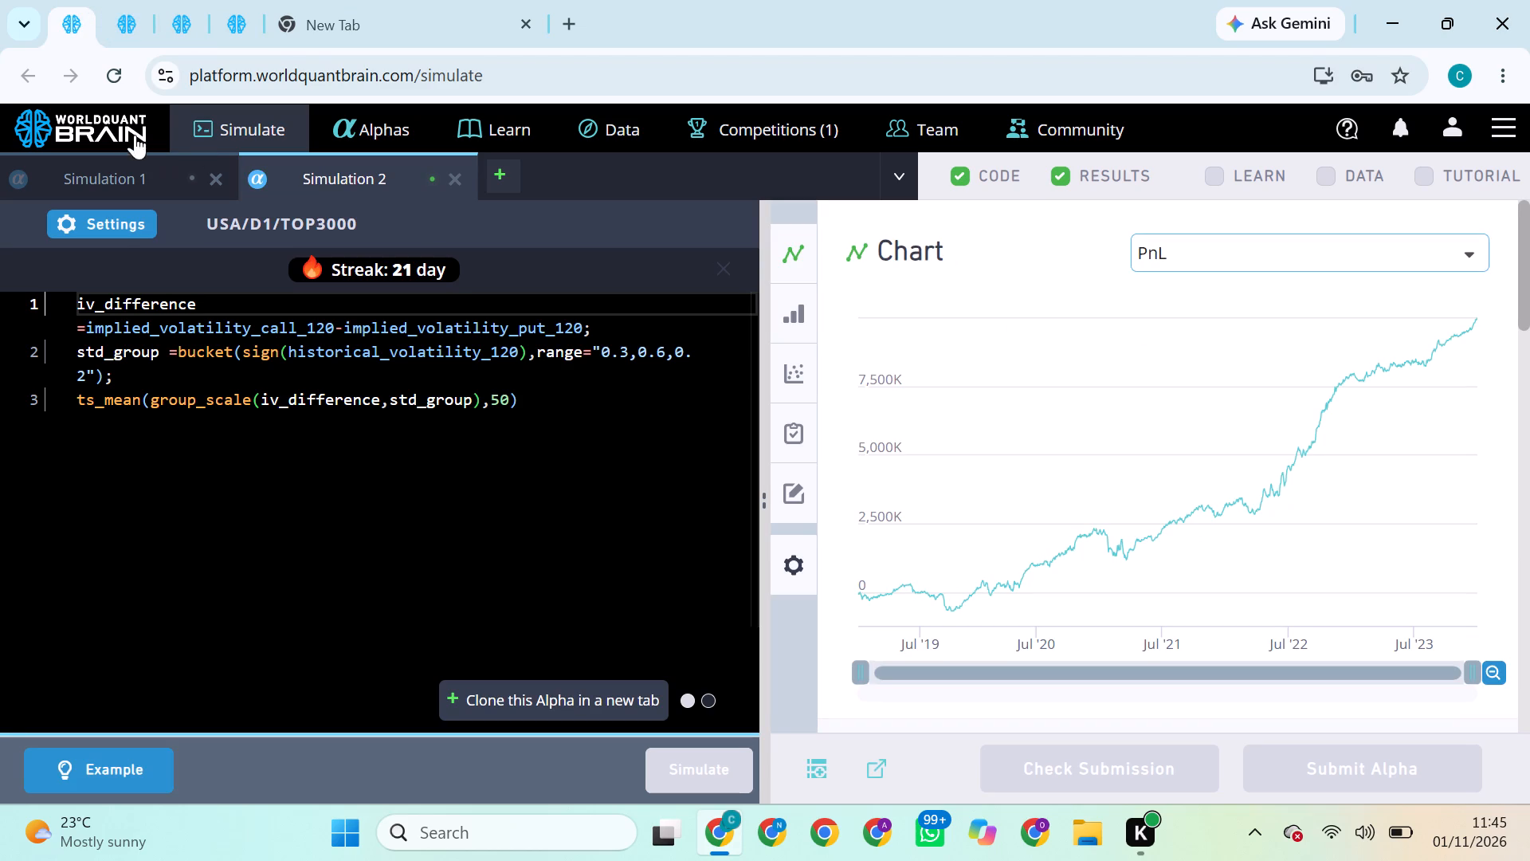
# Set the TOP3000 simulation's neutralization to Market and decay to 1, apply the settings and run the simulation.
pyautogui.click(127, 222)
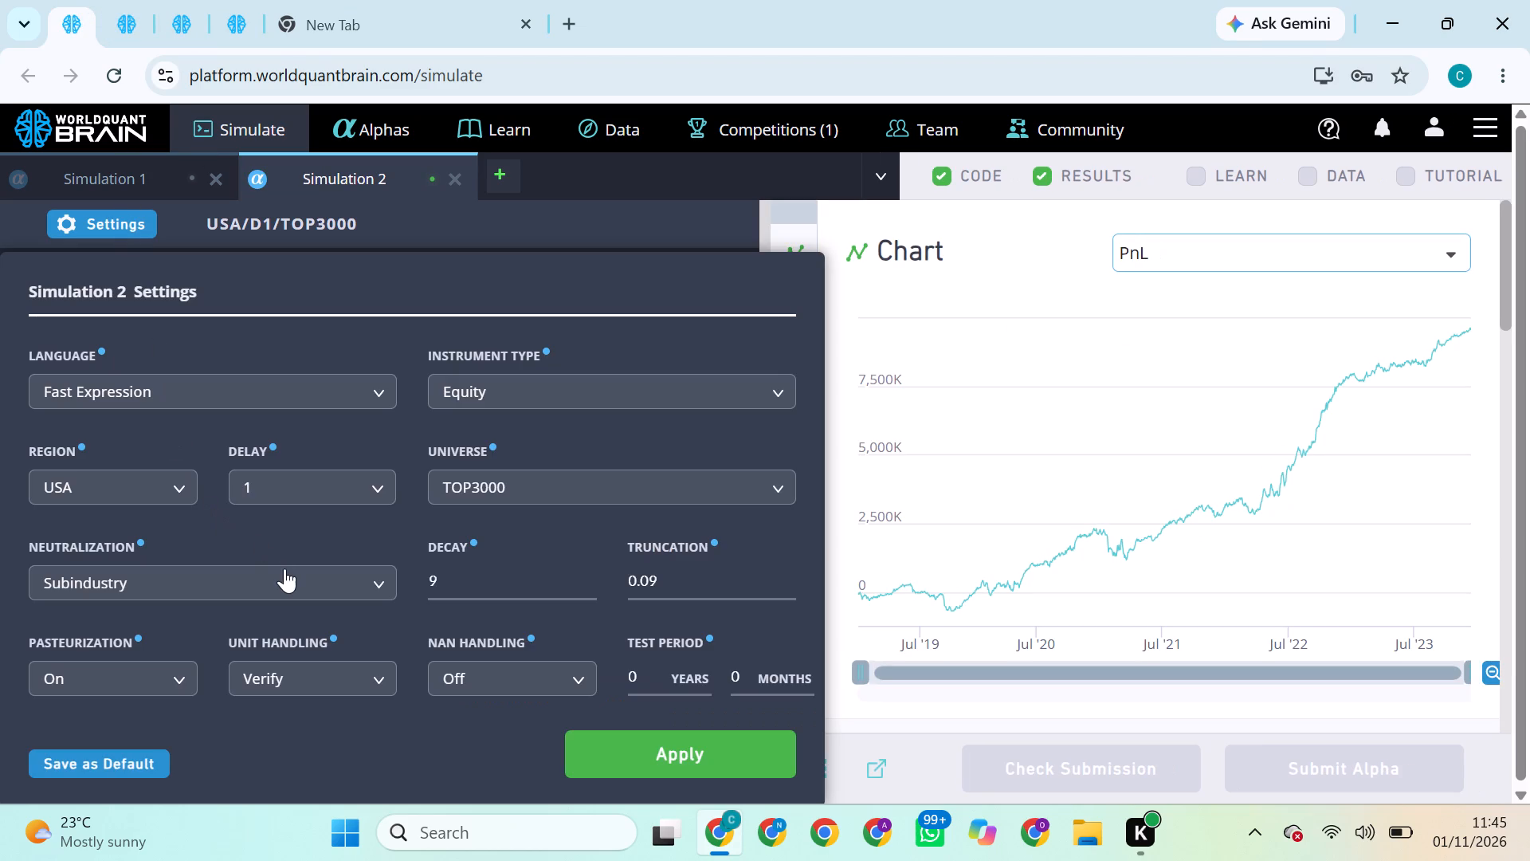
pyautogui.click(284, 568)
pyautogui.click(226, 661)
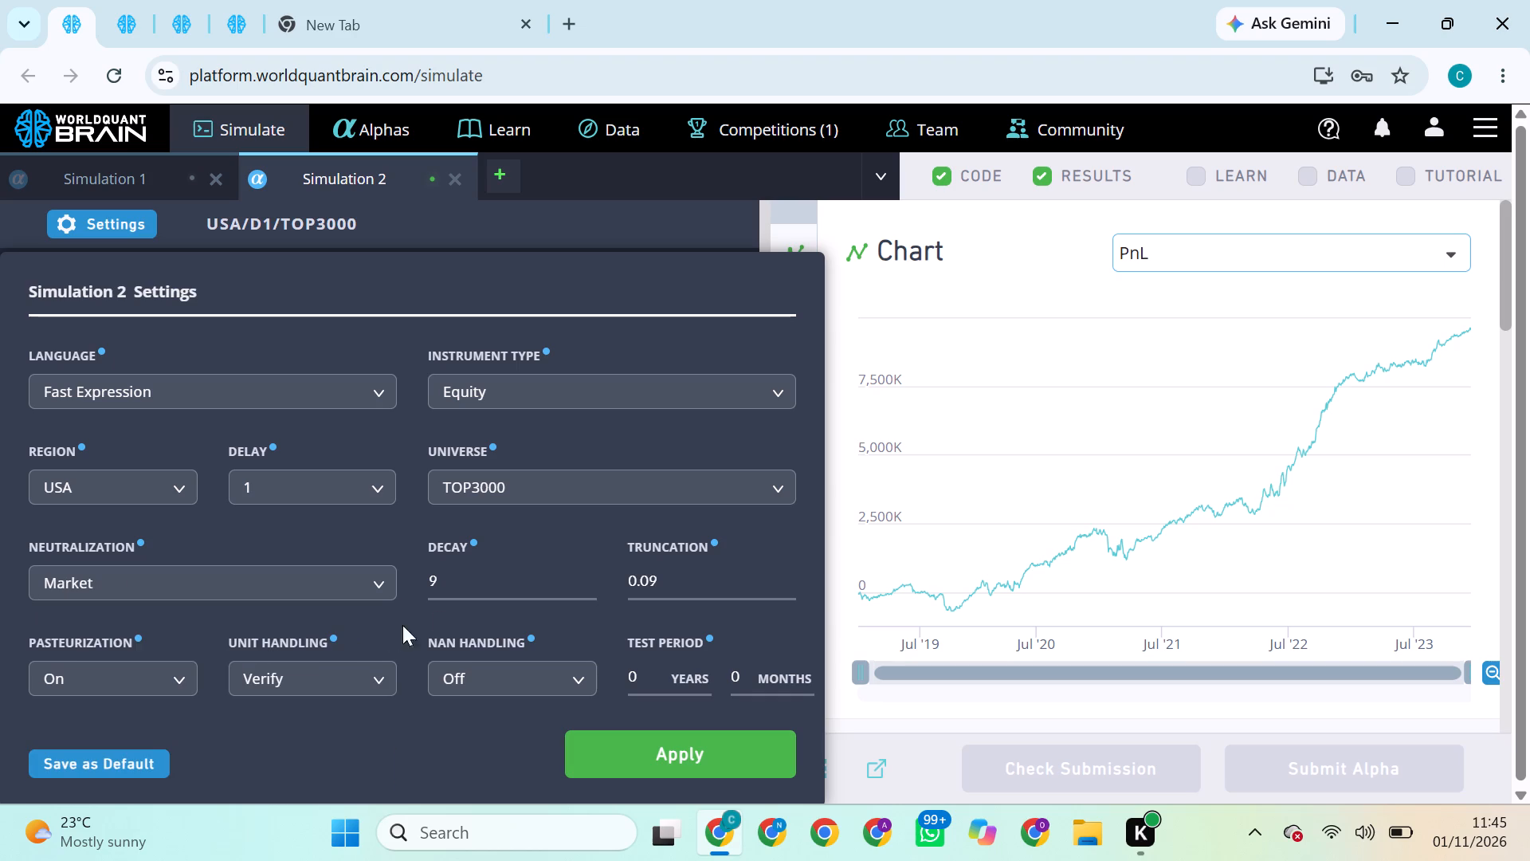
pyautogui.click(465, 600)
pyautogui.click(465, 595)
pyautogui.press('BackSpace')
pyautogui.press('1')
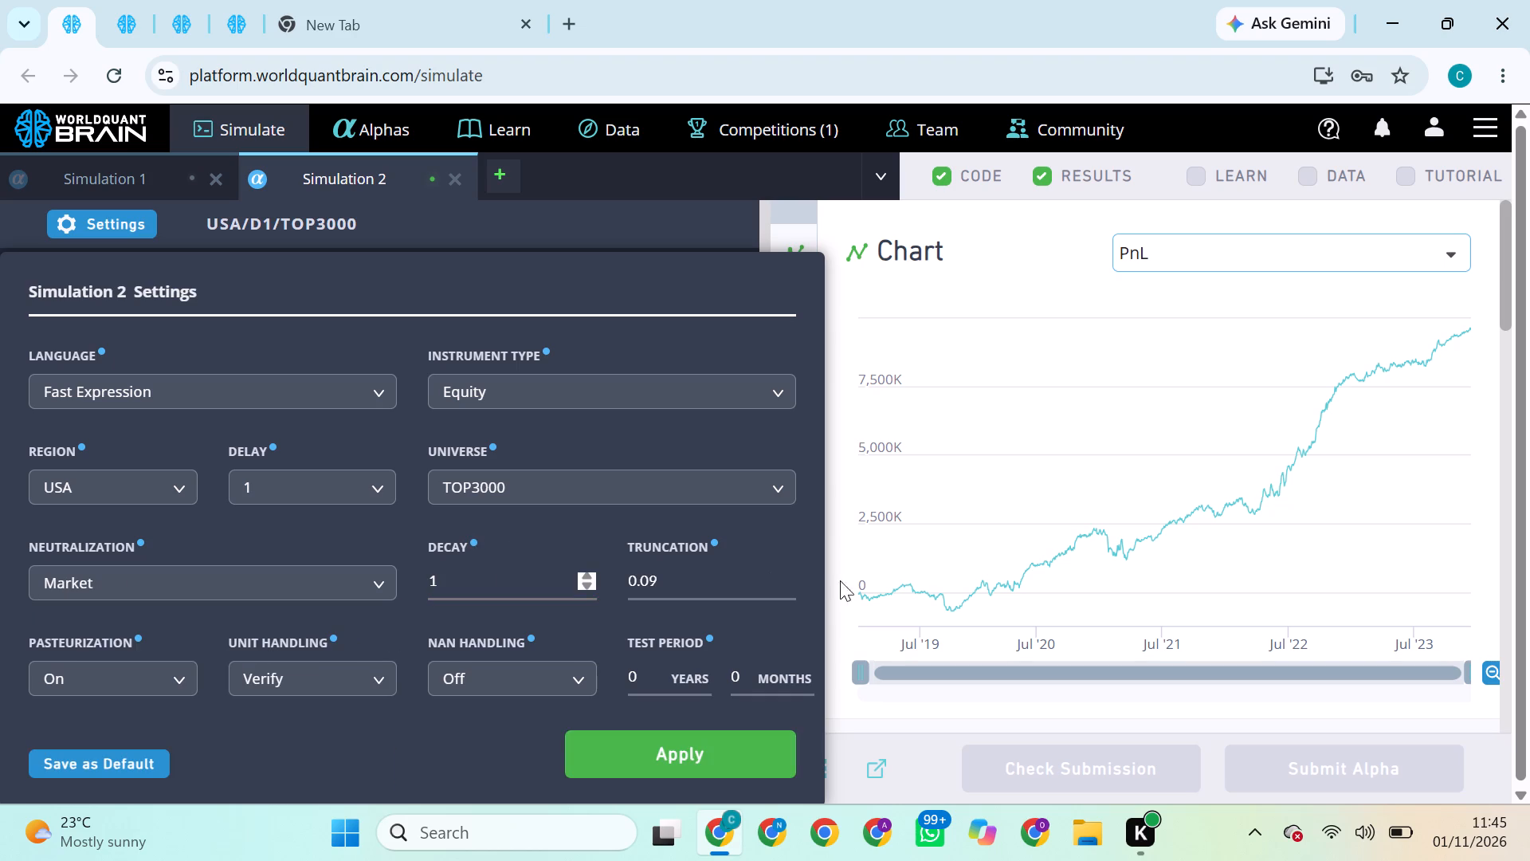
pyautogui.click(678, 764)
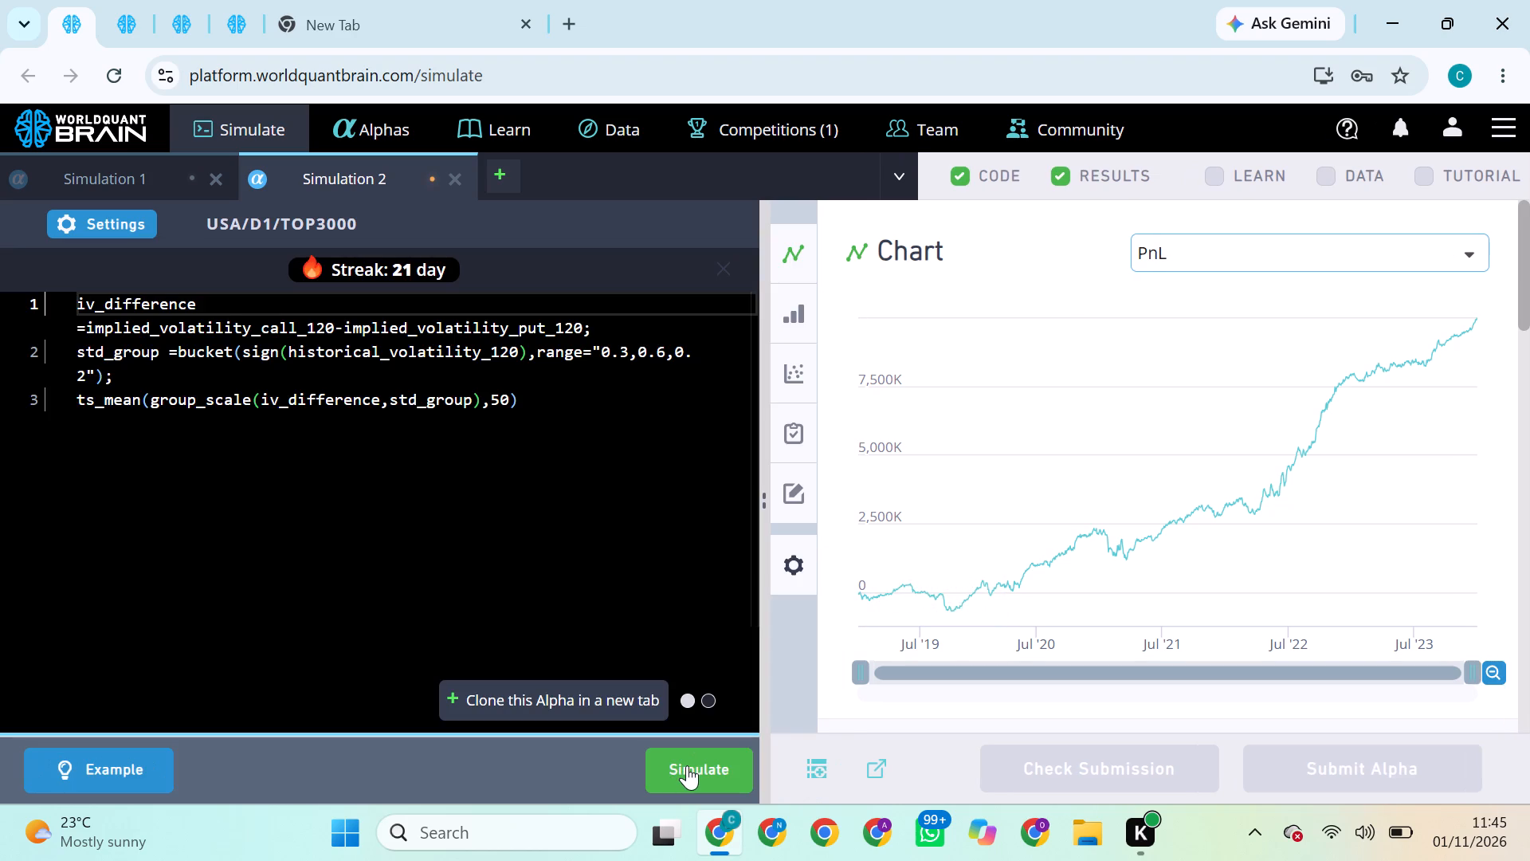
pyautogui.click(687, 765)
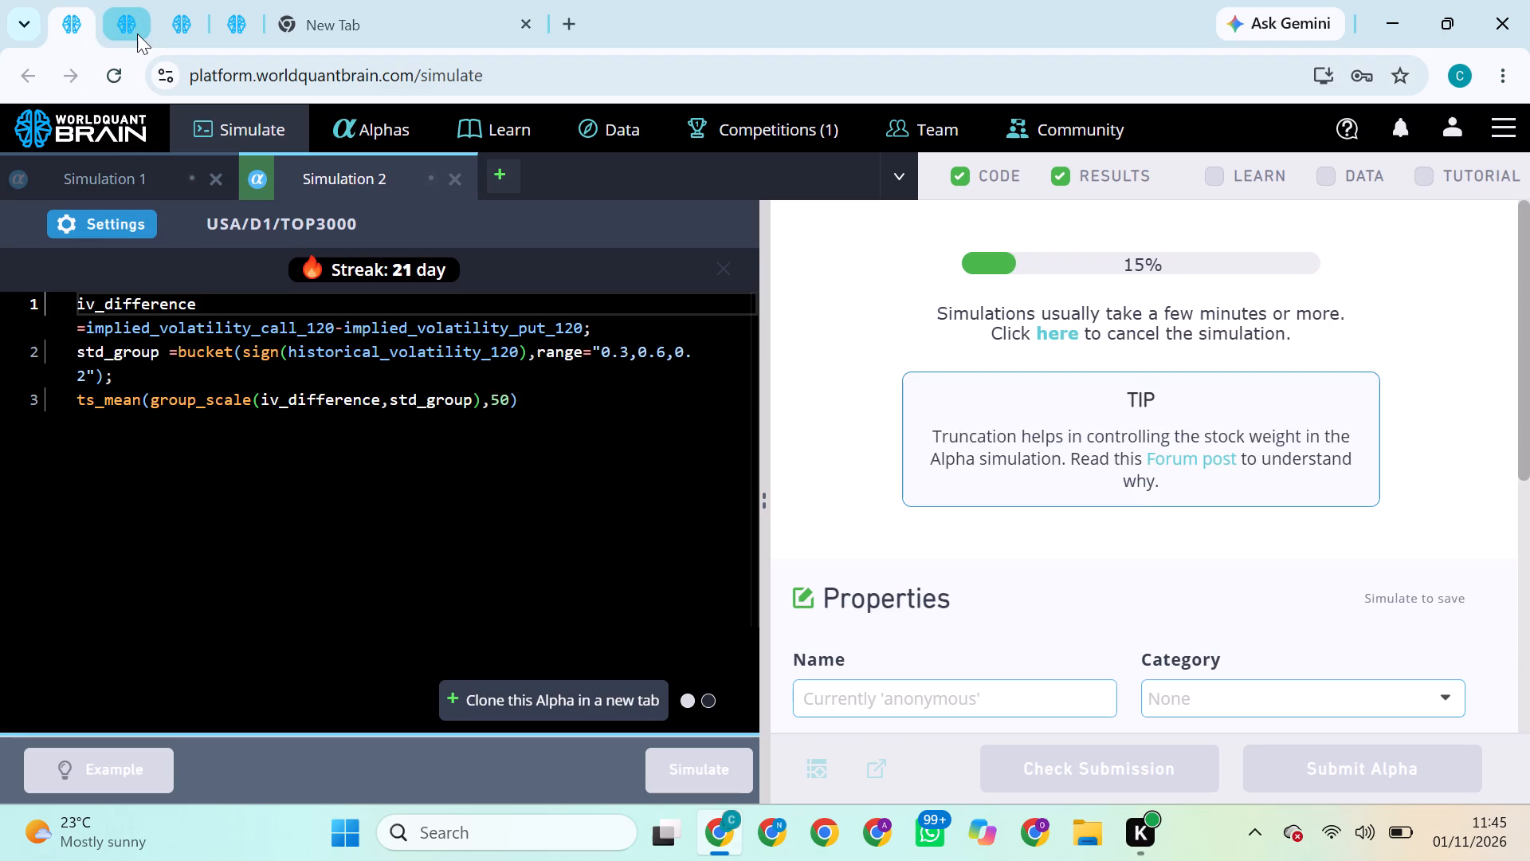
# Try to submit the alpha from the finished TOP2000 simulation with Market neutralization, decay 6 and truncation 0.05.
pyautogui.click(137, 33)
pyautogui.click(162, 27)
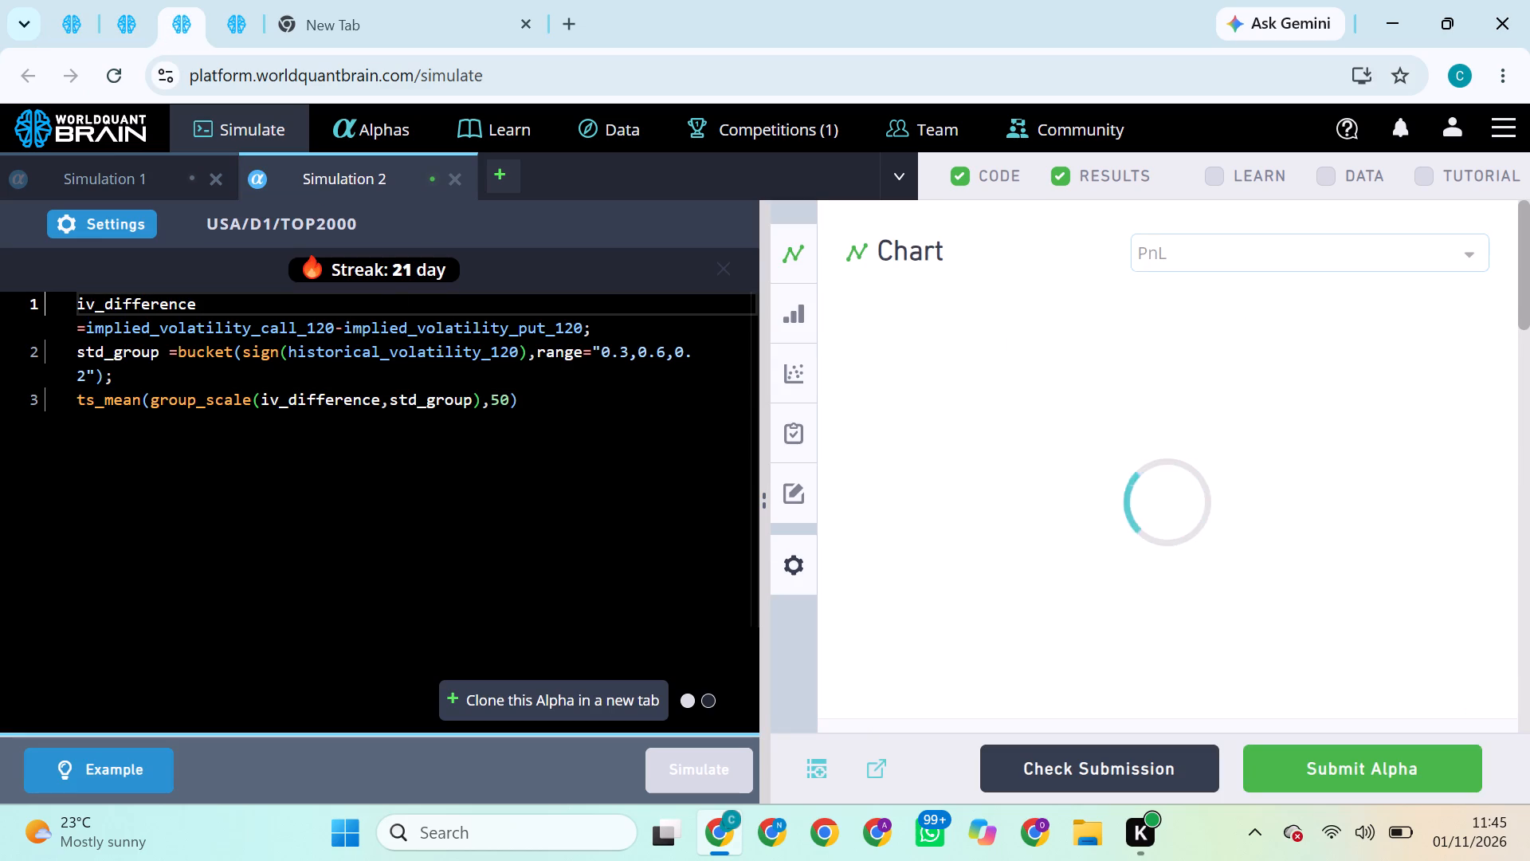
pyautogui.click(1285, 758)
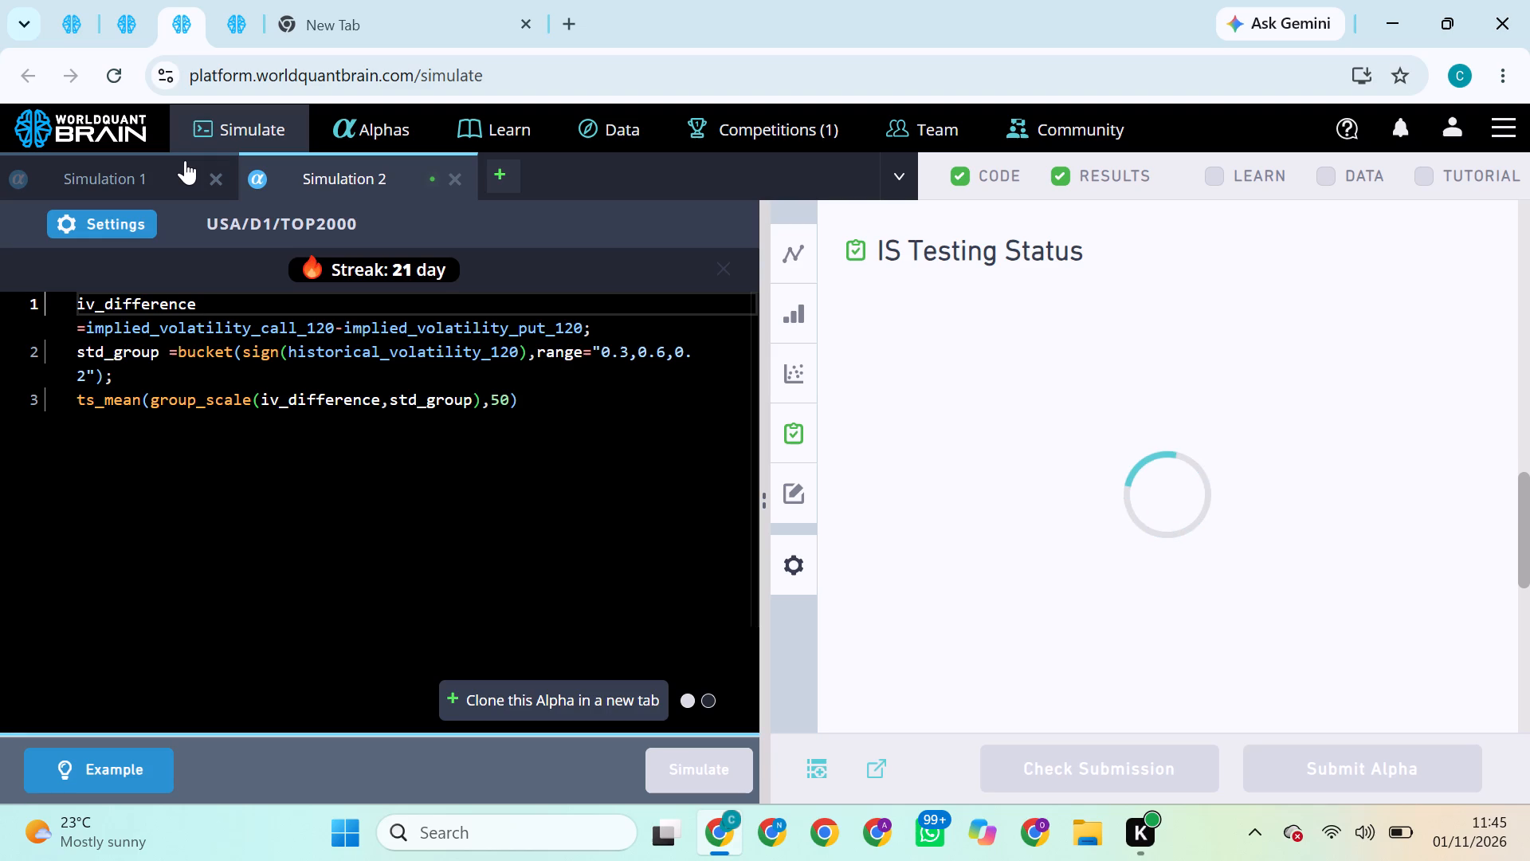
# Set the TOP2000 simulation's neutralization to Sector, apply the settings and run the simulation.
pyautogui.click(97, 218)
pyautogui.click(306, 584)
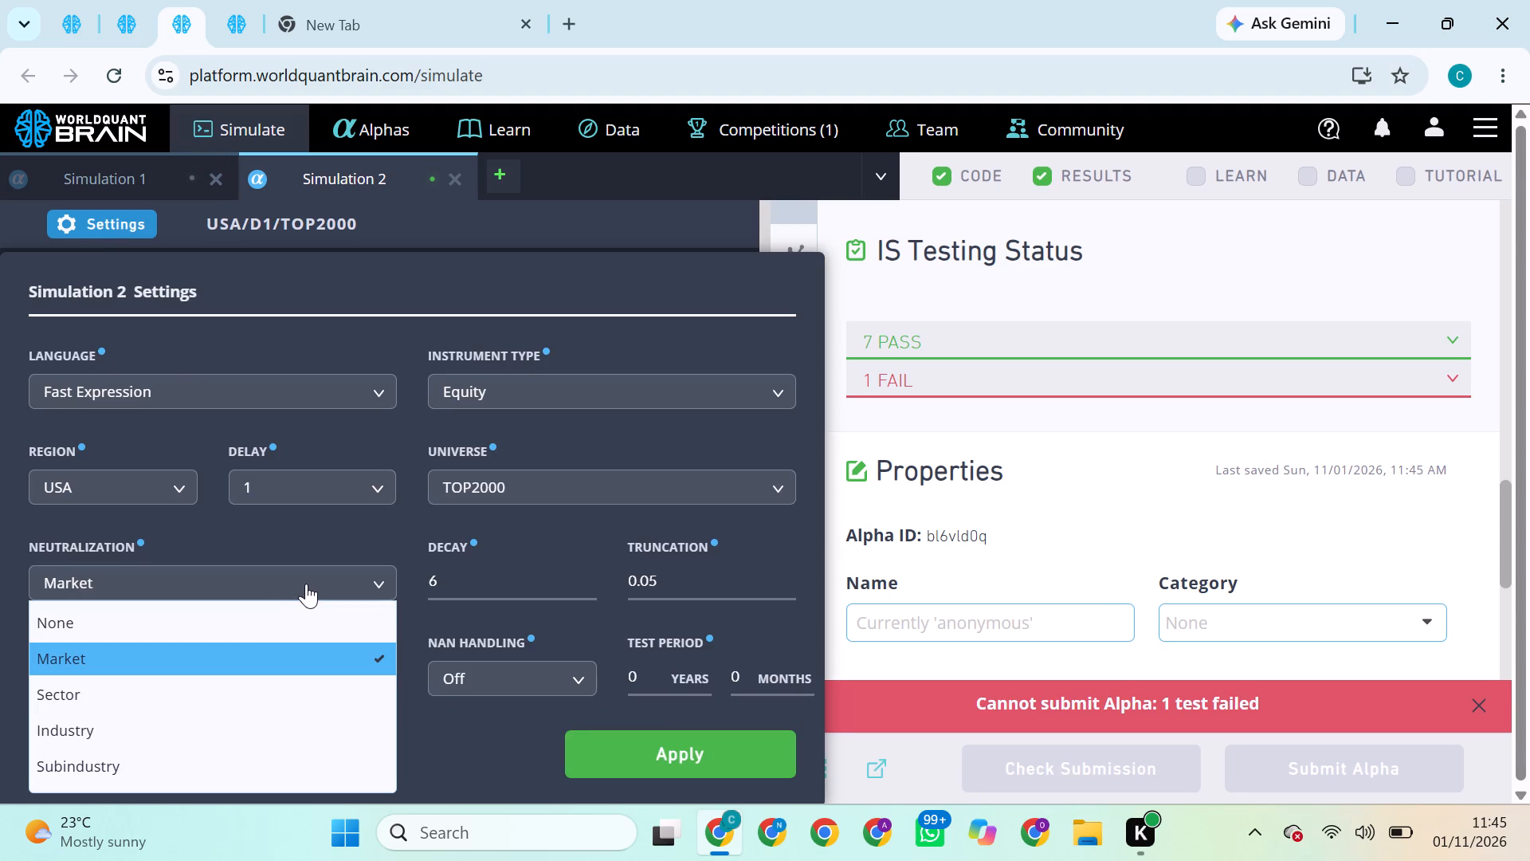
pyautogui.click(186, 684)
pyautogui.click(747, 749)
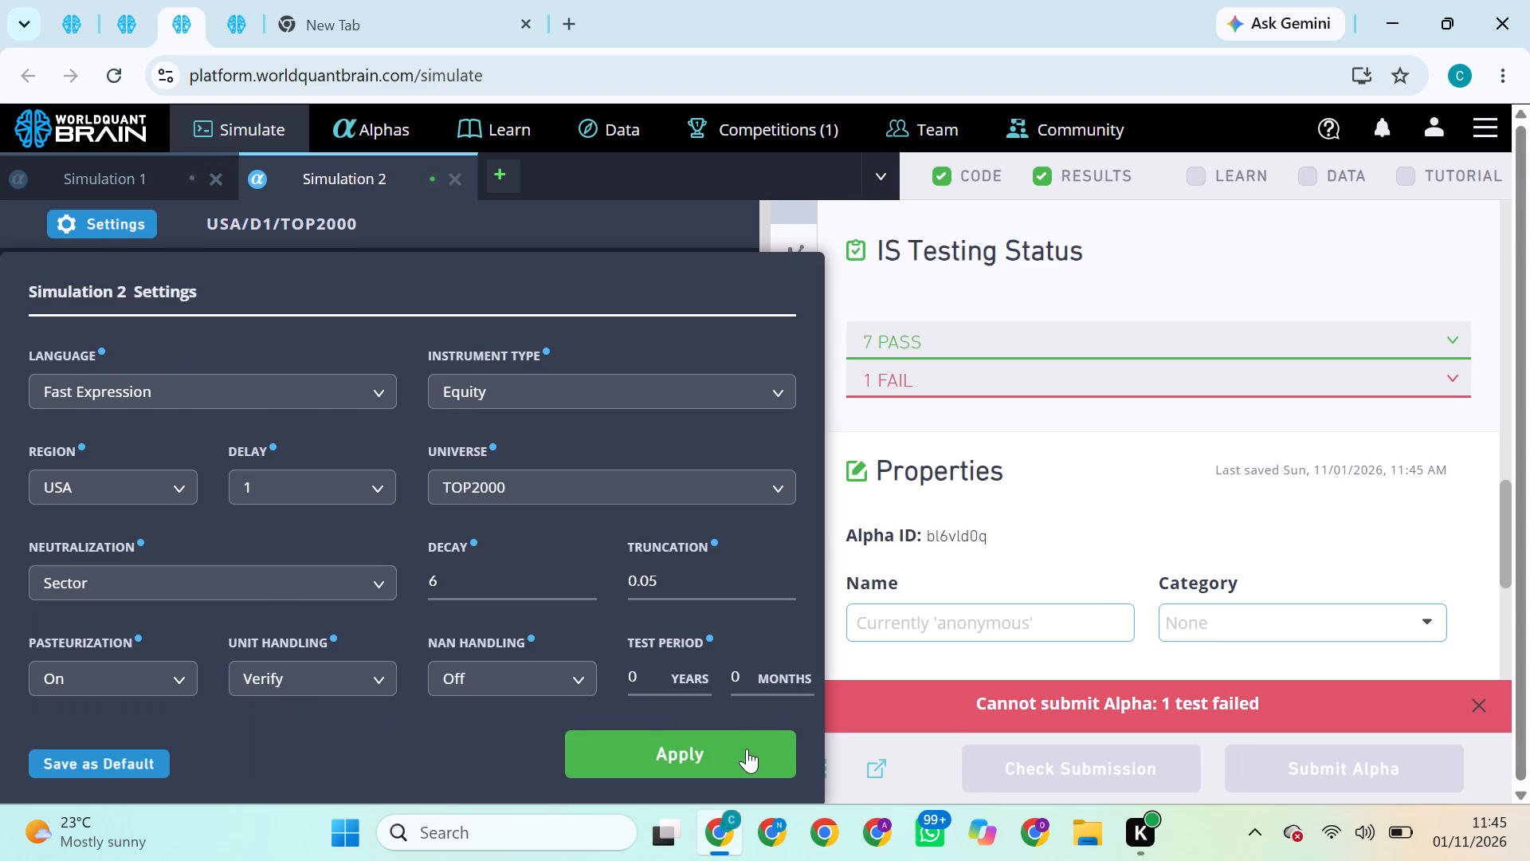
pyautogui.click(723, 762)
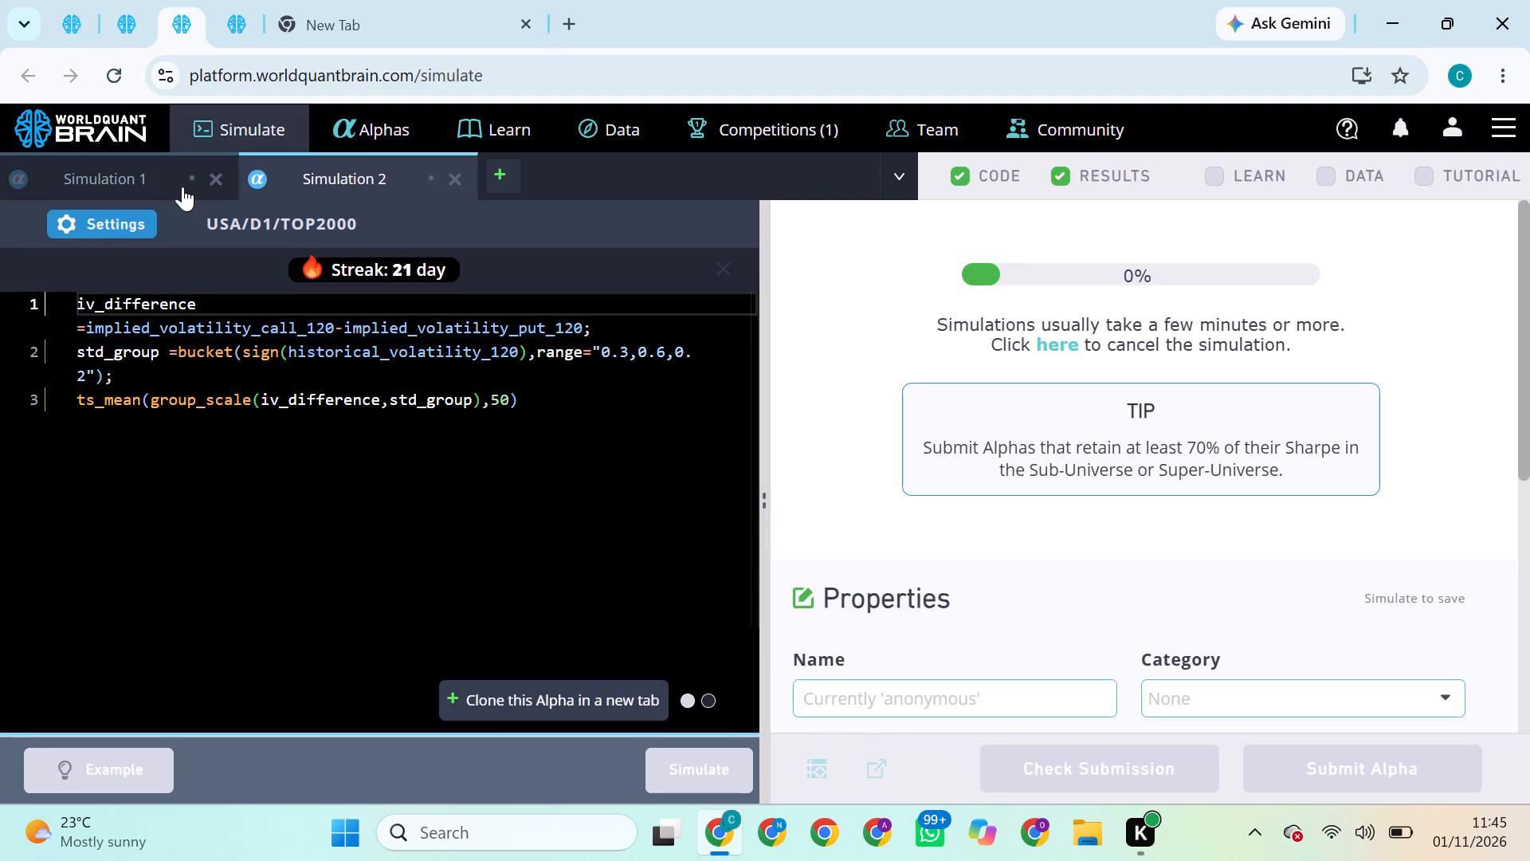
# Check the progress of the running TOP3000, TOP1000 and TOP2000 simulations.
pyautogui.click(59, 22)
pyautogui.click(146, 10)
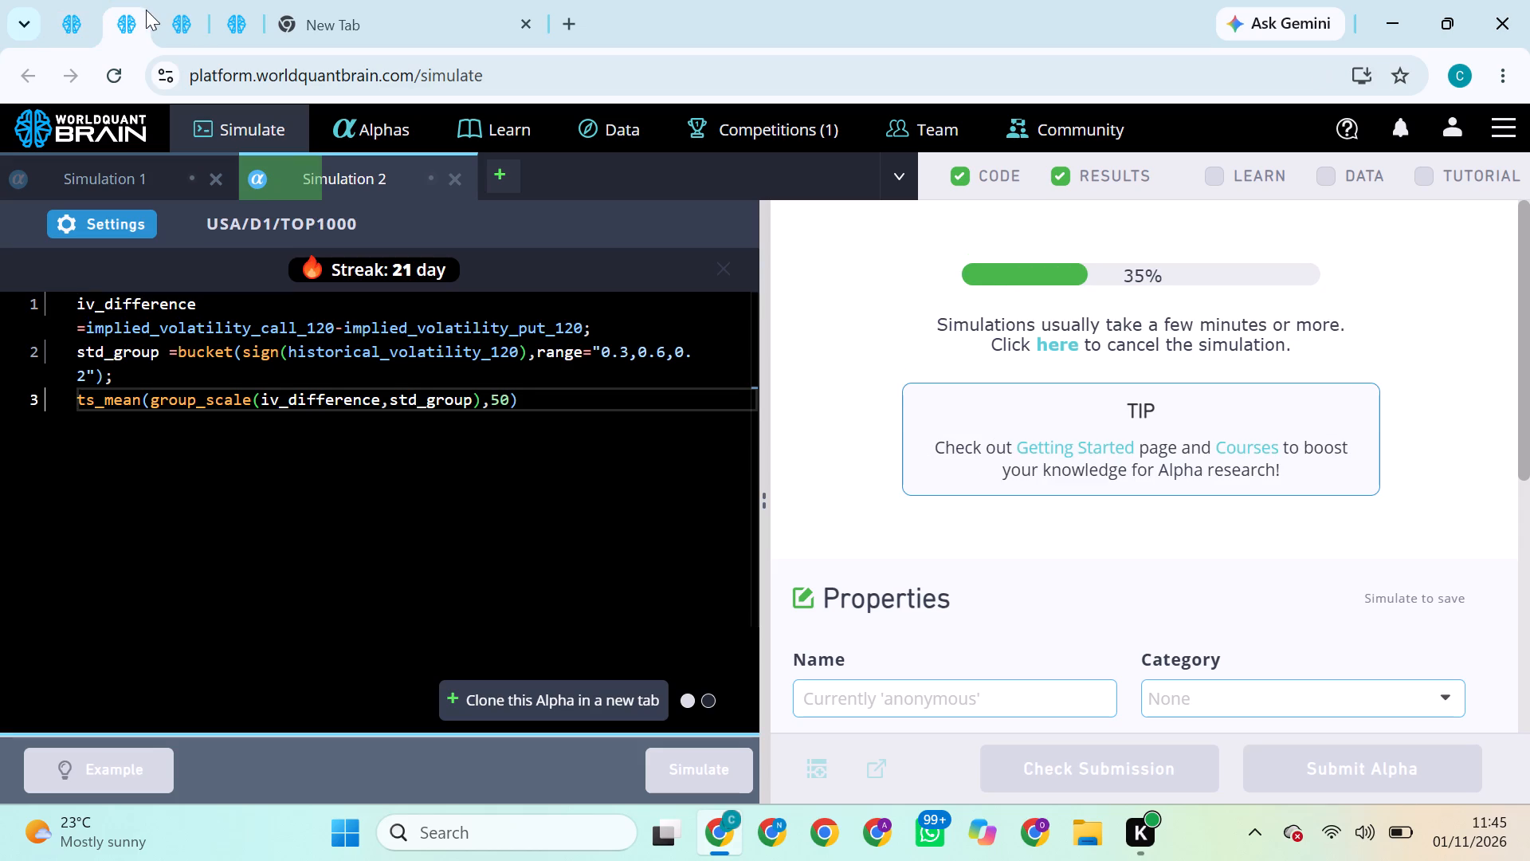
pyautogui.click(180, 14)
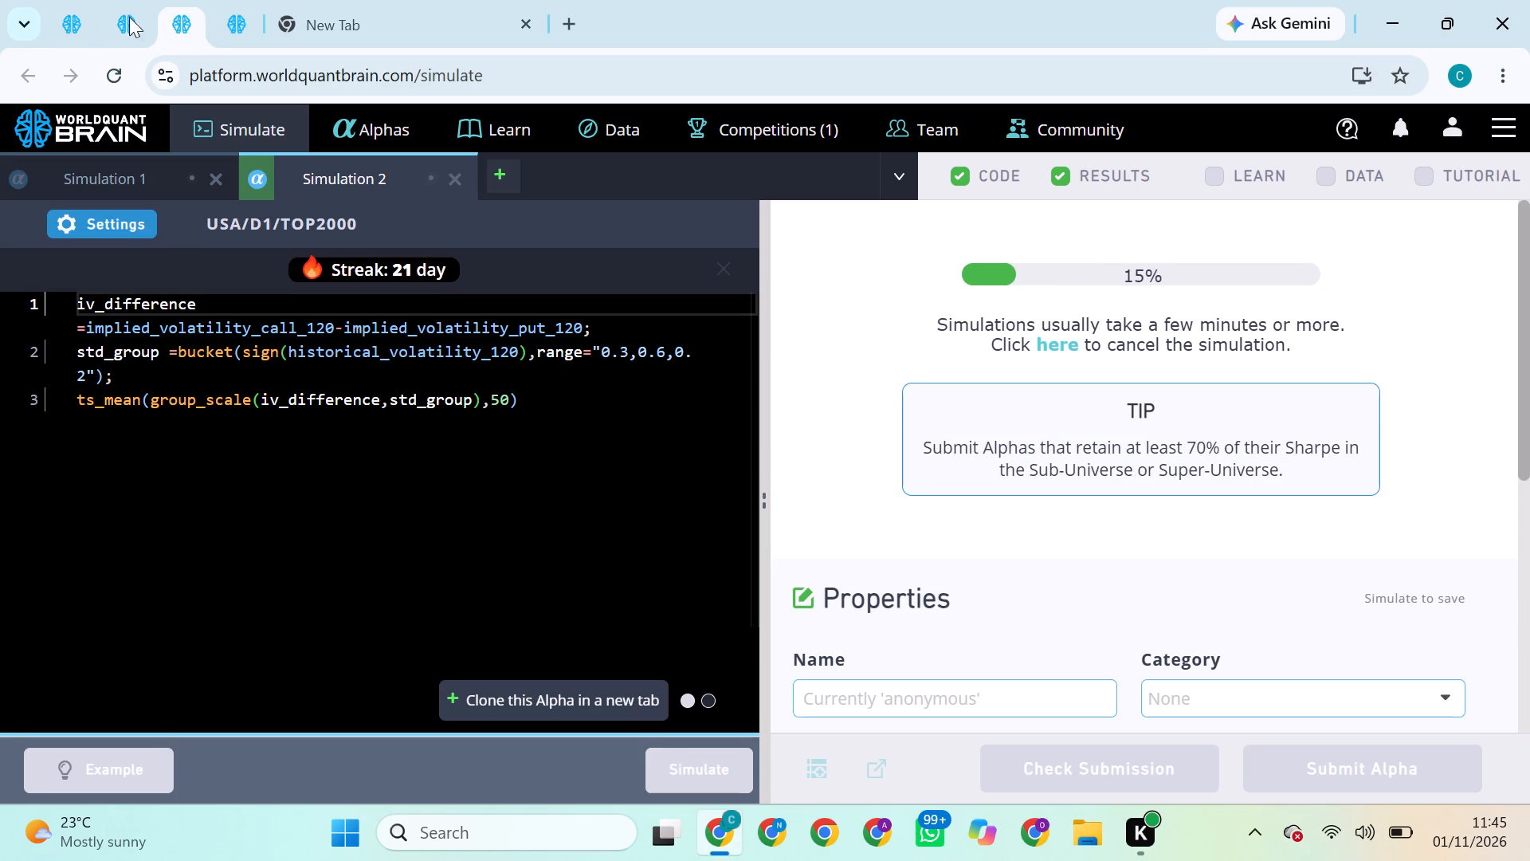
pyautogui.click(58, 25)
pyautogui.click(125, 33)
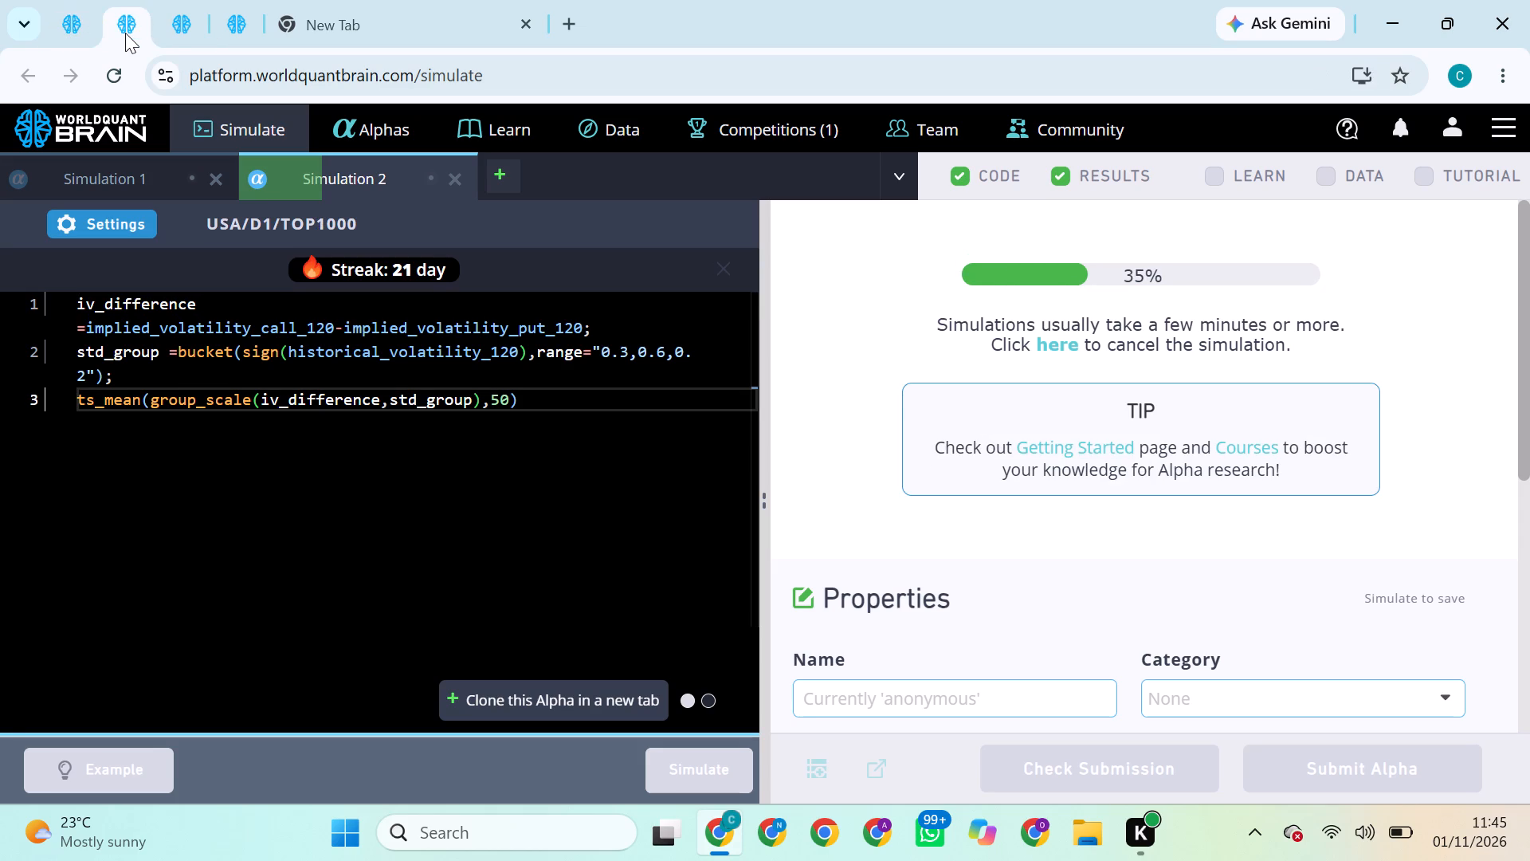
pyautogui.click(171, 22)
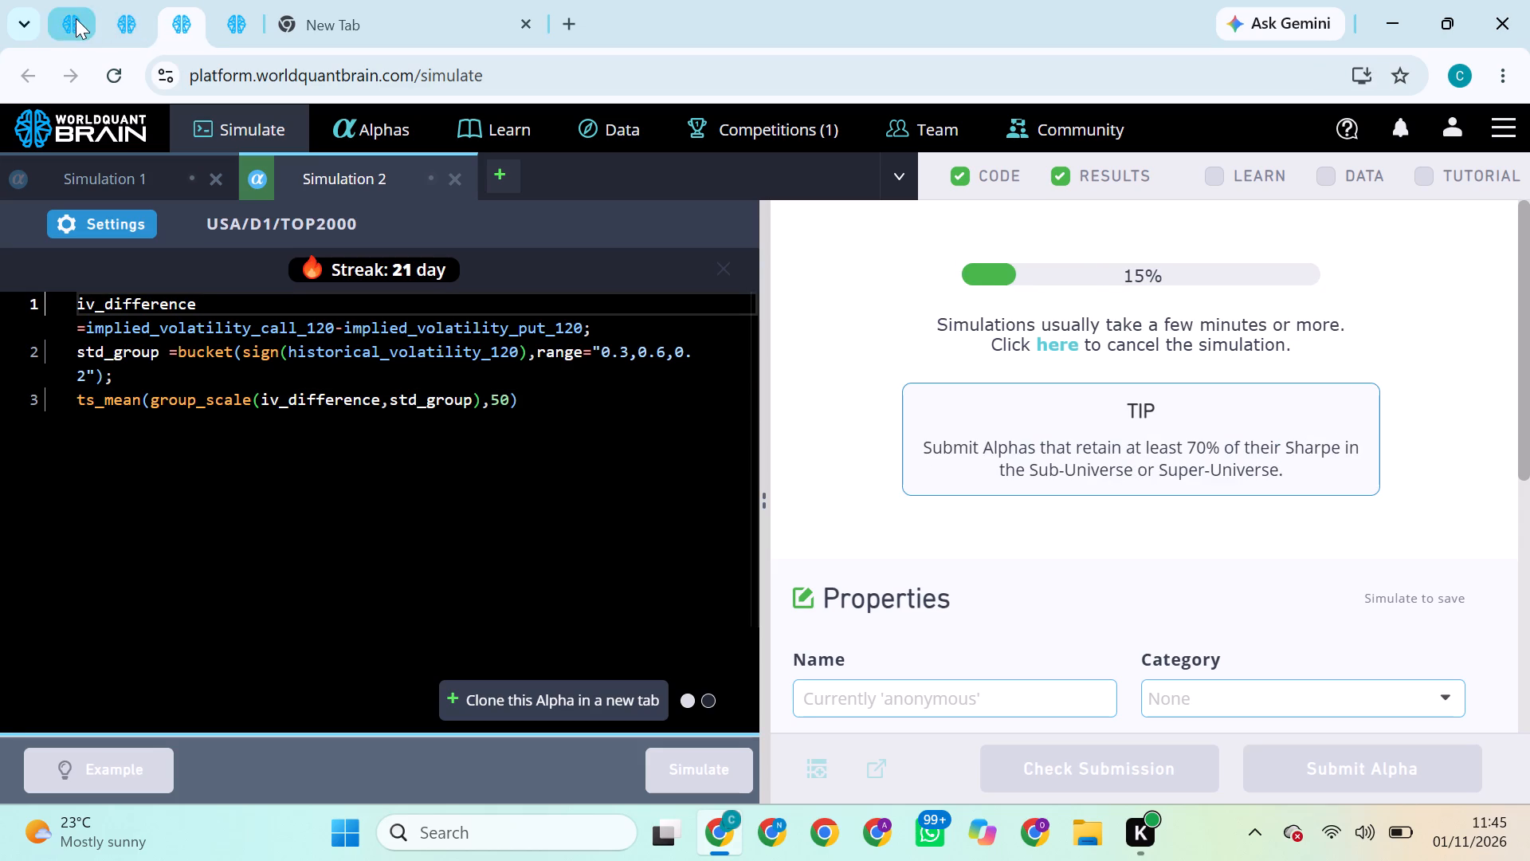
pyautogui.click(76, 18)
pyautogui.click(129, 17)
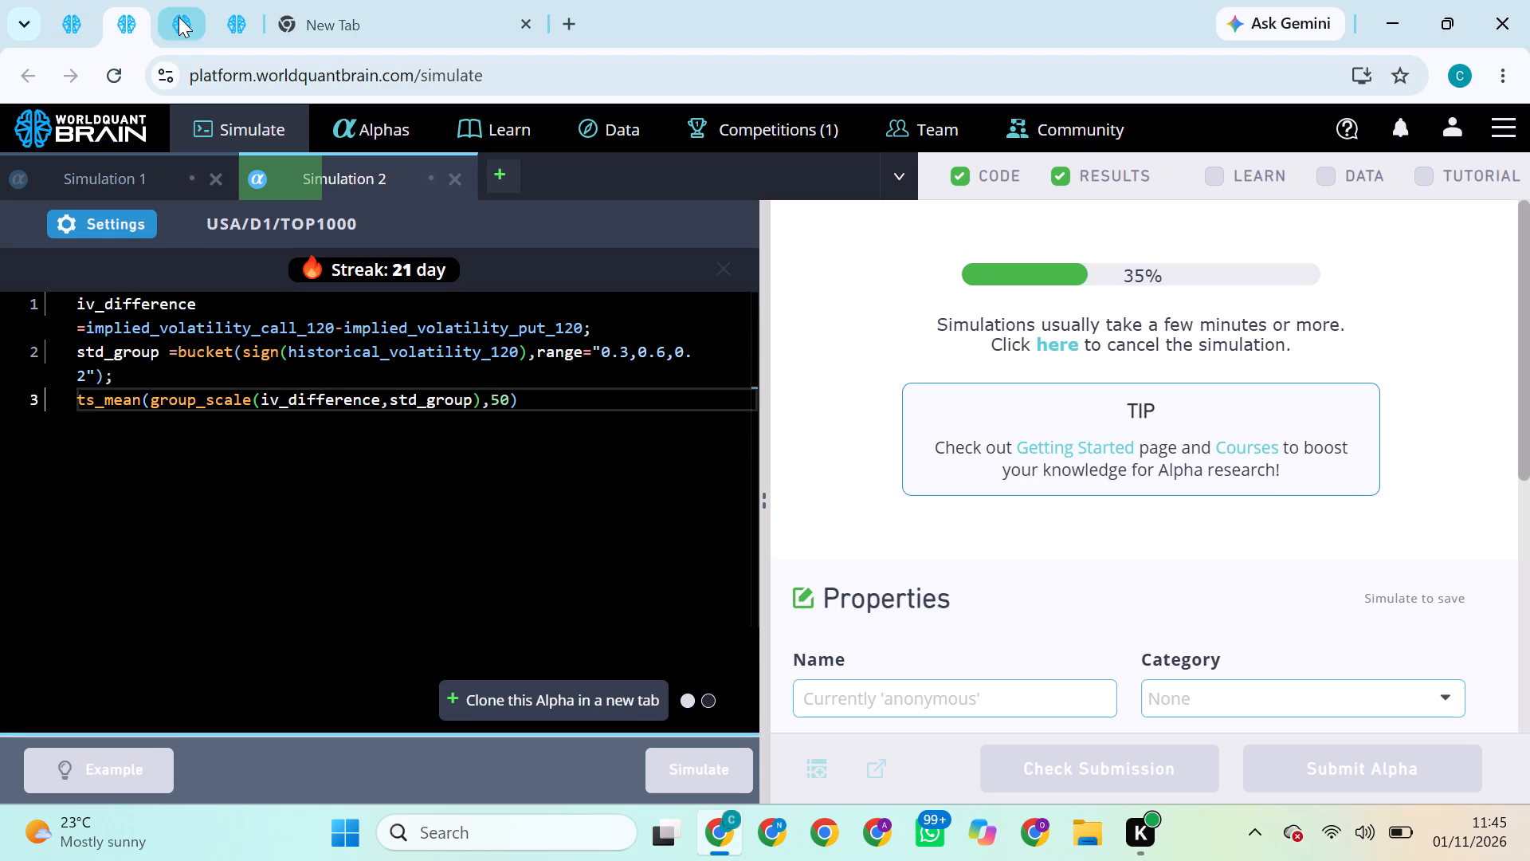
pyautogui.click(181, 17)
pyautogui.click(73, 18)
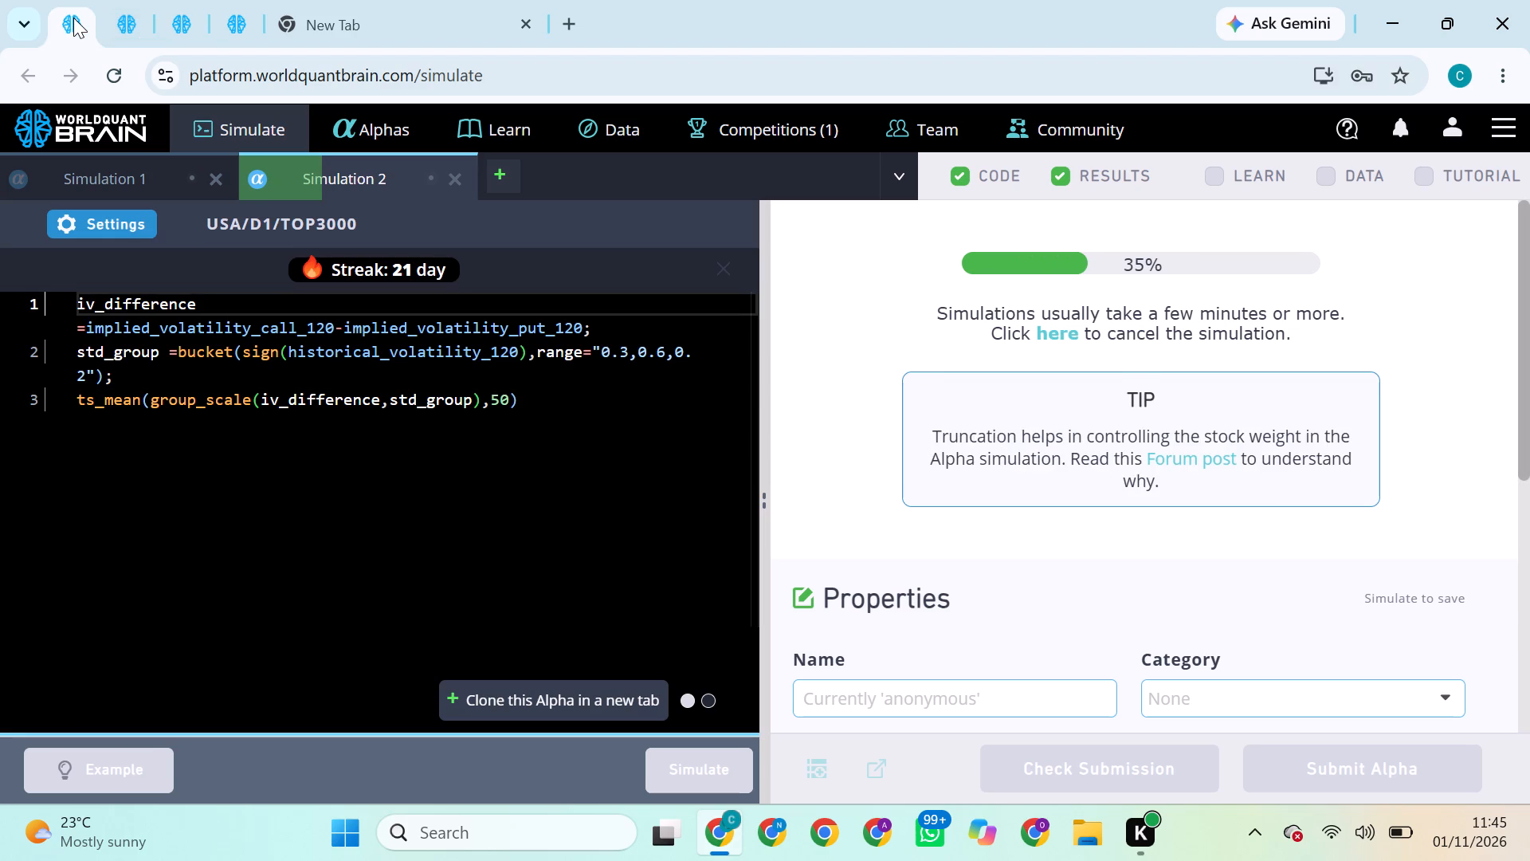
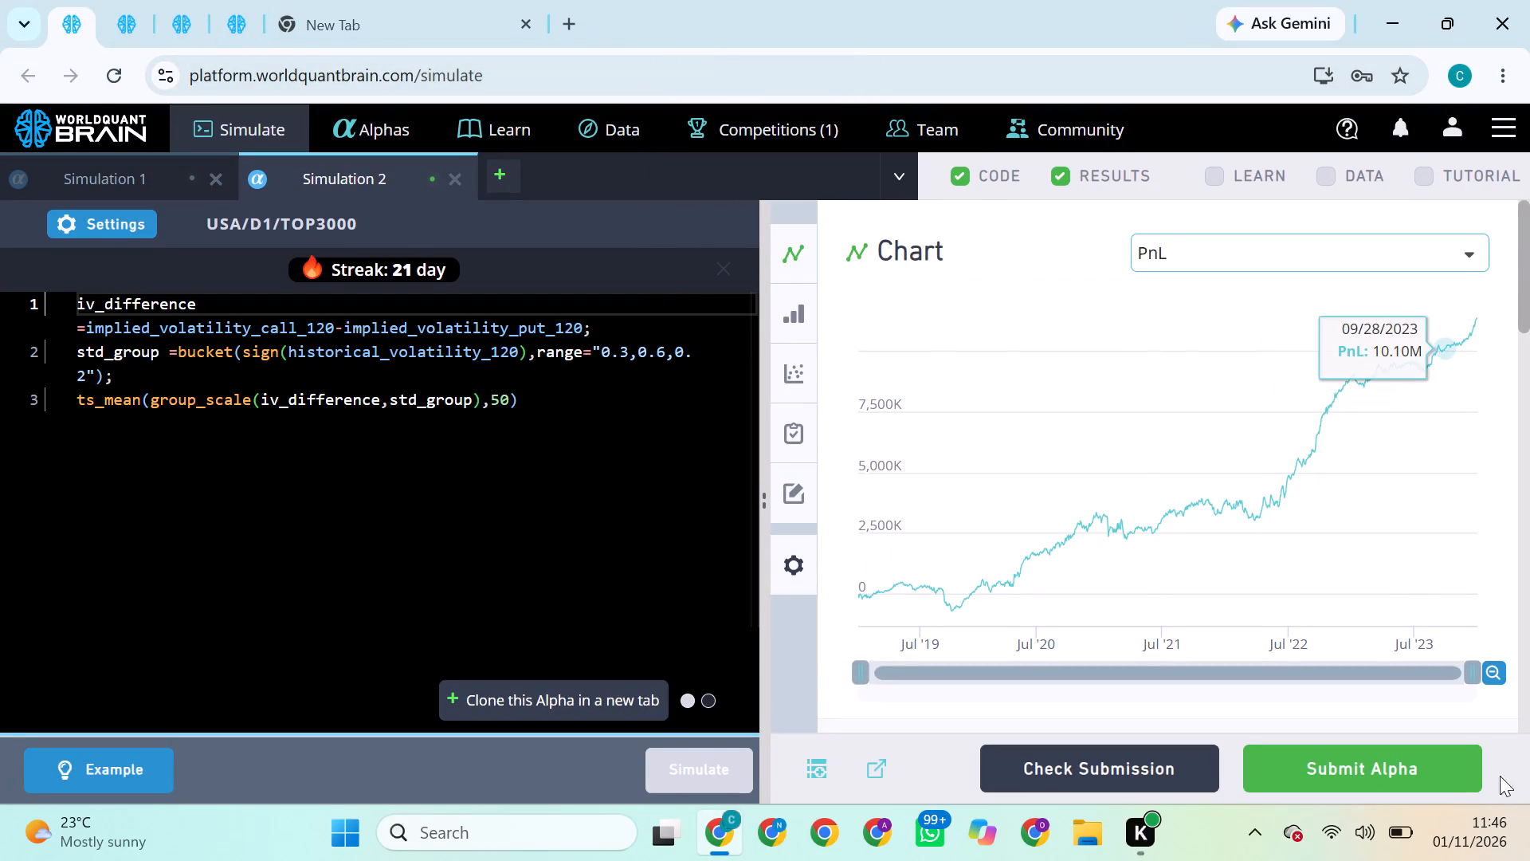
# Try to submit the alpha from the finished TOP3000 simulation with Market neutralization, decay 1 and truncation 0.09.
pyautogui.click(1348, 771)
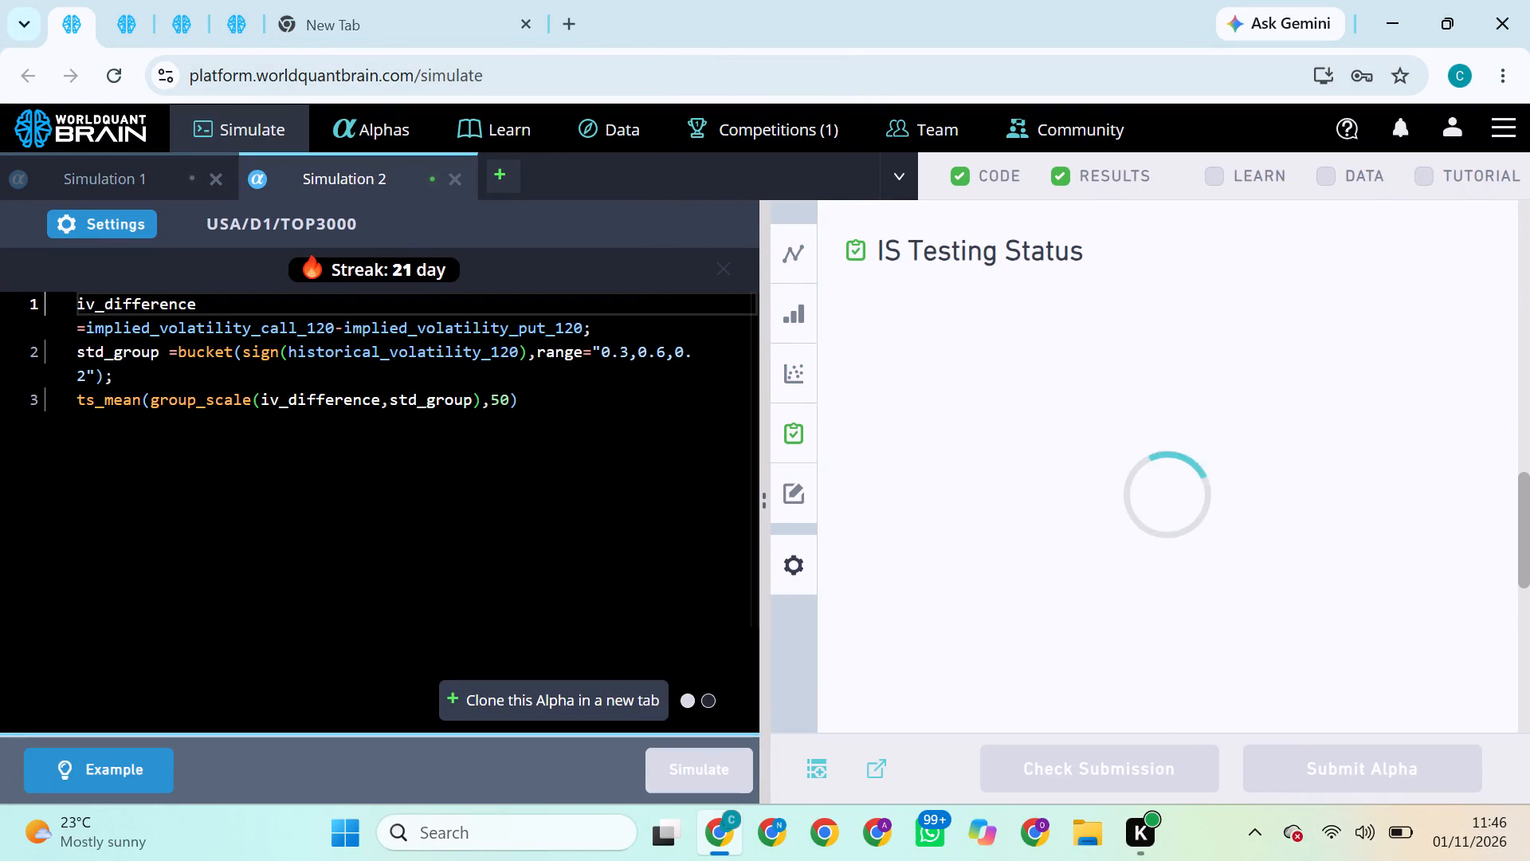
# Try to submit the alpha from the finished TOP1000 simulation with Industry neutralization, decay 1 and truncation 0.06.
pyautogui.click(119, 21)
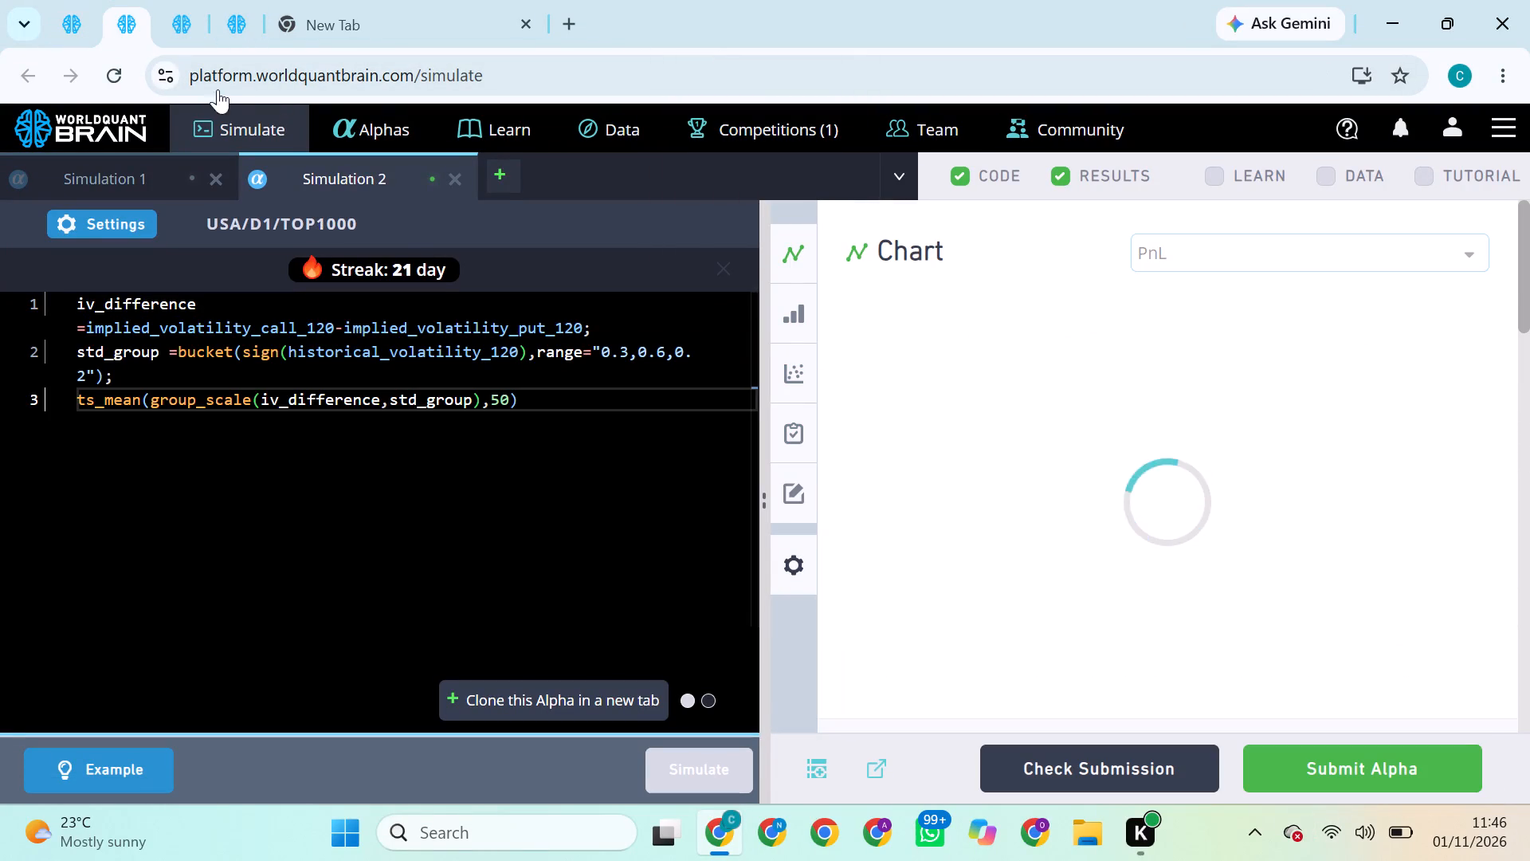
pyautogui.click(1386, 765)
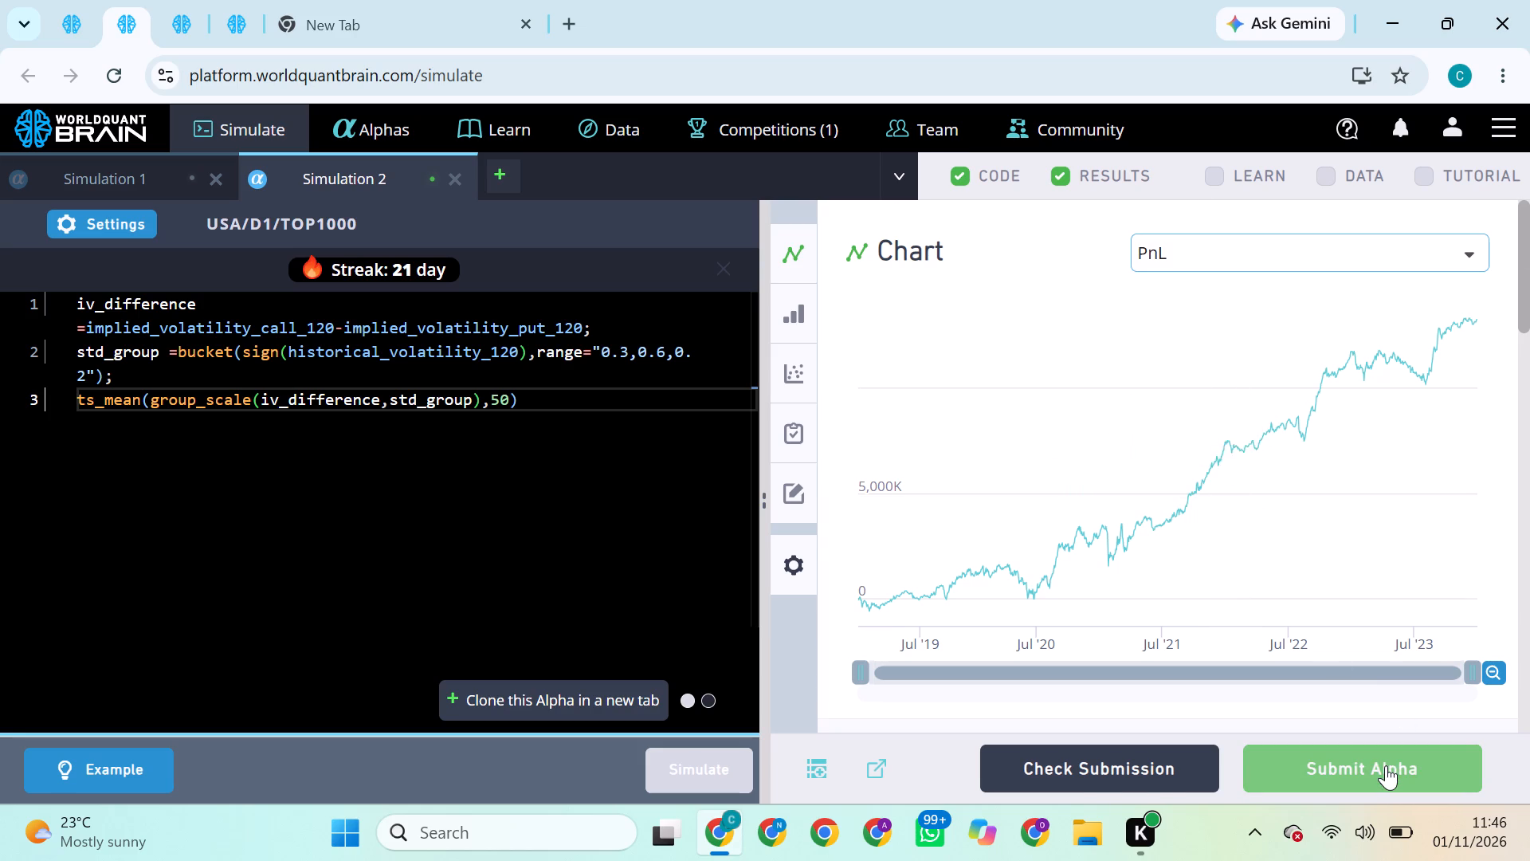
# Set the TOP3000 simulation's neutralization to Sector, apply the settings and run the simulation.
pyautogui.click(64, 24)
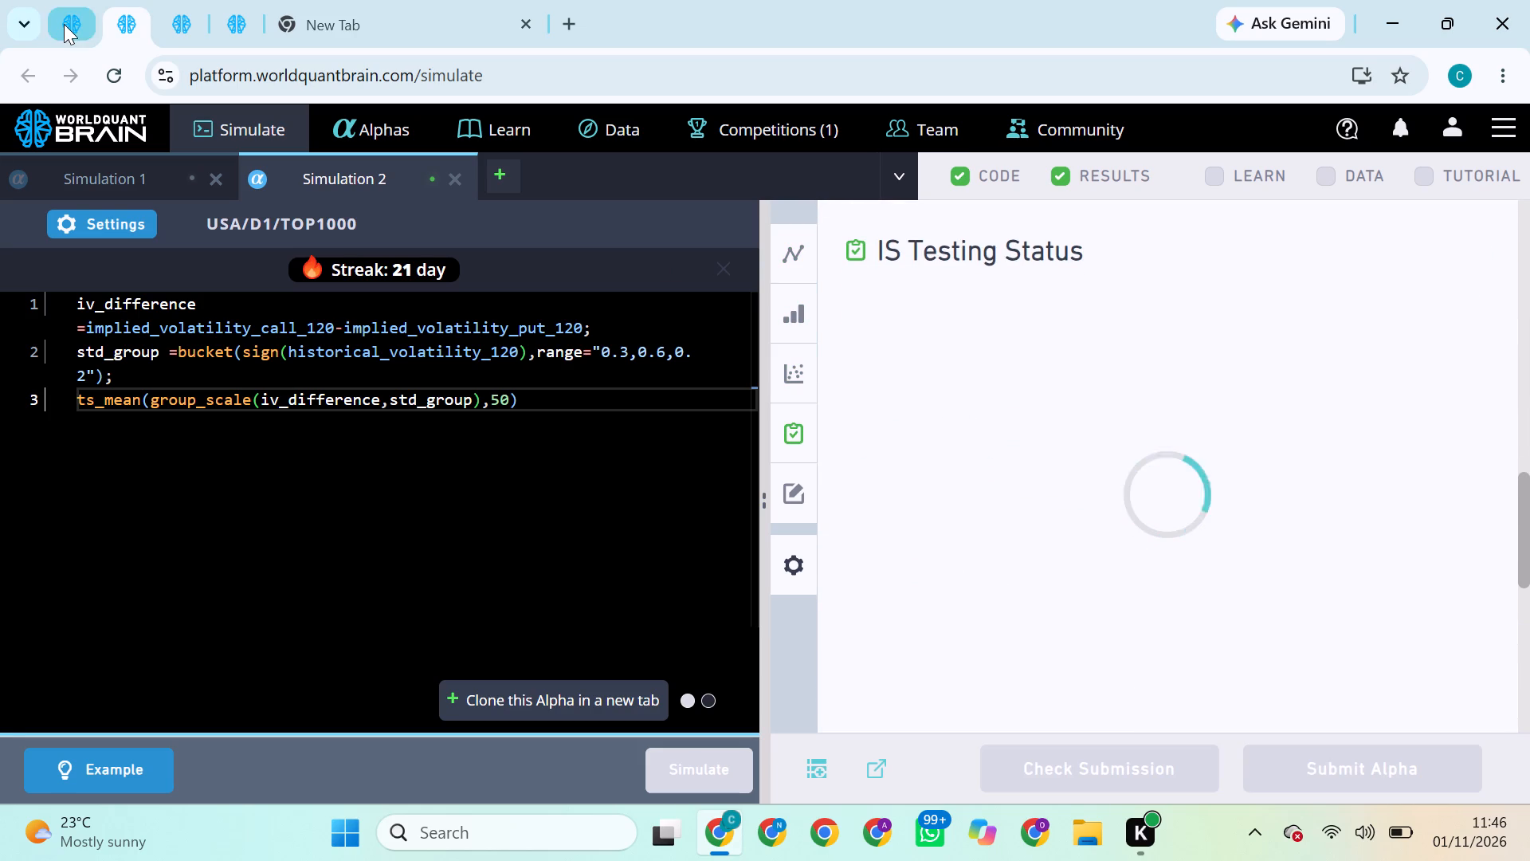
pyautogui.click(114, 225)
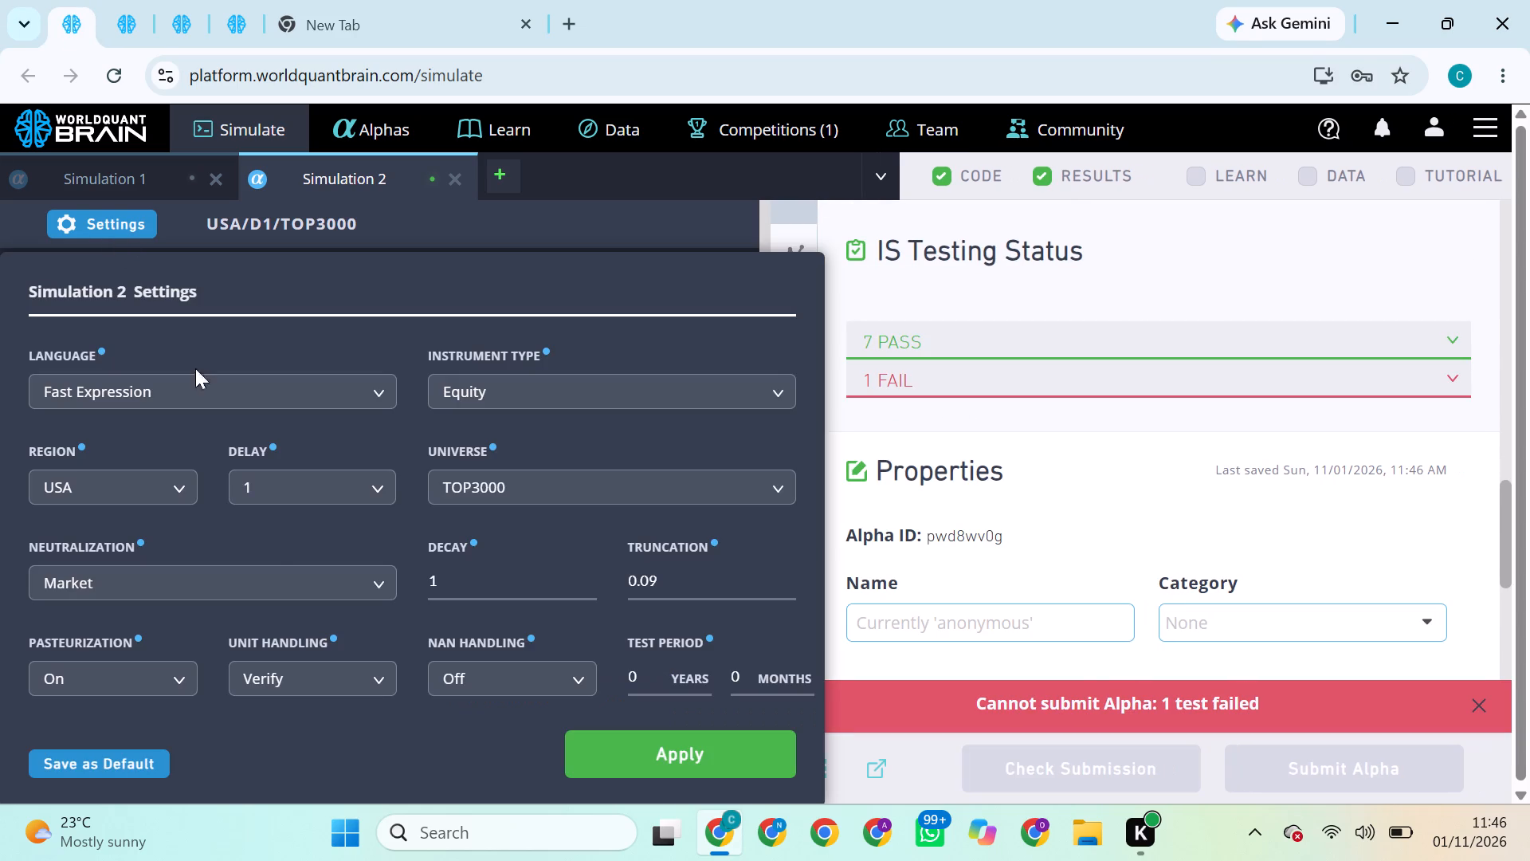
pyautogui.click(273, 581)
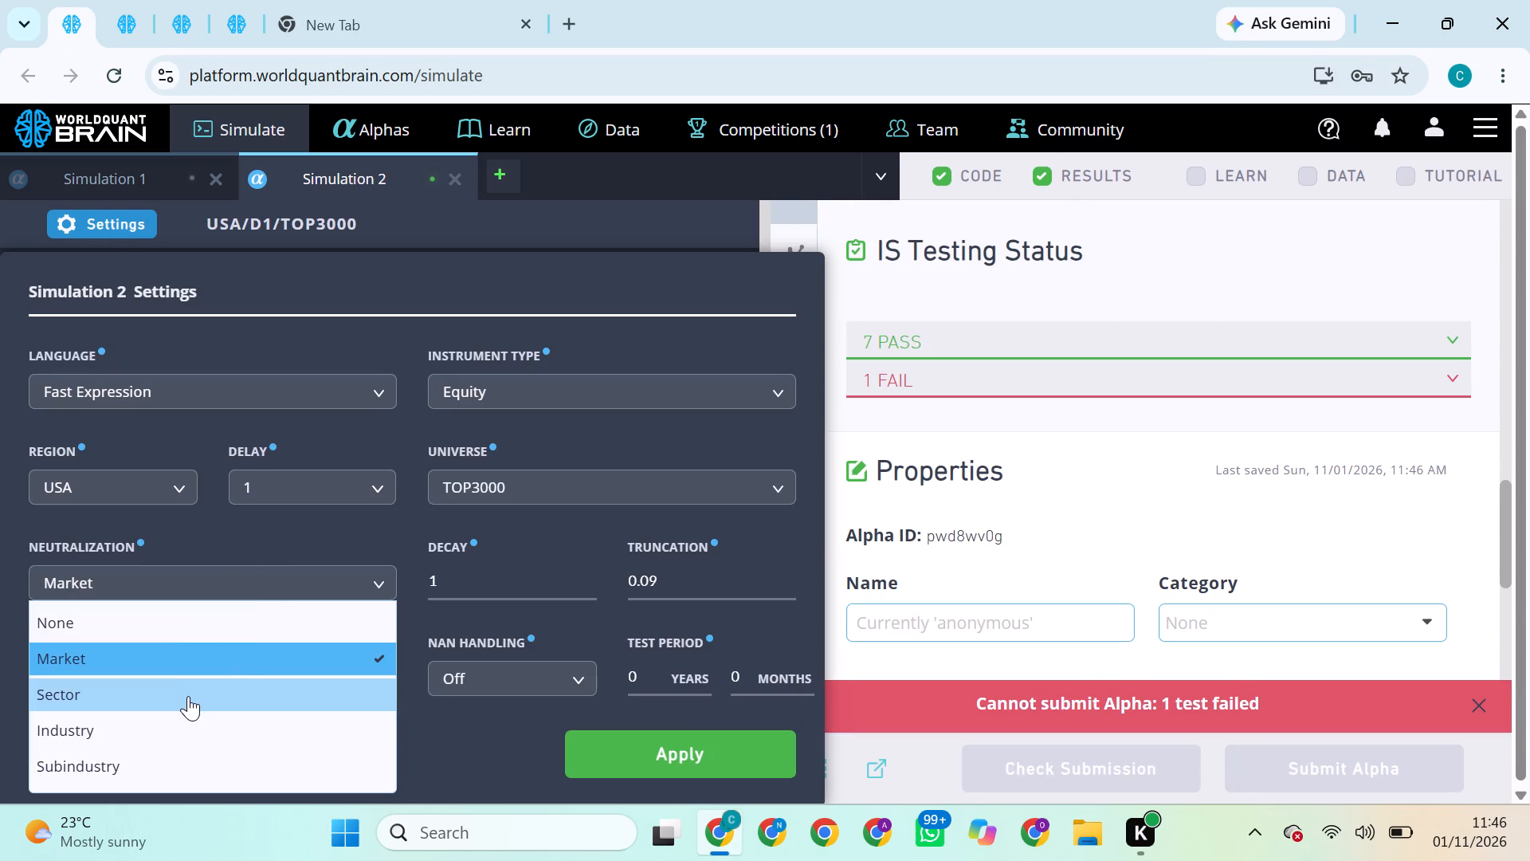
pyautogui.click(188, 696)
pyautogui.click(657, 755)
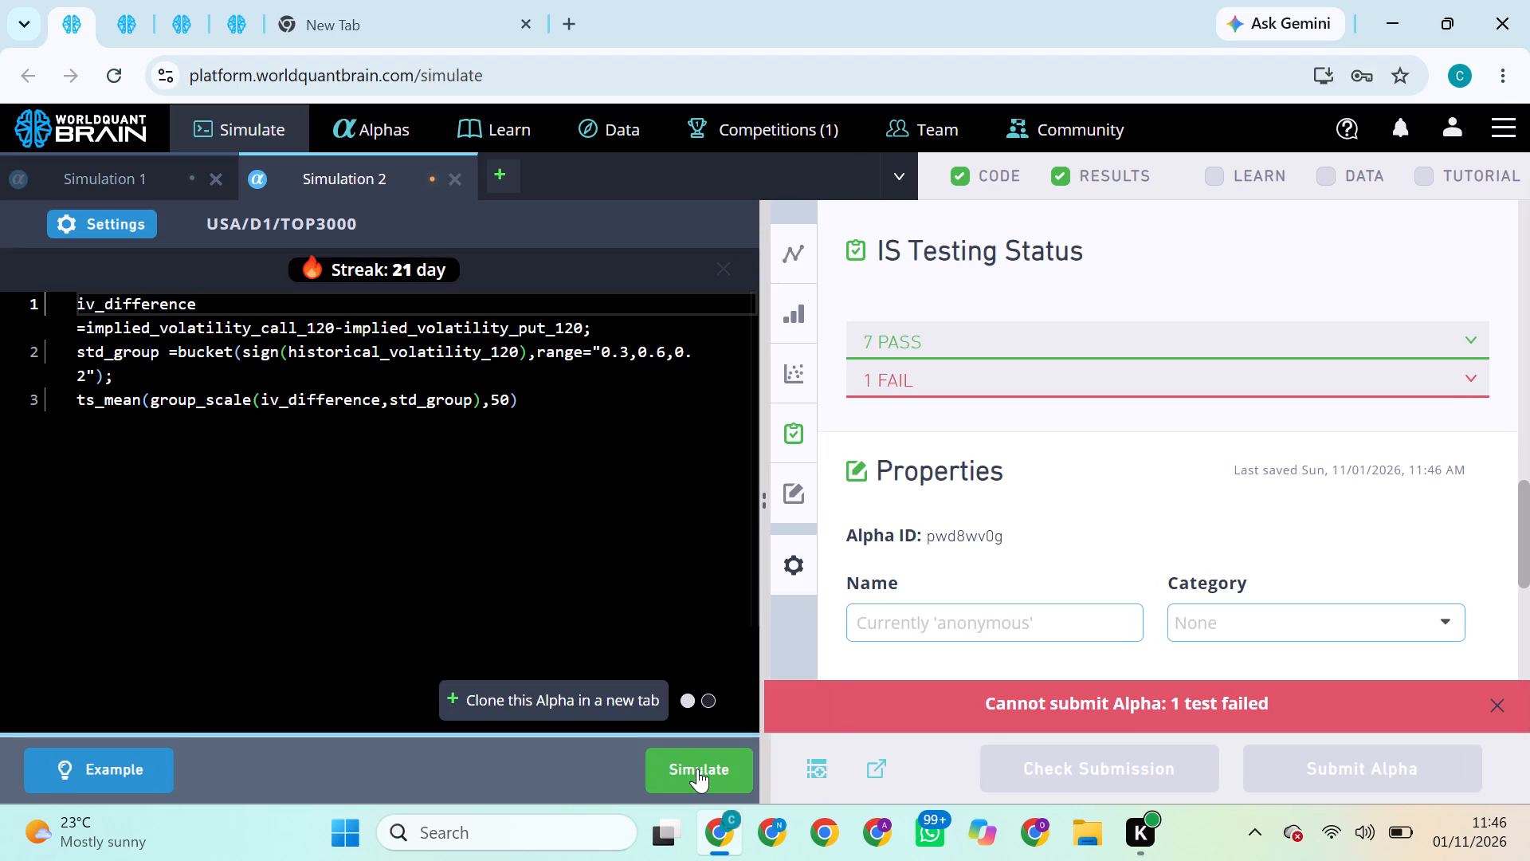
pyautogui.click(697, 769)
# Set the TOP1000 simulation's neutralization to Subindustry, apply the settings and run the simulation.
pyautogui.click(131, 43)
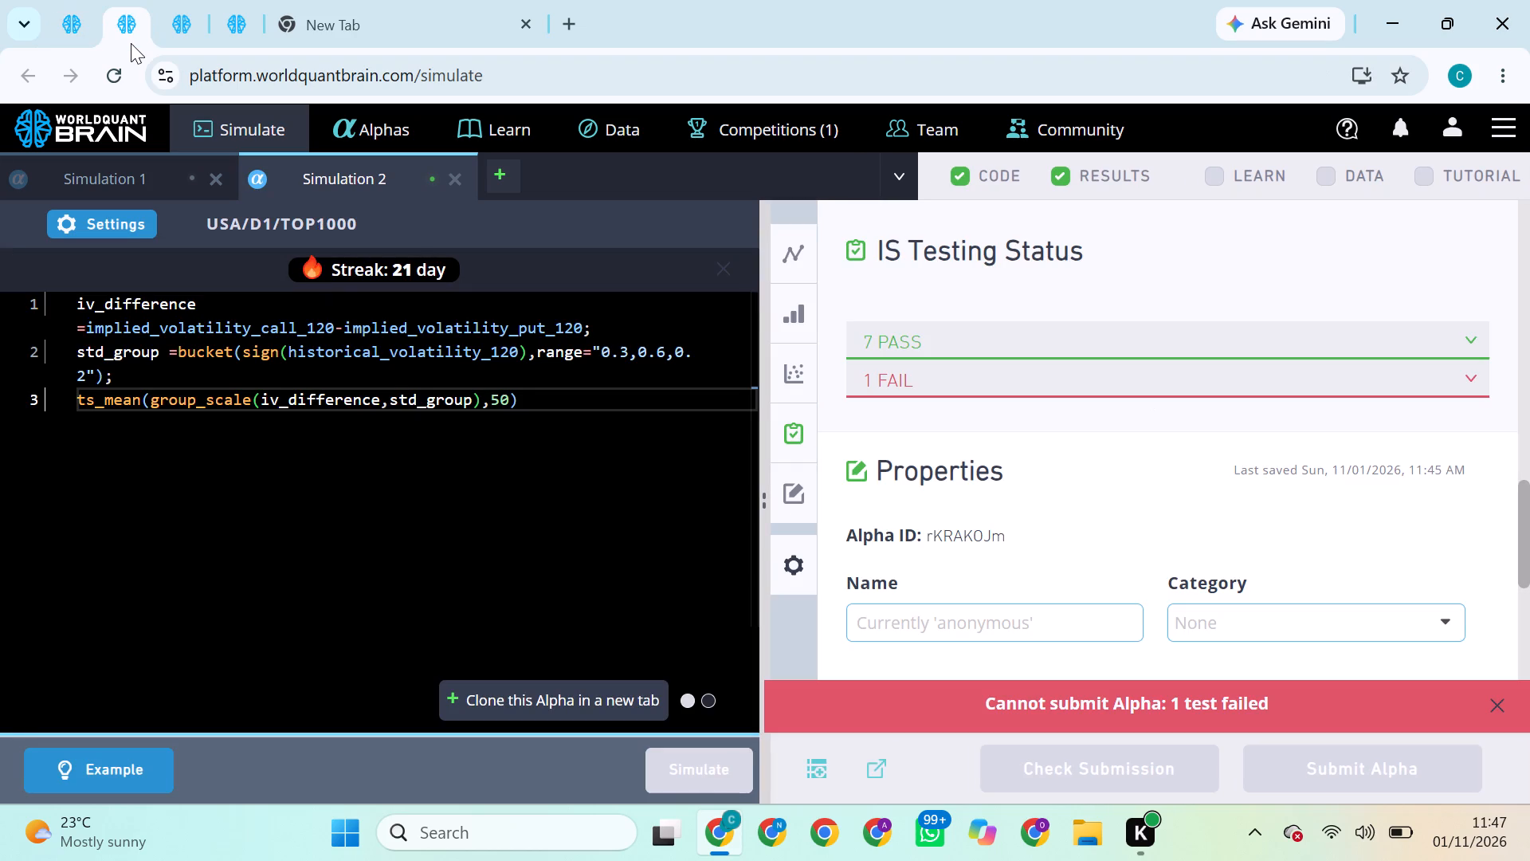
pyautogui.click(96, 220)
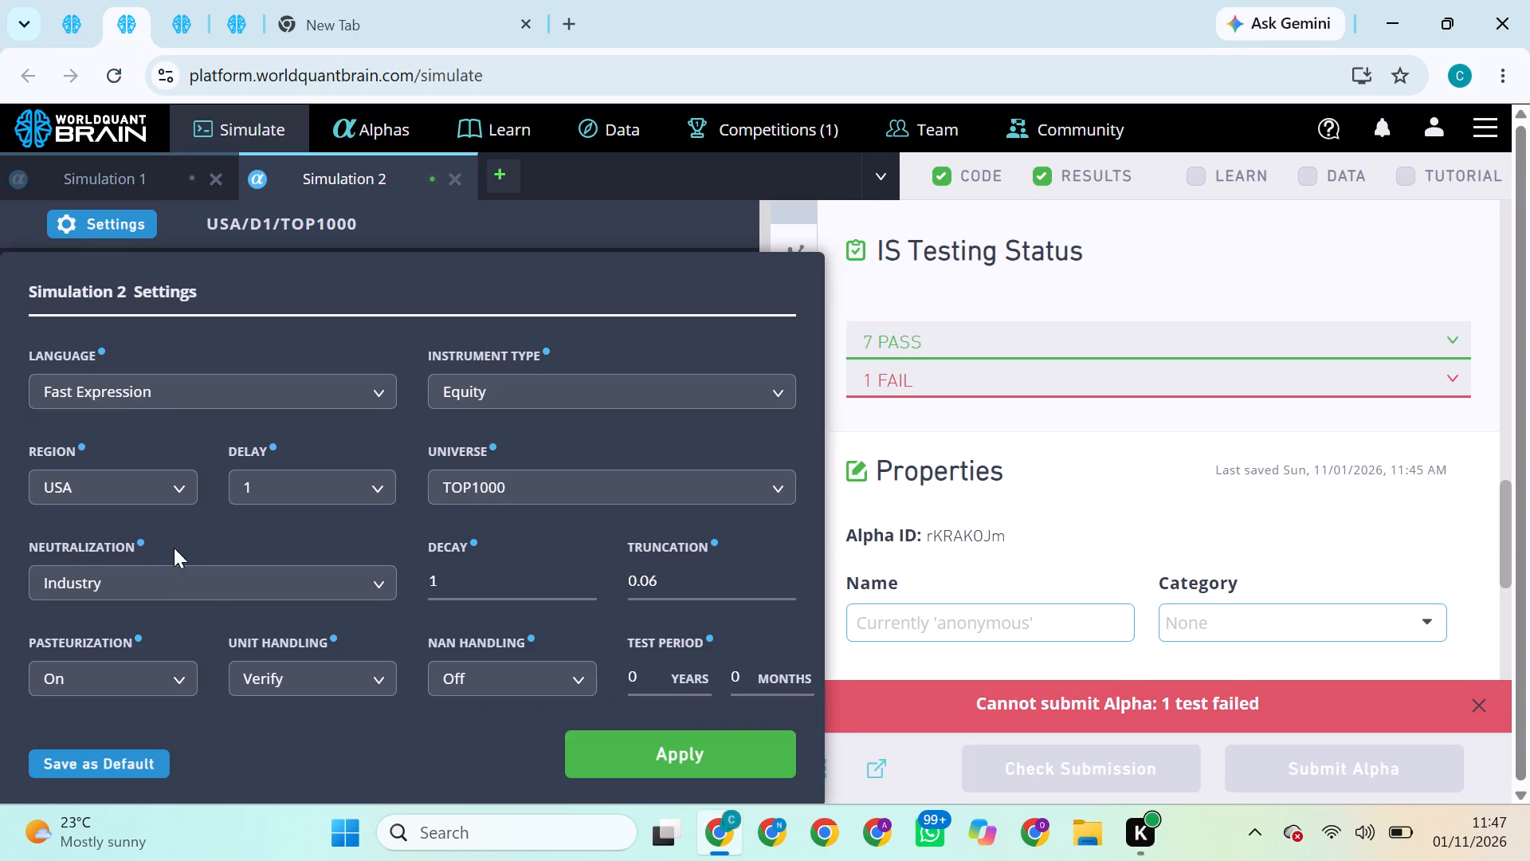
pyautogui.click(227, 585)
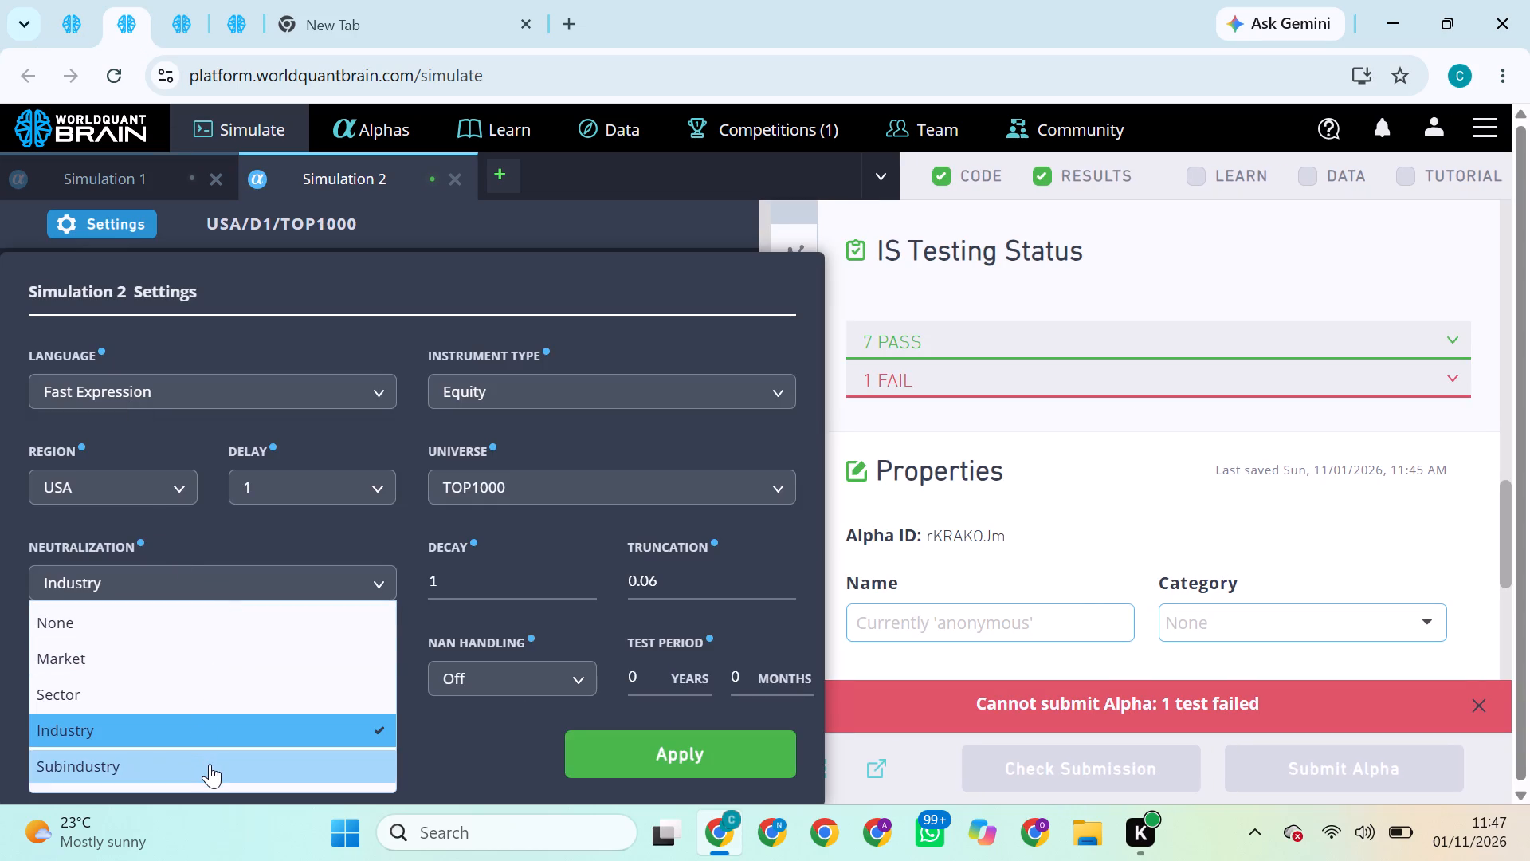
pyautogui.click(210, 764)
pyautogui.click(637, 767)
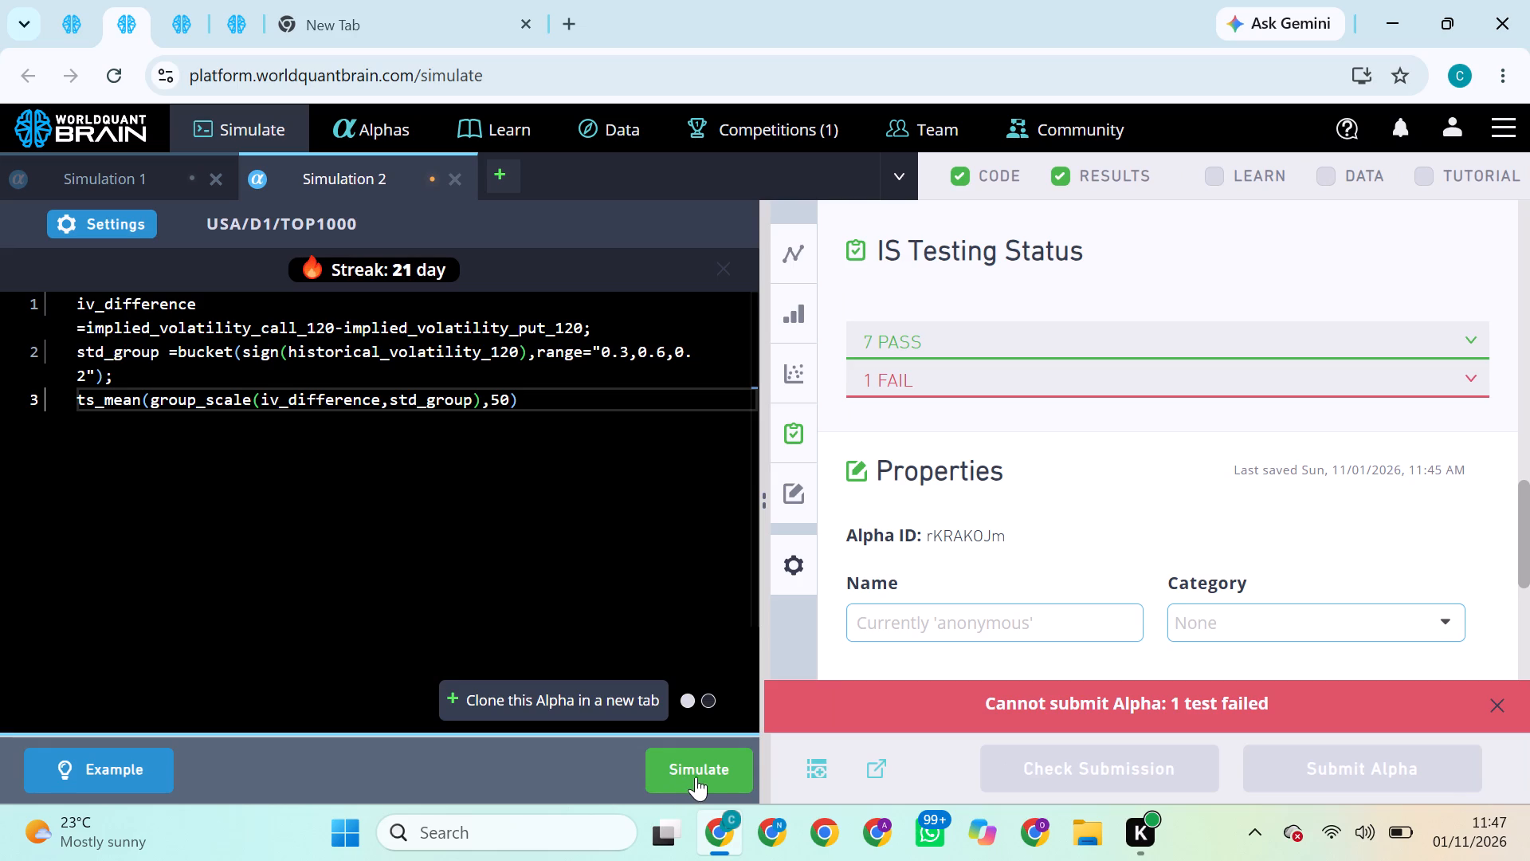
pyautogui.click(697, 776)
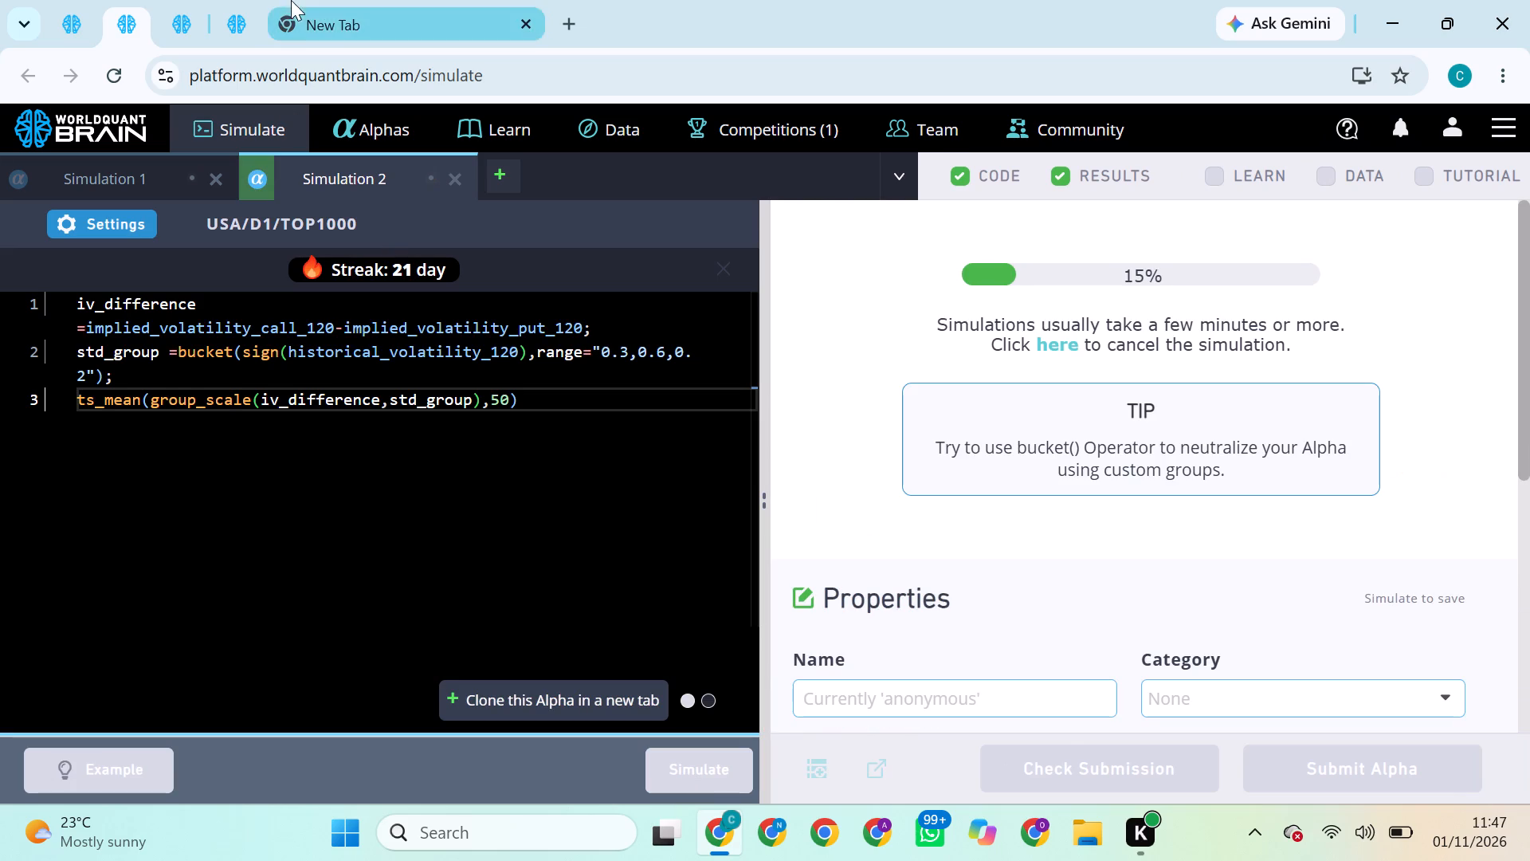
# Try to submit the alpha from the finished TOP2000 simulation with Sector neutralization, decay 6 and truncation 0.05.
pyautogui.click(190, 13)
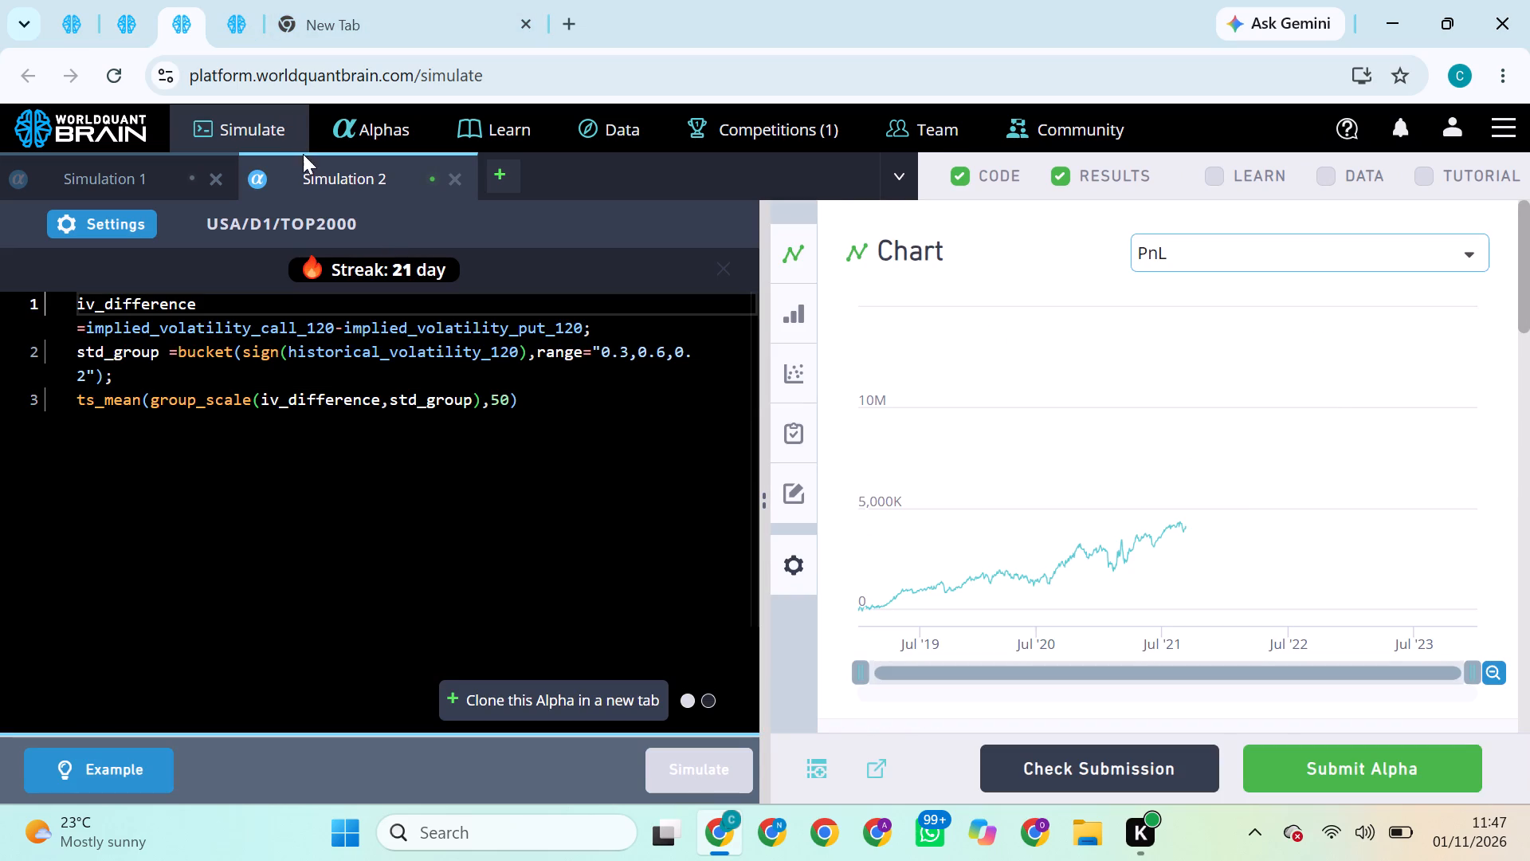
pyautogui.click(1293, 769)
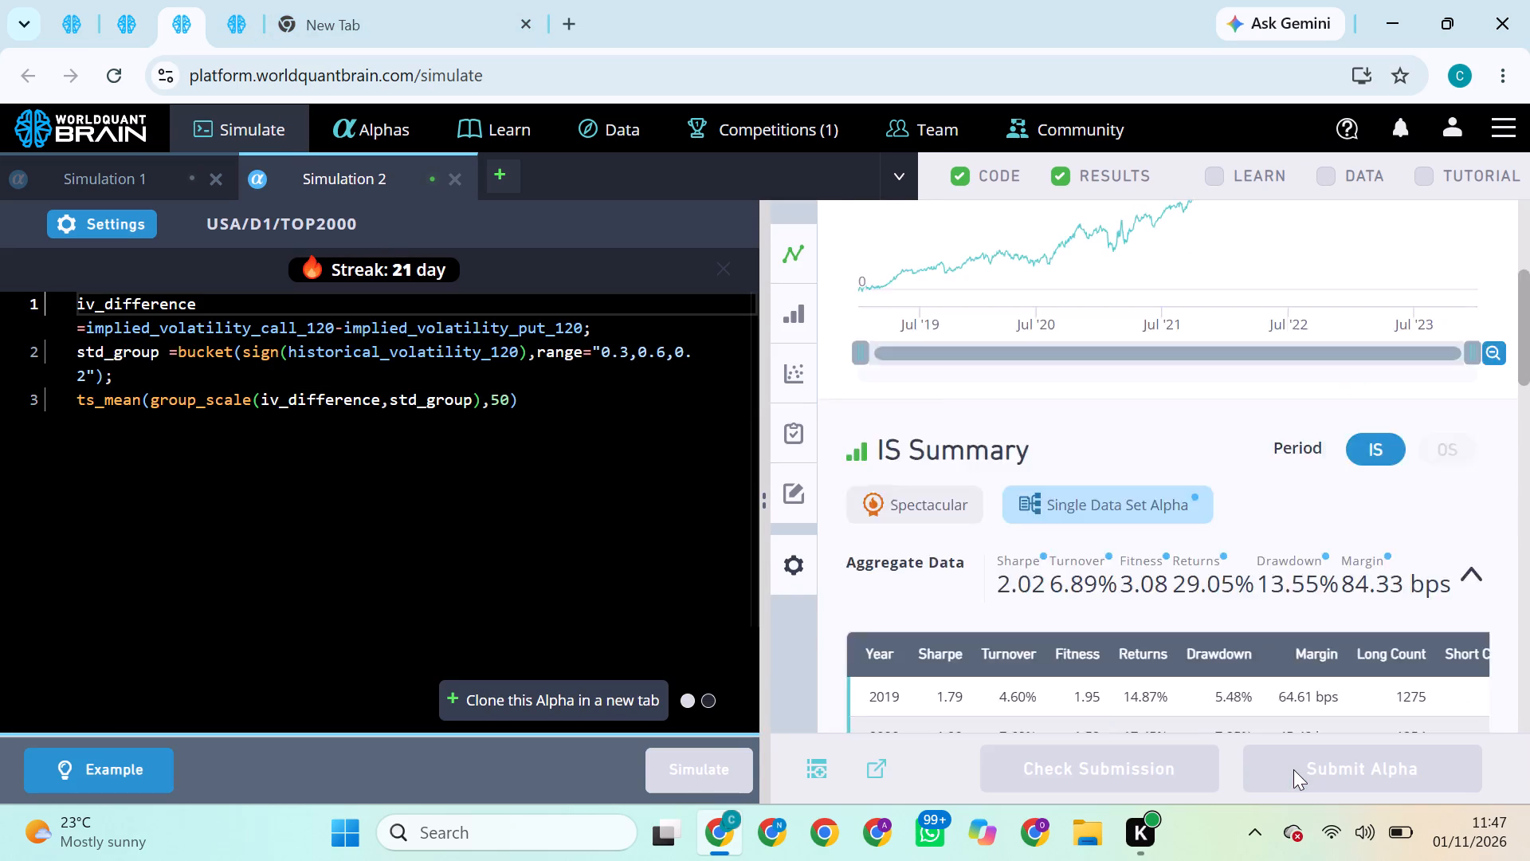
# Set the TOP2000 simulation's neutralization to Industry, apply the settings and run the simulation.
pyautogui.click(114, 34)
pyautogui.click(73, 29)
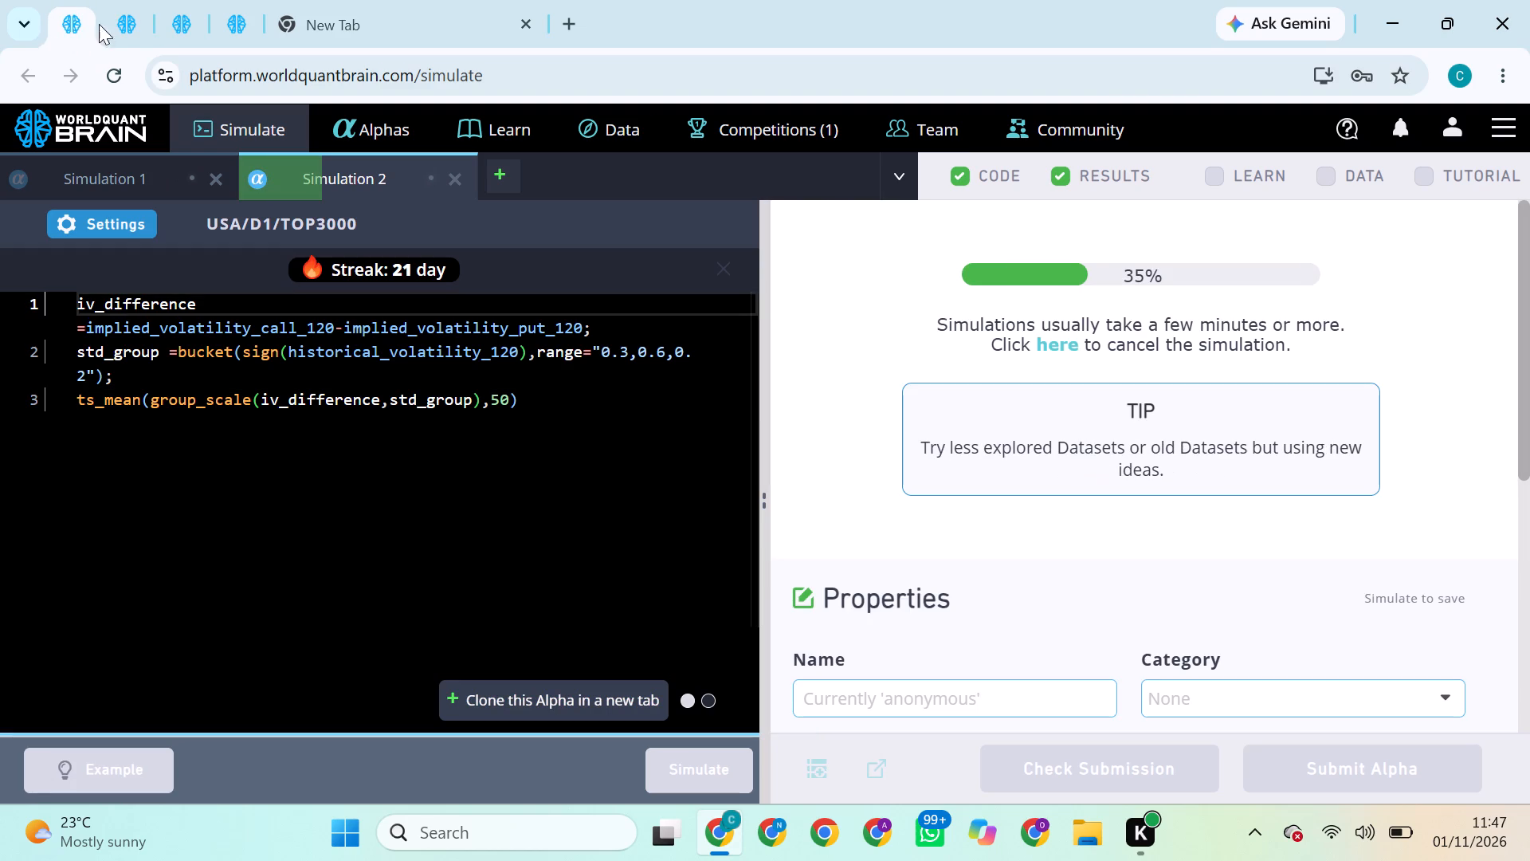
pyautogui.click(121, 22)
pyautogui.click(172, 22)
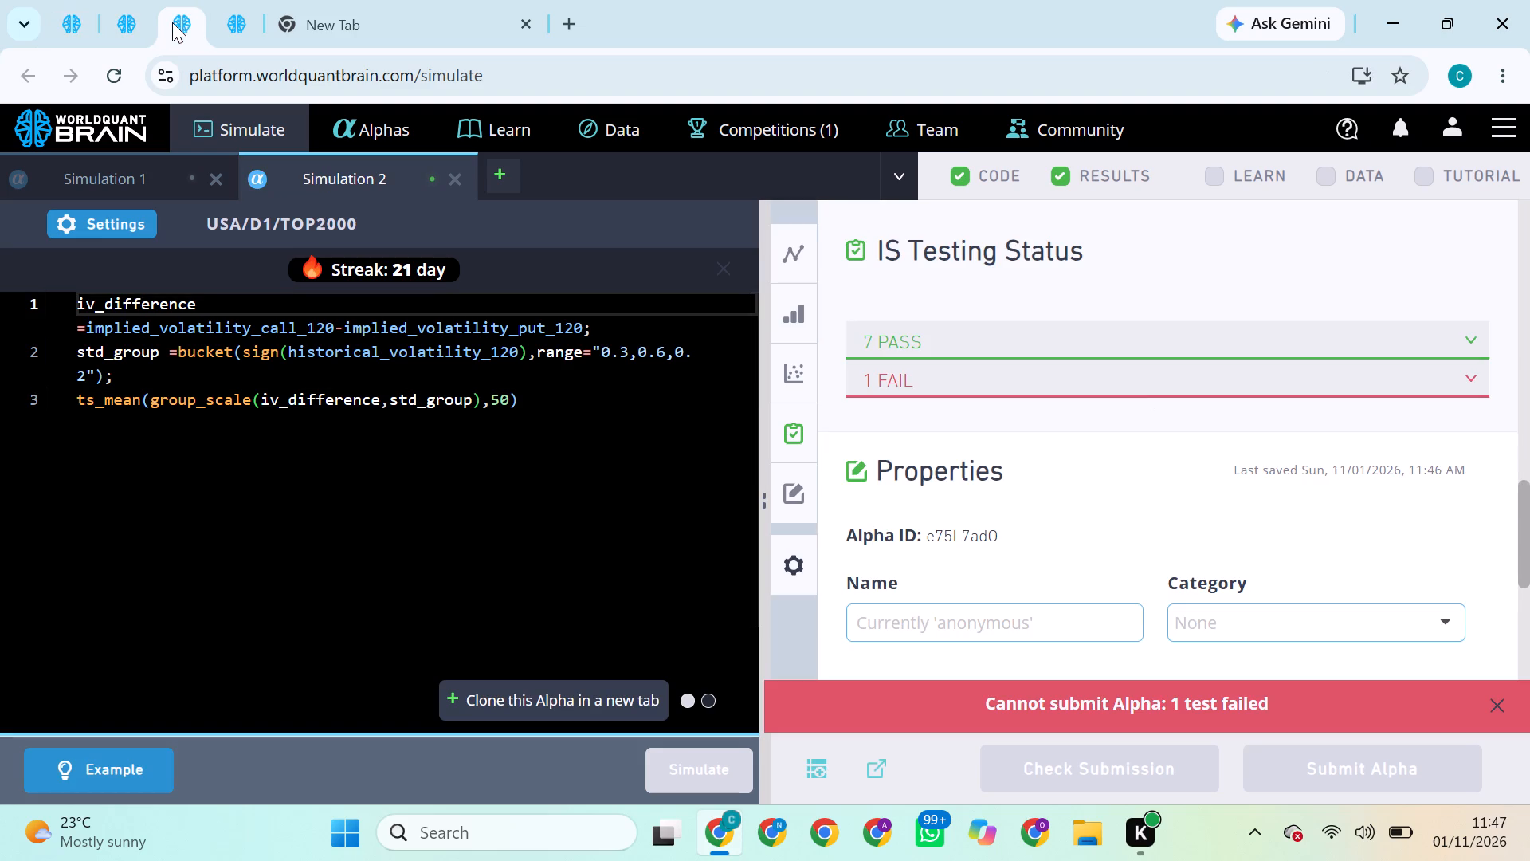
pyautogui.click(69, 232)
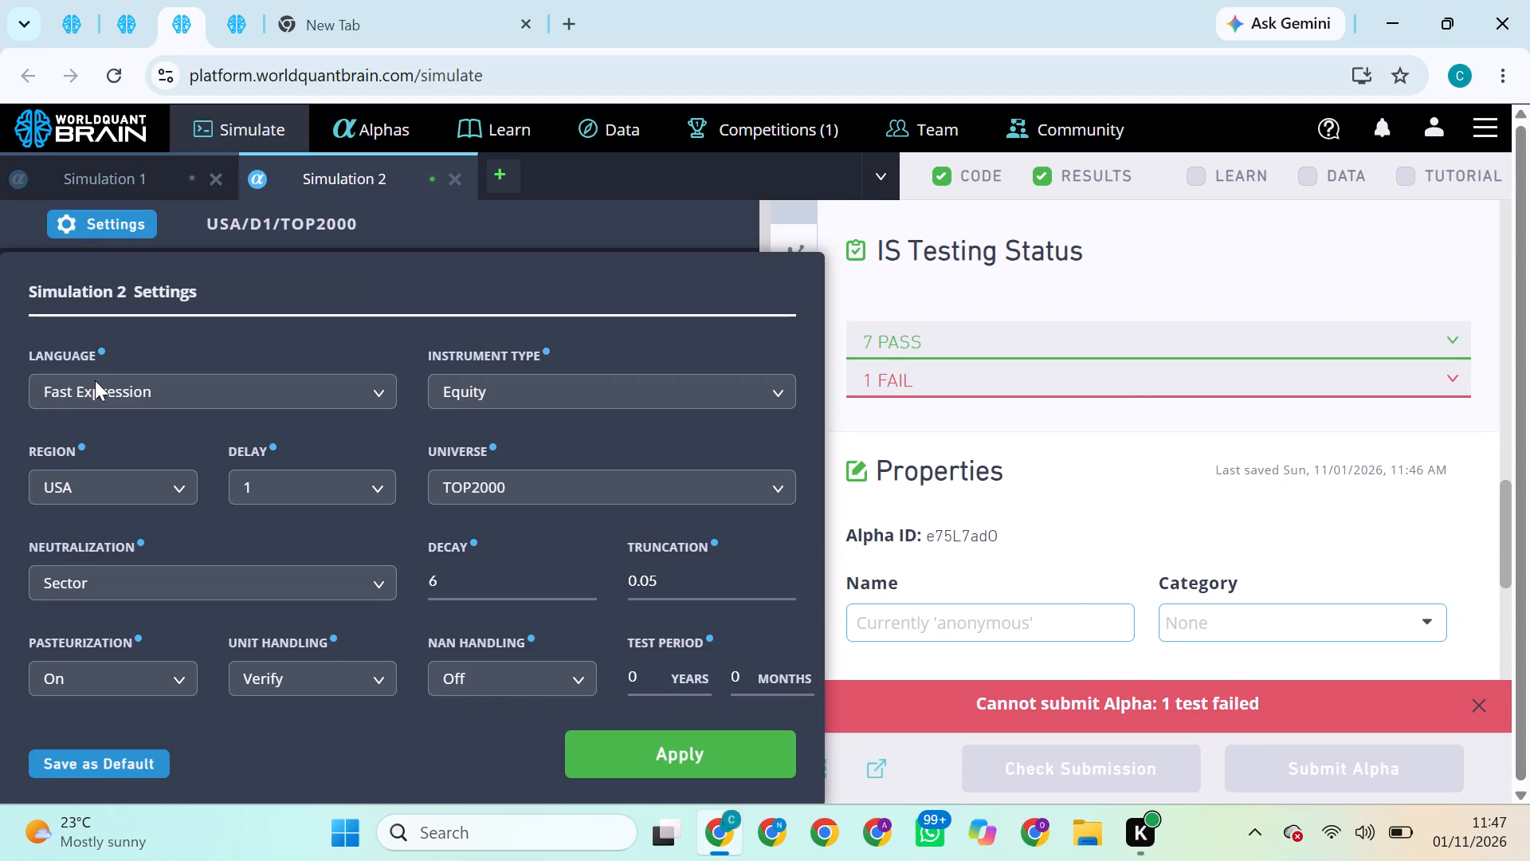
pyautogui.click(142, 575)
pyautogui.click(155, 723)
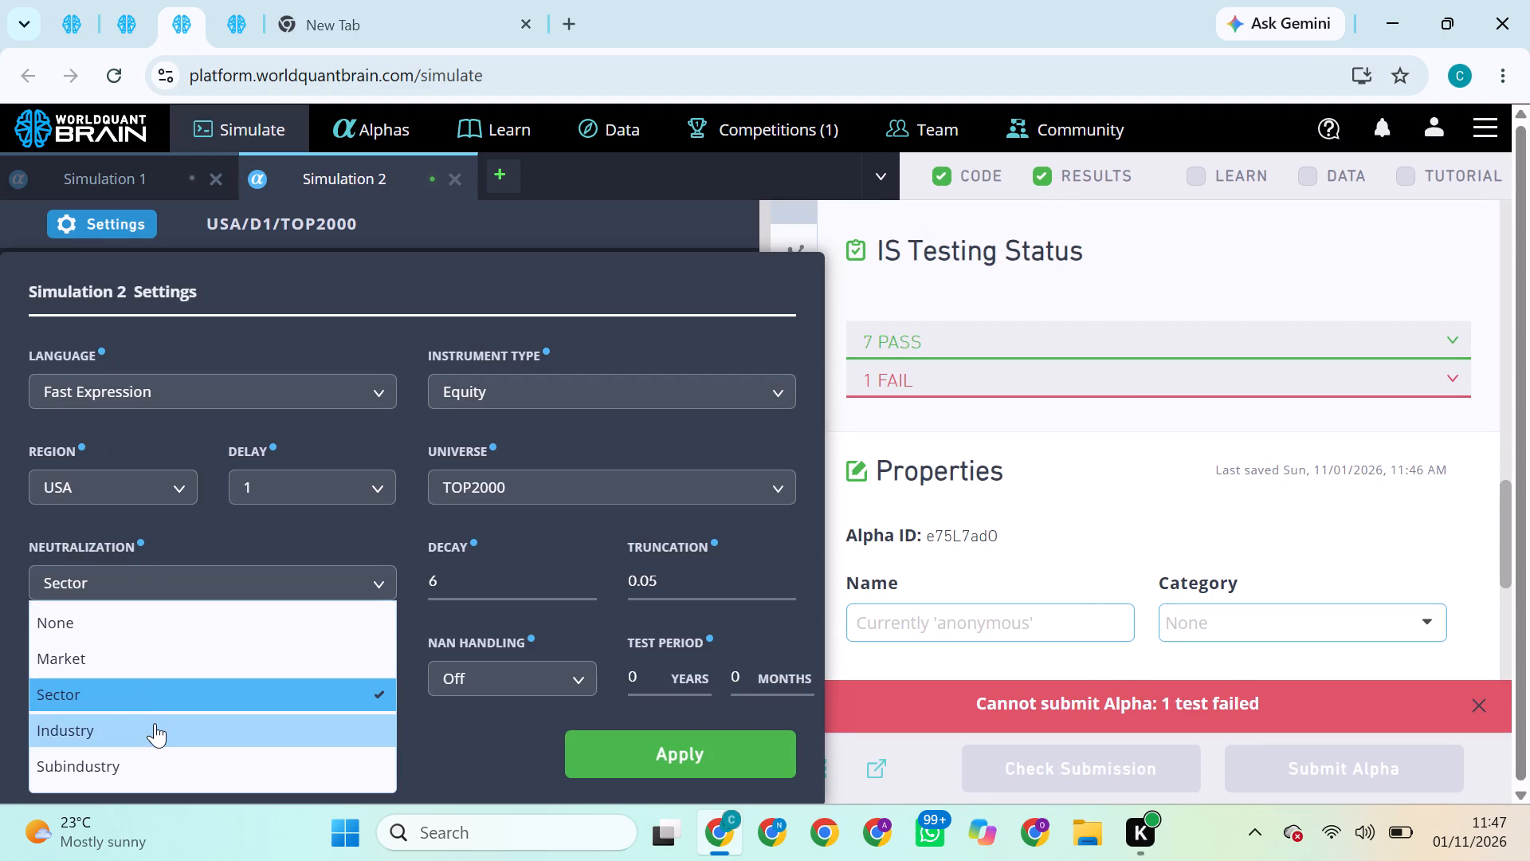
pyautogui.click(633, 754)
pyautogui.click(681, 757)
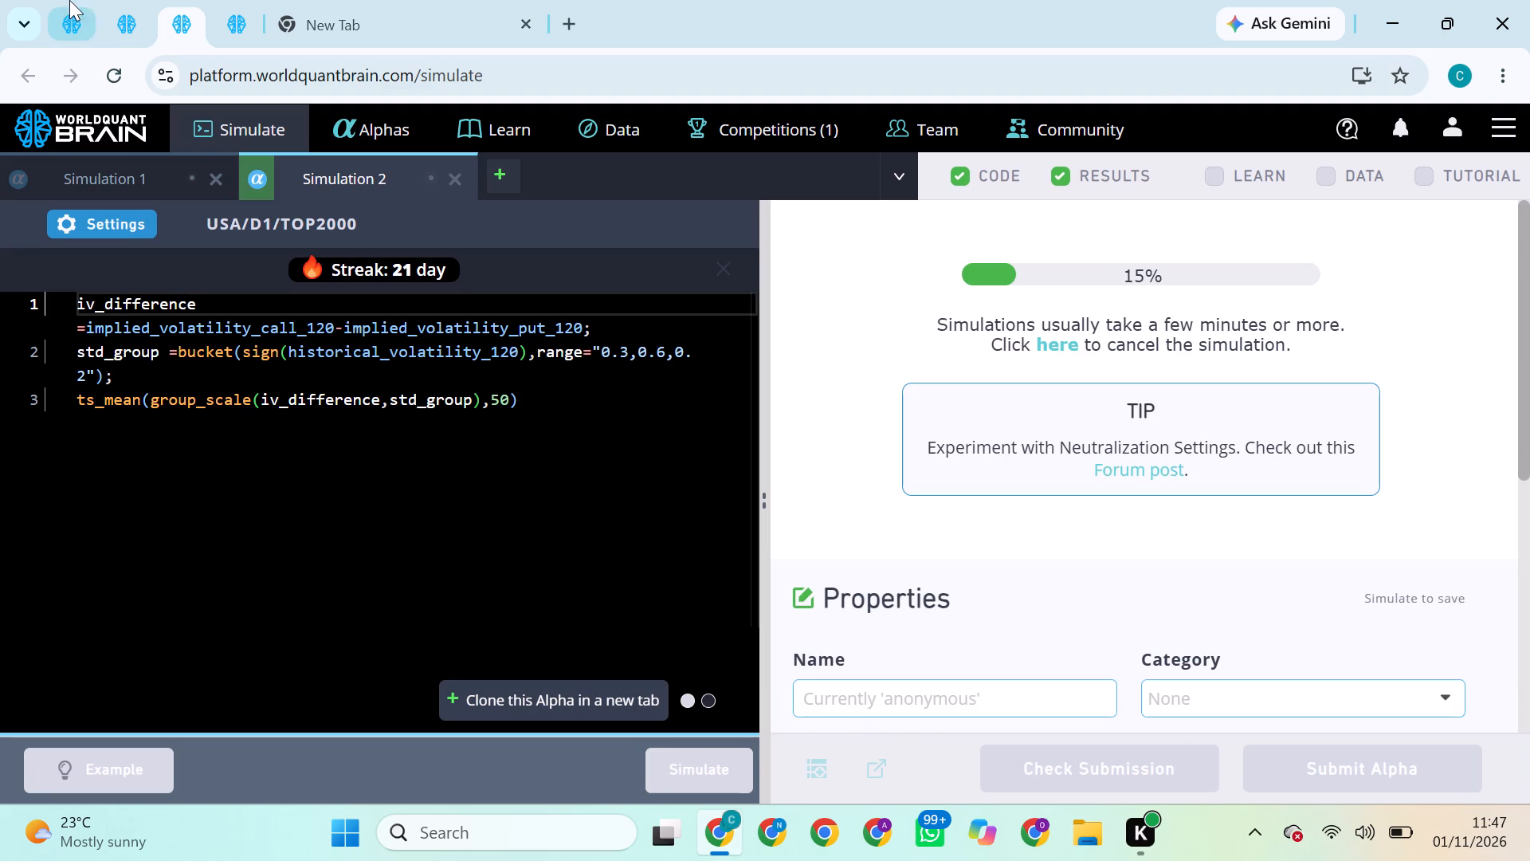
# Check the progress of the running TOP3000, TOP1000 and TOP2000 simulations.
pyautogui.click(71, 21)
pyautogui.click(115, 14)
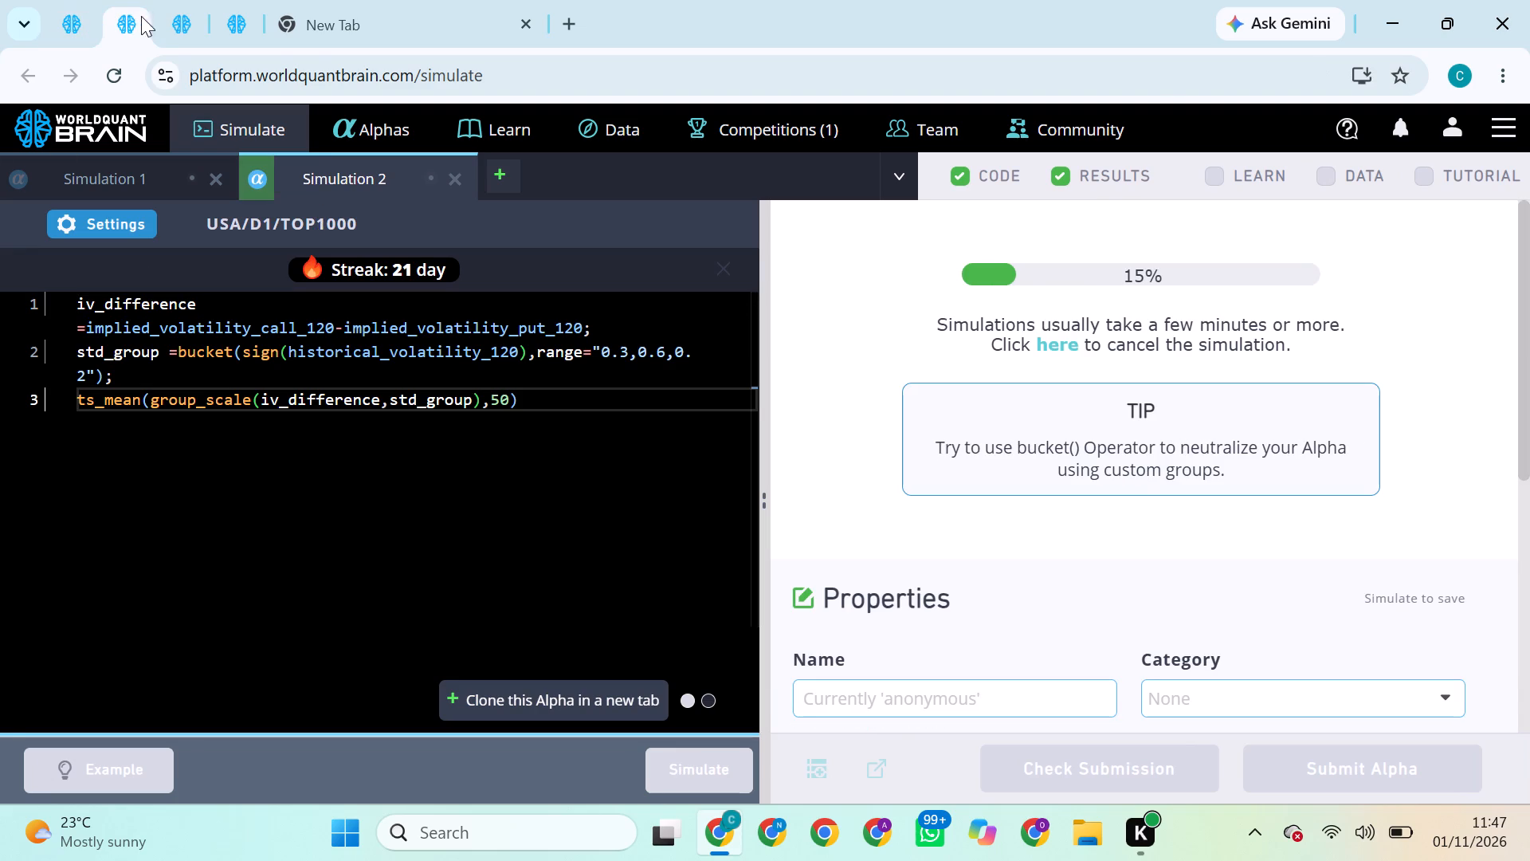
pyautogui.click(156, 20)
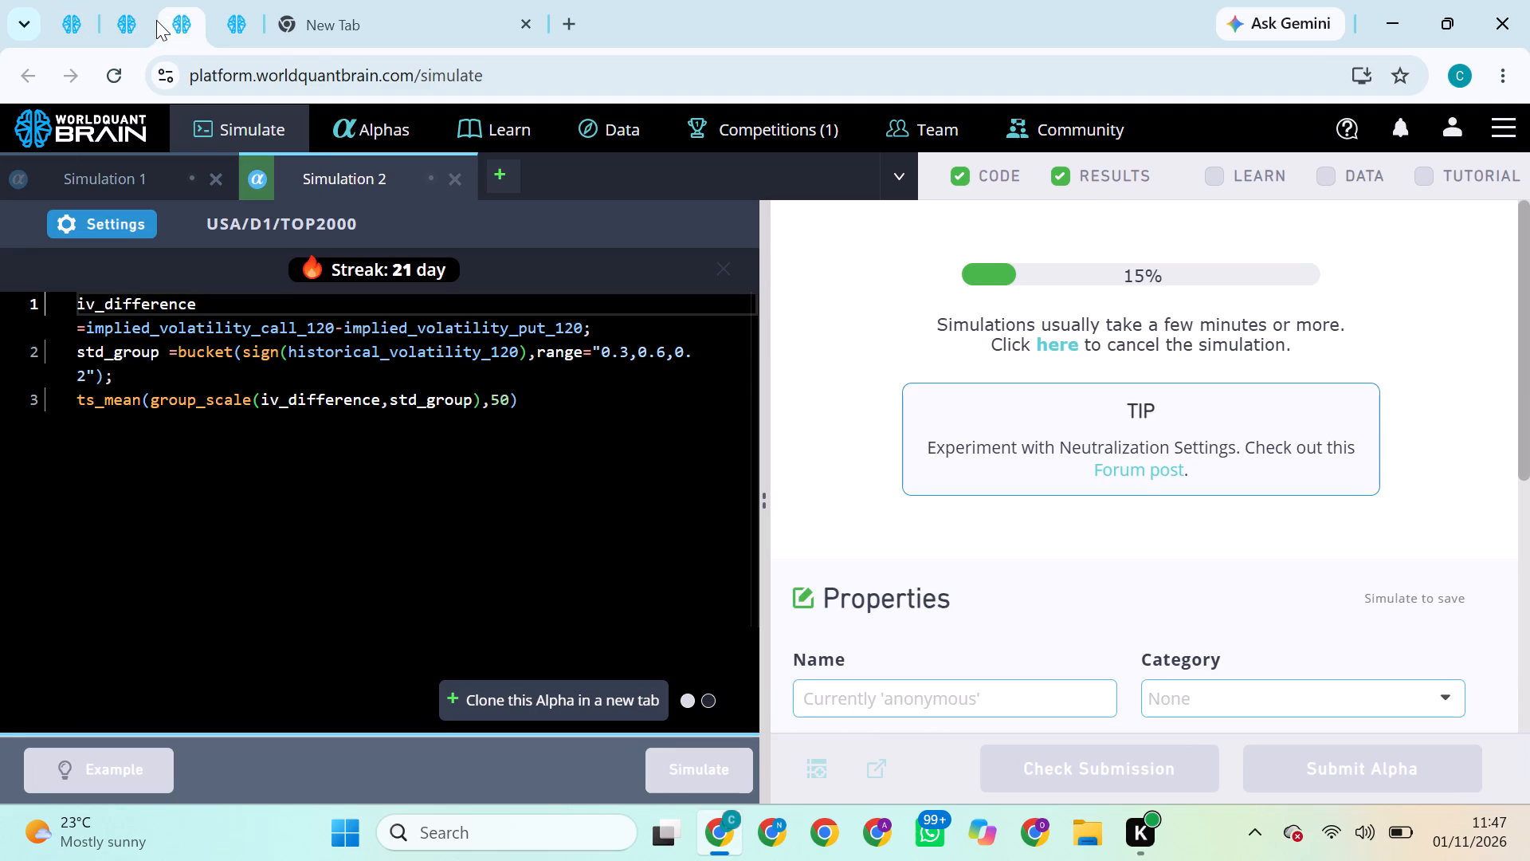
pyautogui.click(76, 23)
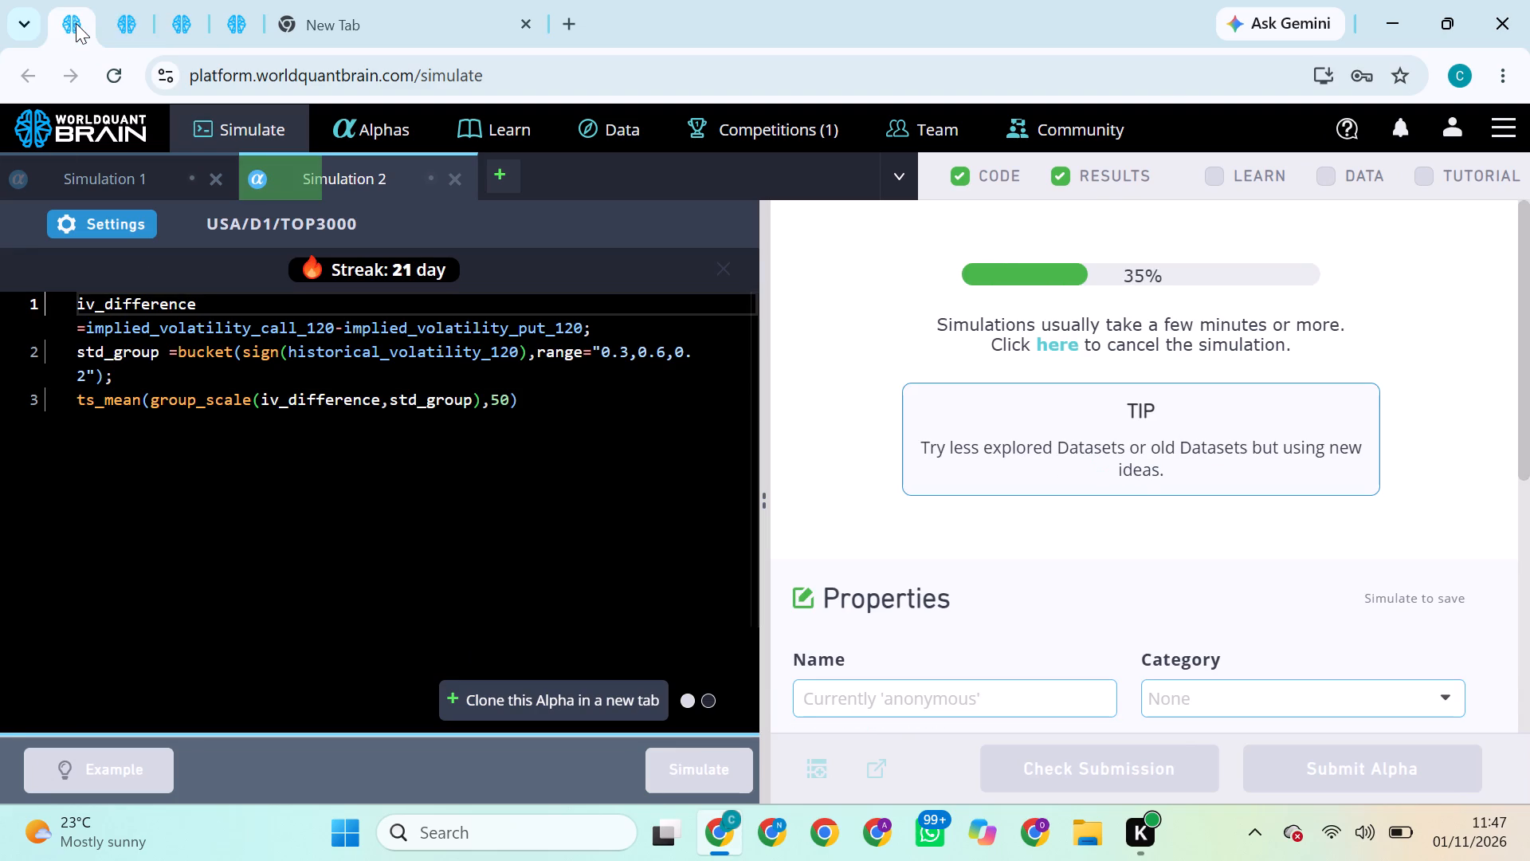
pyautogui.click(134, 23)
pyautogui.click(181, 20)
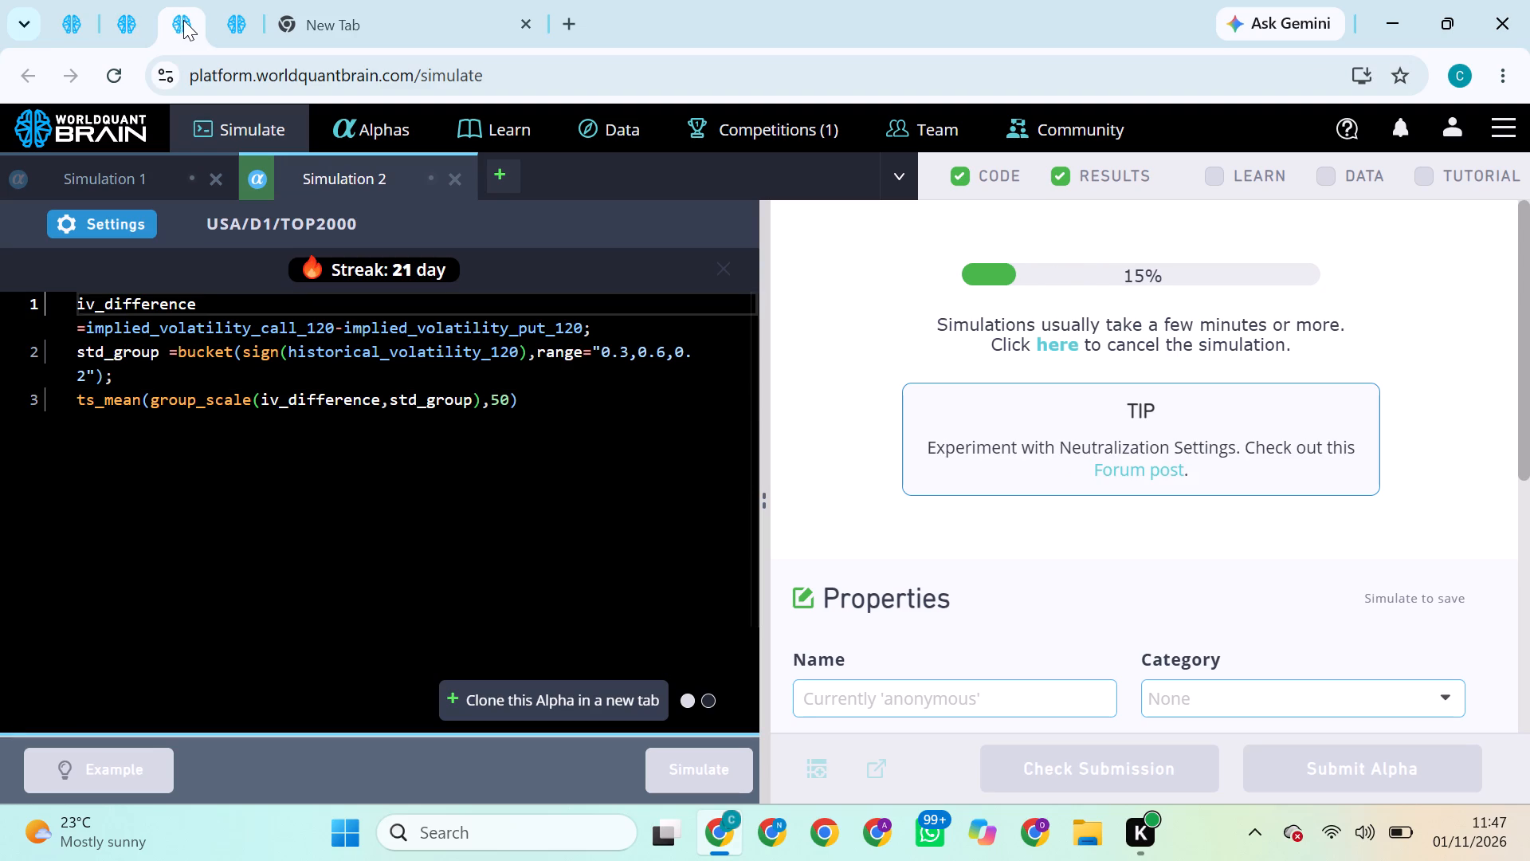
pyautogui.click(68, 21)
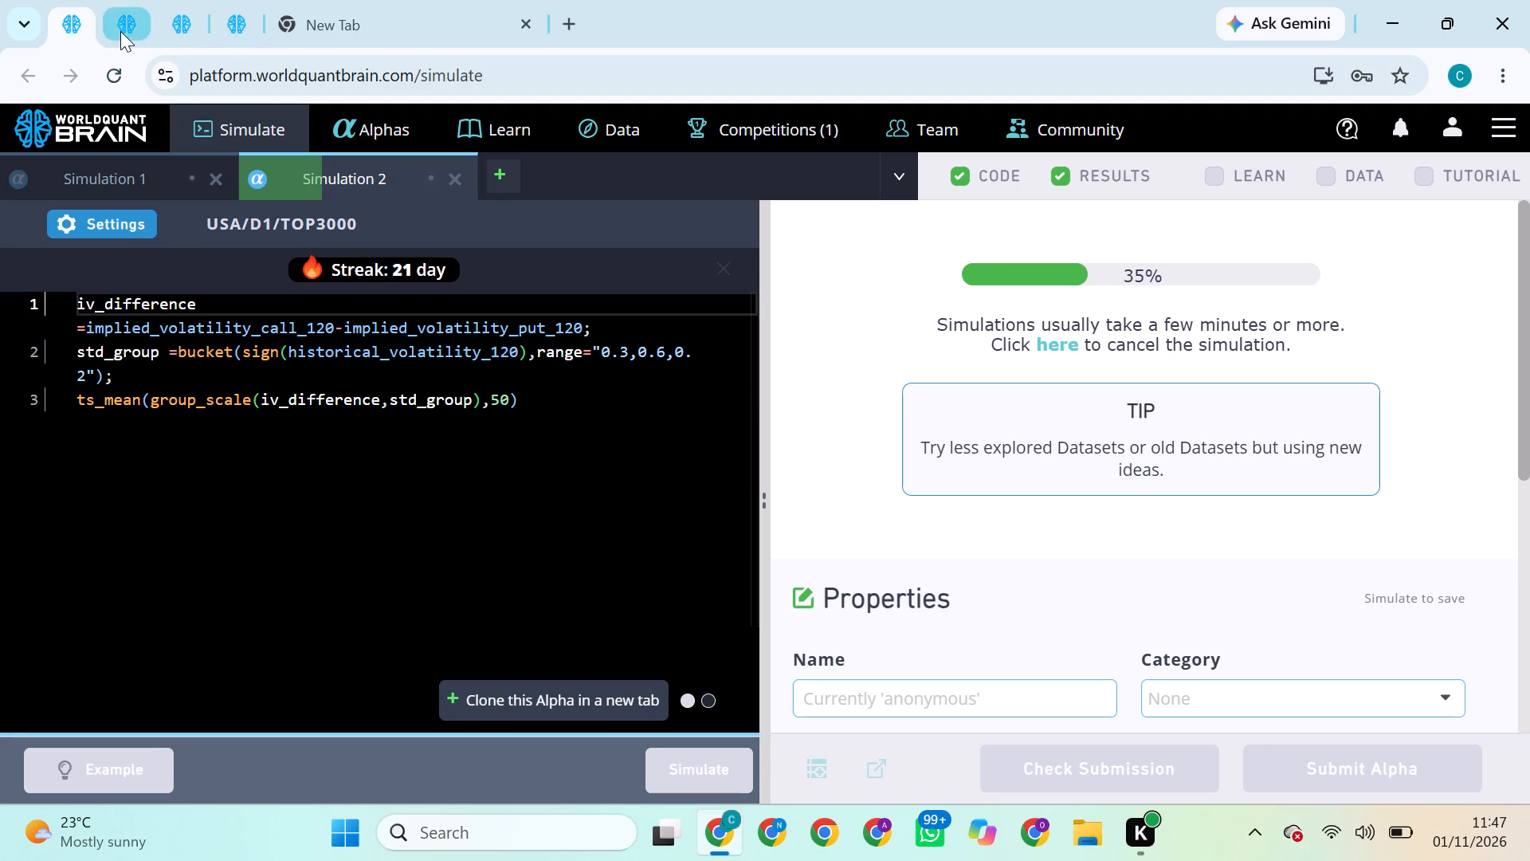
pyautogui.click(120, 31)
pyautogui.click(164, 33)
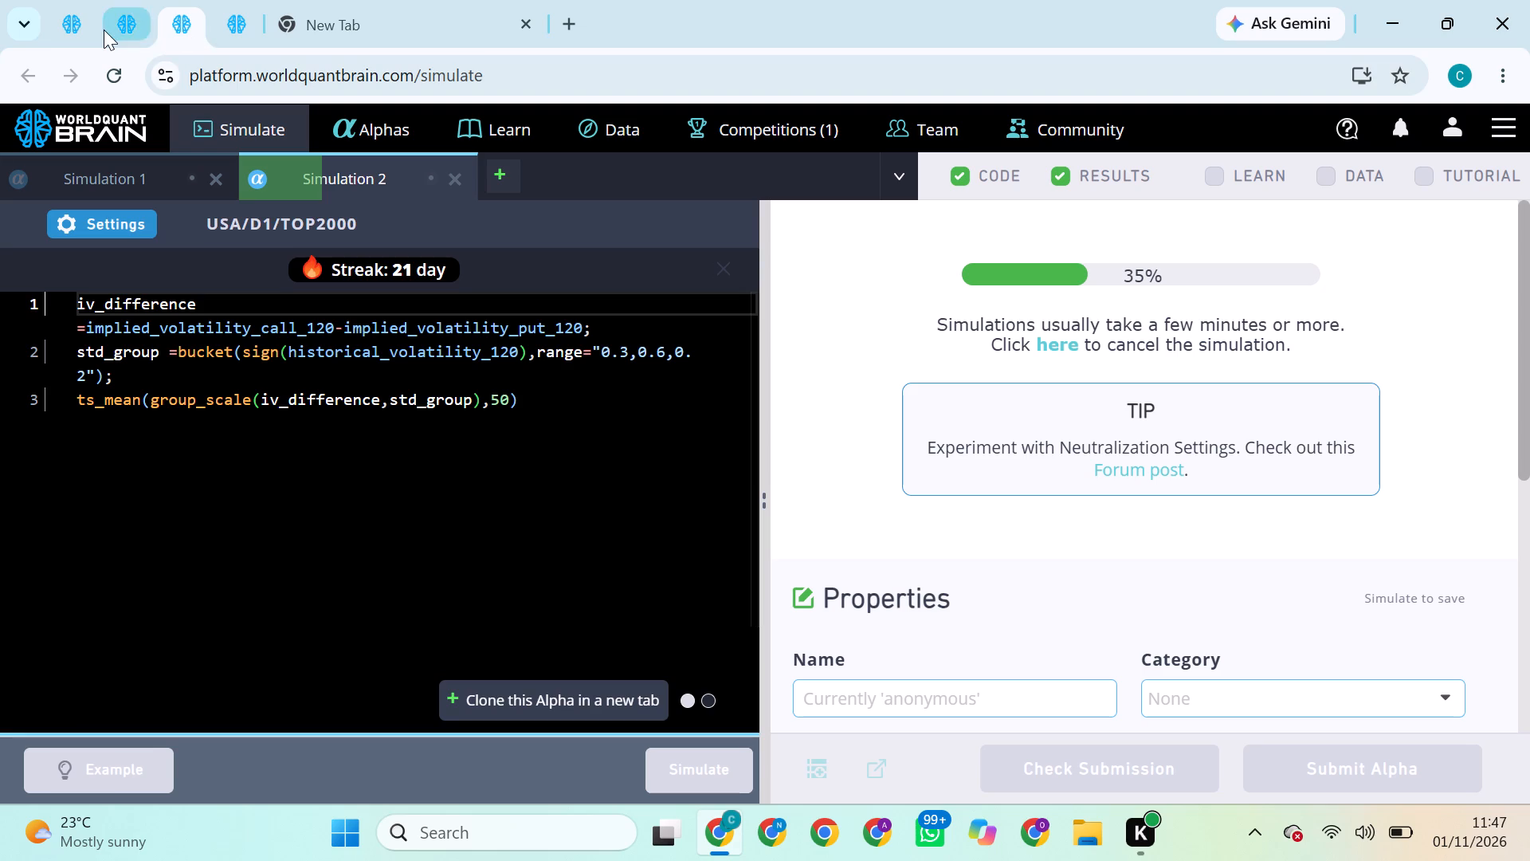
pyautogui.click(104, 29)
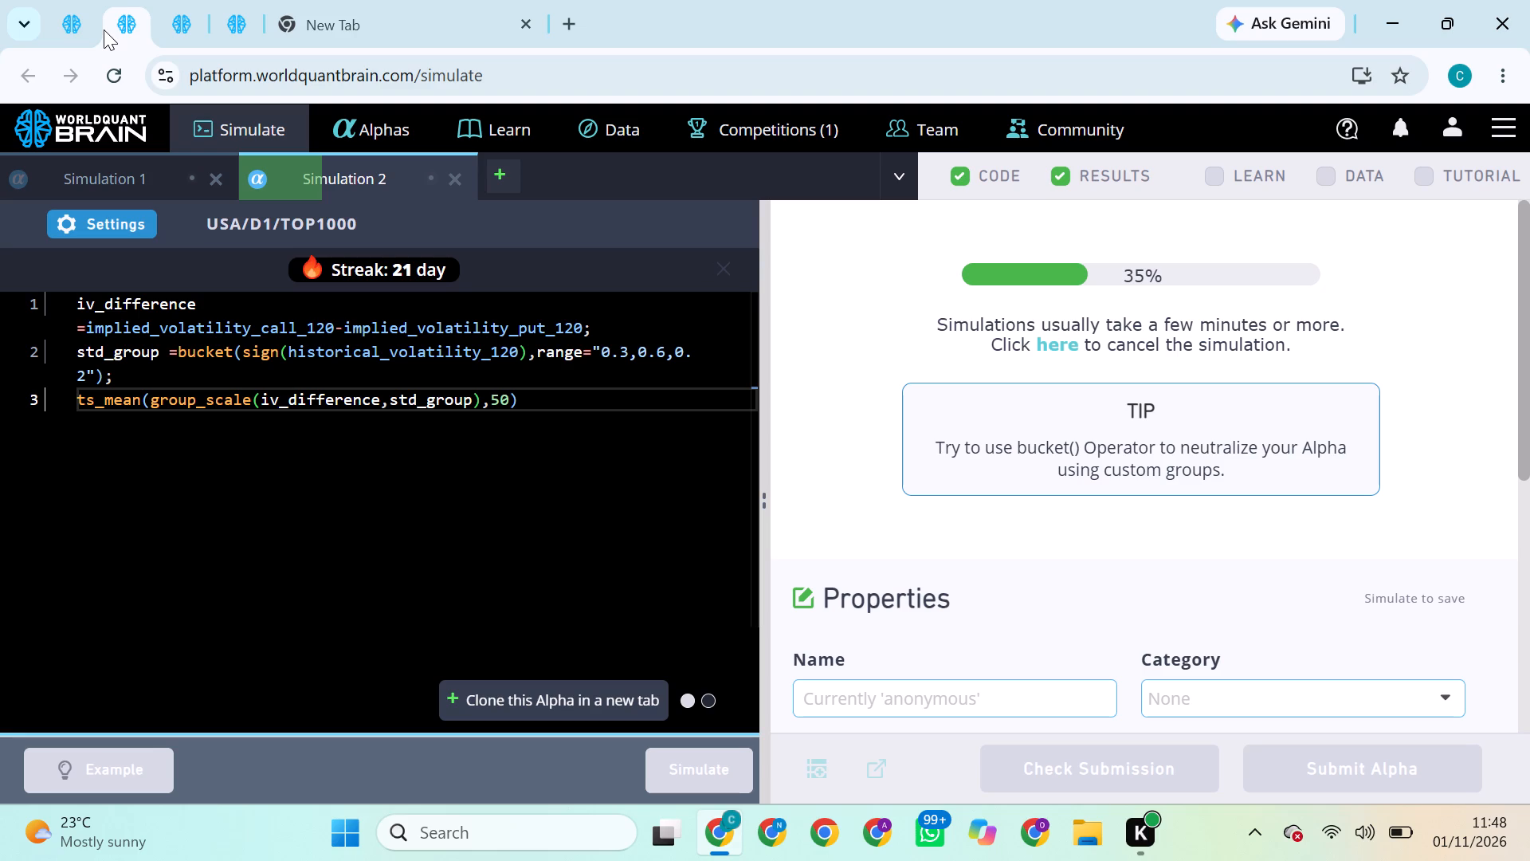
# Try to submit the alpha from the finished TOP3000 simulation with Sector neutralization, decay 1 and truncation 0.09.
pyautogui.click(69, 23)
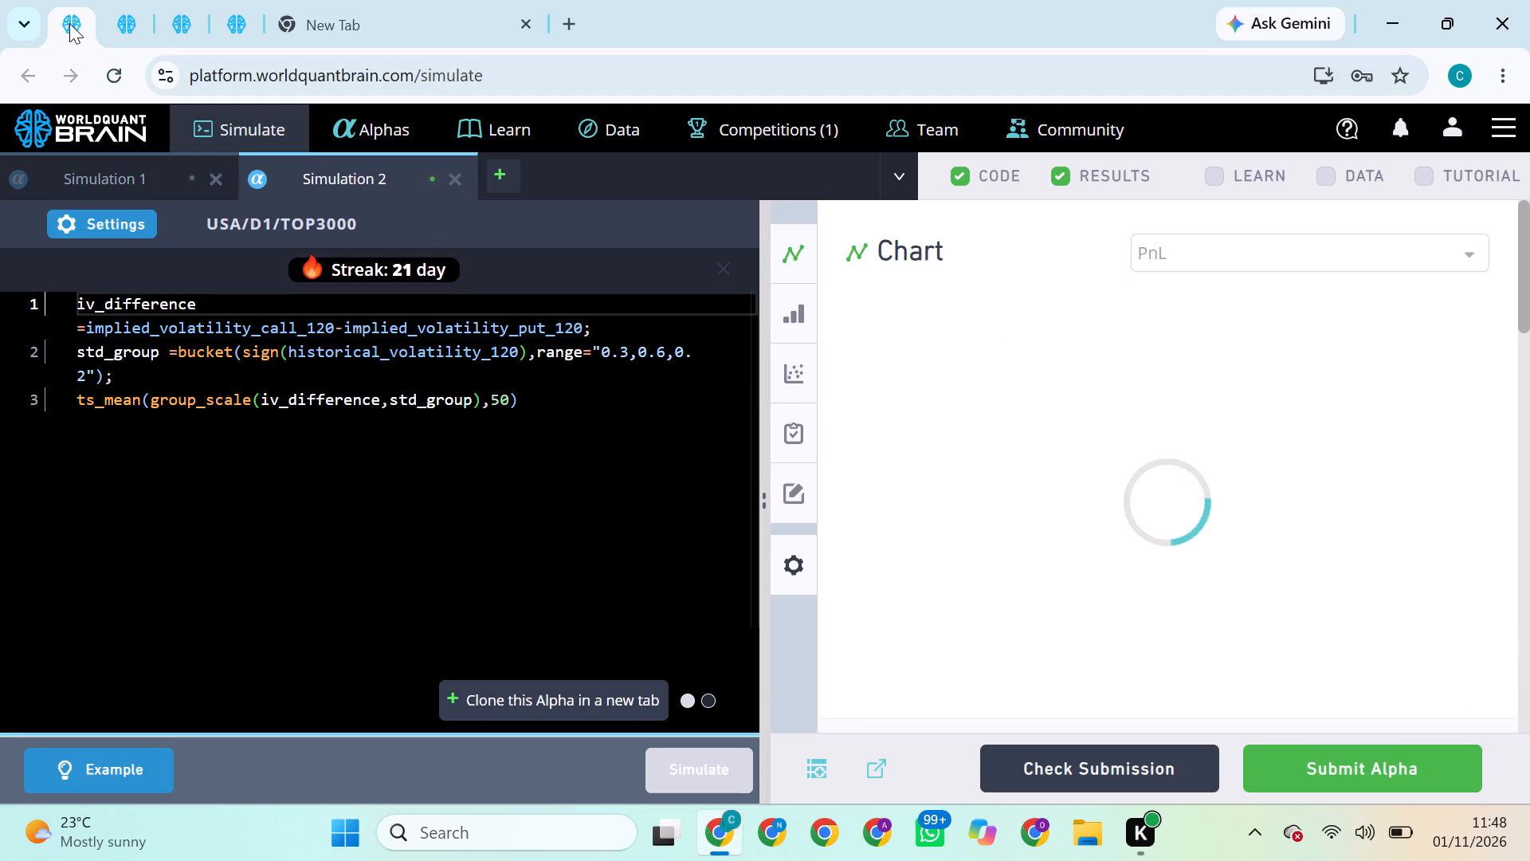
pyautogui.click(1335, 761)
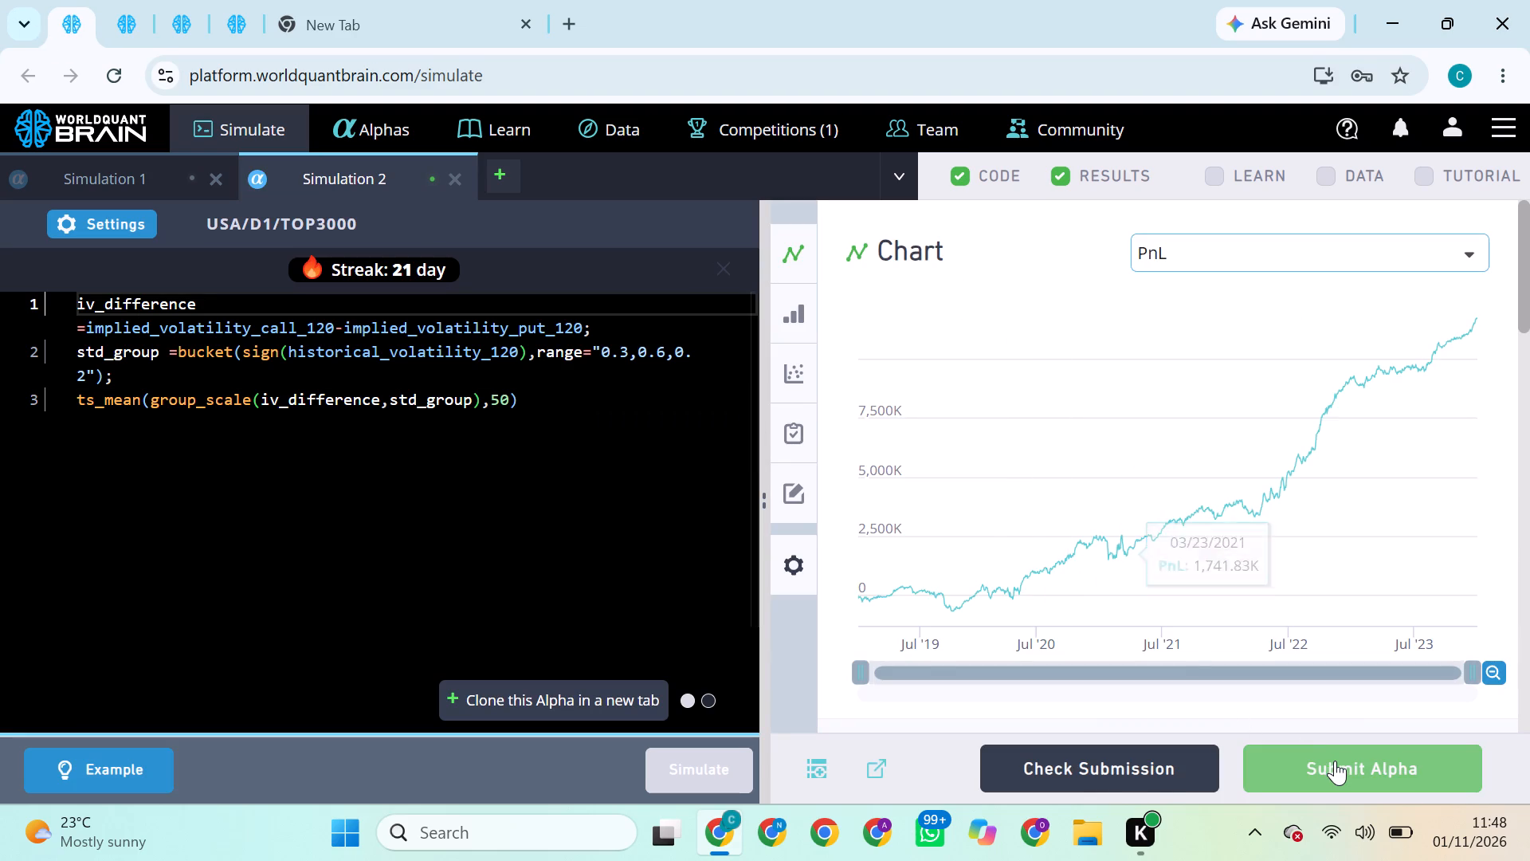
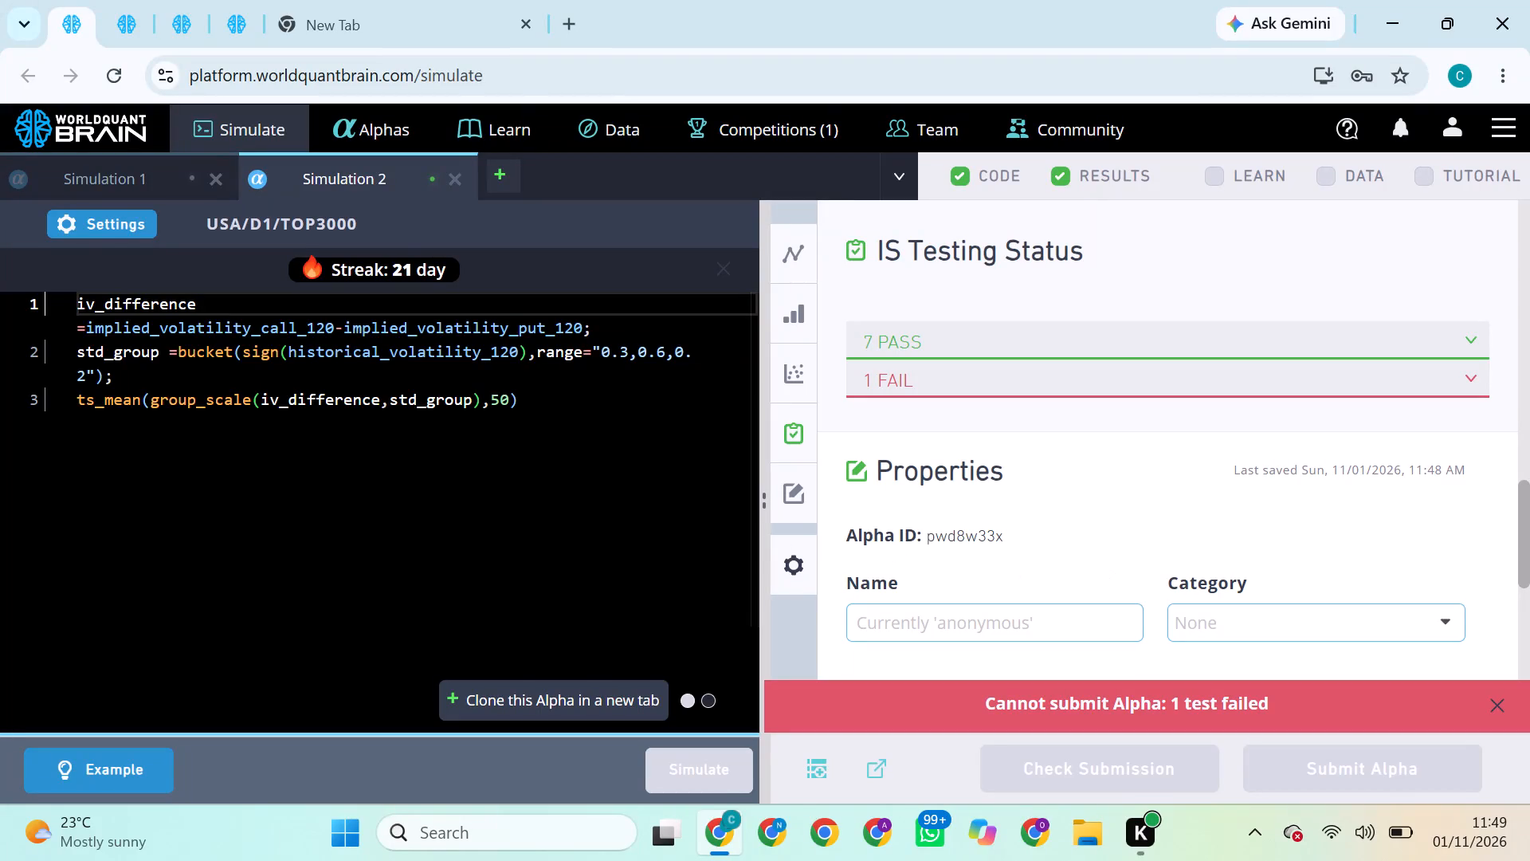
# Set the TOP3000 simulation's neutralization to Industry, apply the settings and run the simulation.
pyautogui.click(126, 222)
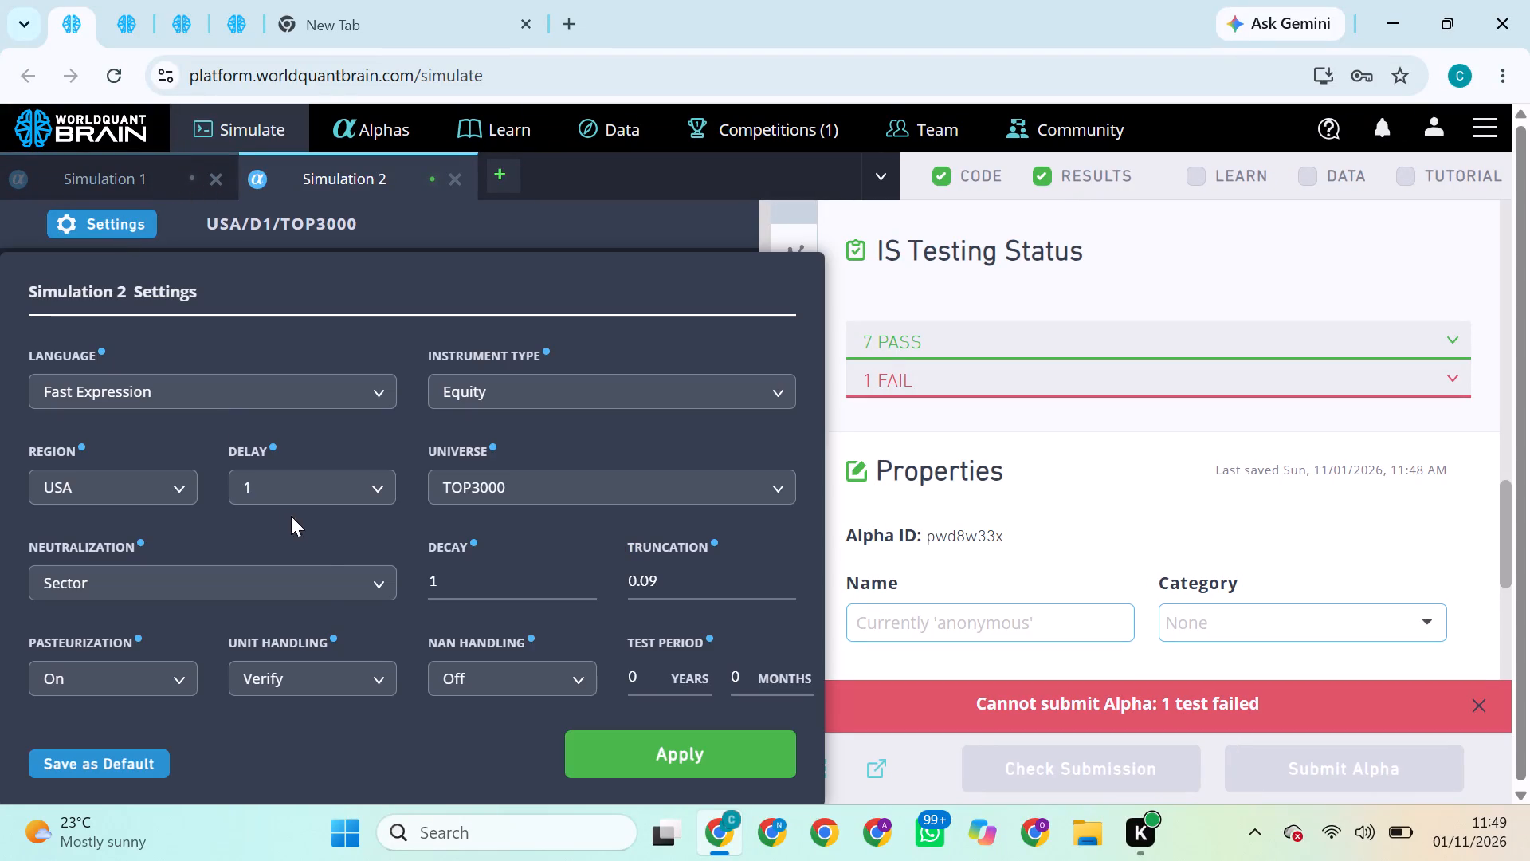
pyautogui.click(331, 576)
pyautogui.click(277, 729)
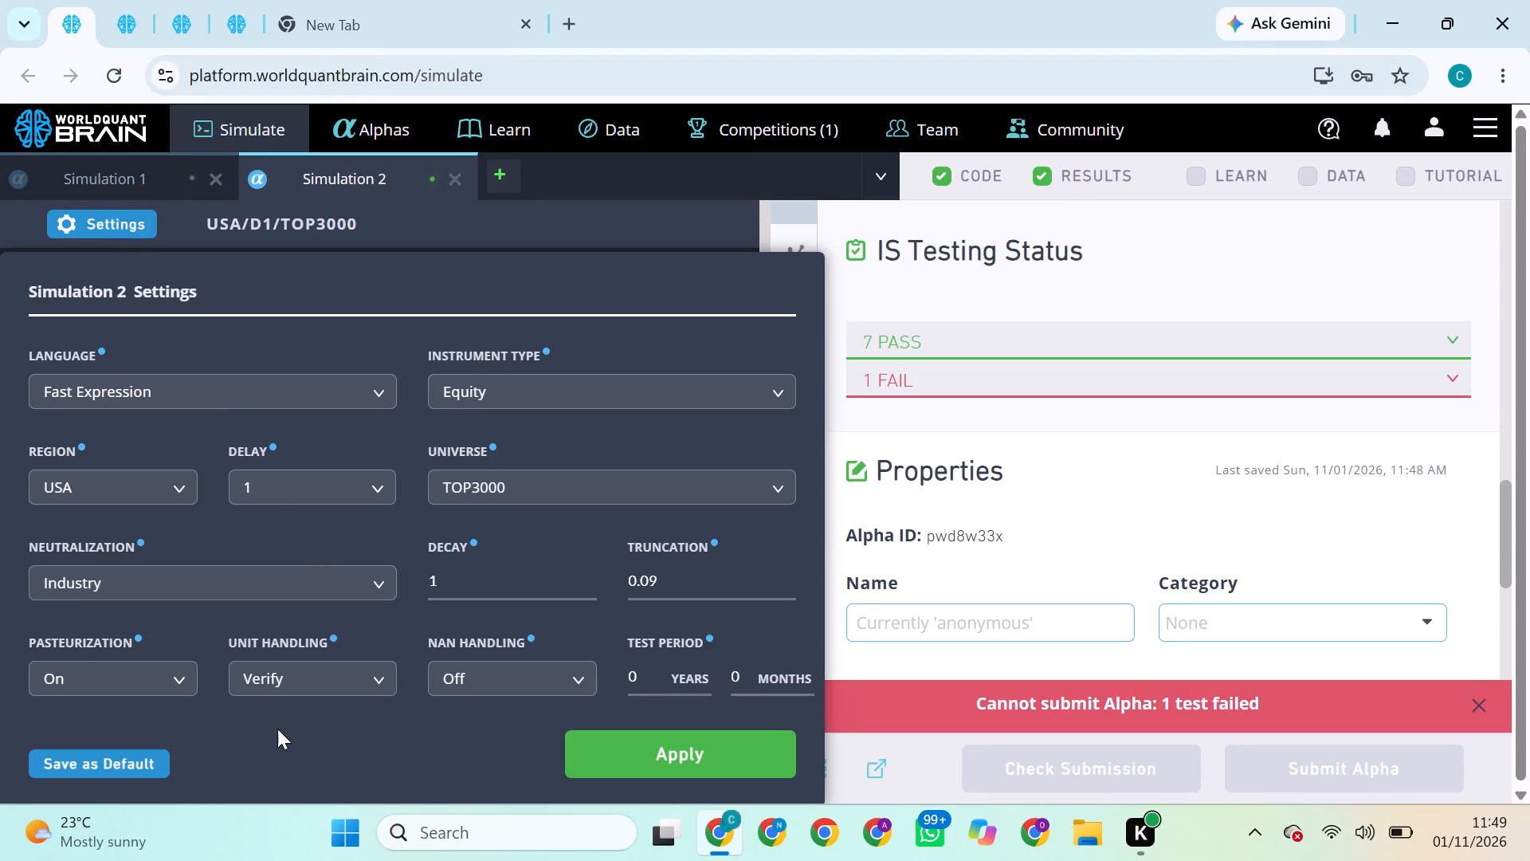
pyautogui.click(728, 756)
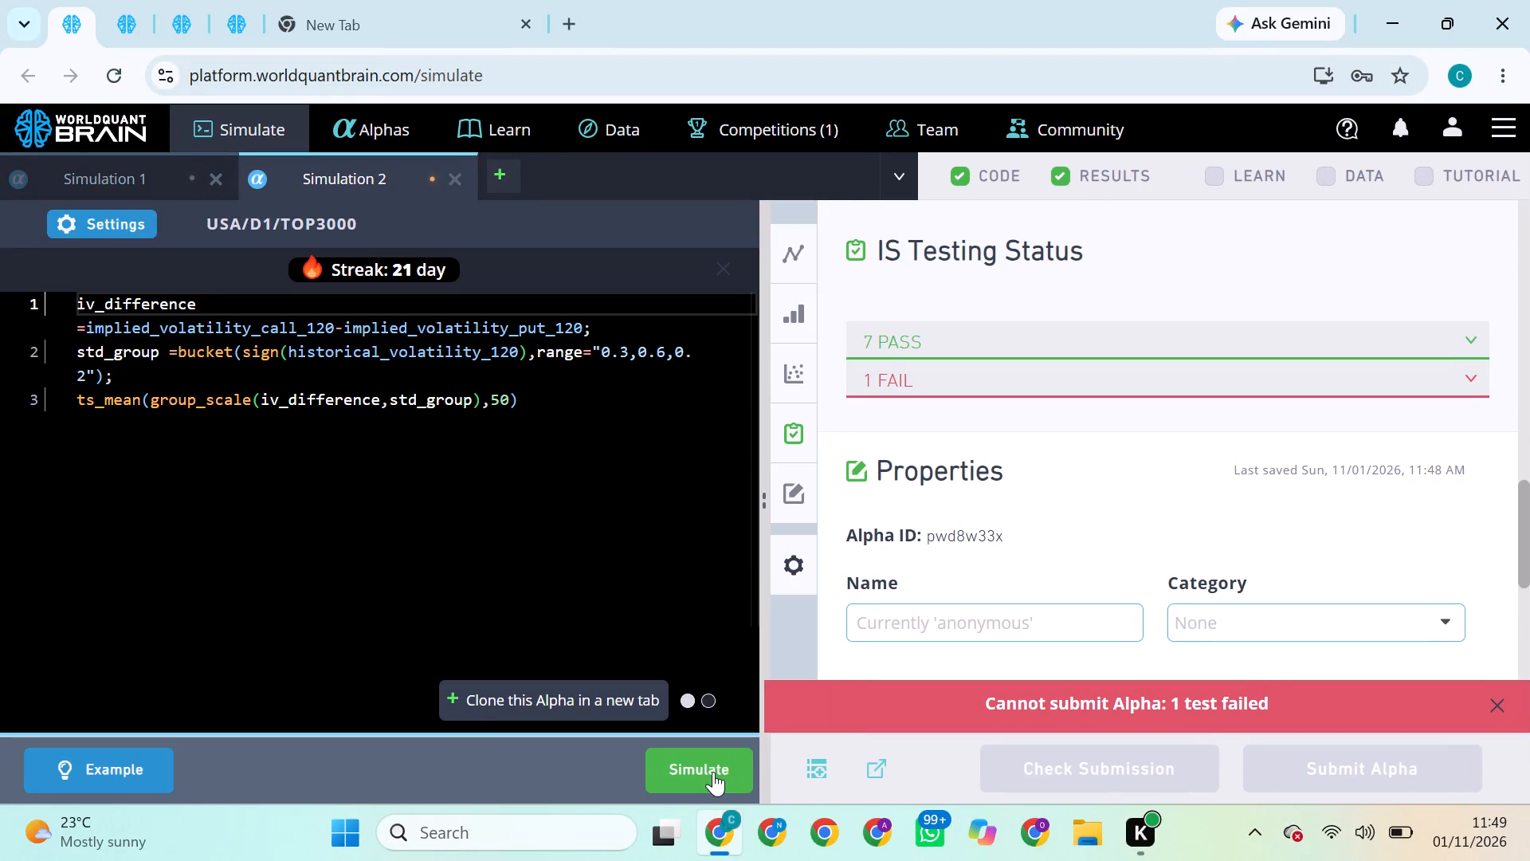
pyautogui.click(713, 772)
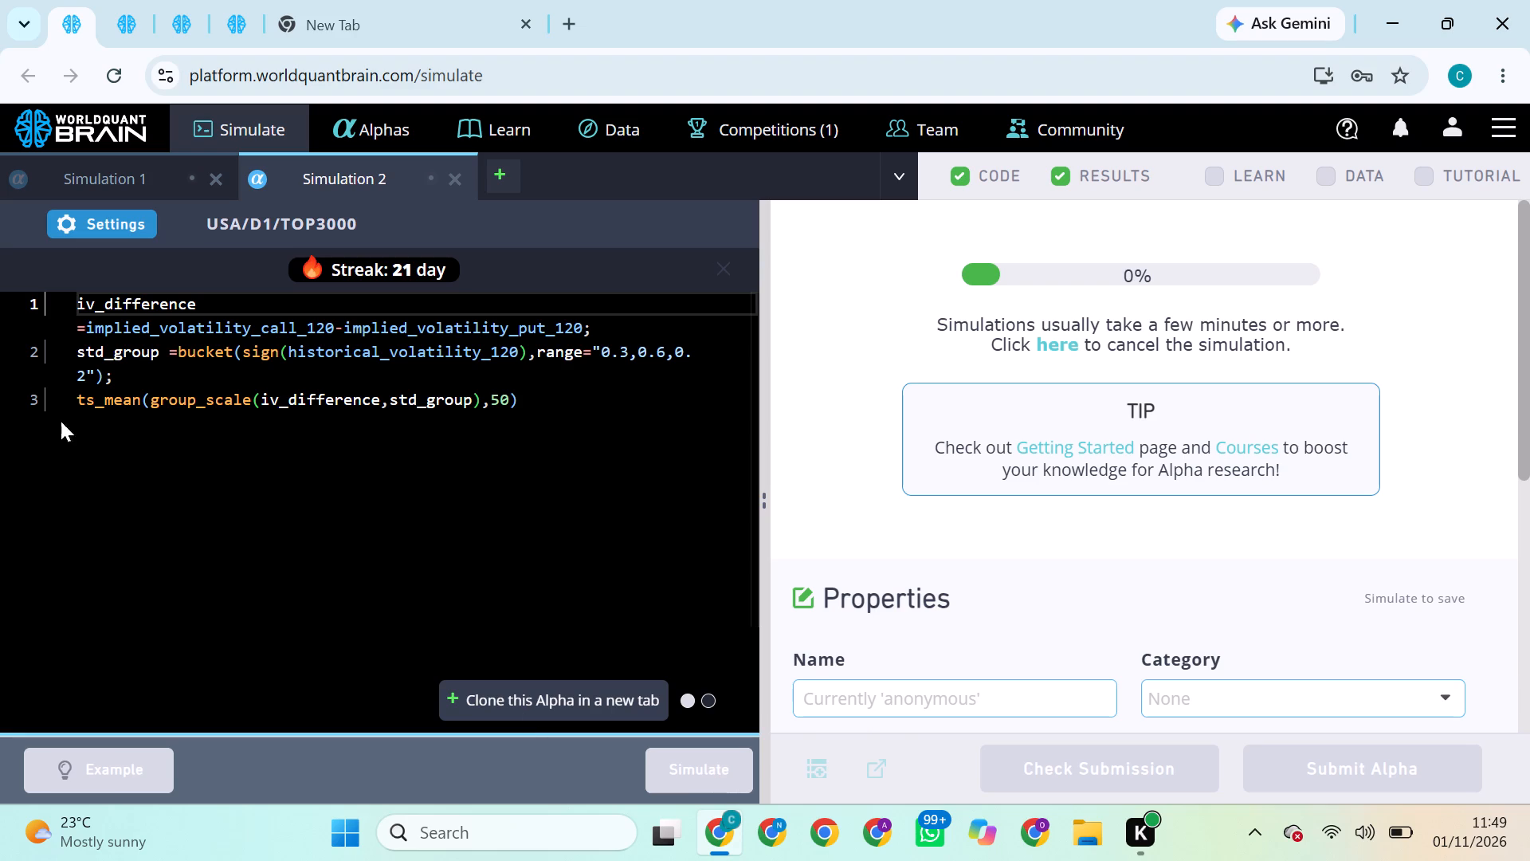
# Try to submit the alpha from the finished TOP1000 simulation with Subindustry neutralization, decay 1 and truncation 0.06.
pyautogui.click(151, 37)
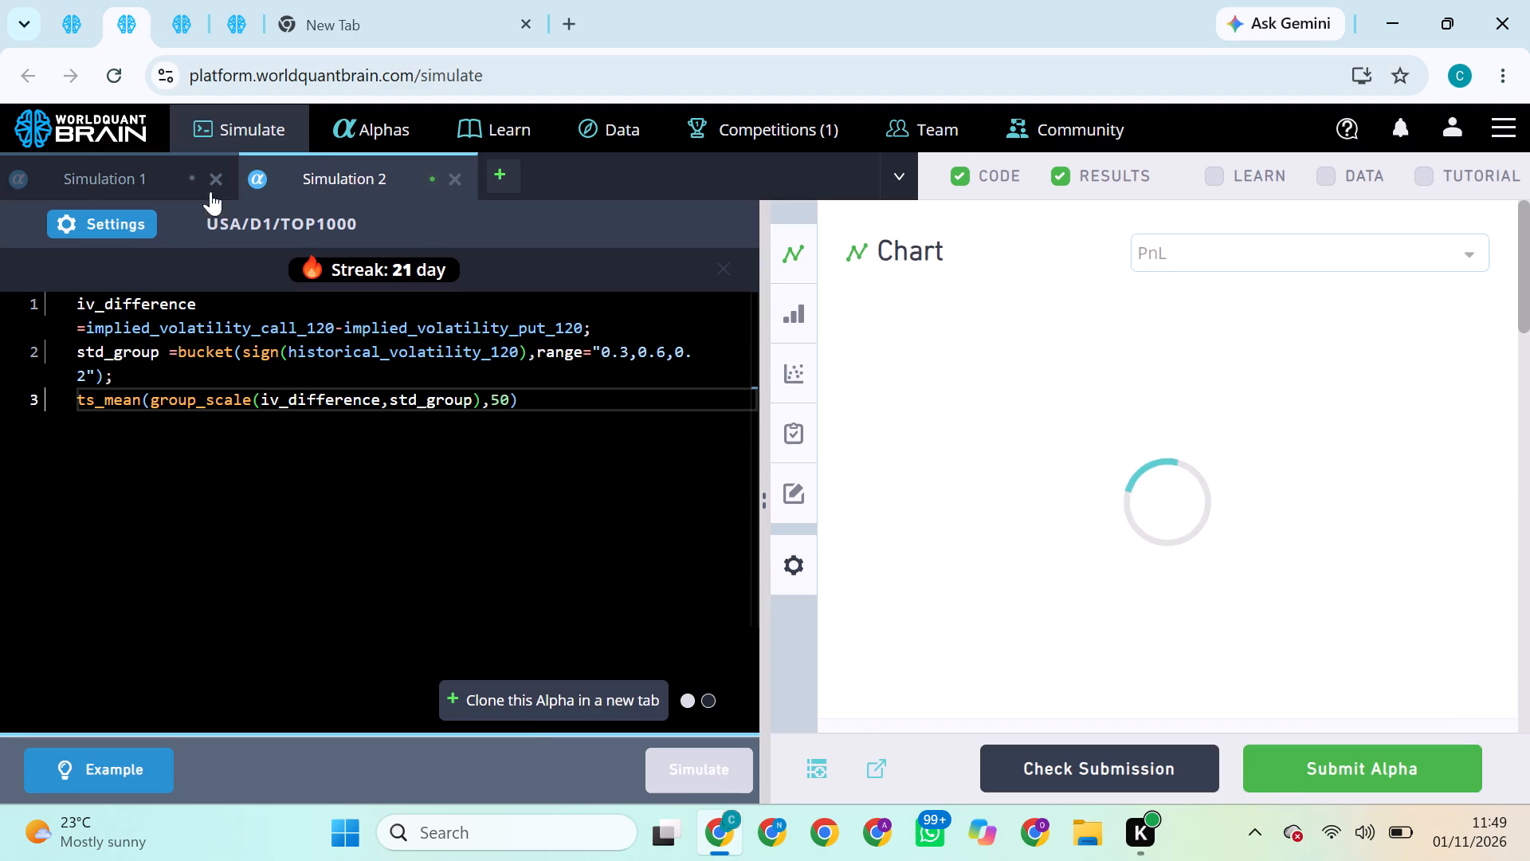
pyautogui.click(1381, 780)
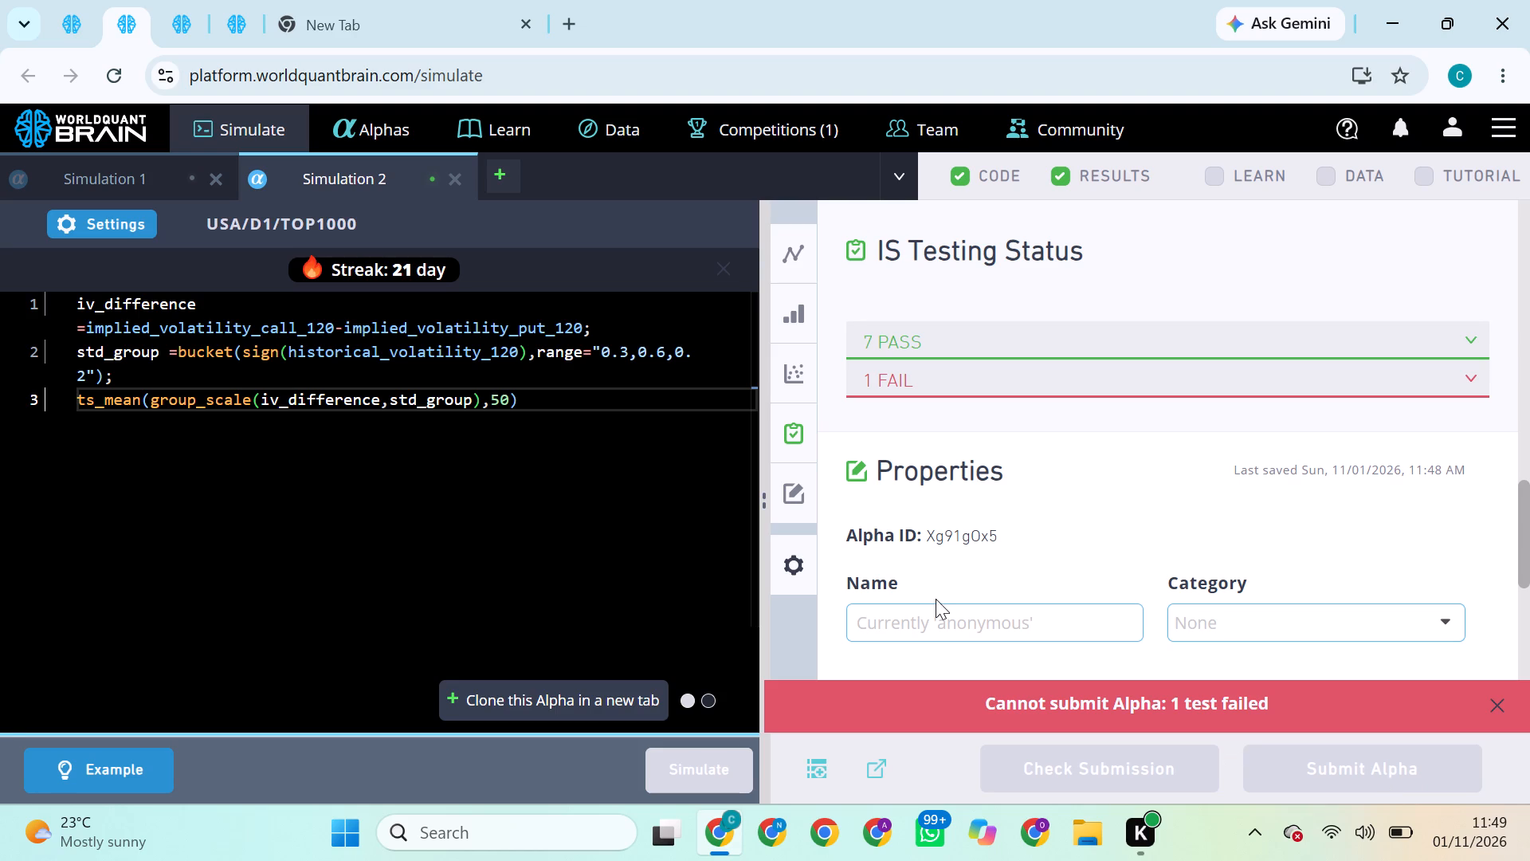
# Set the TOP1000 simulation to Market neutralization, decay 2 and truncation 0.07, apply the settings and run it.
pyautogui.click(118, 214)
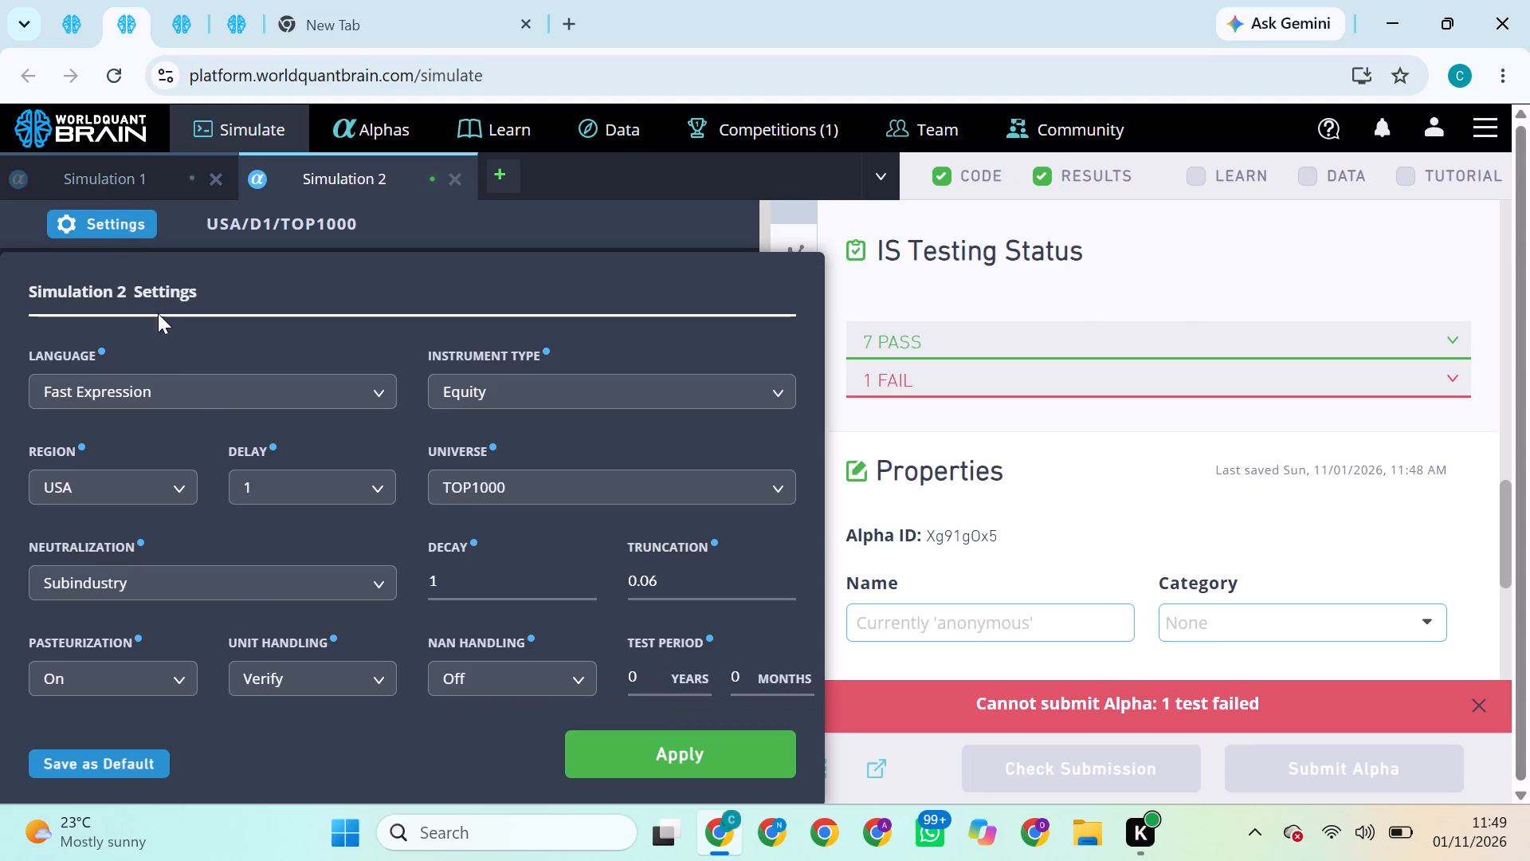
pyautogui.click(238, 579)
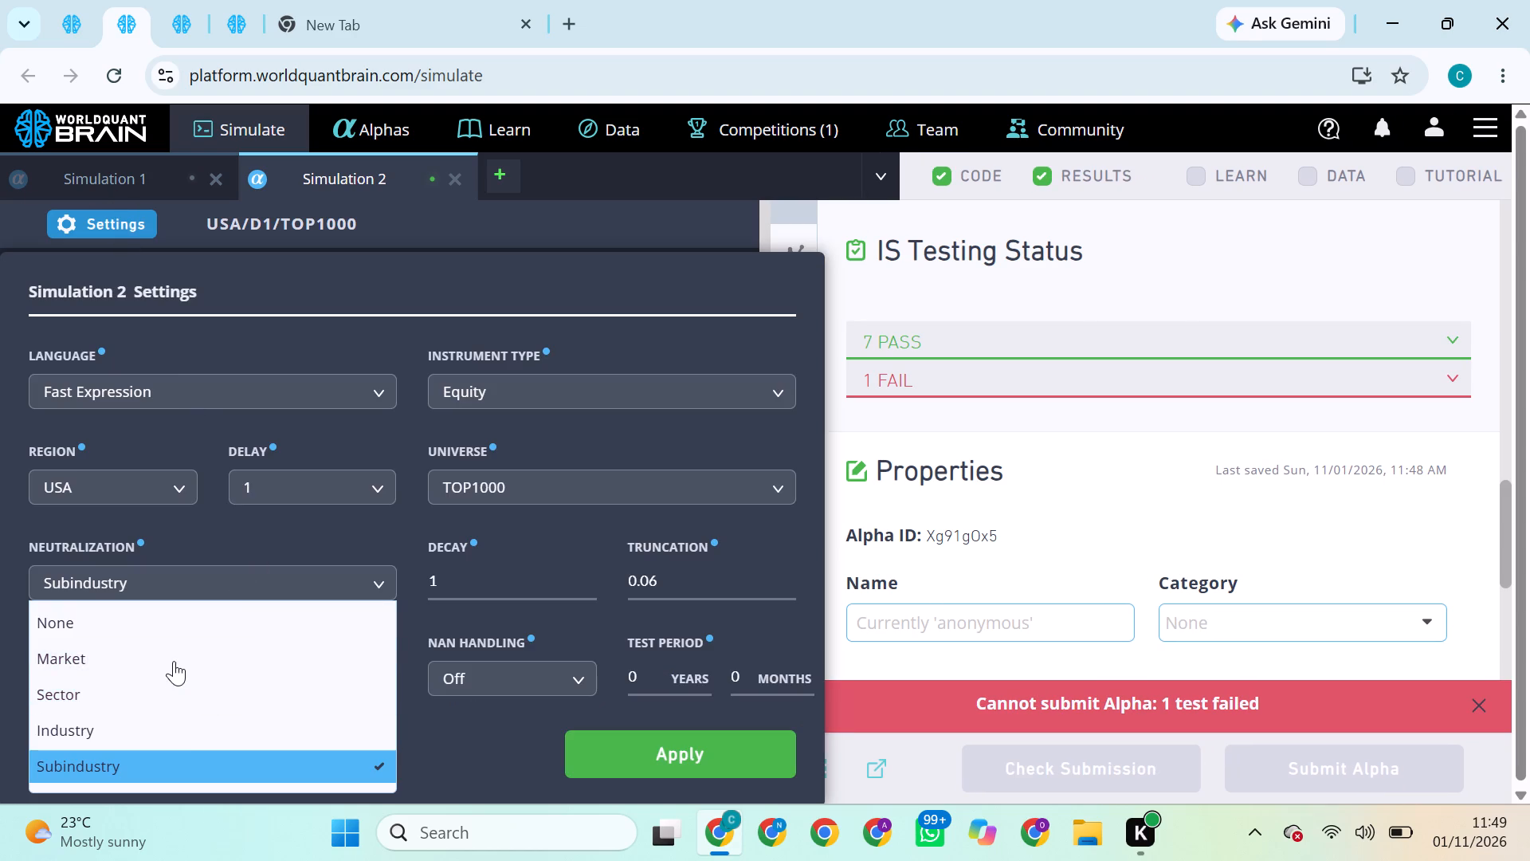
pyautogui.click(174, 661)
pyautogui.click(464, 584)
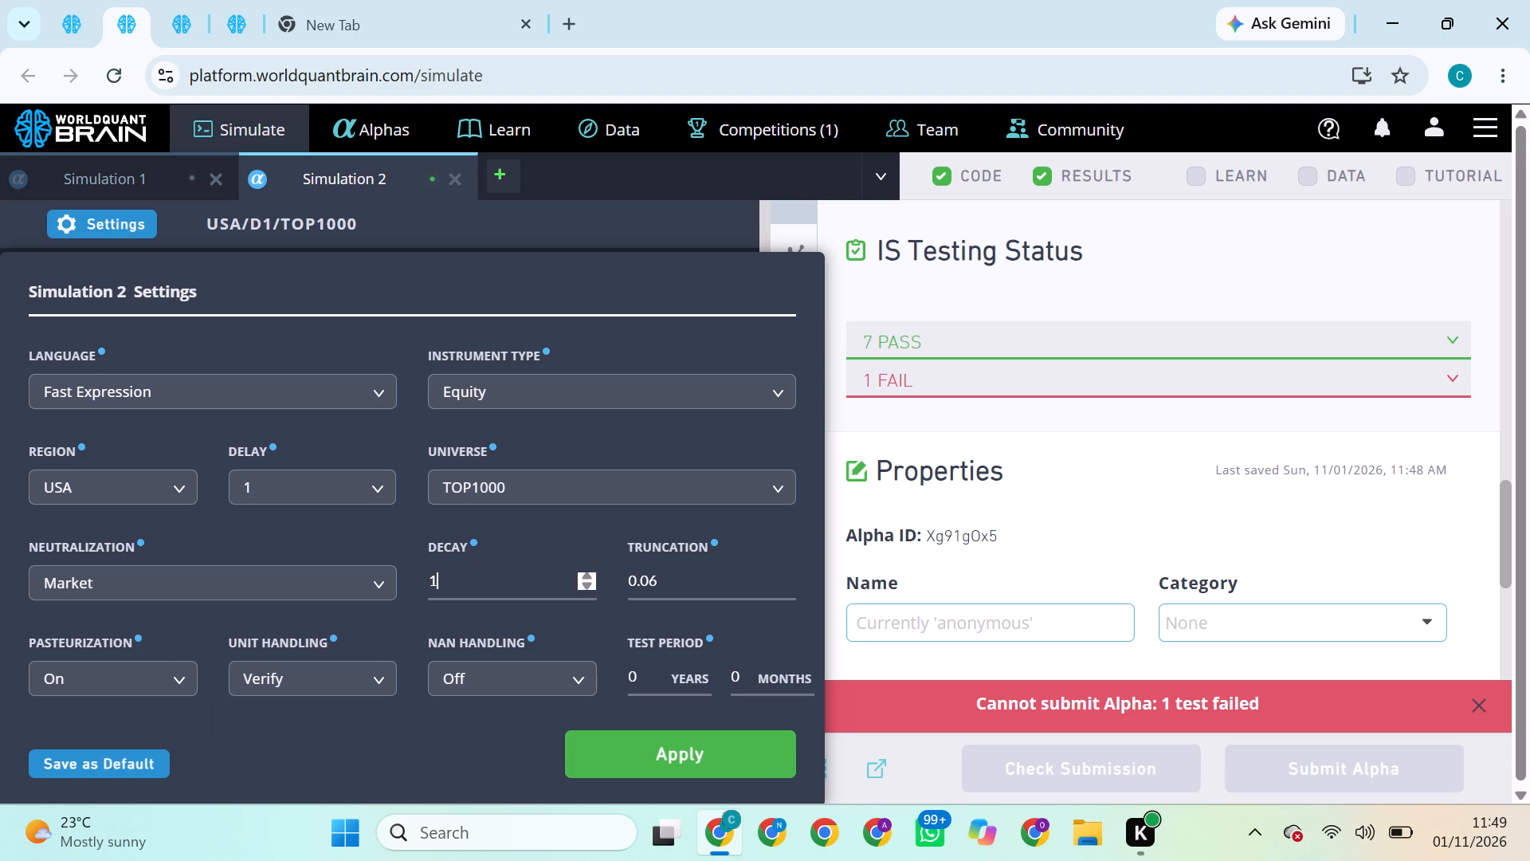
pyautogui.press('BackSpace')
pyautogui.press('2')
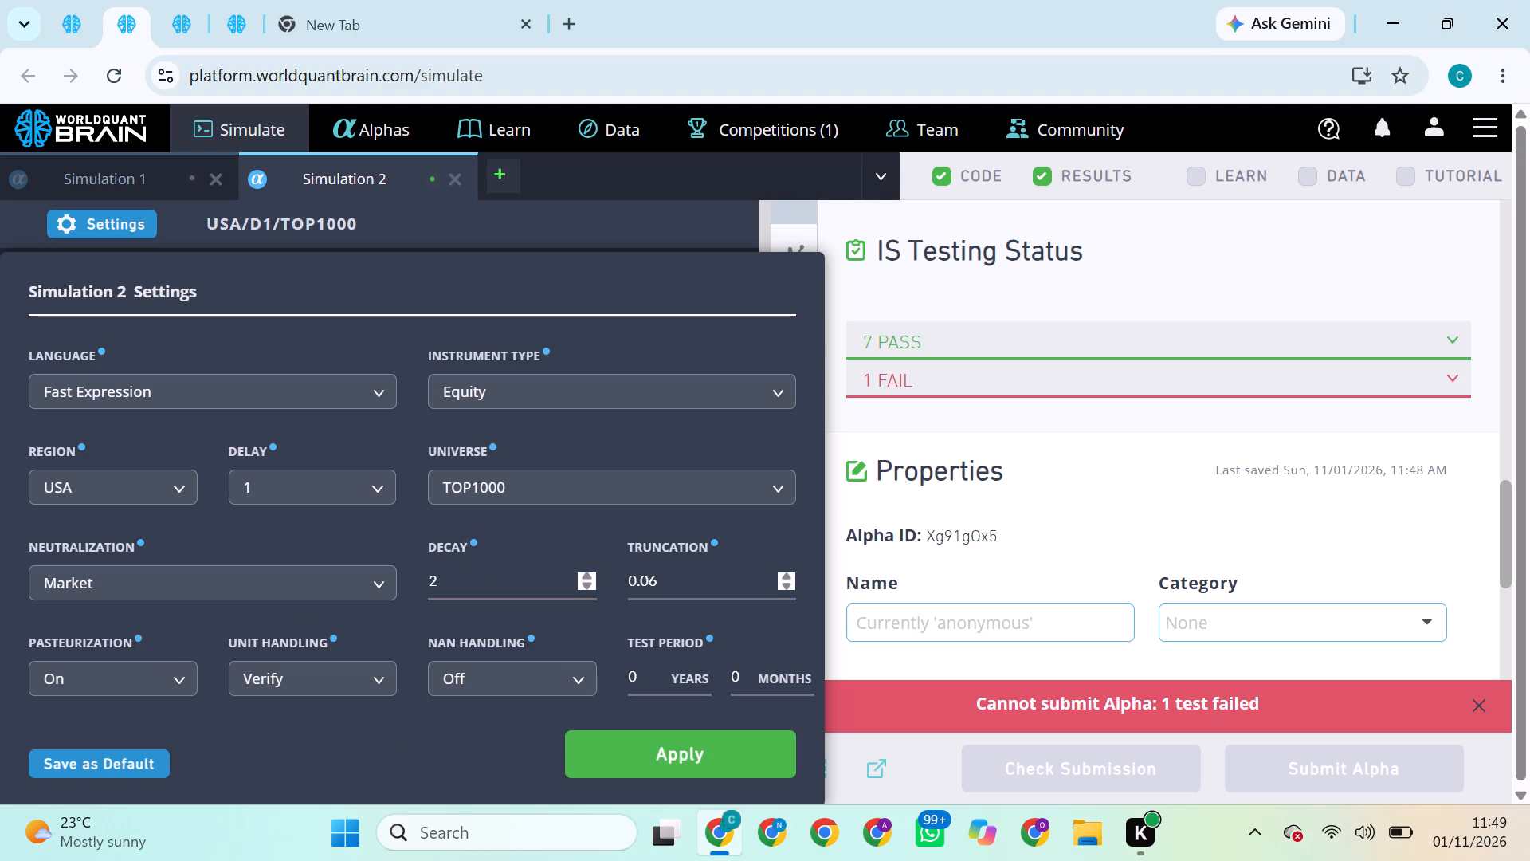
pyautogui.click(675, 587)
pyautogui.press('BackSpace')
pyautogui.press('7')
pyautogui.click(713, 747)
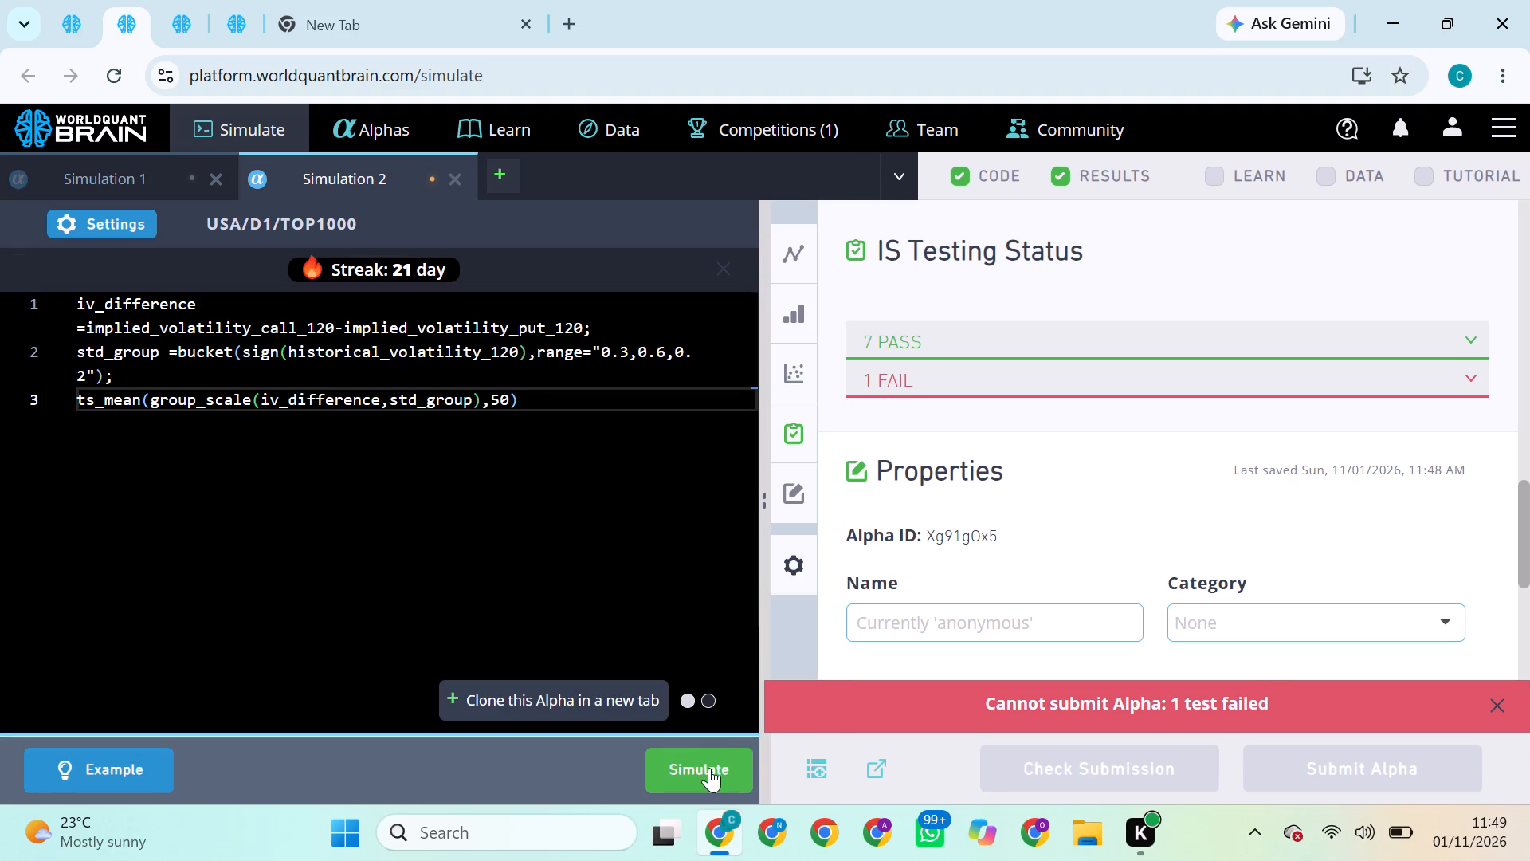
pyautogui.click(709, 769)
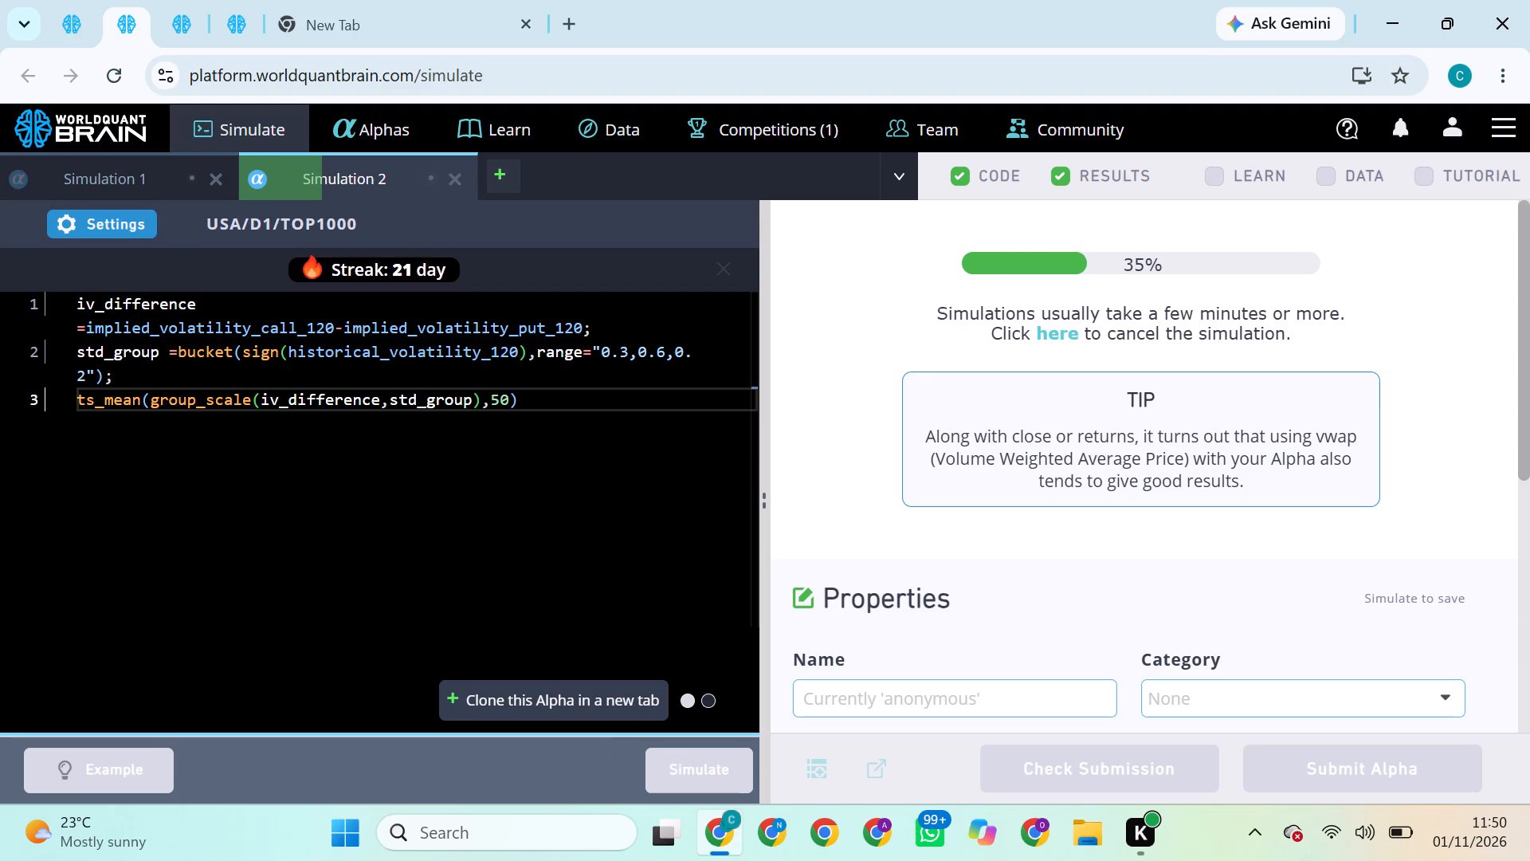
# Try to submit the alpha from the finished TOP2000 simulation with Industry neutralization, decay 6 and truncation 0.05.
pyautogui.click(72, 15)
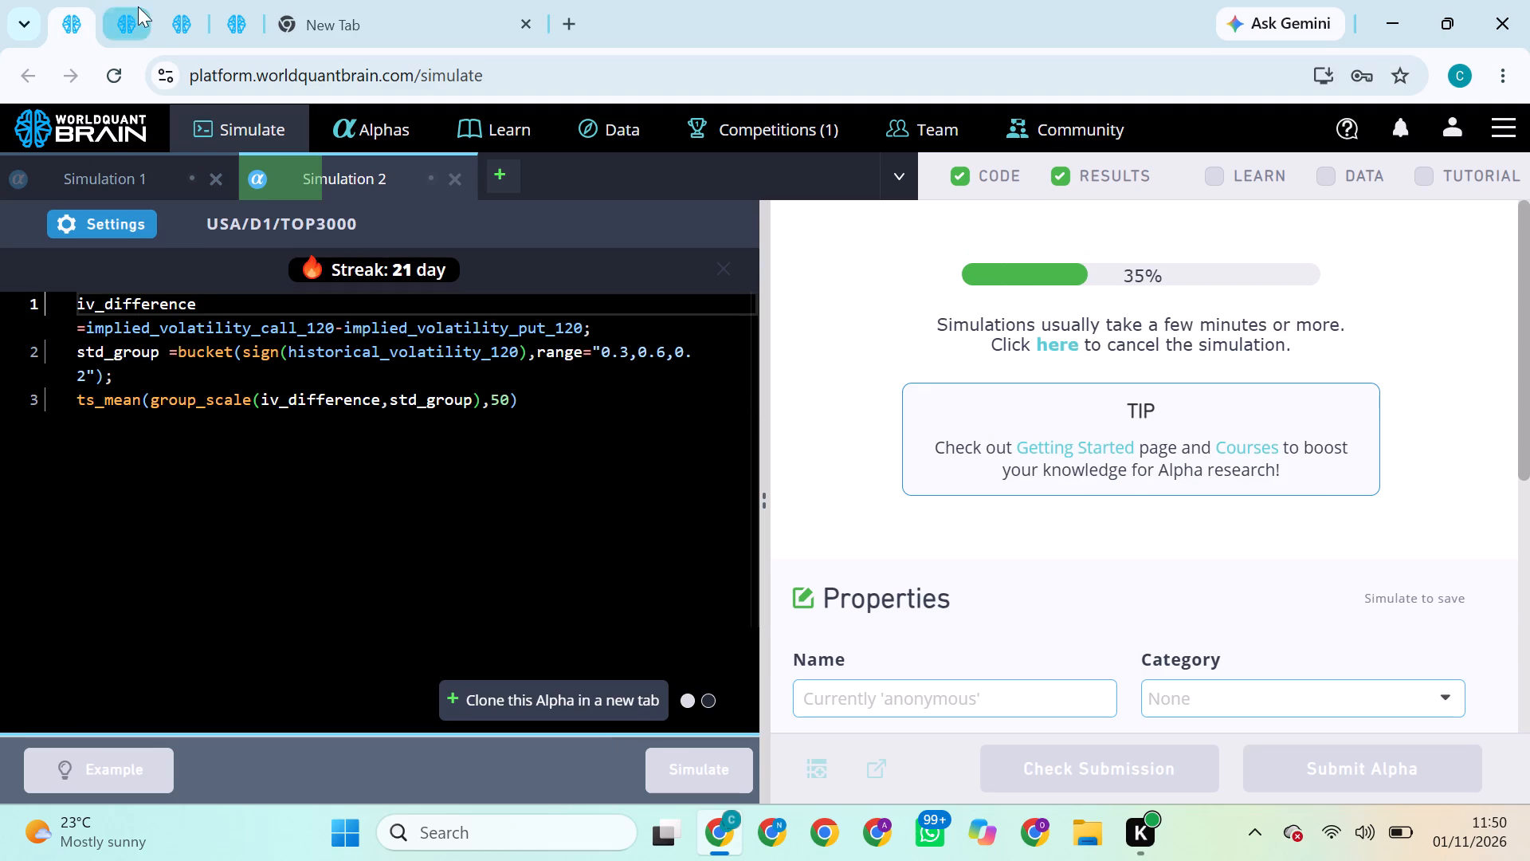
pyautogui.click(193, 15)
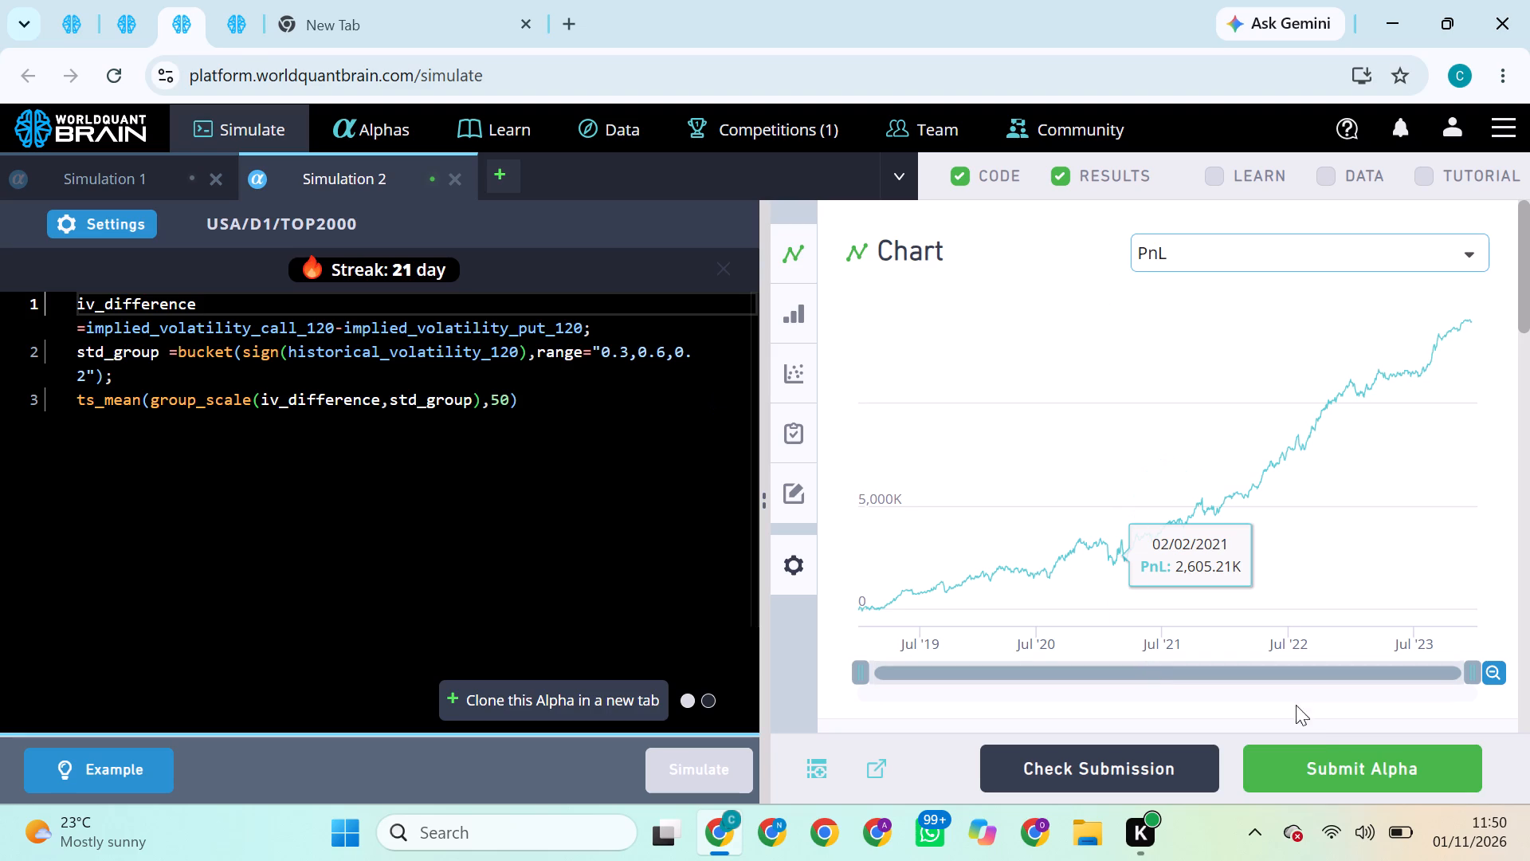
pyautogui.click(1327, 761)
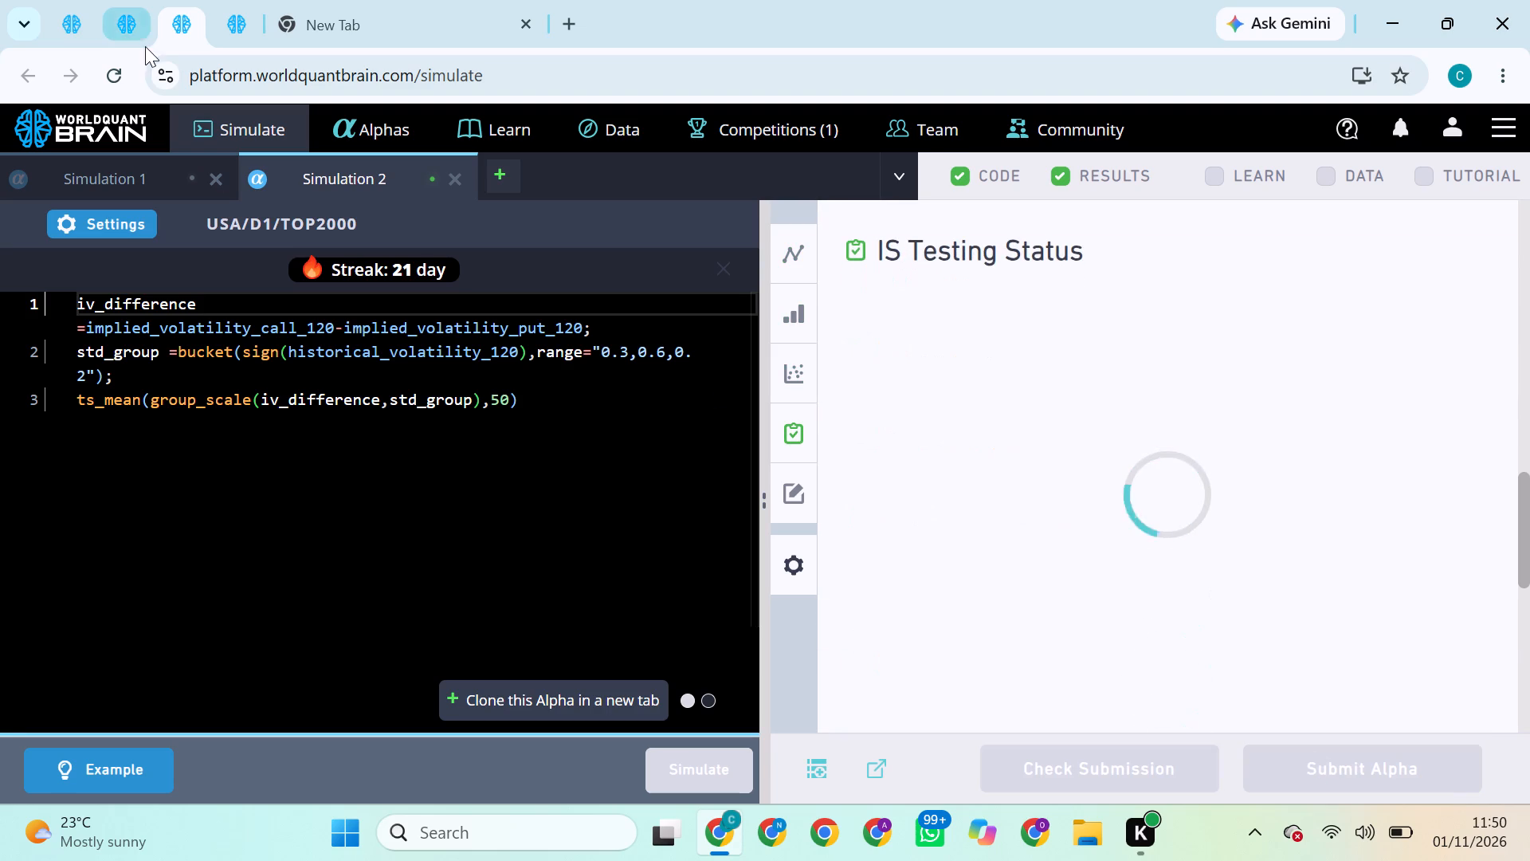
pyautogui.click(135, 16)
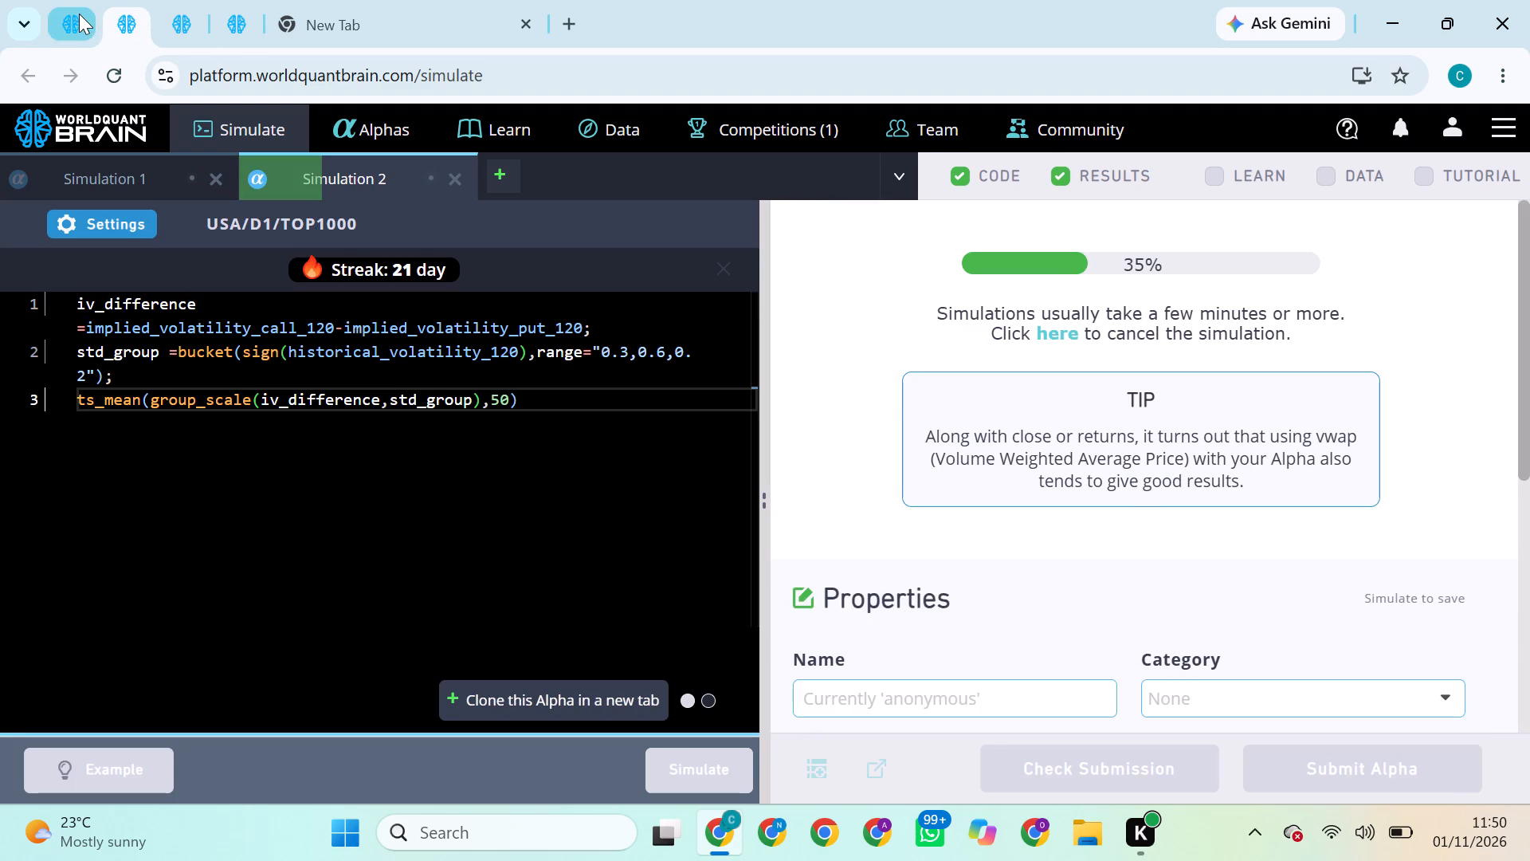
pyautogui.click(79, 14)
pyautogui.click(120, 21)
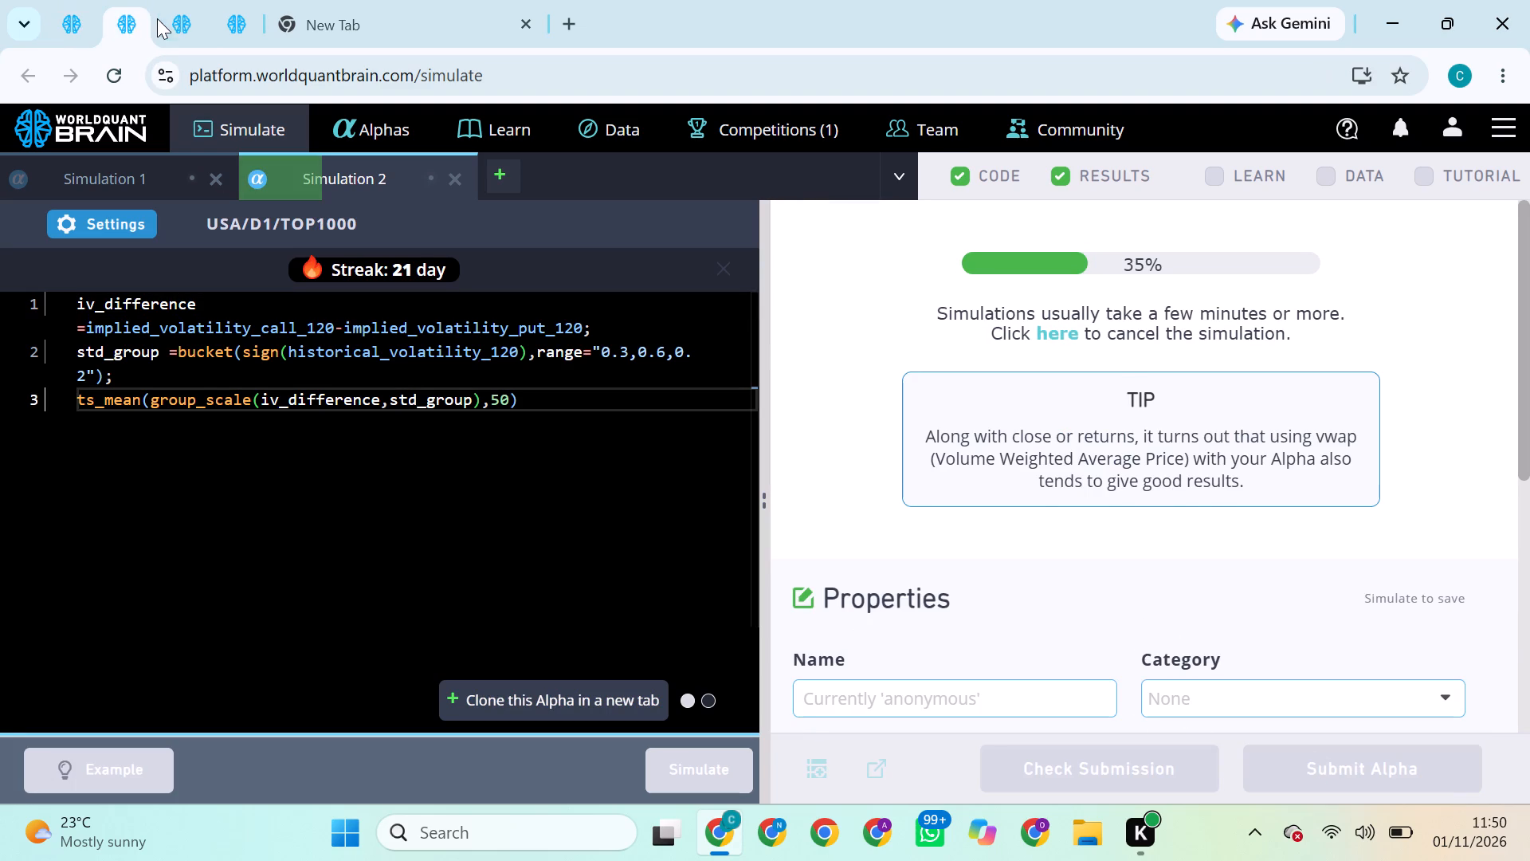
# Set the TOP2000 simulation's neutralization to Subindustry, apply the settings and run the simulation.
pyautogui.click(157, 18)
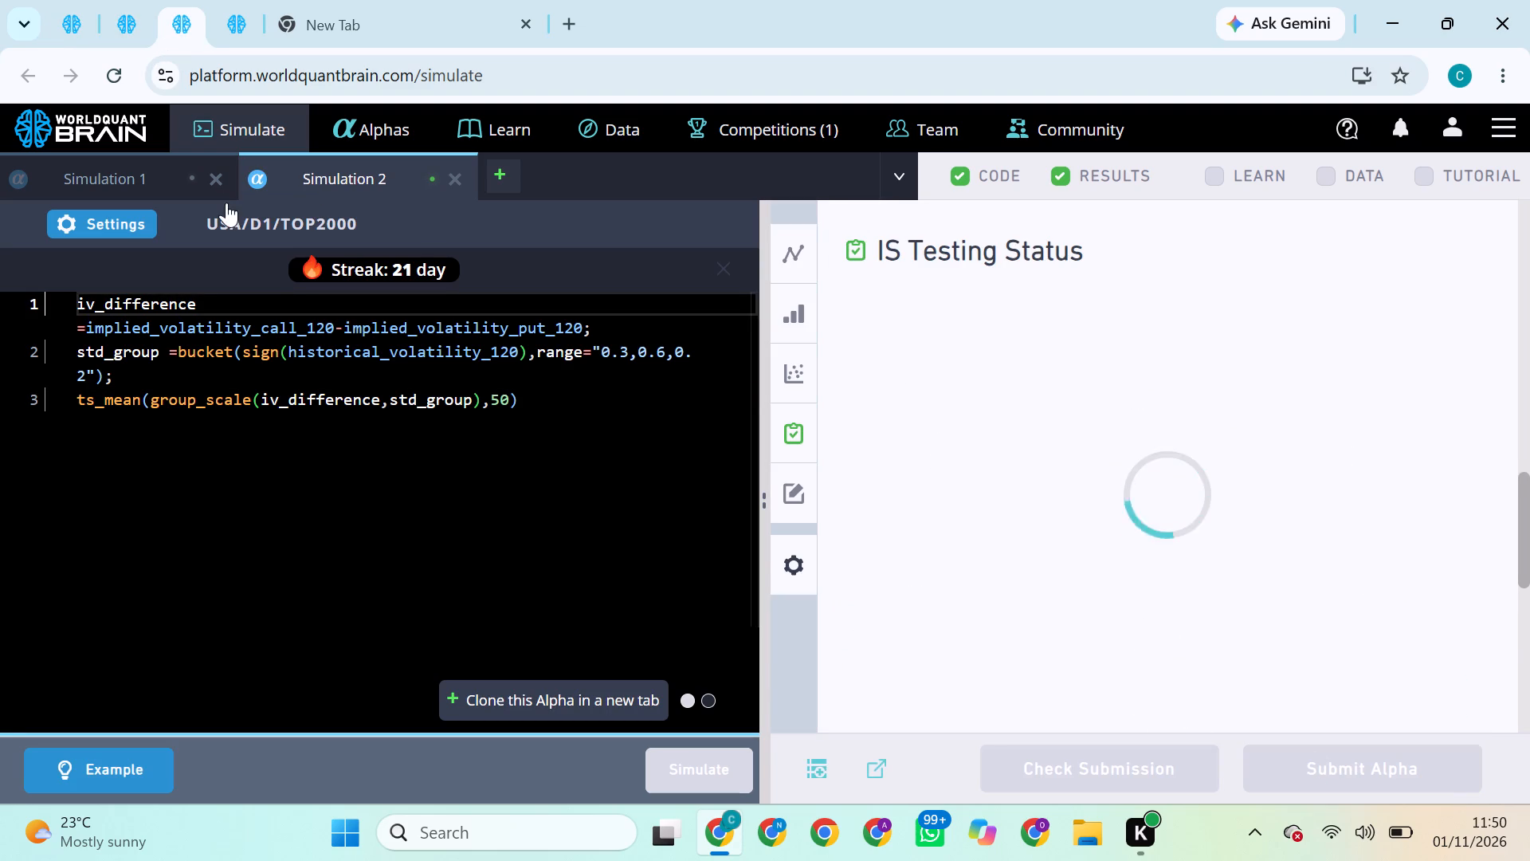
pyautogui.click(125, 222)
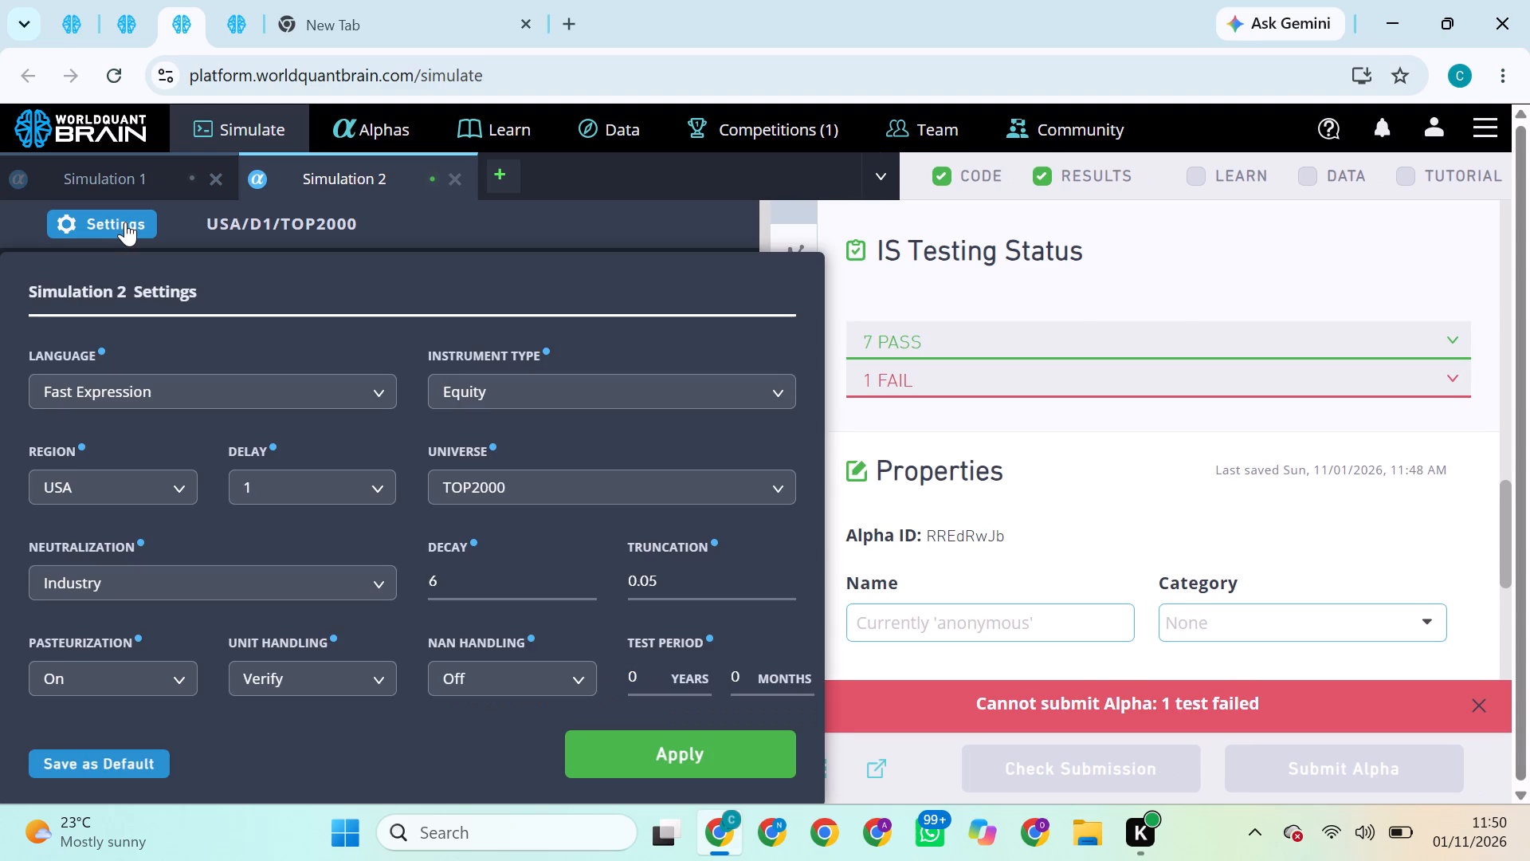
pyautogui.click(284, 575)
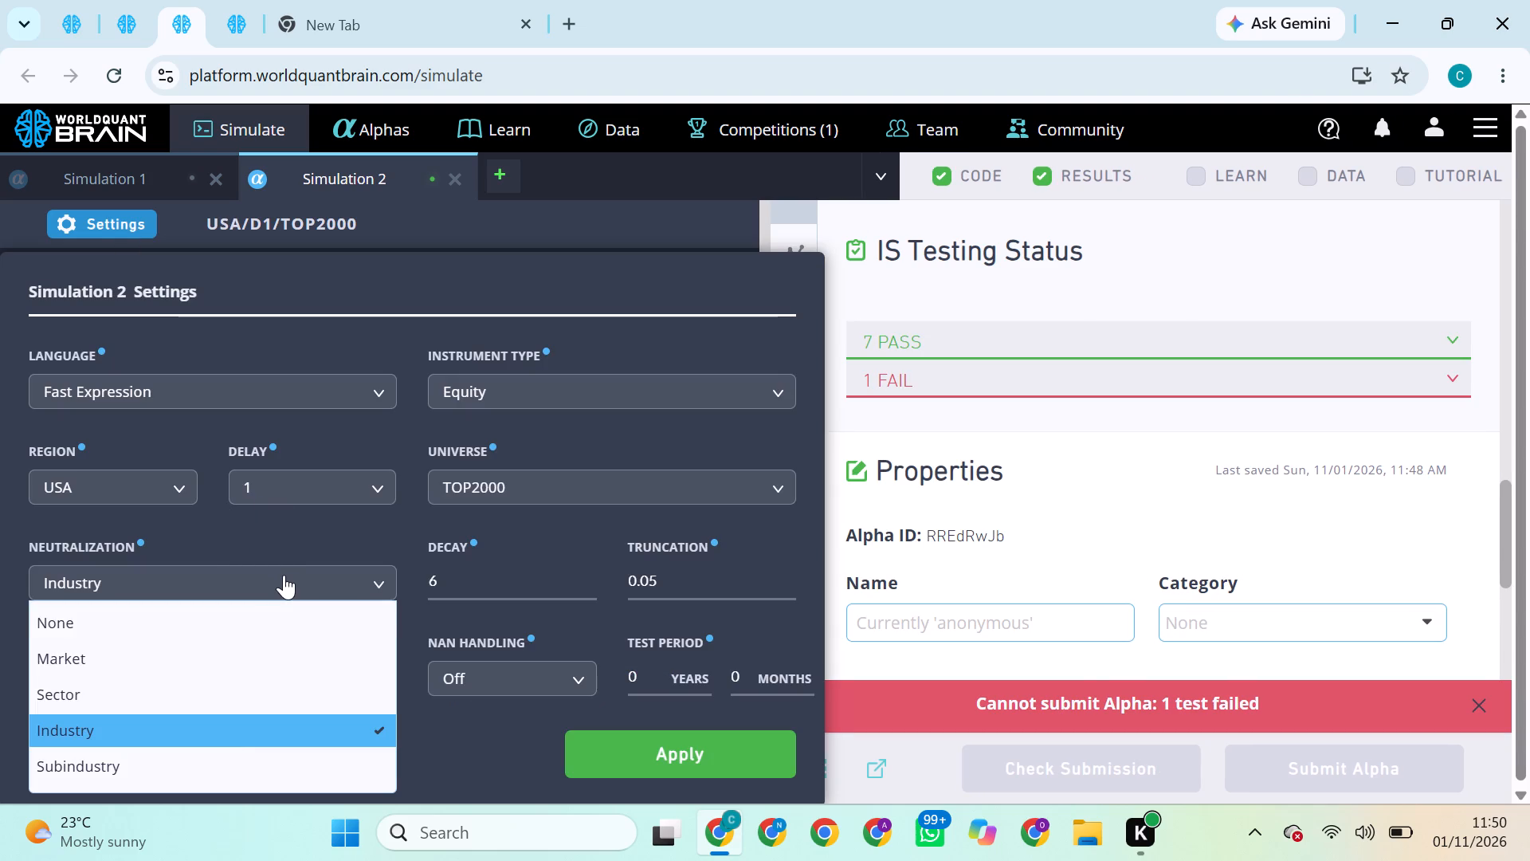
pyautogui.click(264, 765)
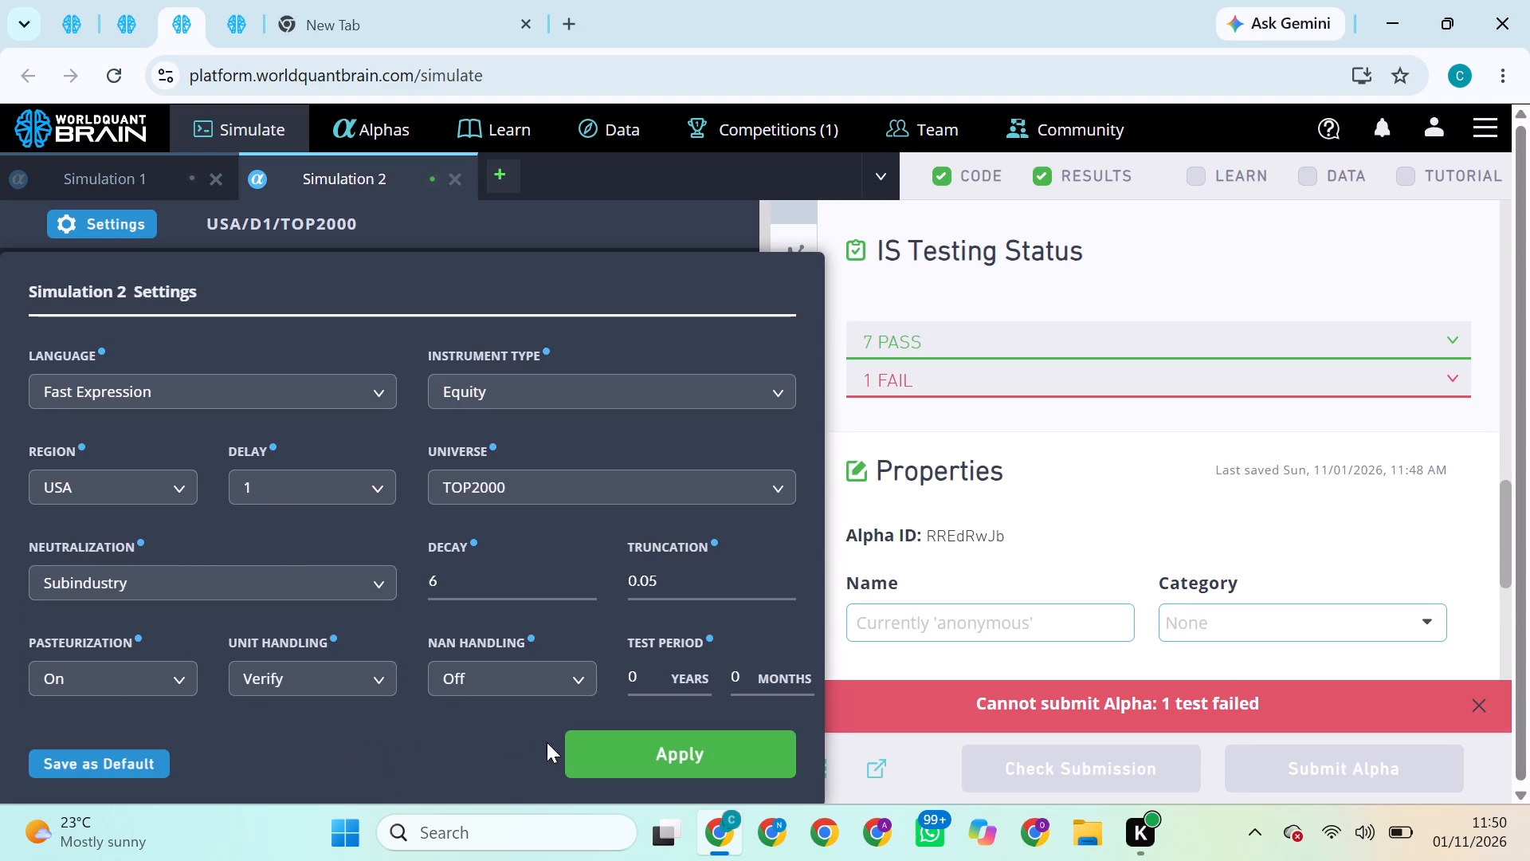
pyautogui.click(598, 753)
pyautogui.click(685, 765)
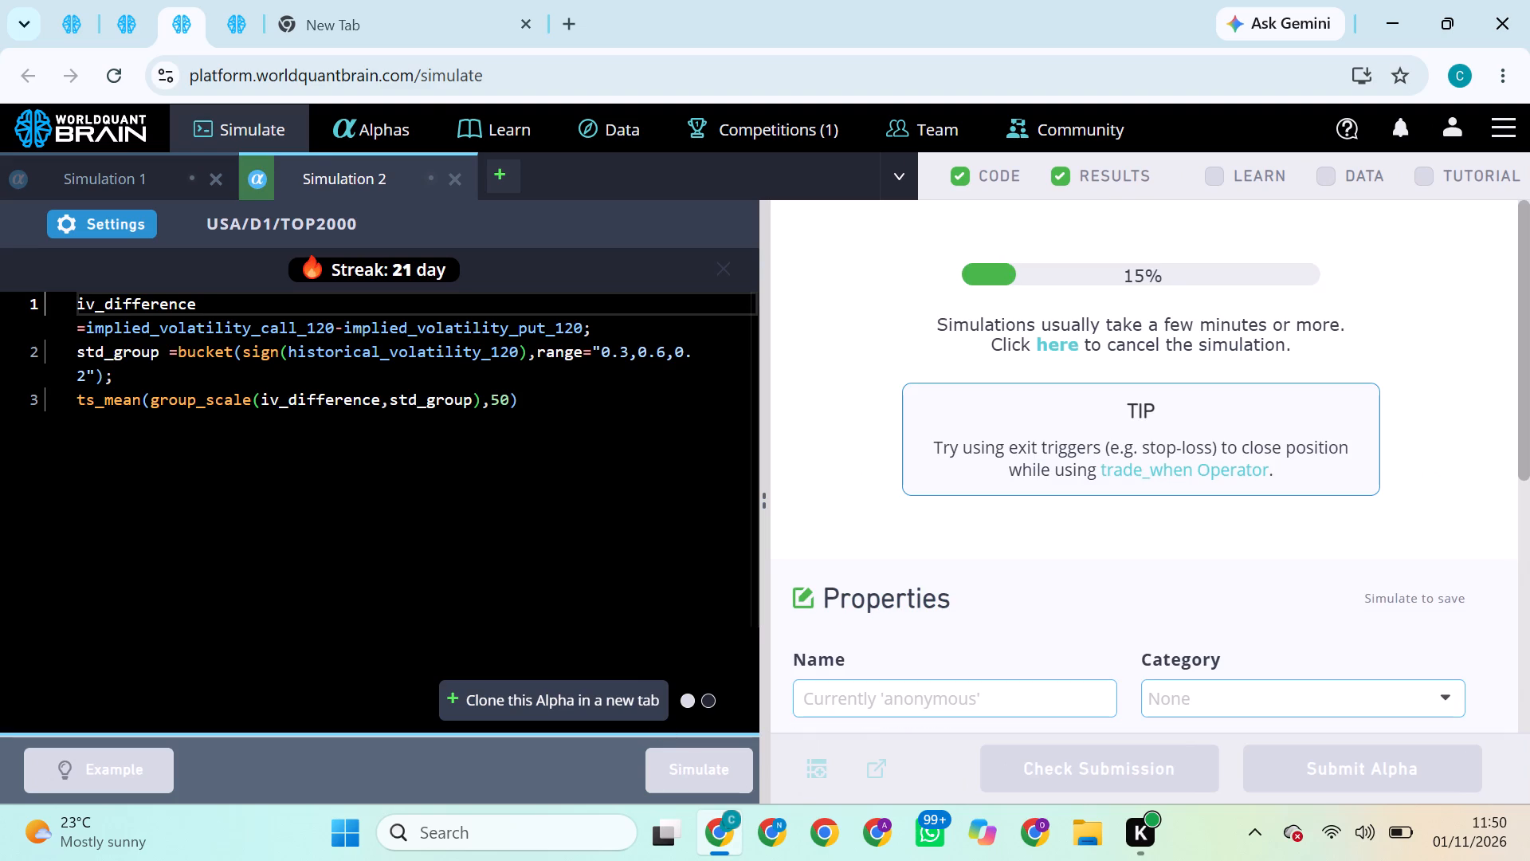
# Try to submit the alpha from the finished TOP3000 simulation with Industry neutralization, decay 1 and truncation 0.09.
pyautogui.click(68, 14)
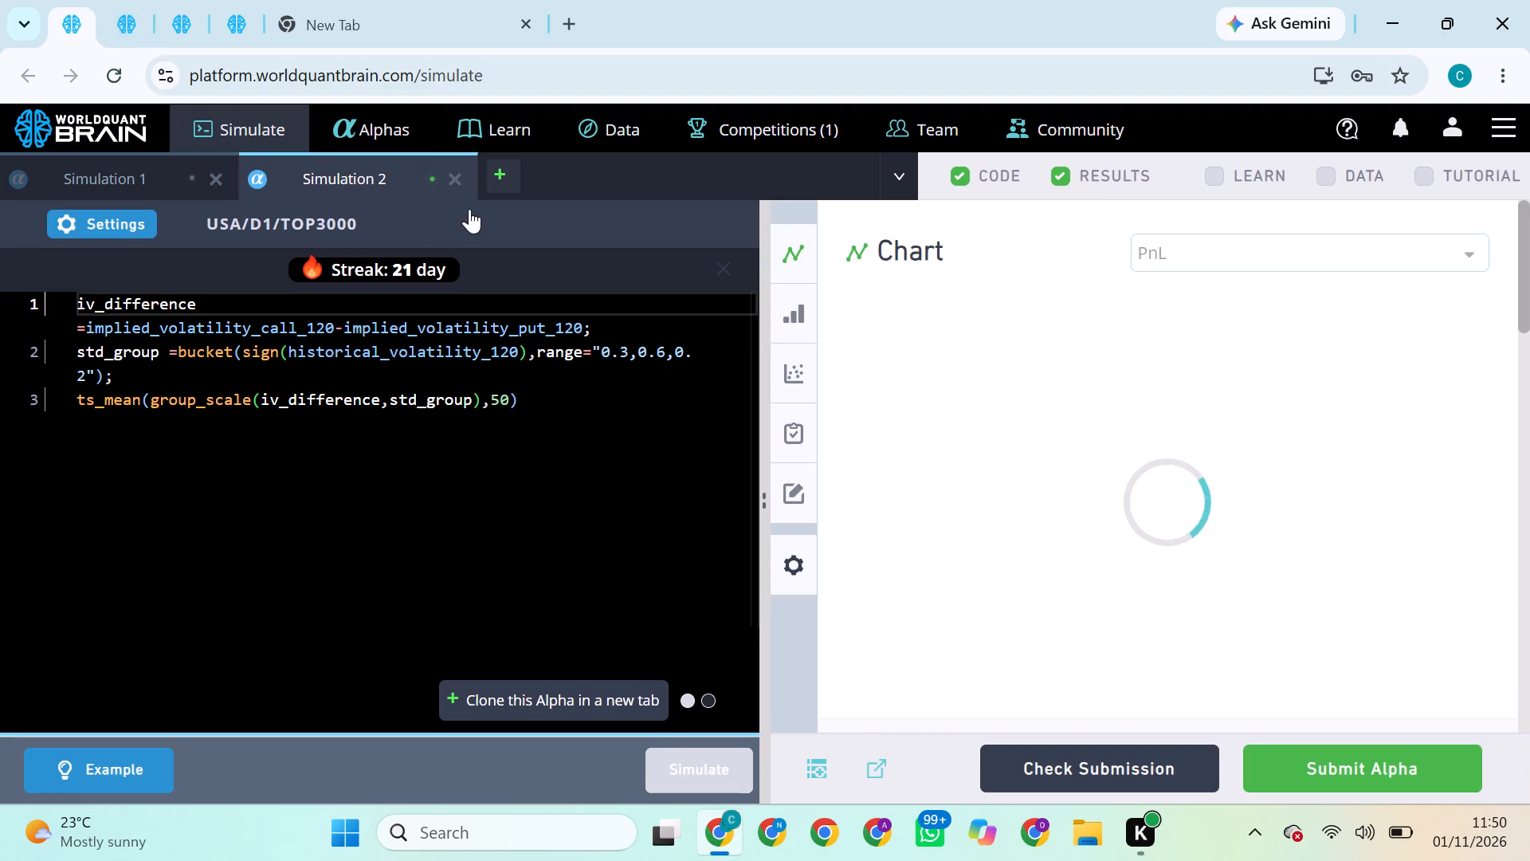
pyautogui.click(1351, 764)
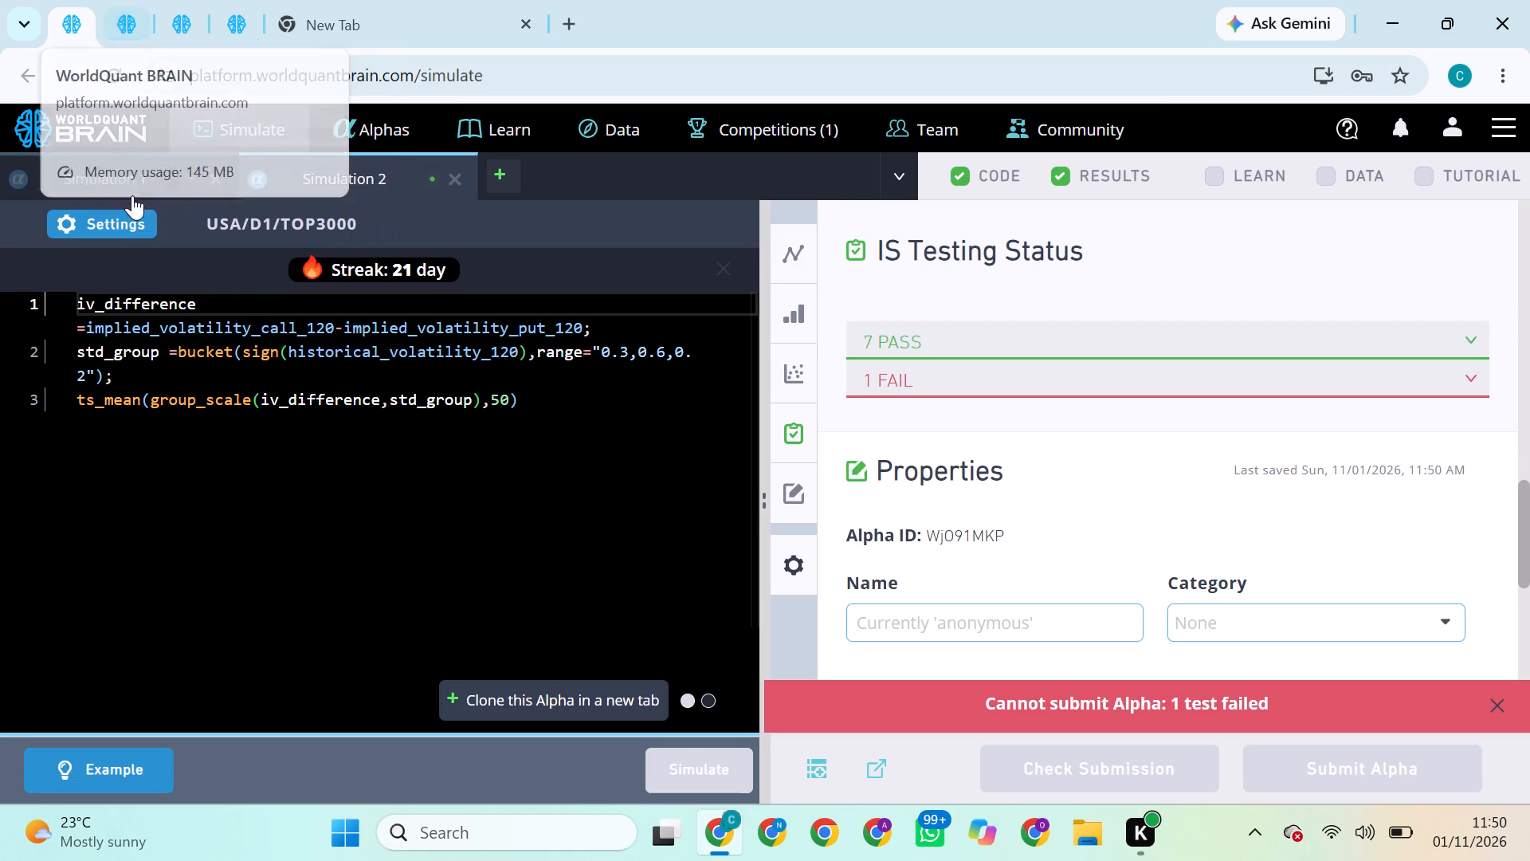
# Set the TOP3000 simulation's neutralization to Subindustry, apply the settings and run the simulation.
pyautogui.click(114, 223)
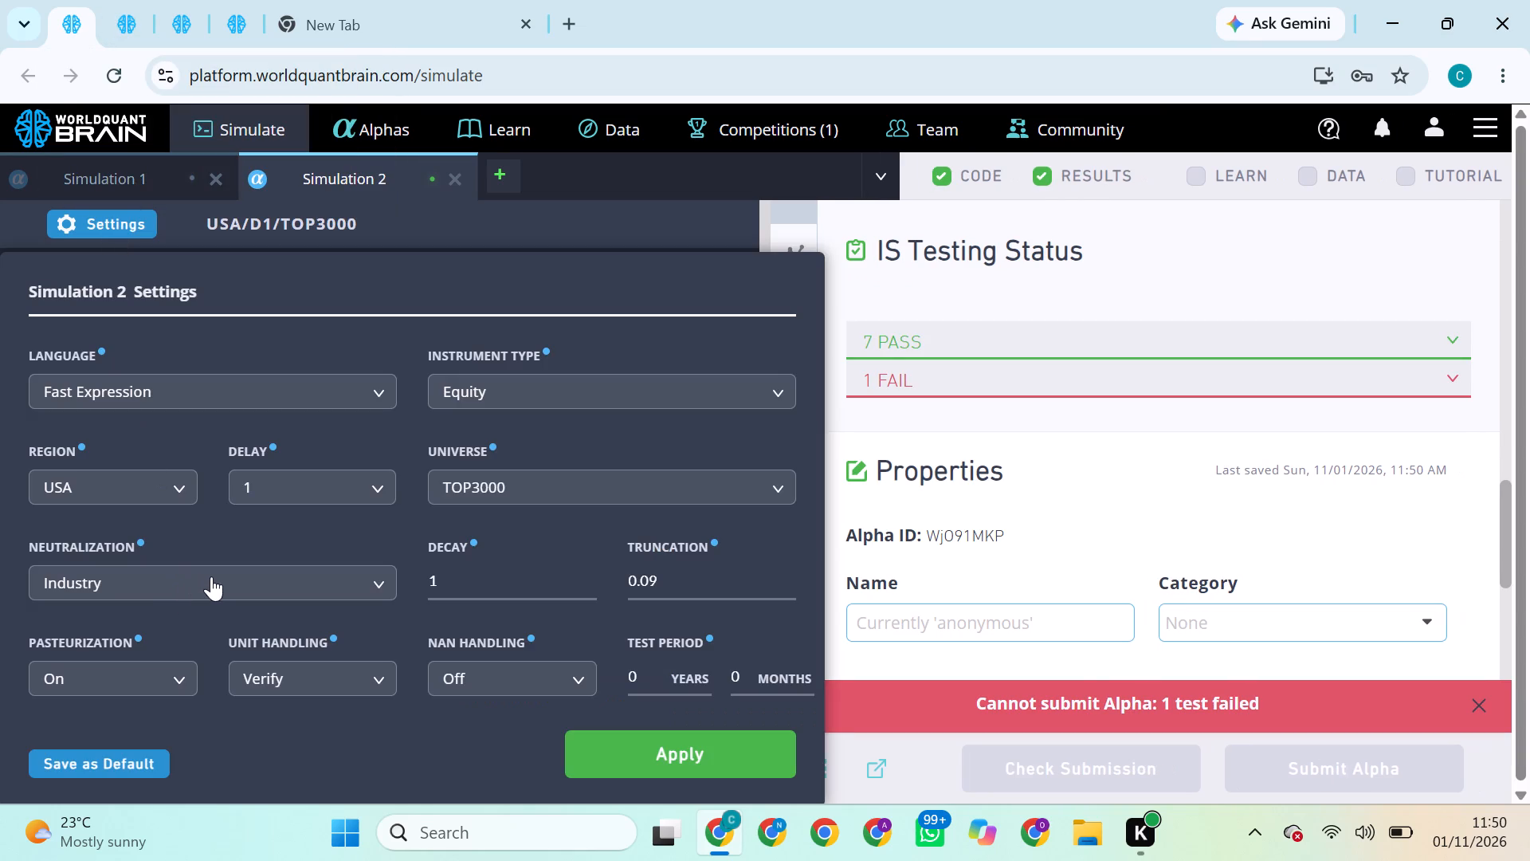
pyautogui.click(211, 576)
pyautogui.click(191, 775)
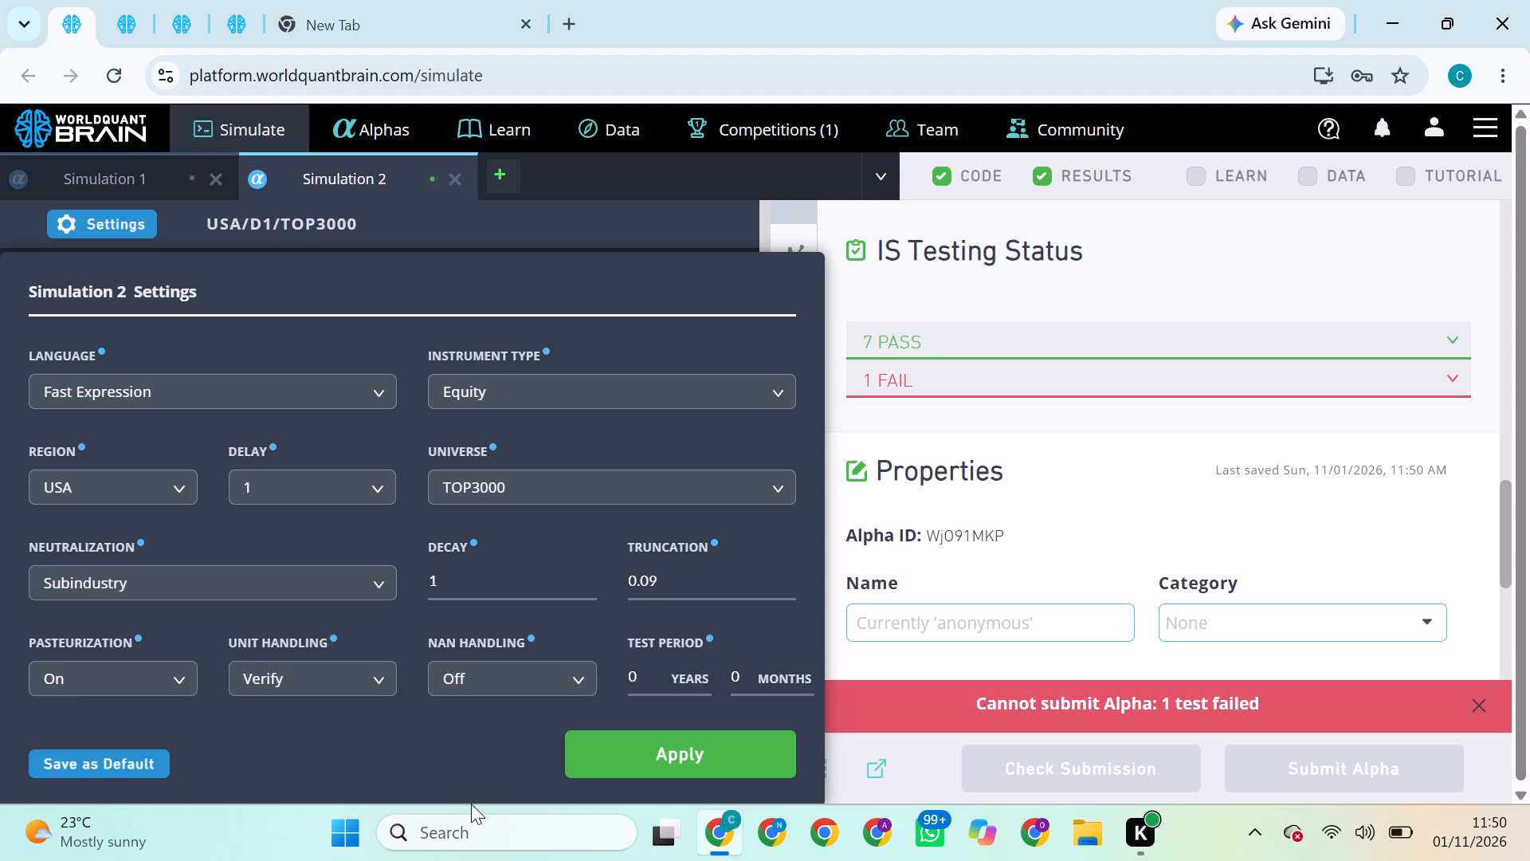
pyautogui.click(634, 756)
pyautogui.click(711, 765)
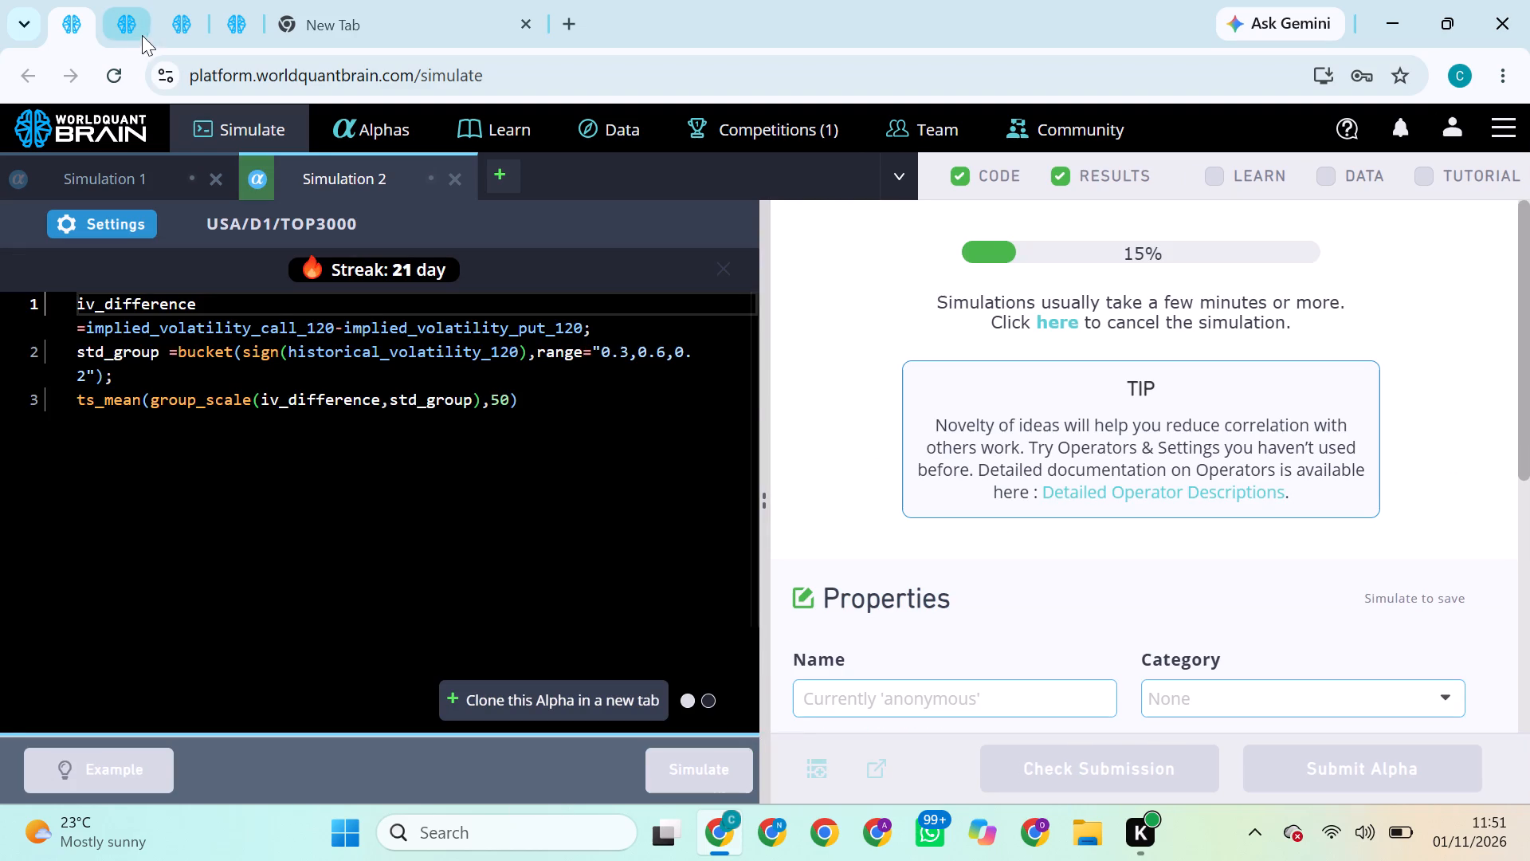
# Check the progress of the running TOP1000, TOP2000 and TOP3000 simulations.
pyautogui.click(133, 24)
pyautogui.click(187, 16)
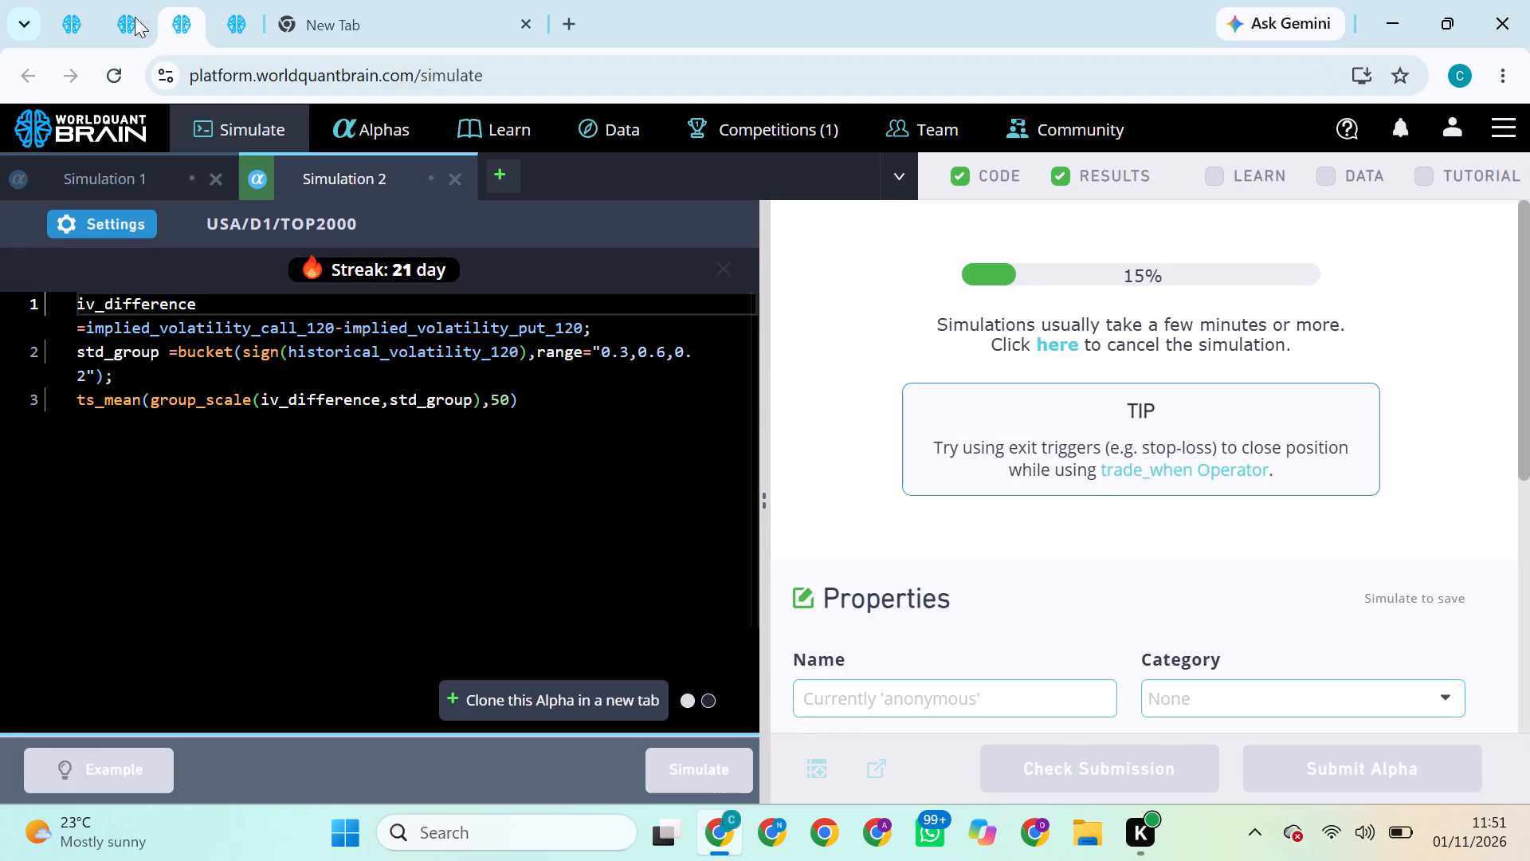
pyautogui.click(68, 6)
pyautogui.click(120, 22)
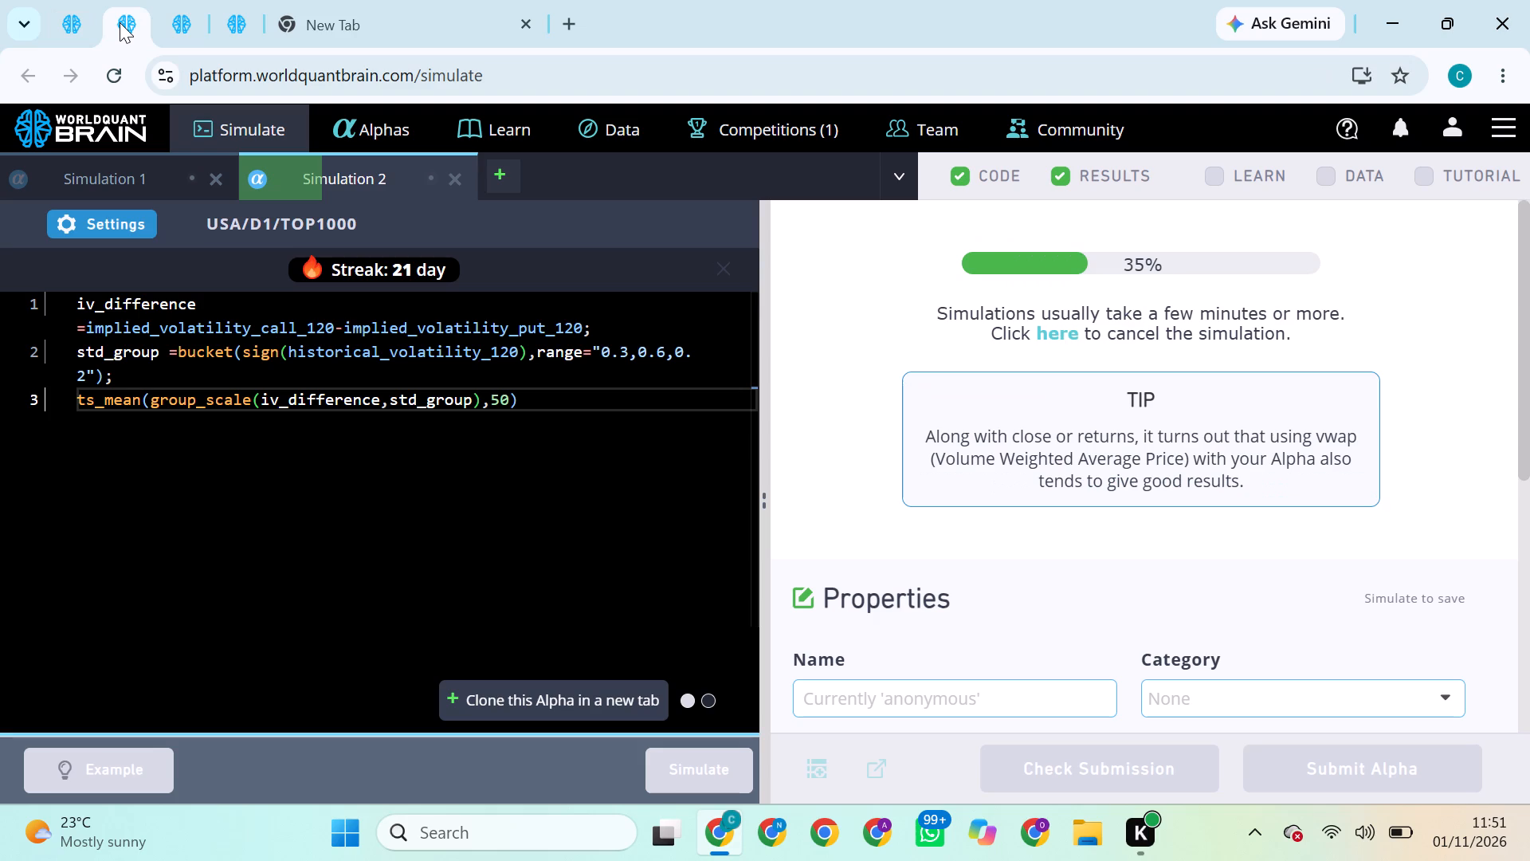
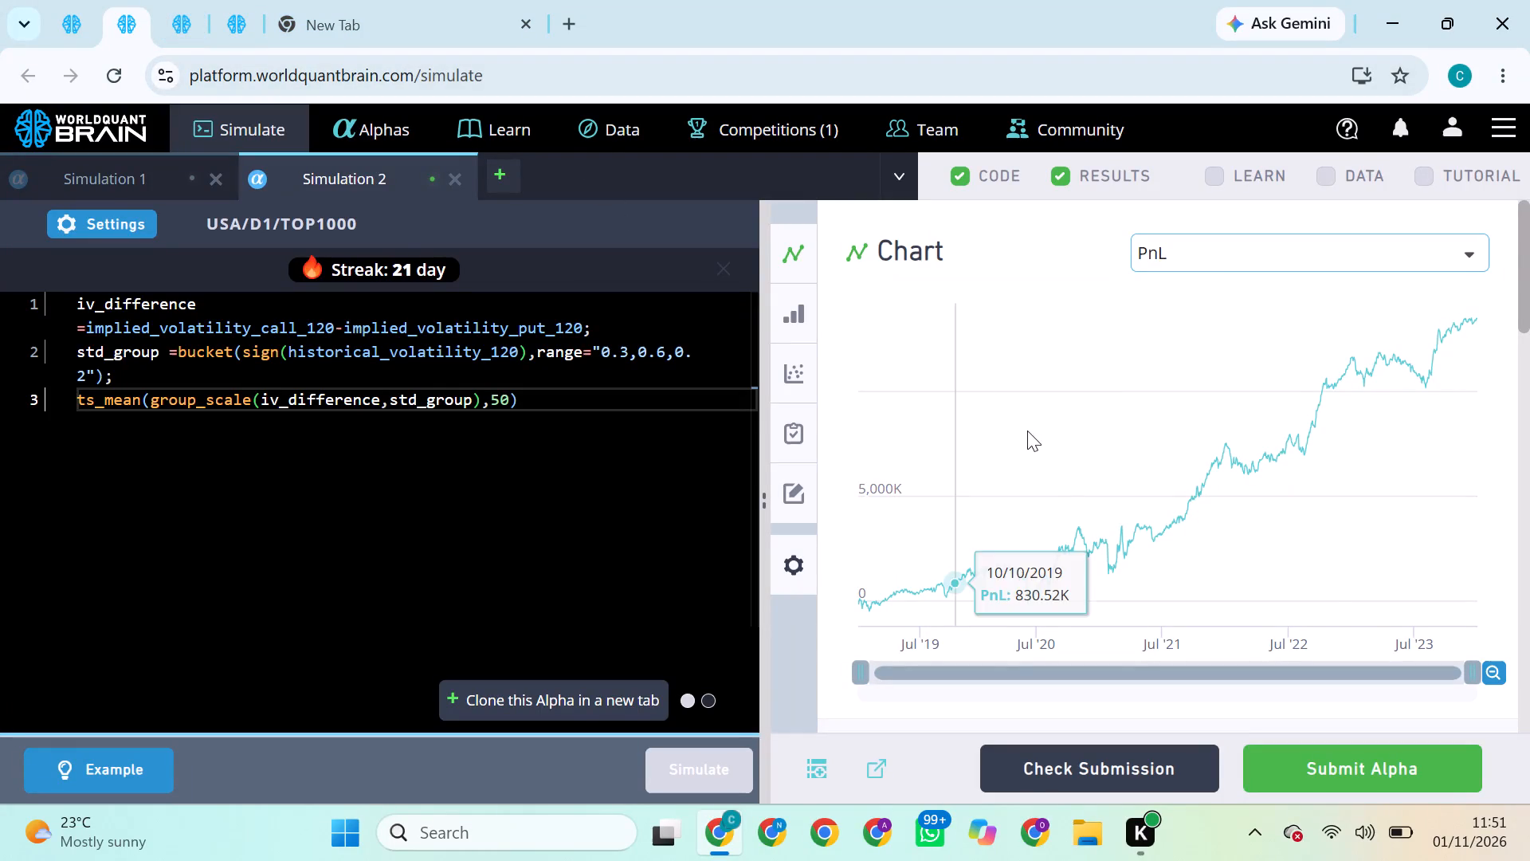
# Try to submit the alpha from the finished TOP1000 simulation with Market neutralization, decay 2 and truncation 0.07.
pyautogui.click(1320, 746)
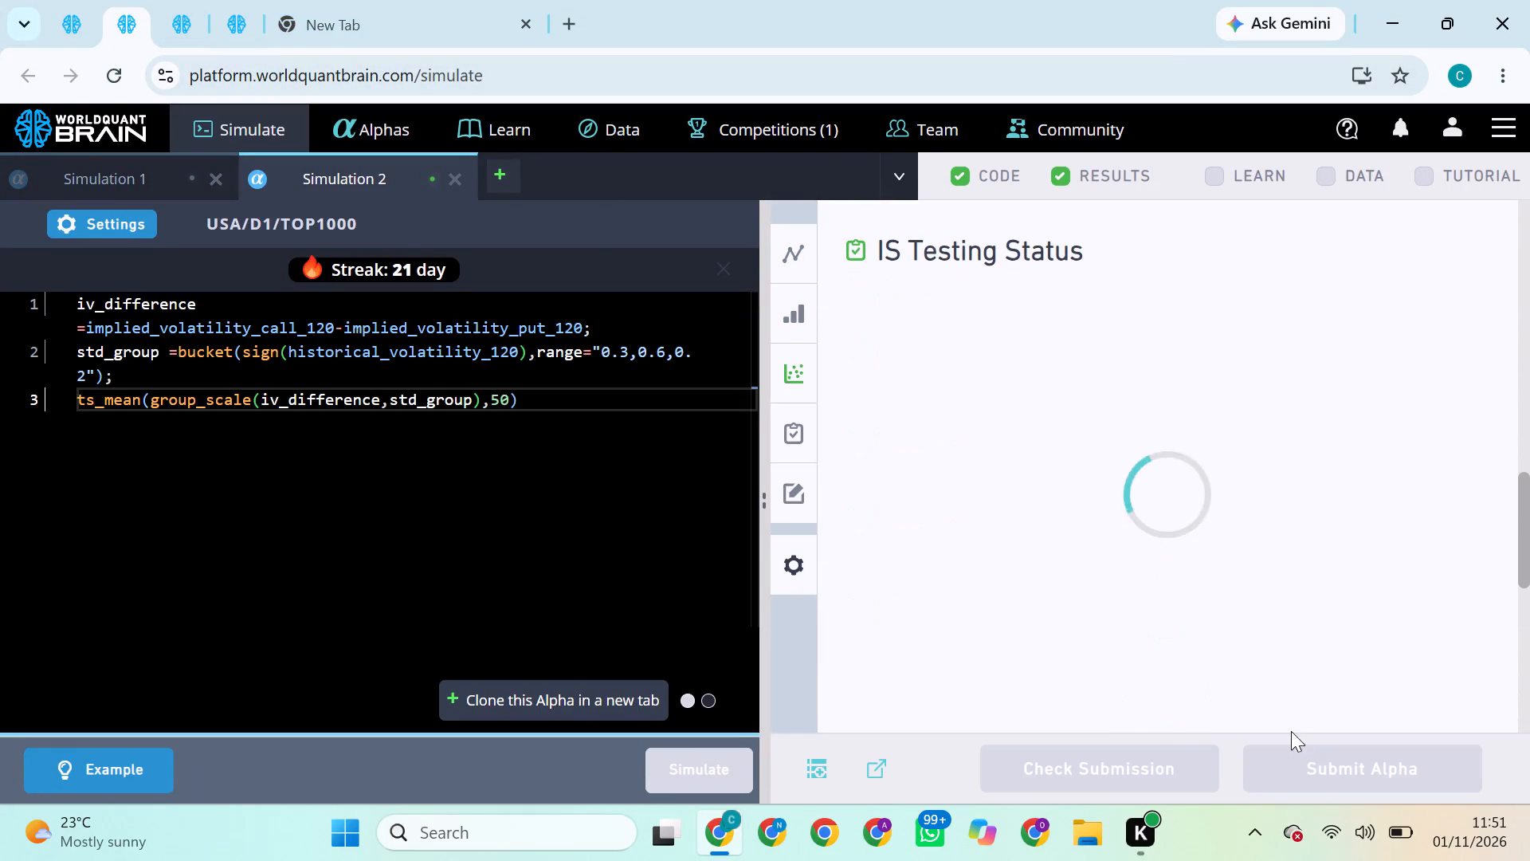
pyautogui.click(80, 28)
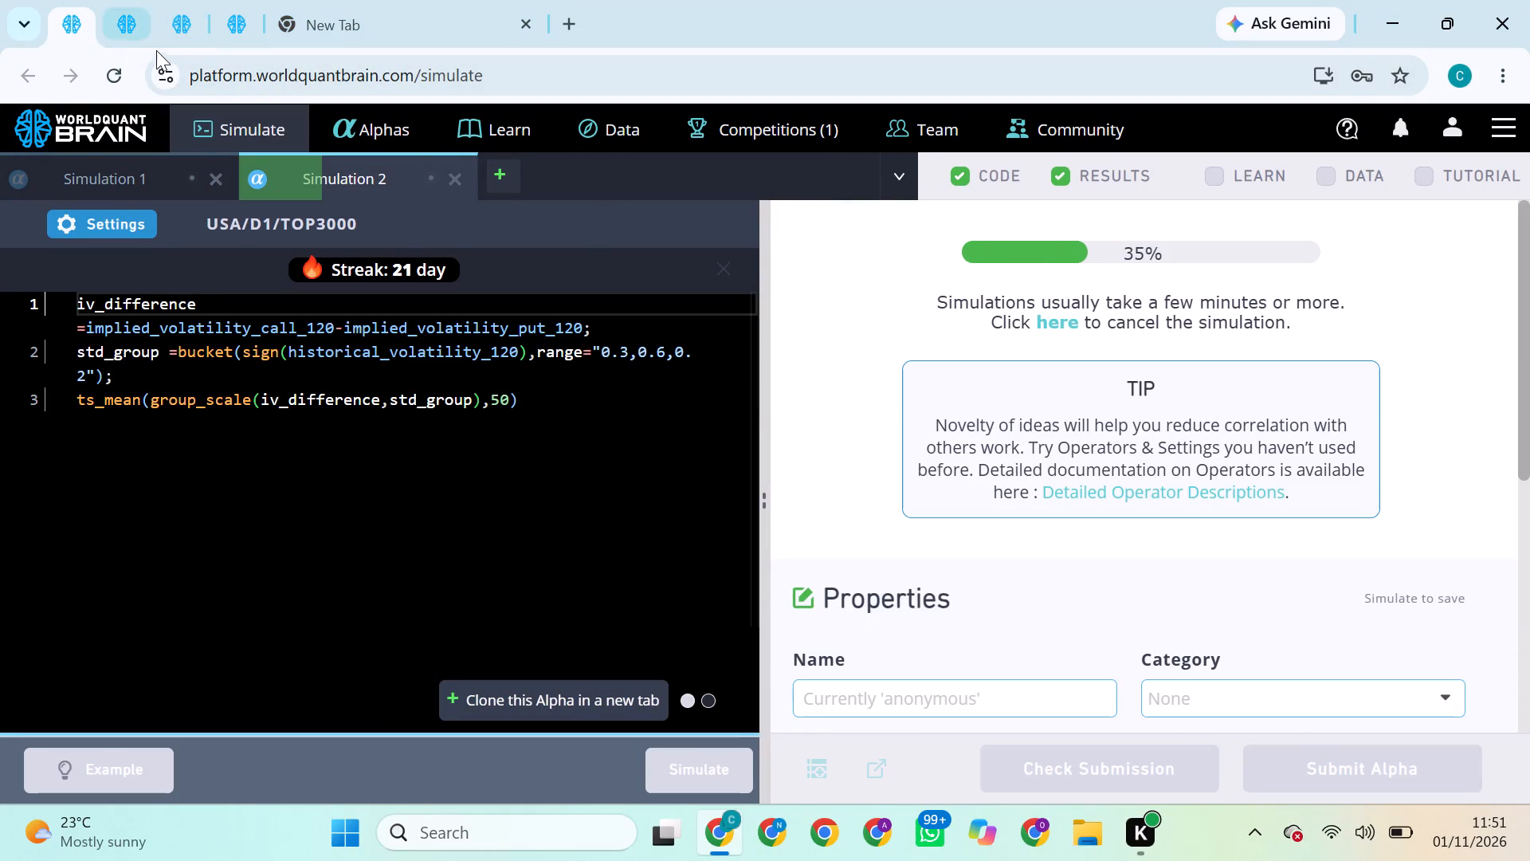
pyautogui.moveTo(126, 31); pyautogui.dragTo(183, 41)
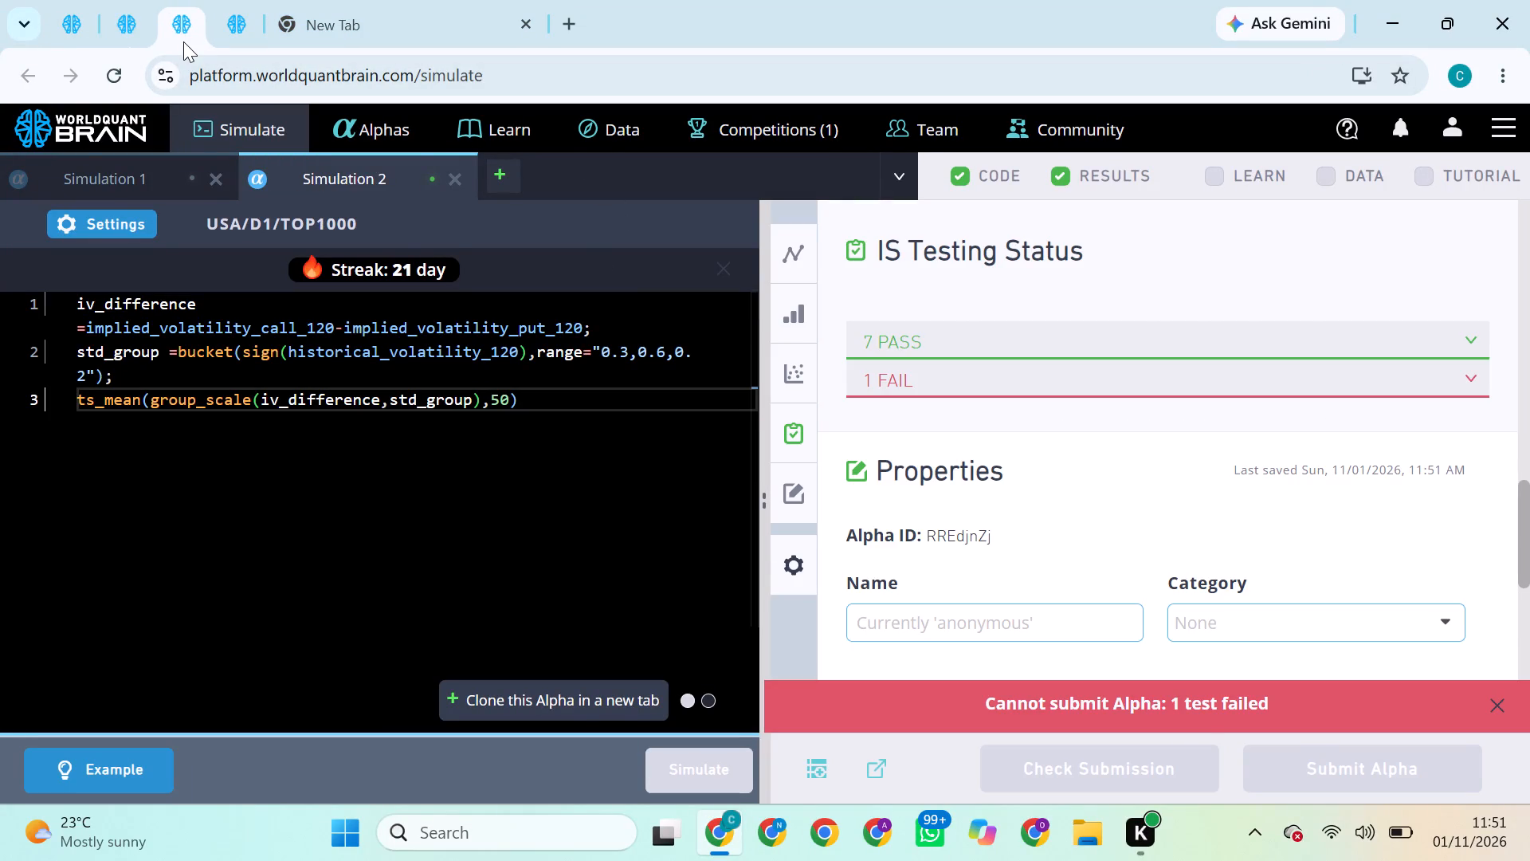
# Set the TOP1000 simulation's neutralization to Sector, apply the settings and run the simulation.
pyautogui.click(134, 29)
pyautogui.click(171, 31)
pyautogui.click(121, 216)
pyautogui.click(288, 586)
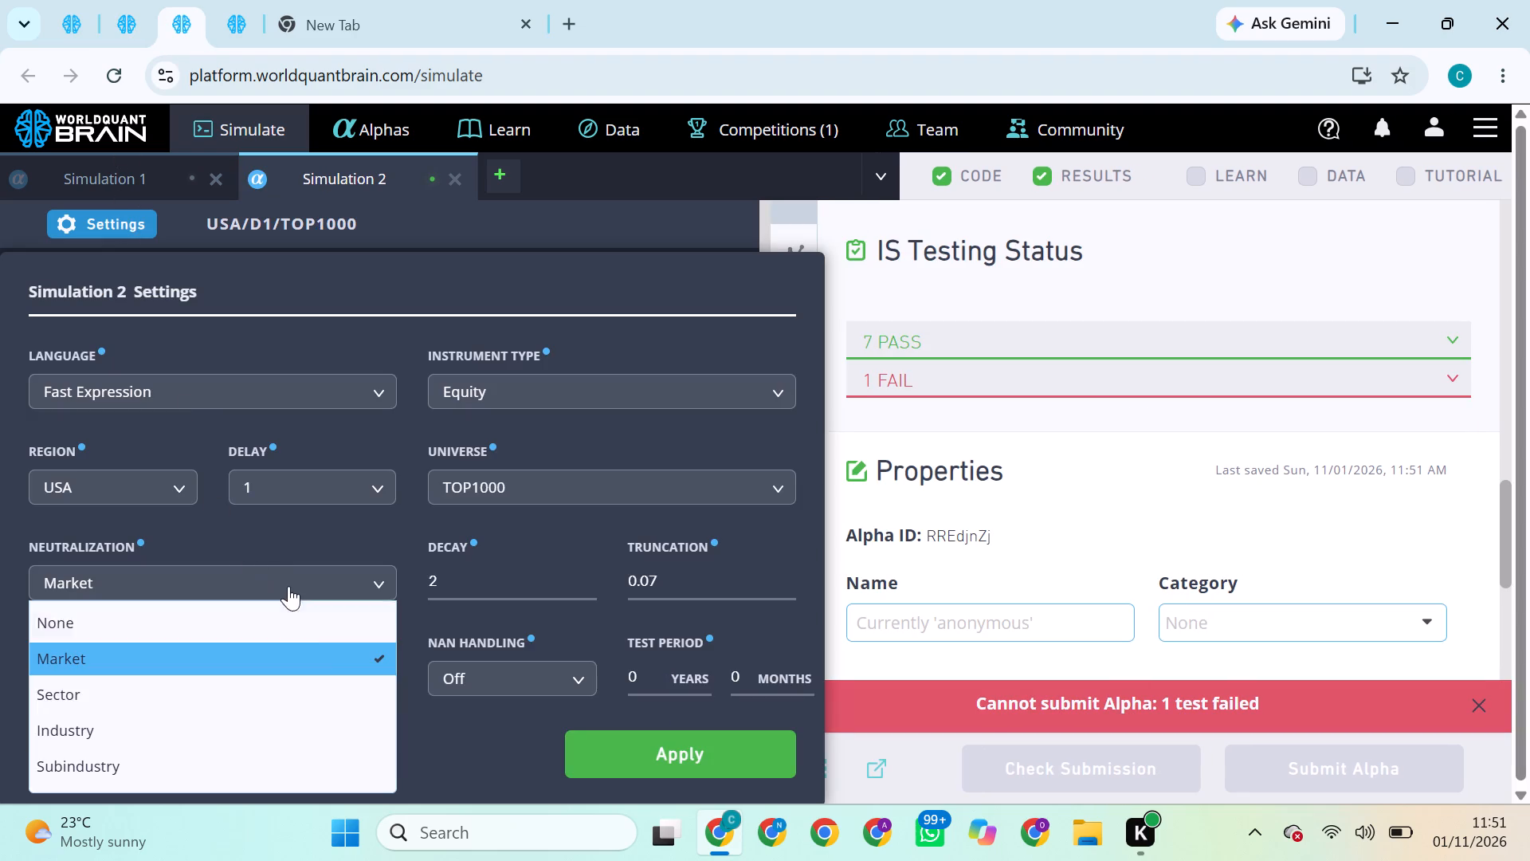
pyautogui.click(278, 690)
pyautogui.click(712, 762)
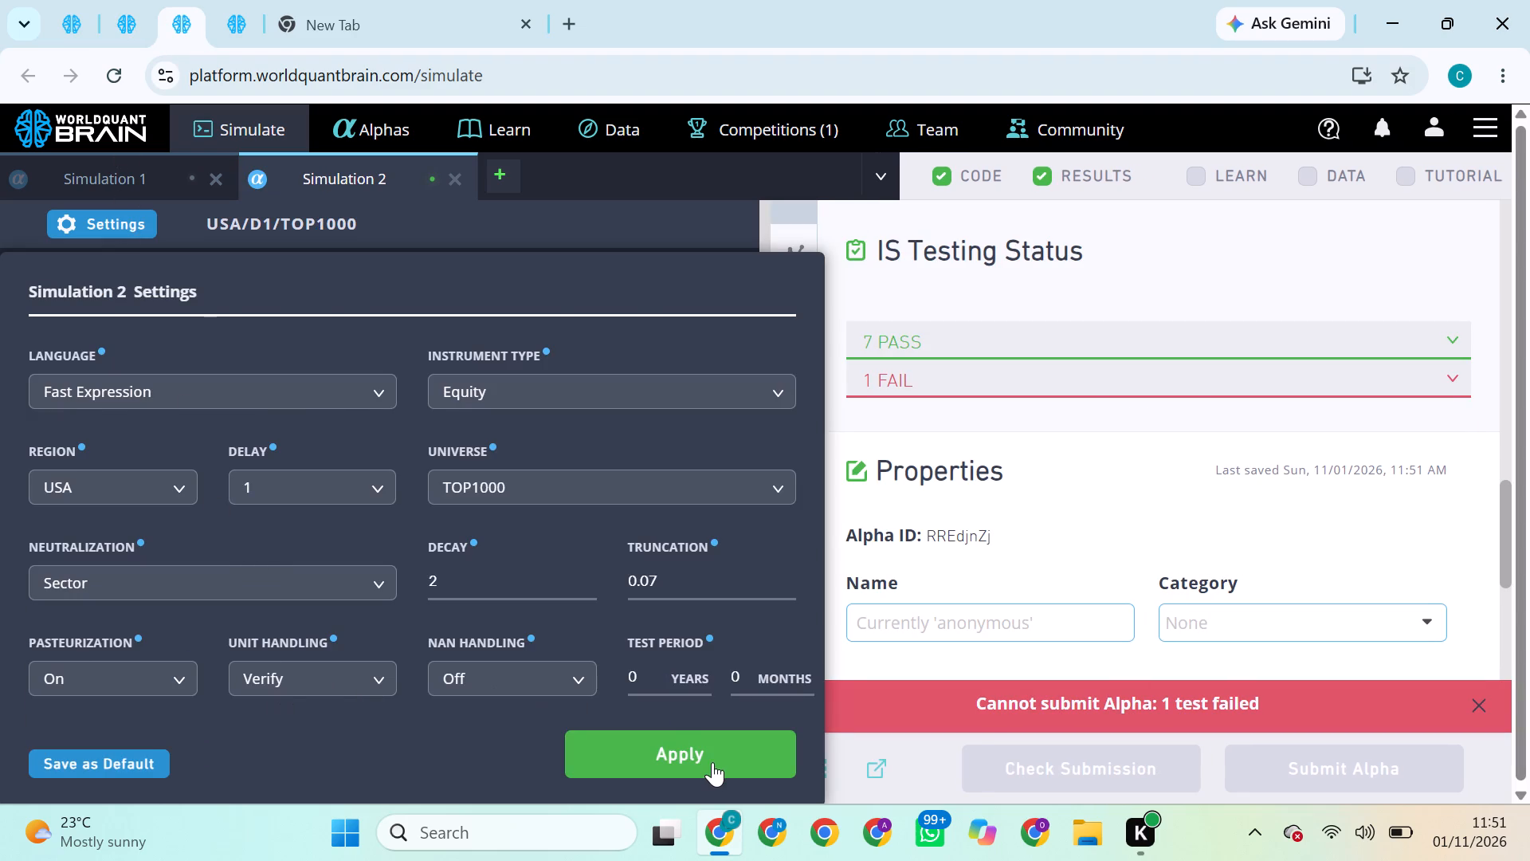
pyautogui.click(712, 762)
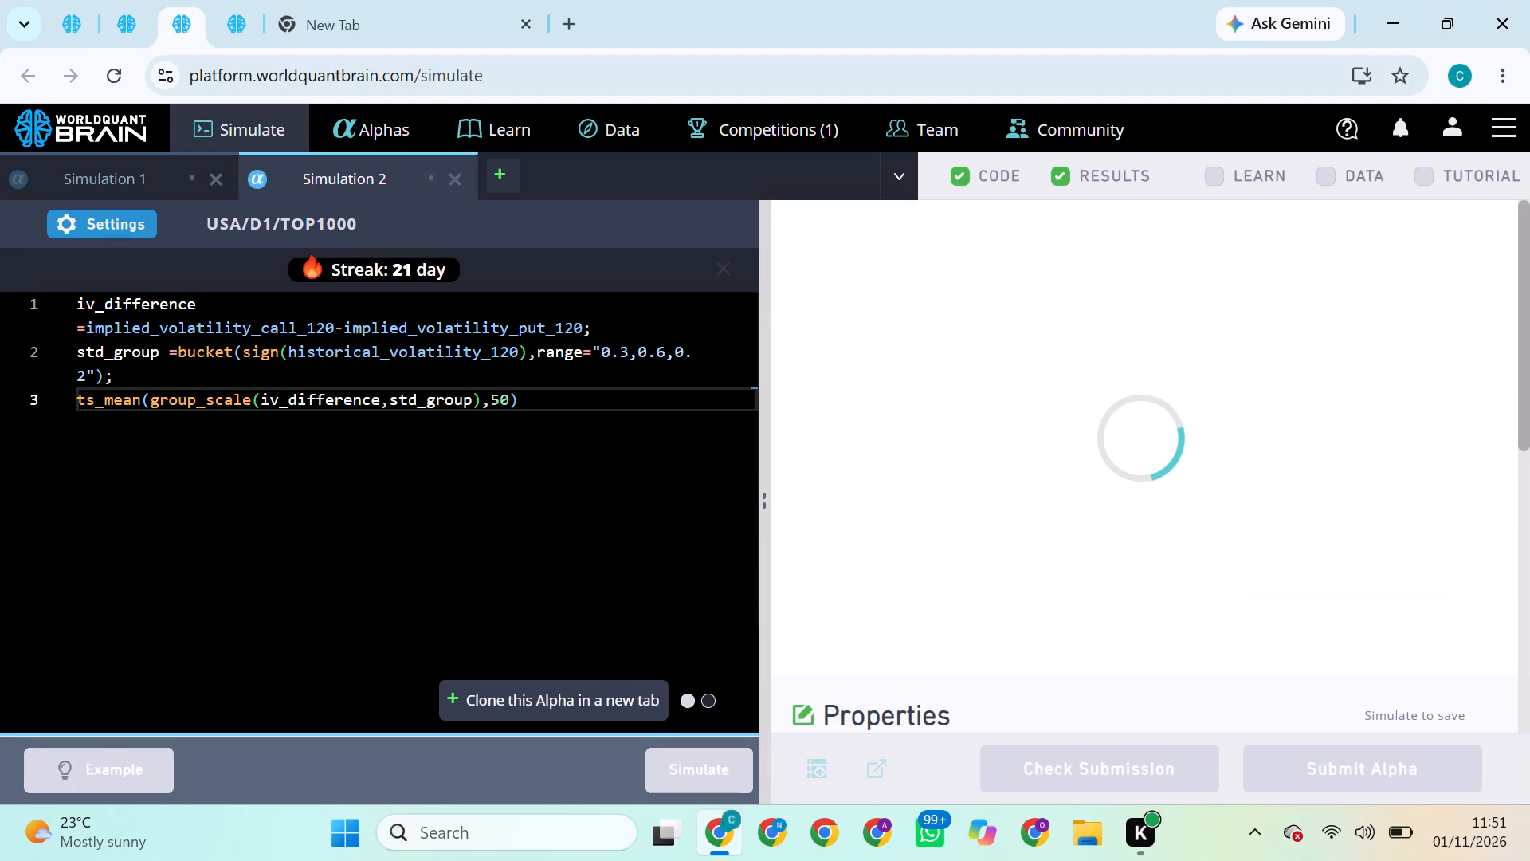
# Check the progress of the running simulations, including TOP3000 and TOP1000.
pyautogui.click(56, 3)
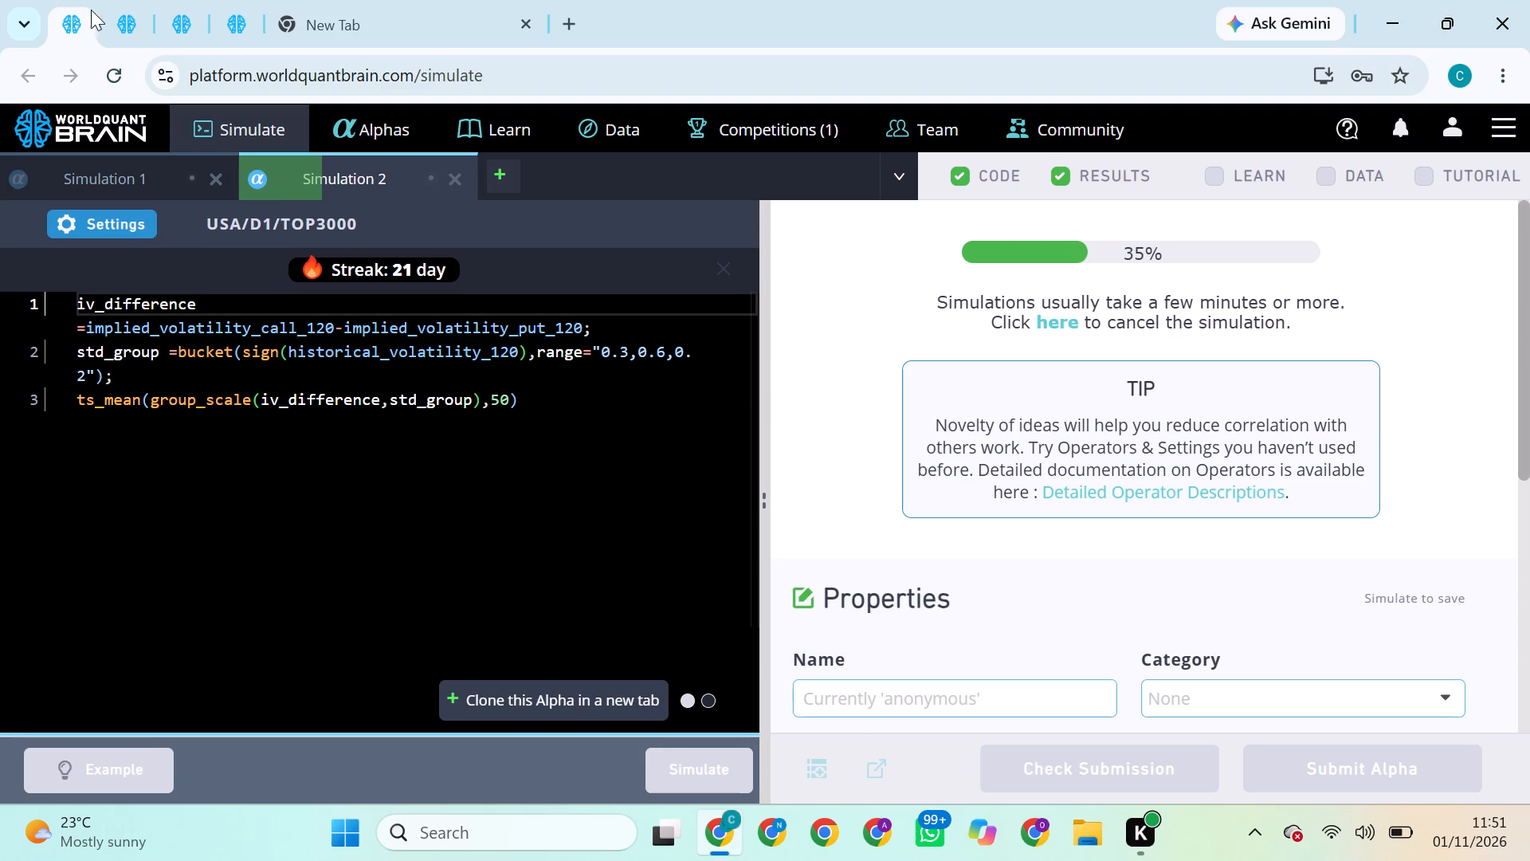
pyautogui.click(109, 18)
pyautogui.click(178, 20)
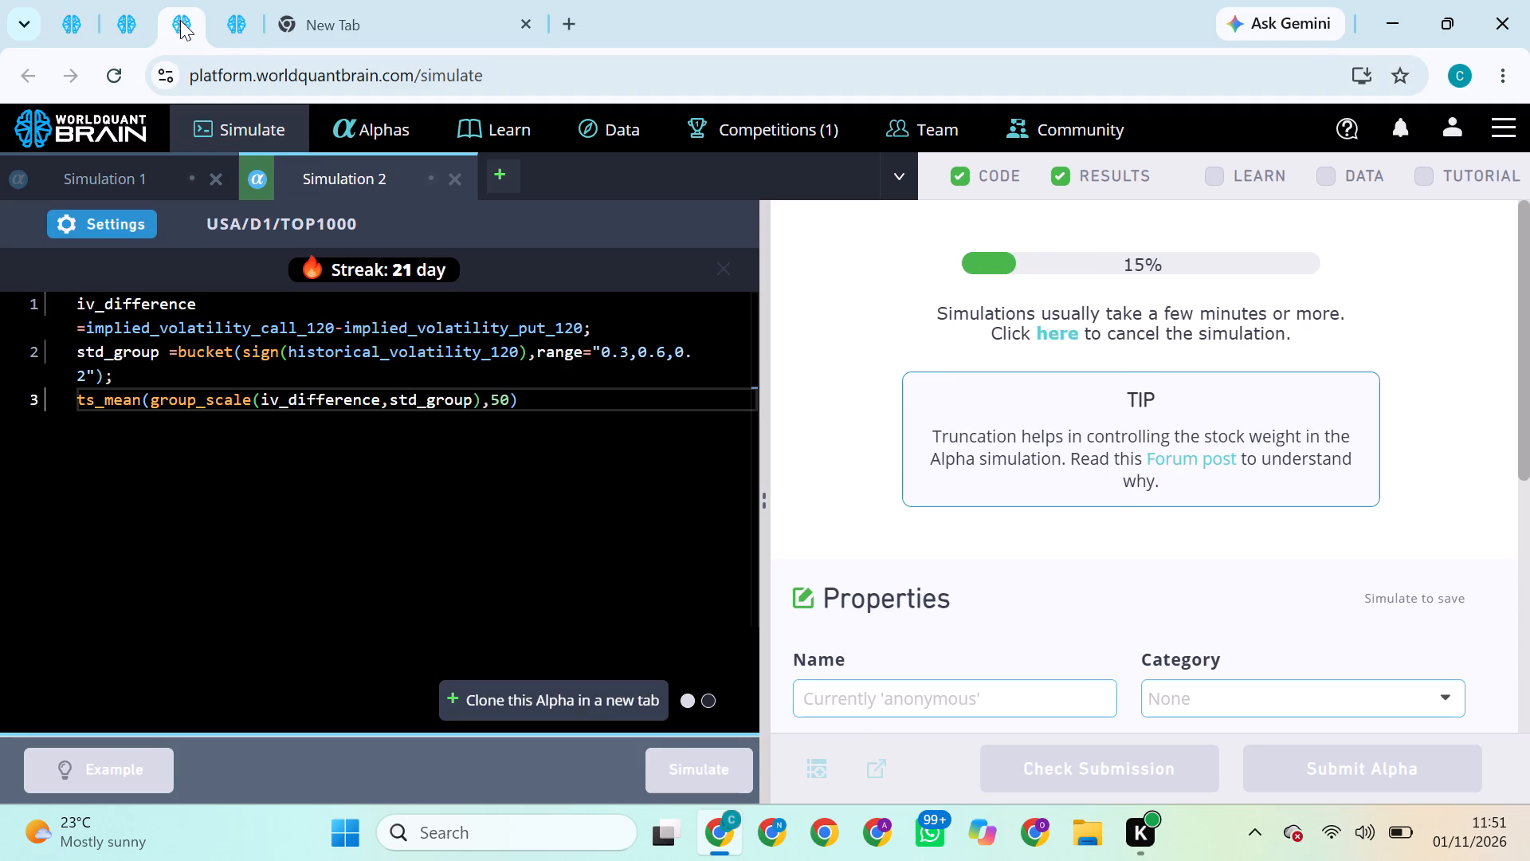
pyautogui.click(73, 26)
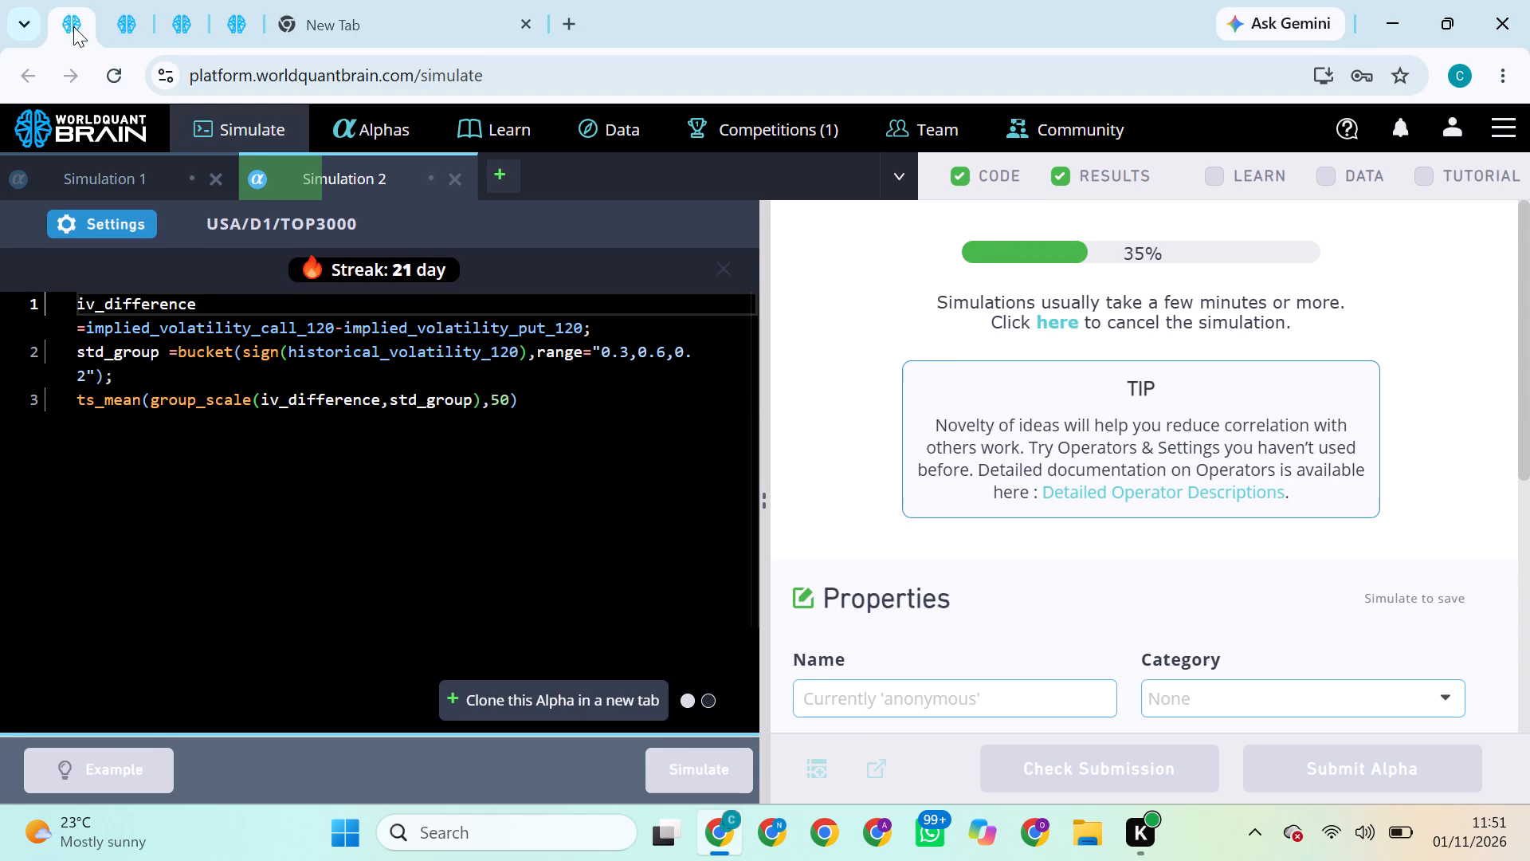
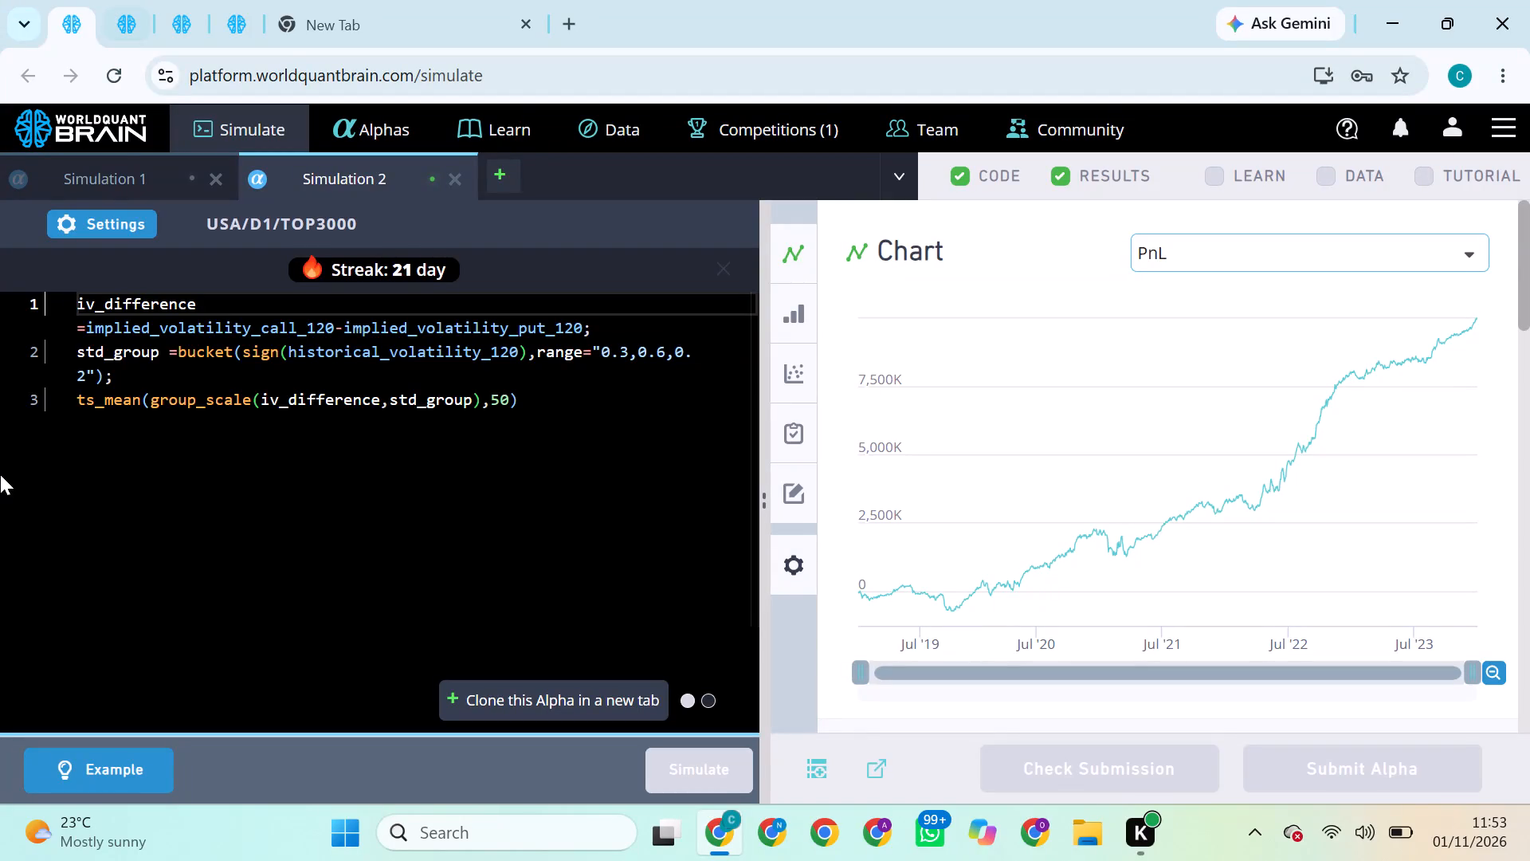
# Set the TOP3000 simulation to Market neutralization and decay 4, apply the settings and run the simulation.
pyautogui.click(128, 226)
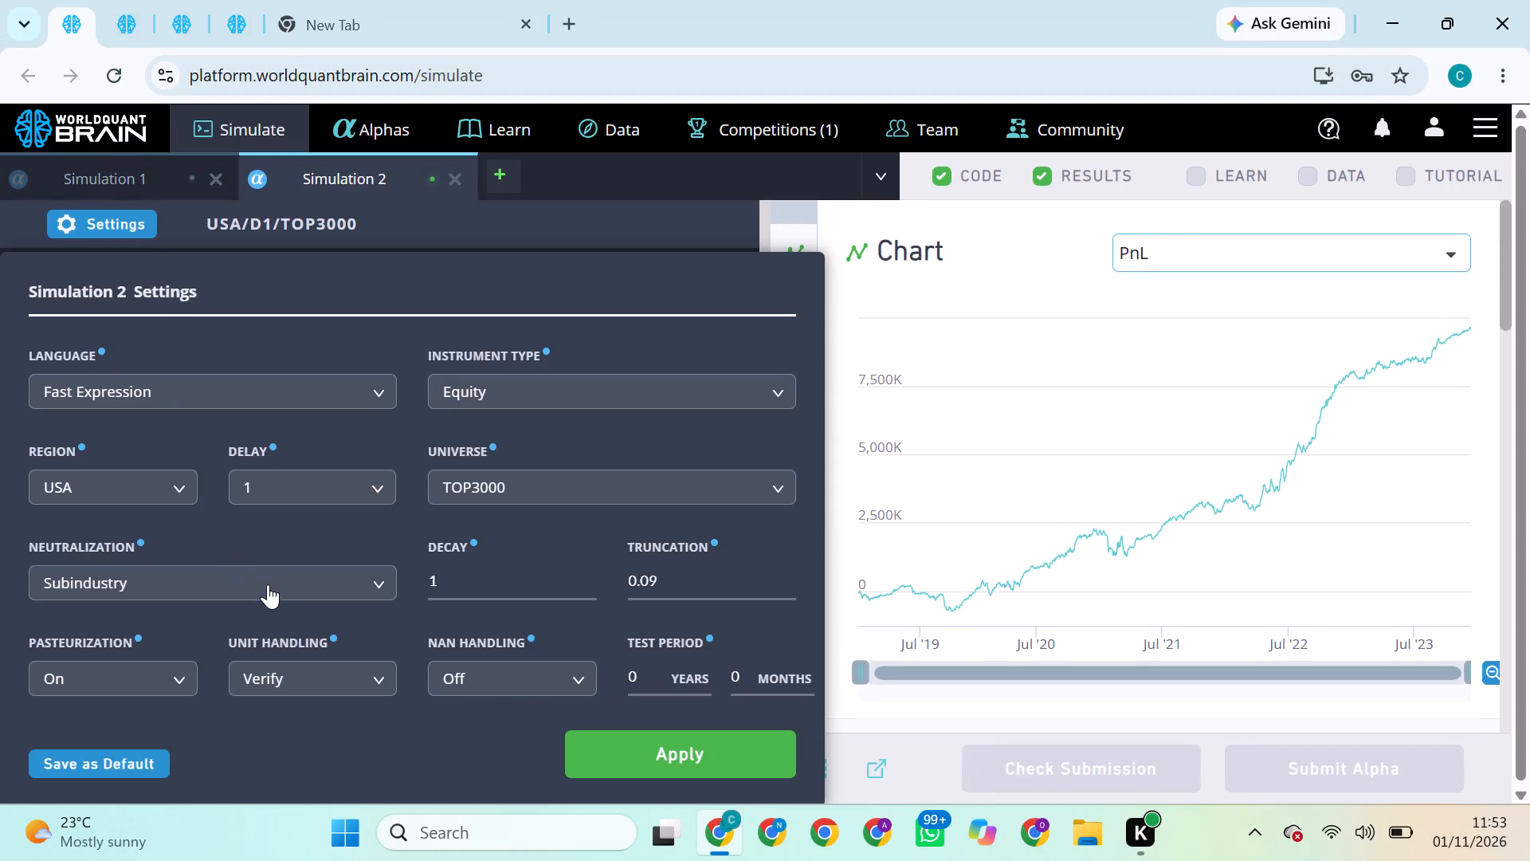
pyautogui.click(278, 588)
pyautogui.doubleClick(171, 646)
pyautogui.click(463, 571)
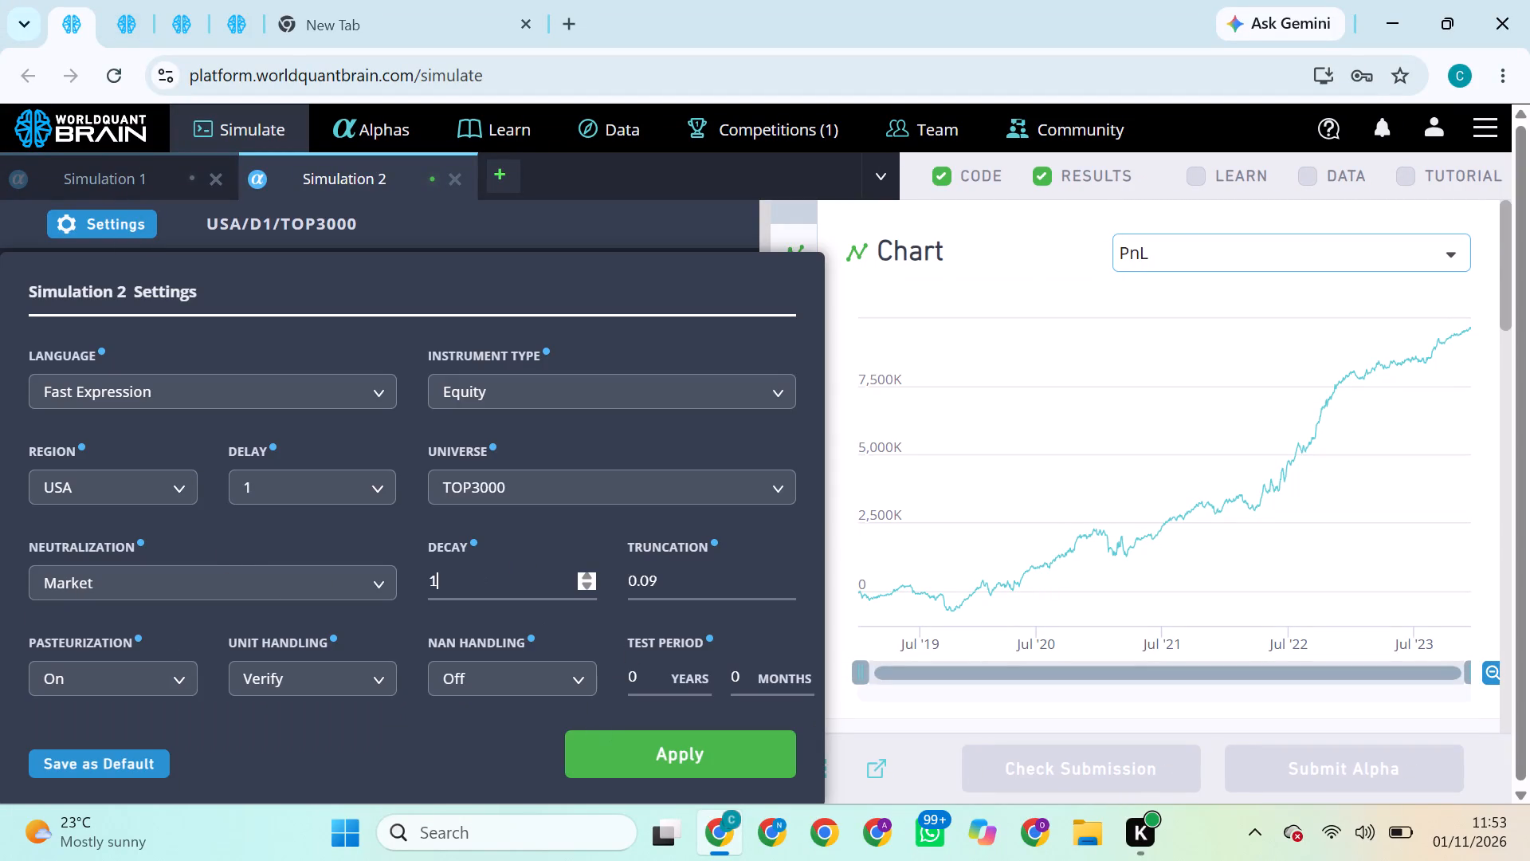
pyautogui.press('BackSpace')
pyautogui.press('4')
pyautogui.click(739, 741)
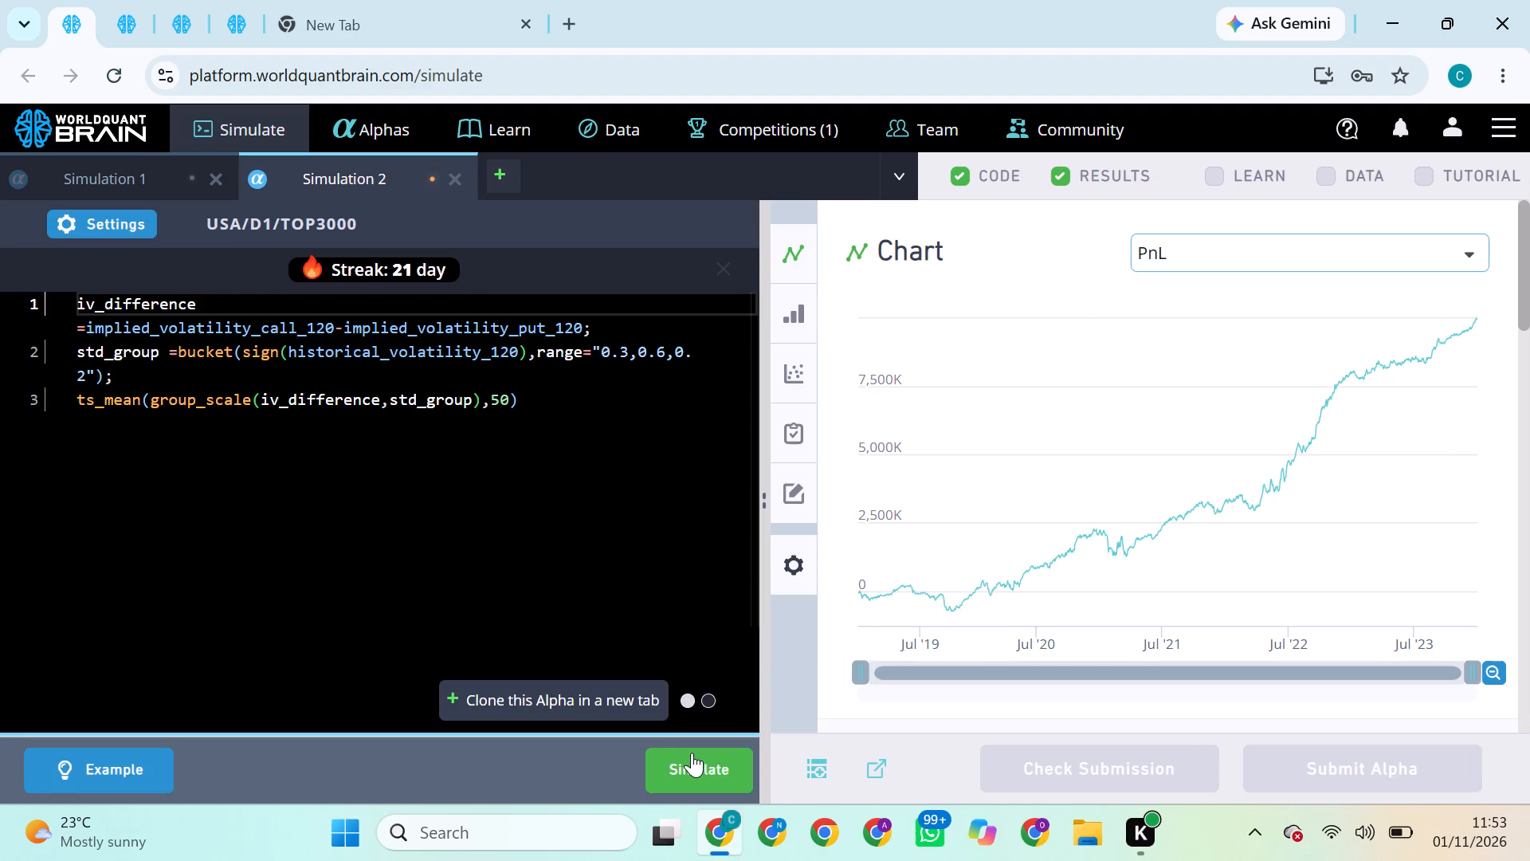
pyautogui.click(711, 781)
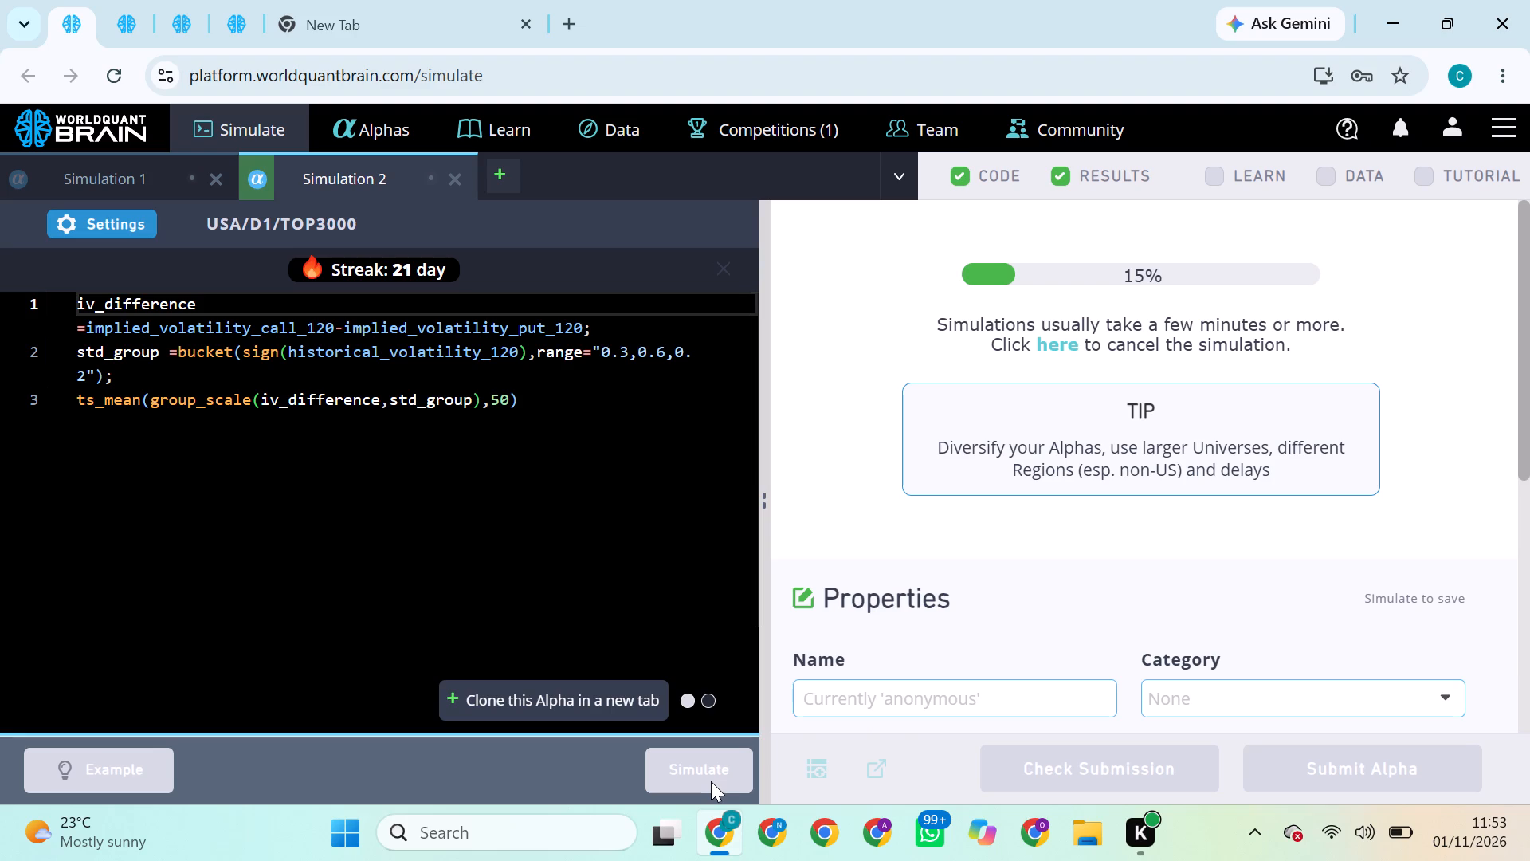
# Try to submit the alpha from the finished TOP2000 simulation with Subindustry neutralization, decay 6 and truncation 0.05.
pyautogui.click(116, 14)
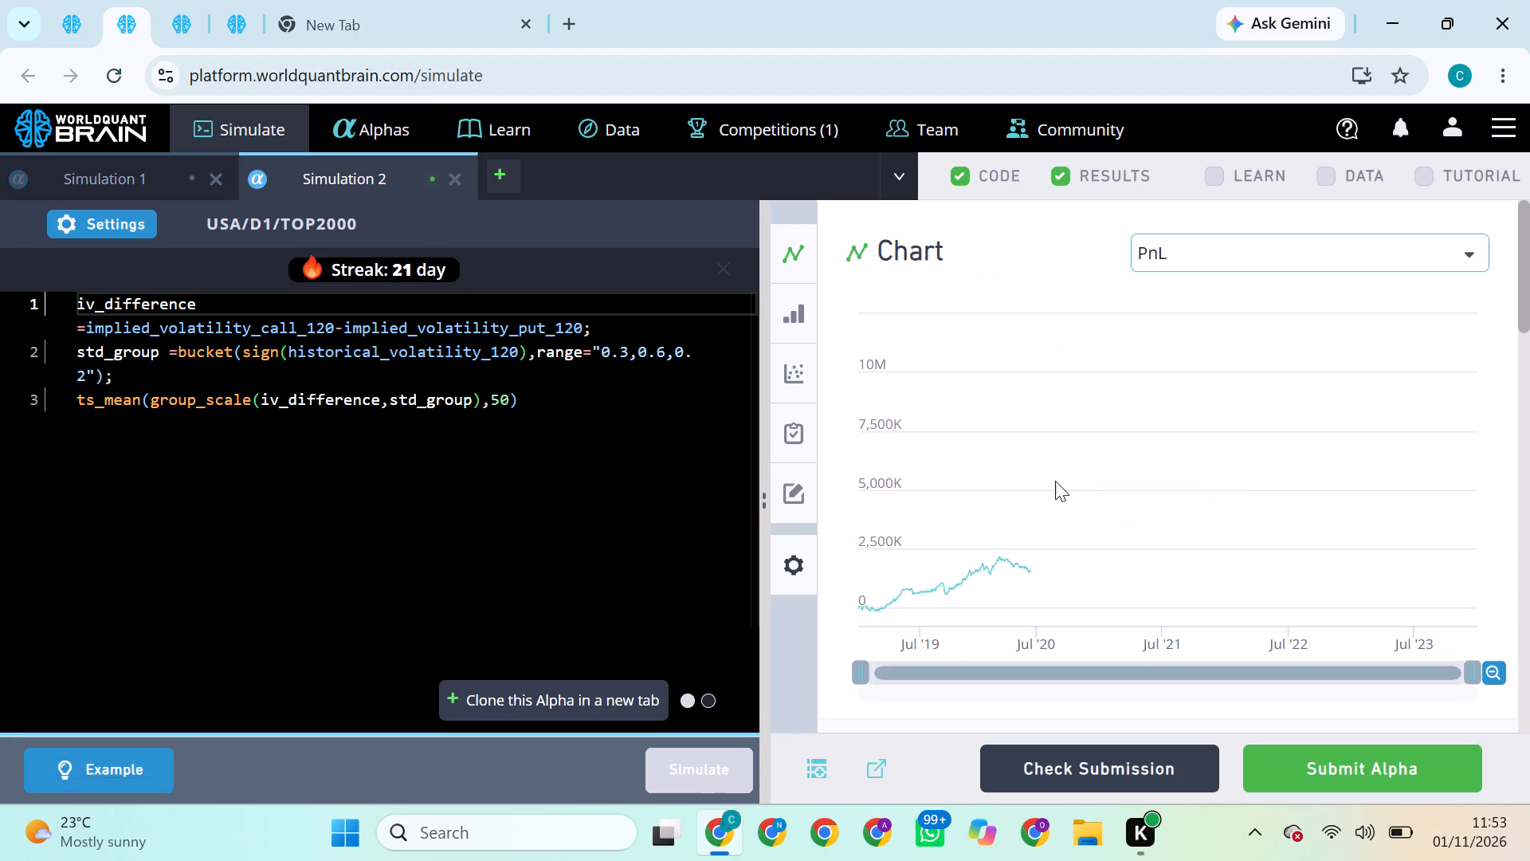
pyautogui.click(1334, 770)
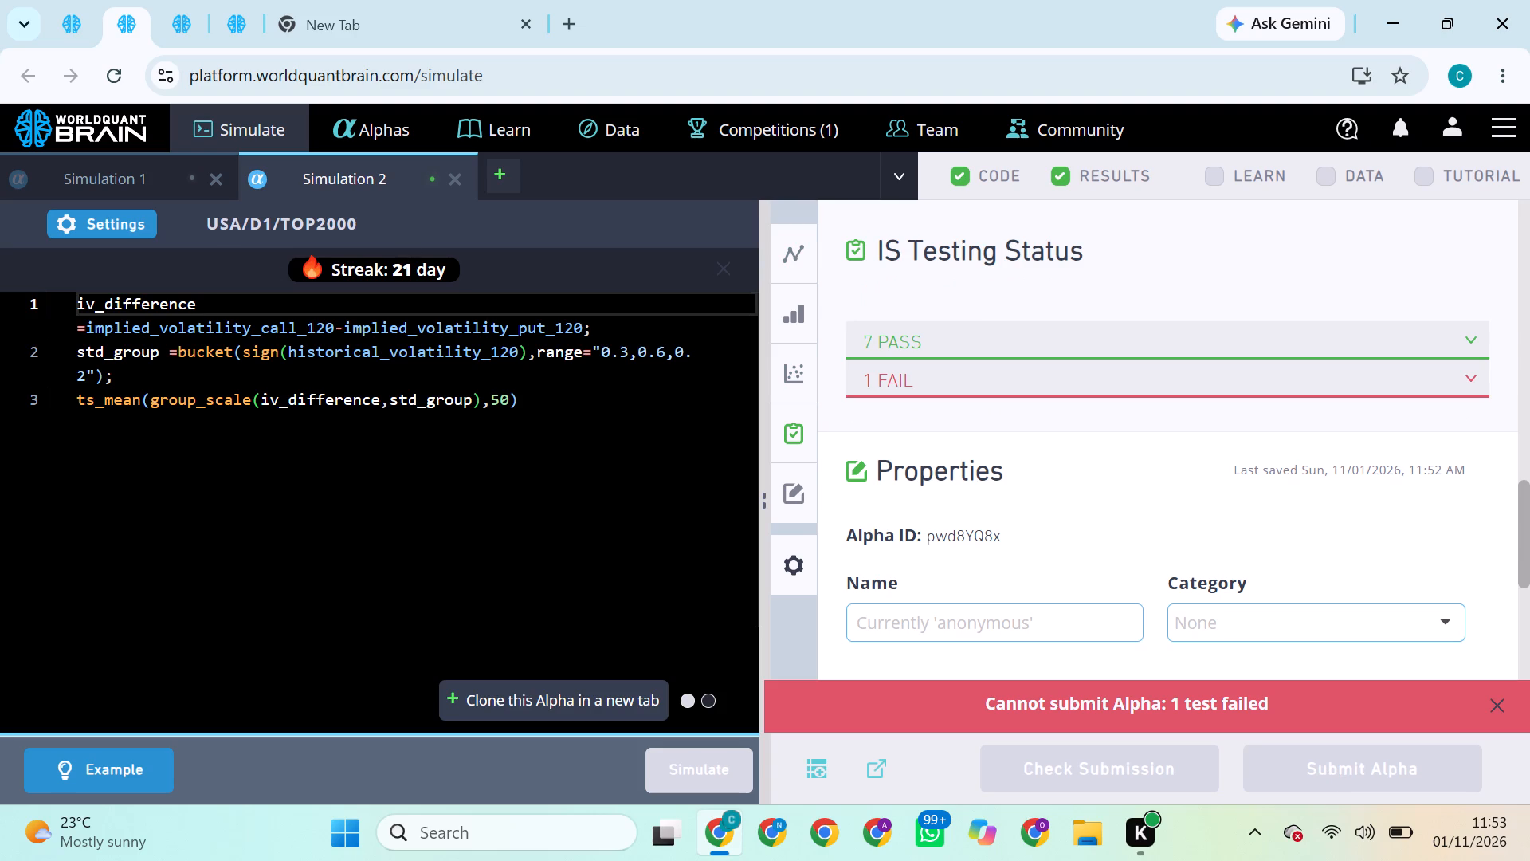
# Set the TOP2000 simulation's neutralization to Market, apply the settings and run the simulation.
pyautogui.click(122, 226)
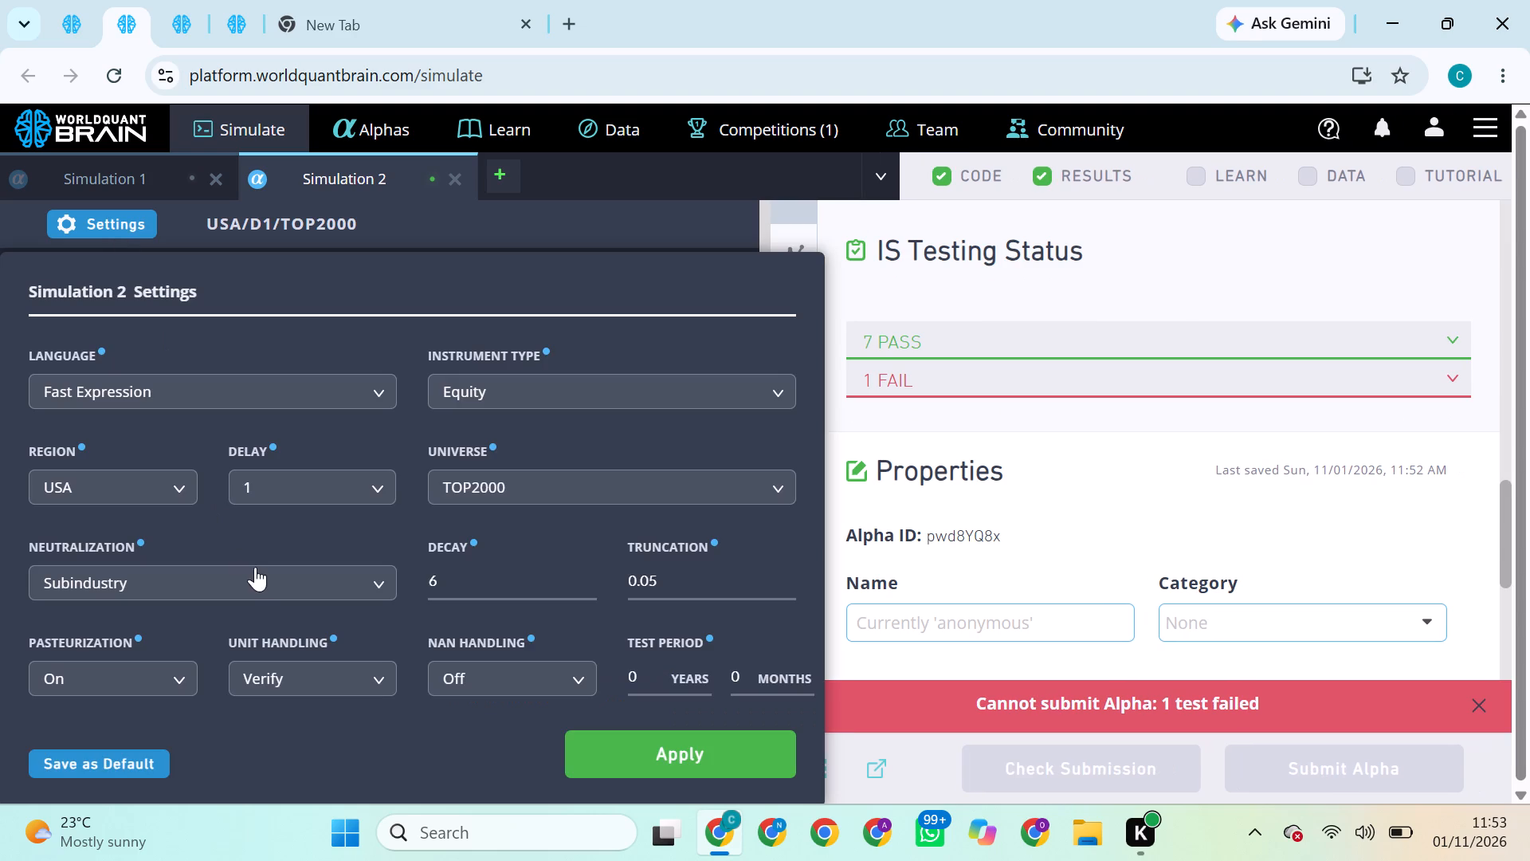
pyautogui.click(261, 573)
pyautogui.moveTo(218, 633); pyautogui.dragTo(191, 651)
pyautogui.click(191, 651)
pyautogui.click(603, 741)
pyautogui.click(704, 761)
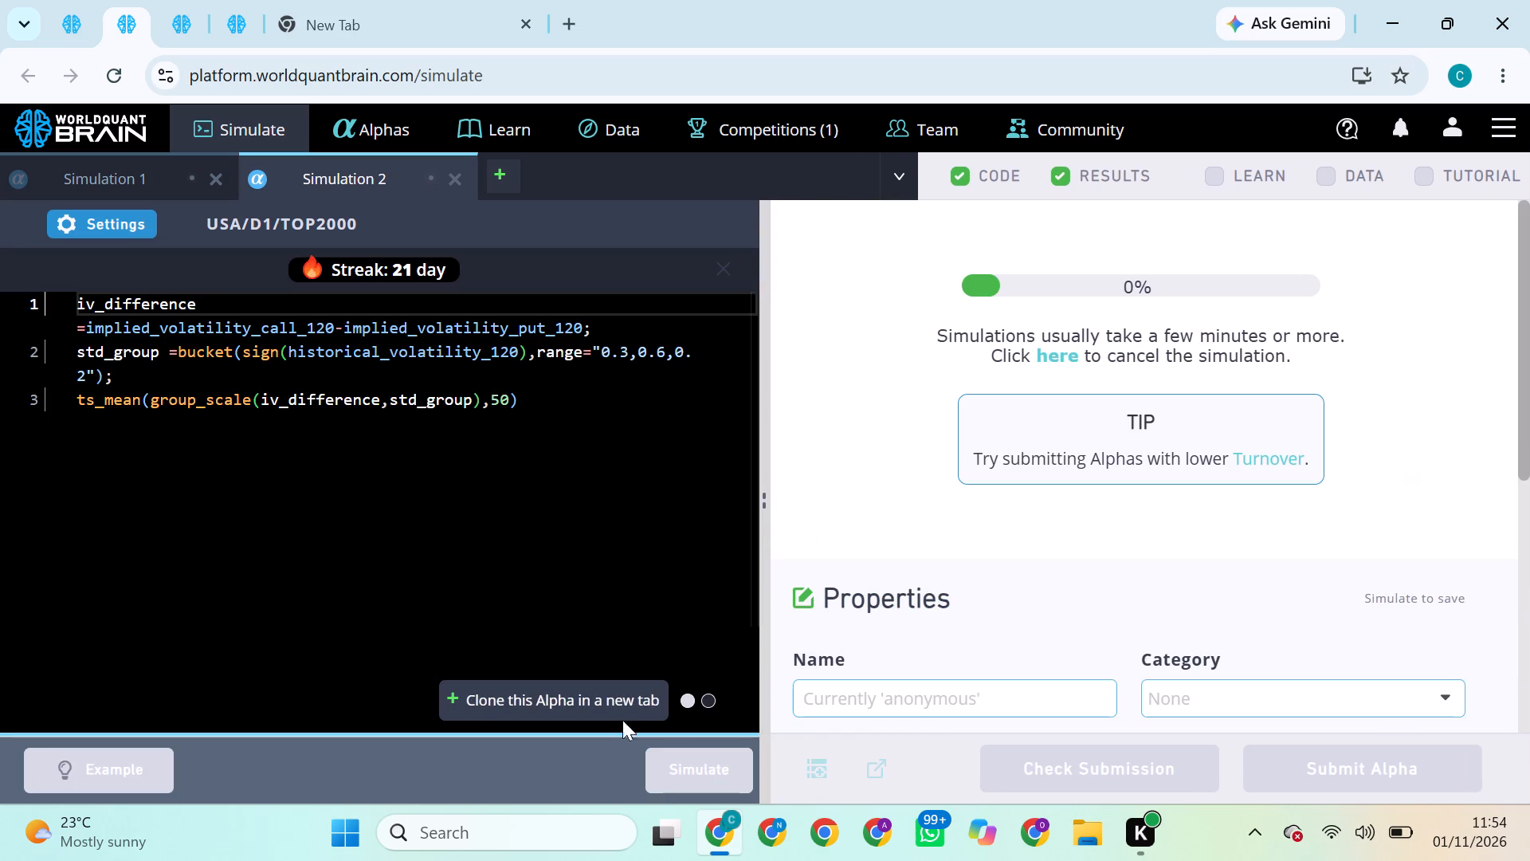
# Try to submit the alpha from the finished TOP1000 simulation with Sector neutralization, decay 2 and truncation 0.07.
pyautogui.click(89, 37)
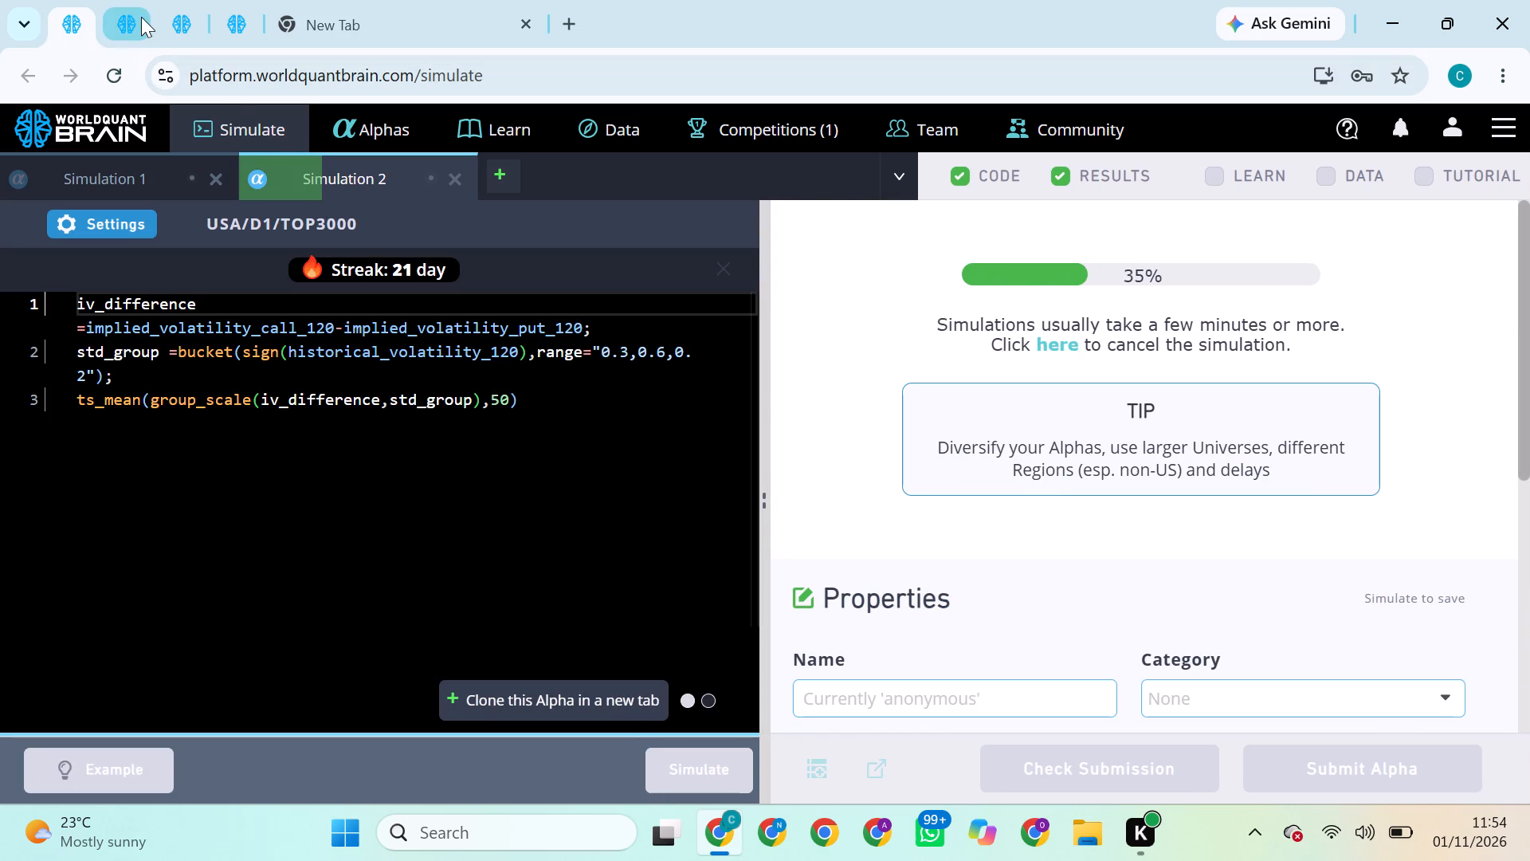
pyautogui.click(147, 15)
pyautogui.click(187, 11)
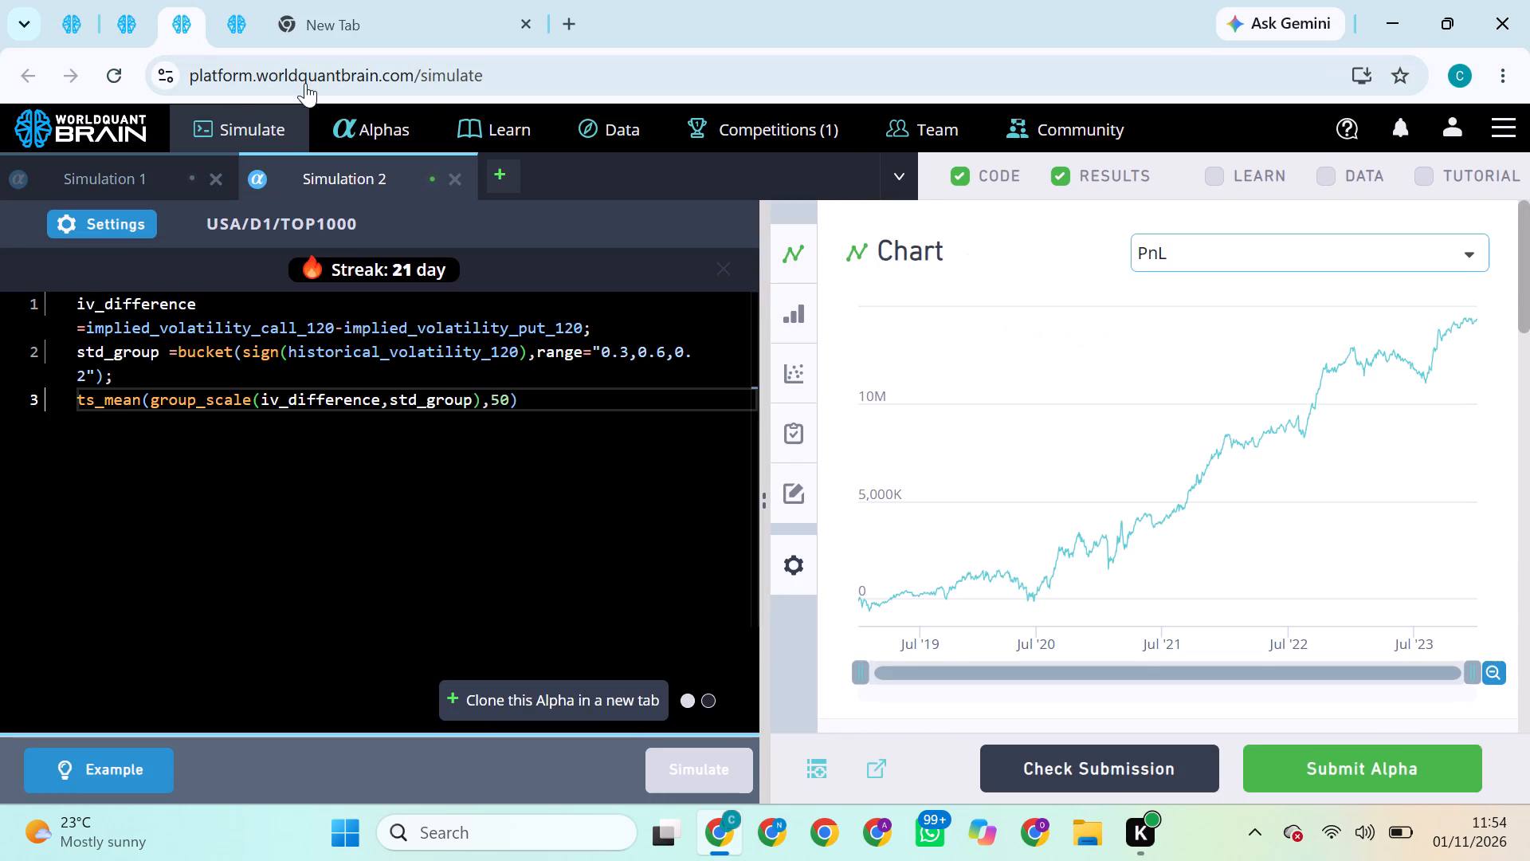
pyautogui.click(1378, 769)
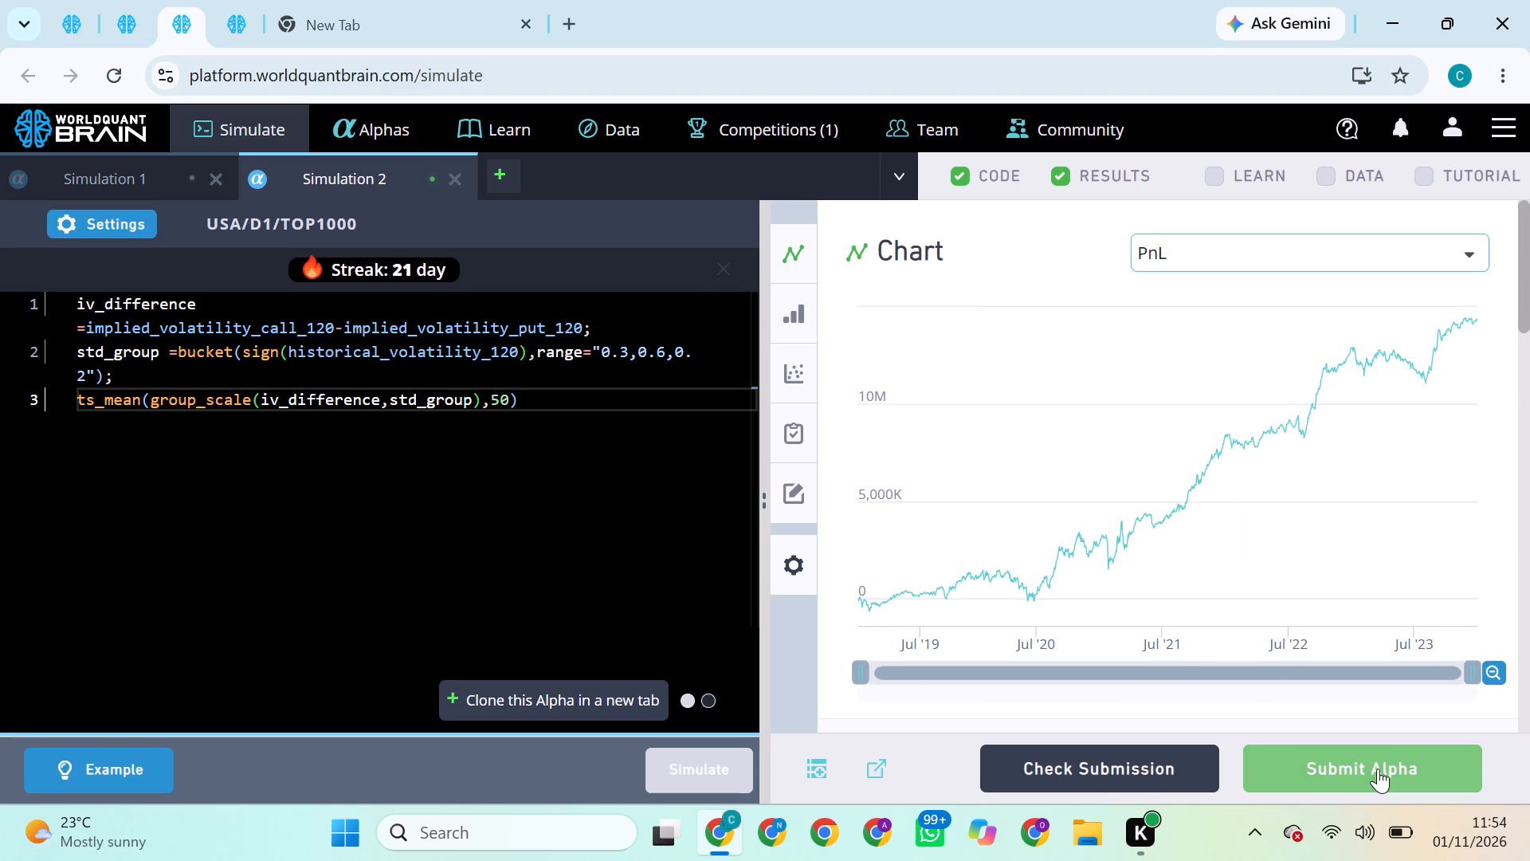
# Set the TOP1000 simulation's neutralization to Industry, apply the settings and run the simulation.
pyautogui.click(131, 220)
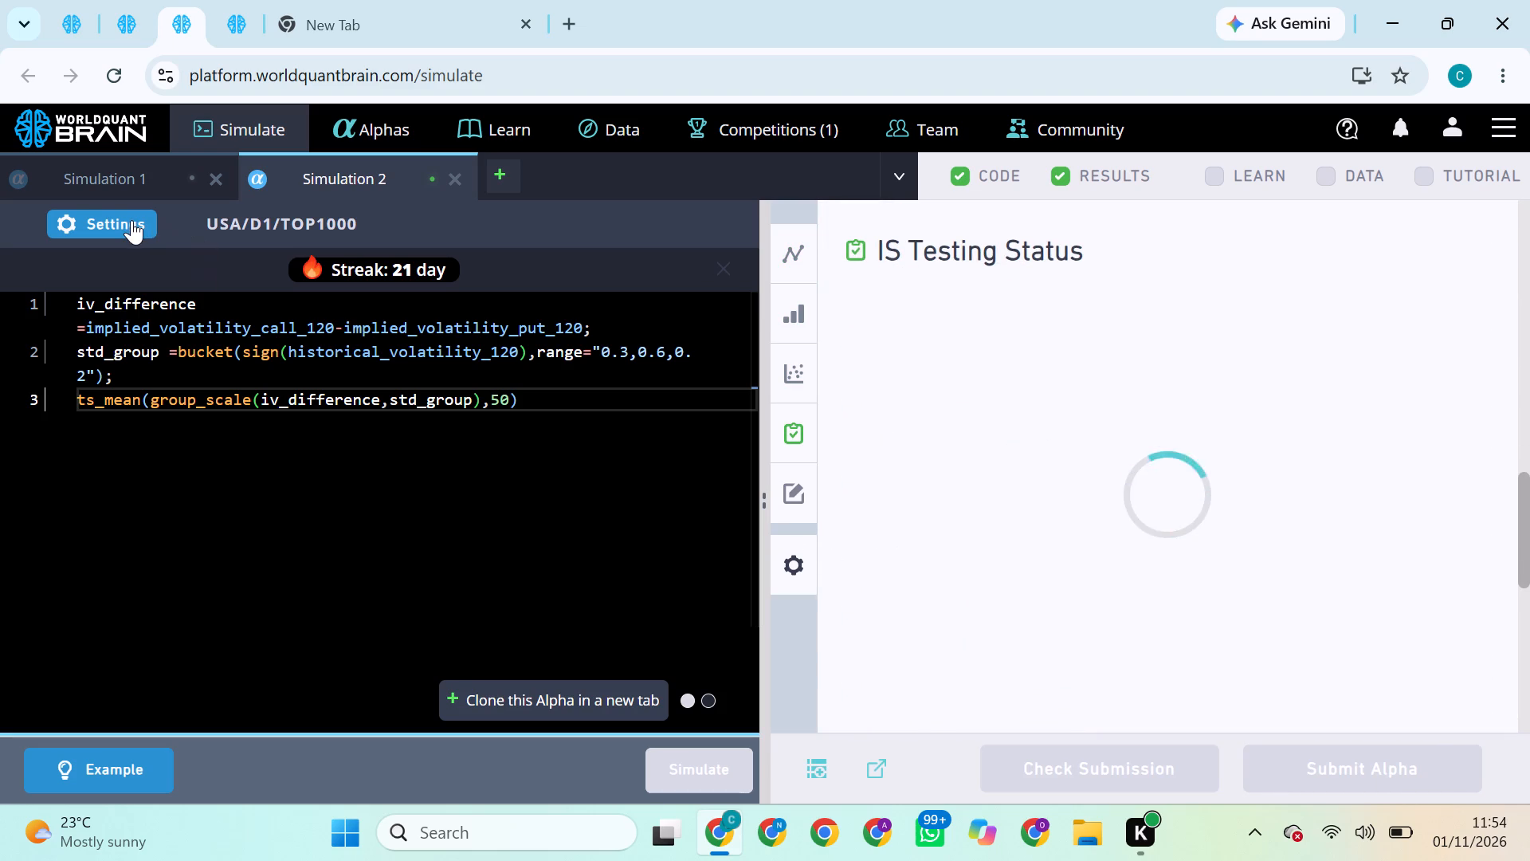
pyautogui.click(296, 578)
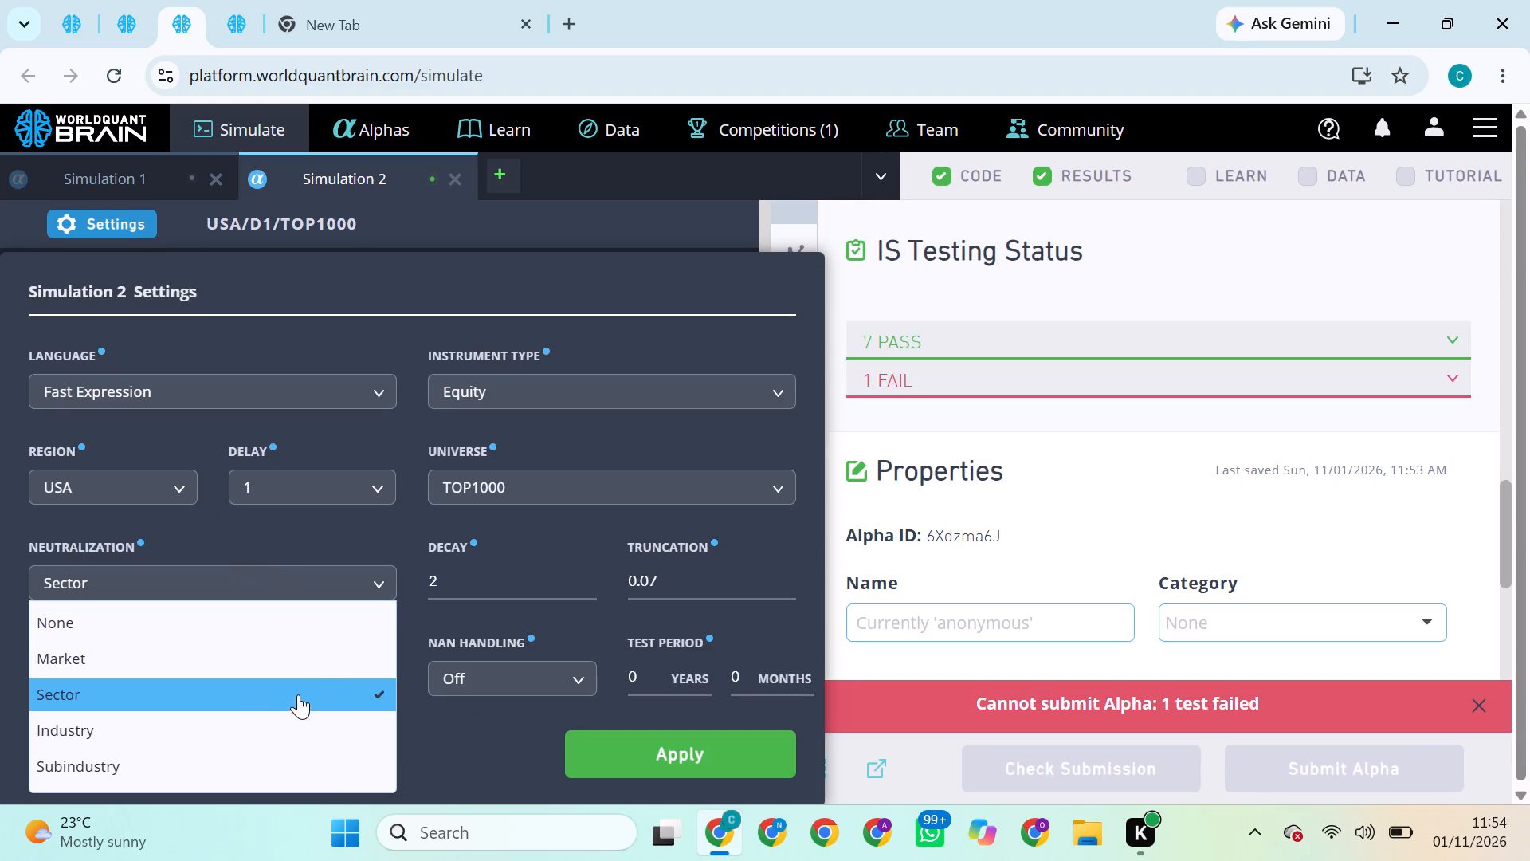
pyautogui.click(218, 729)
pyautogui.click(669, 761)
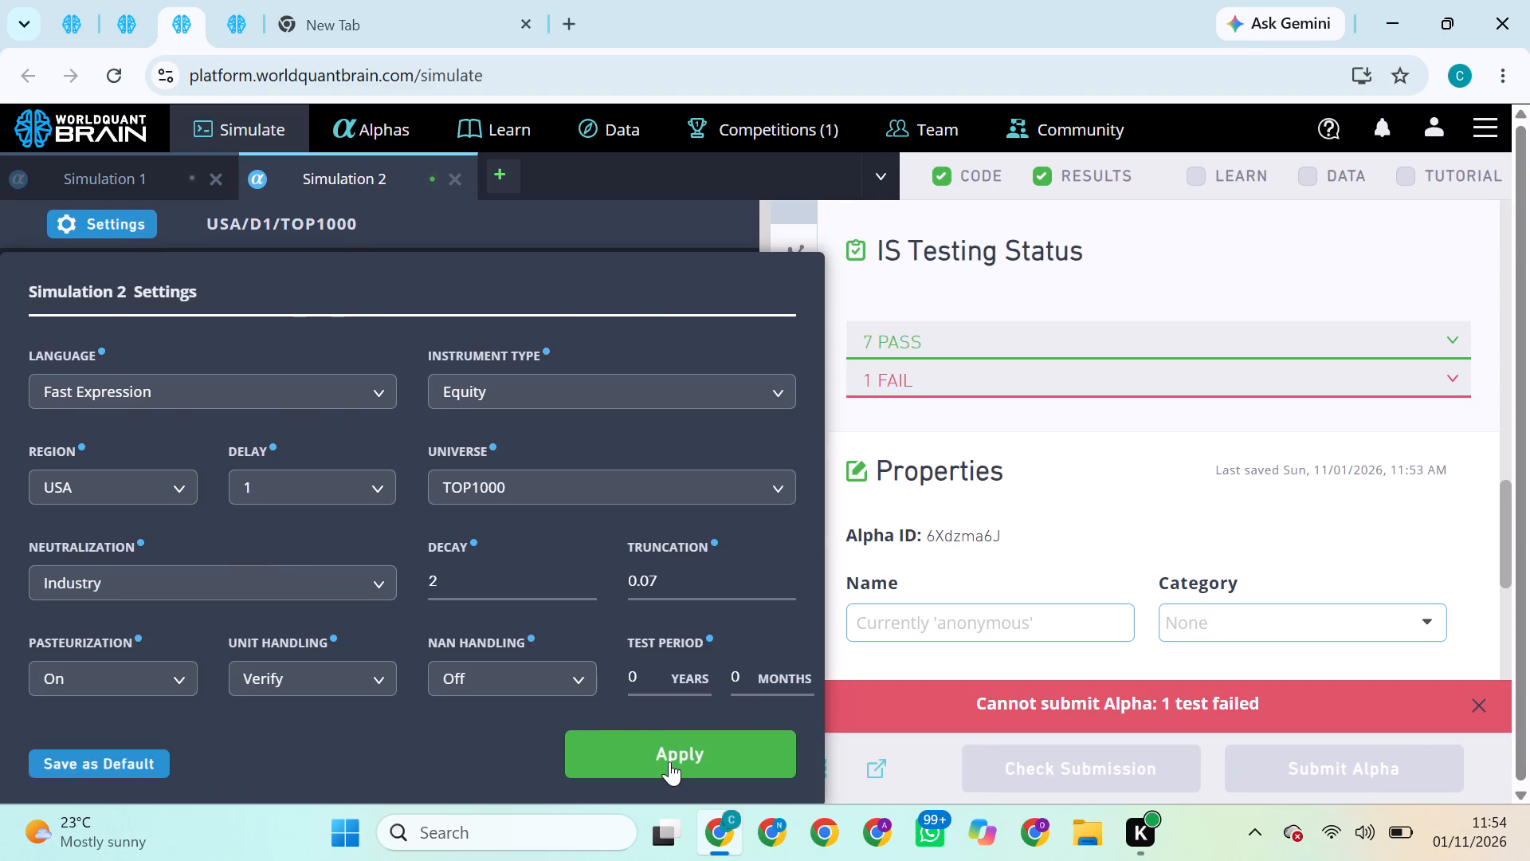
pyautogui.click(688, 773)
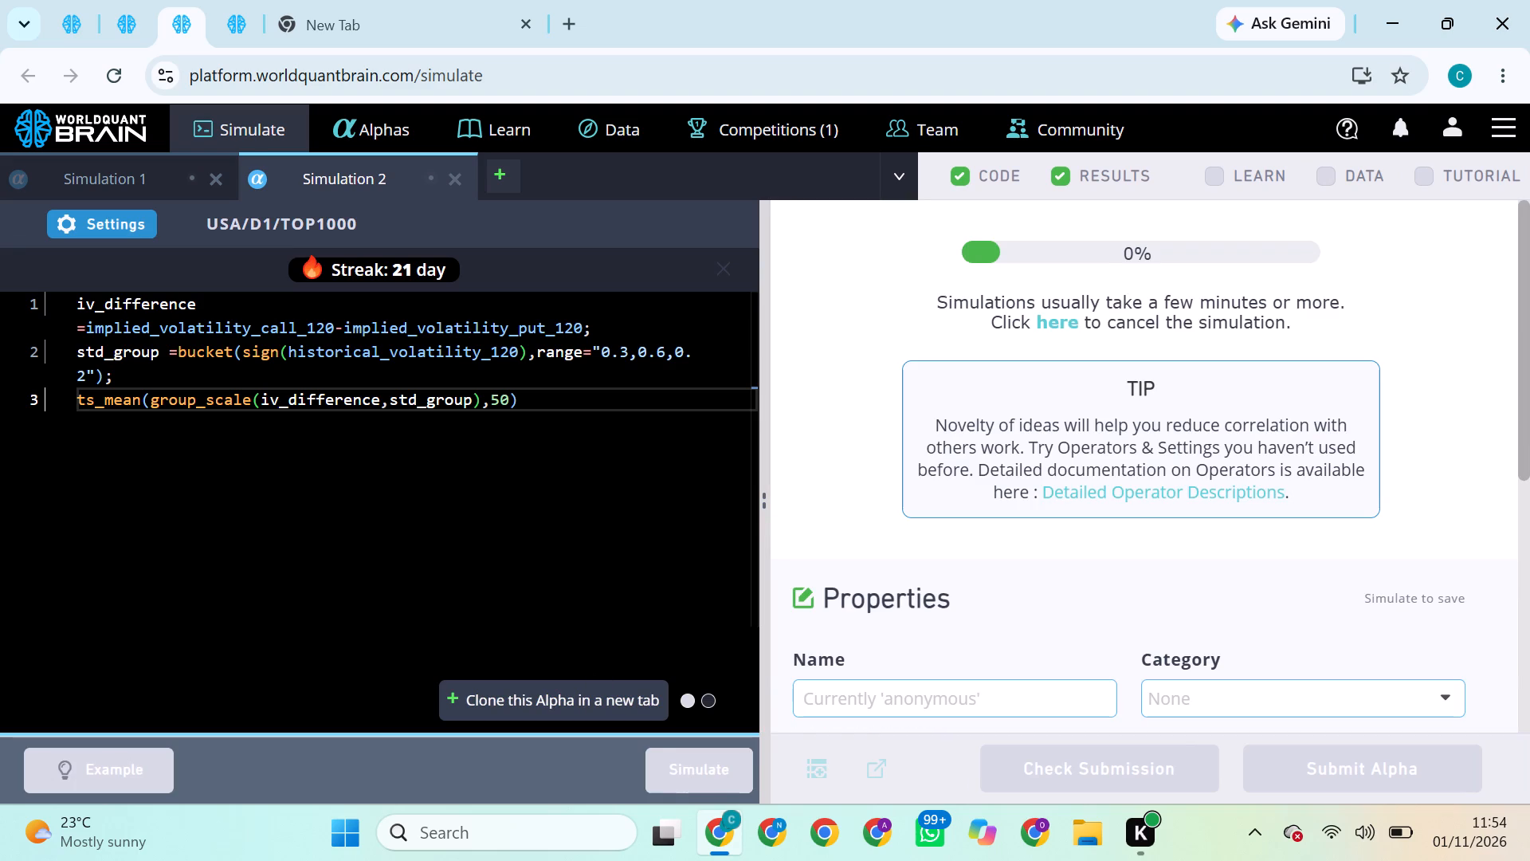
# Check the progress of the running TOP3000, TOP2000 and TOP1000 simulations.
pyautogui.click(66, 20)
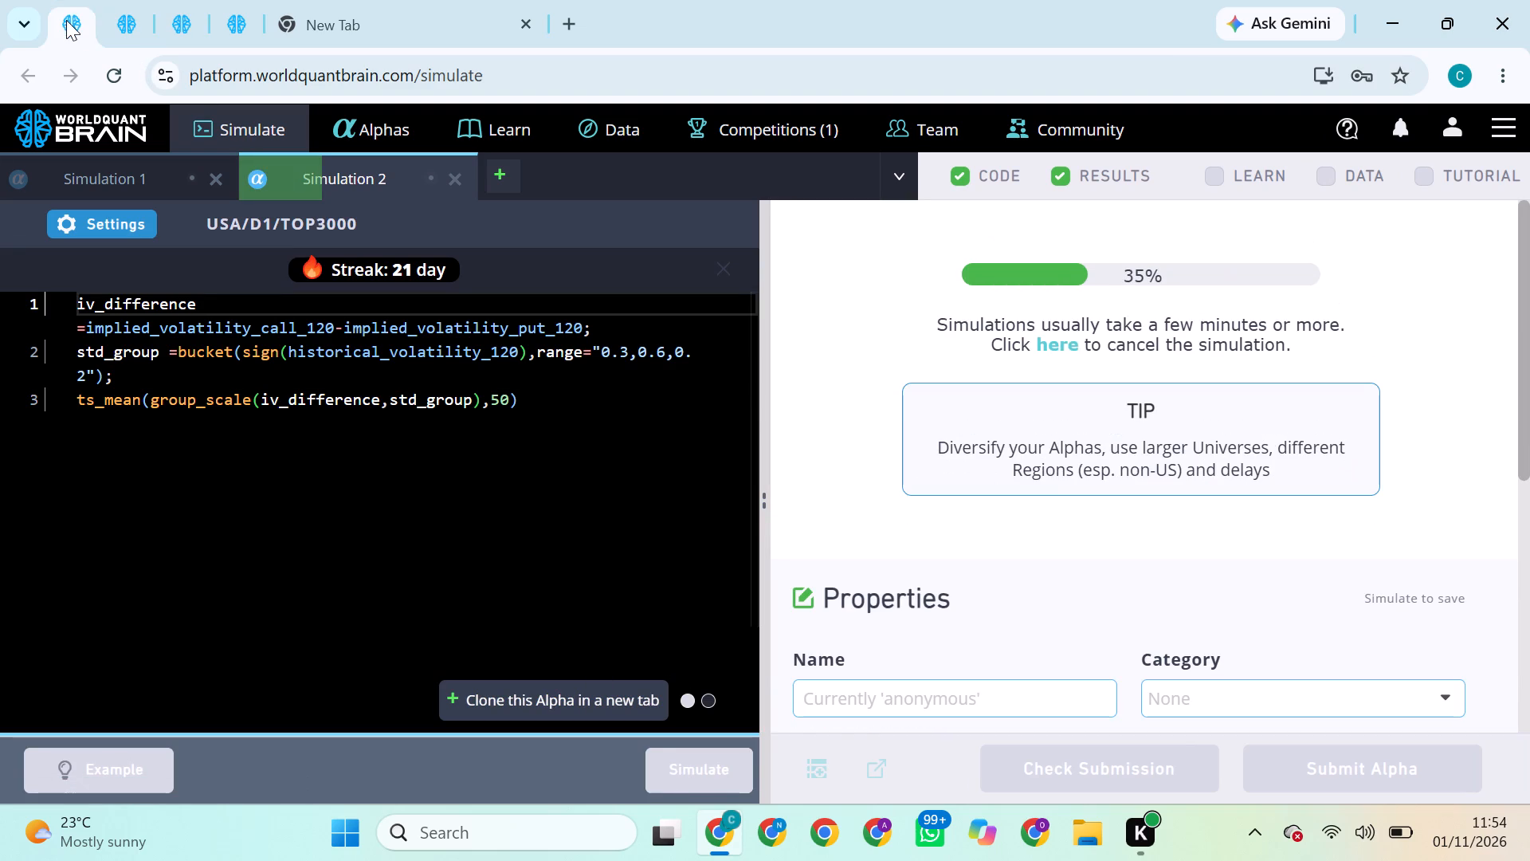
pyautogui.click(138, 16)
pyautogui.click(188, 9)
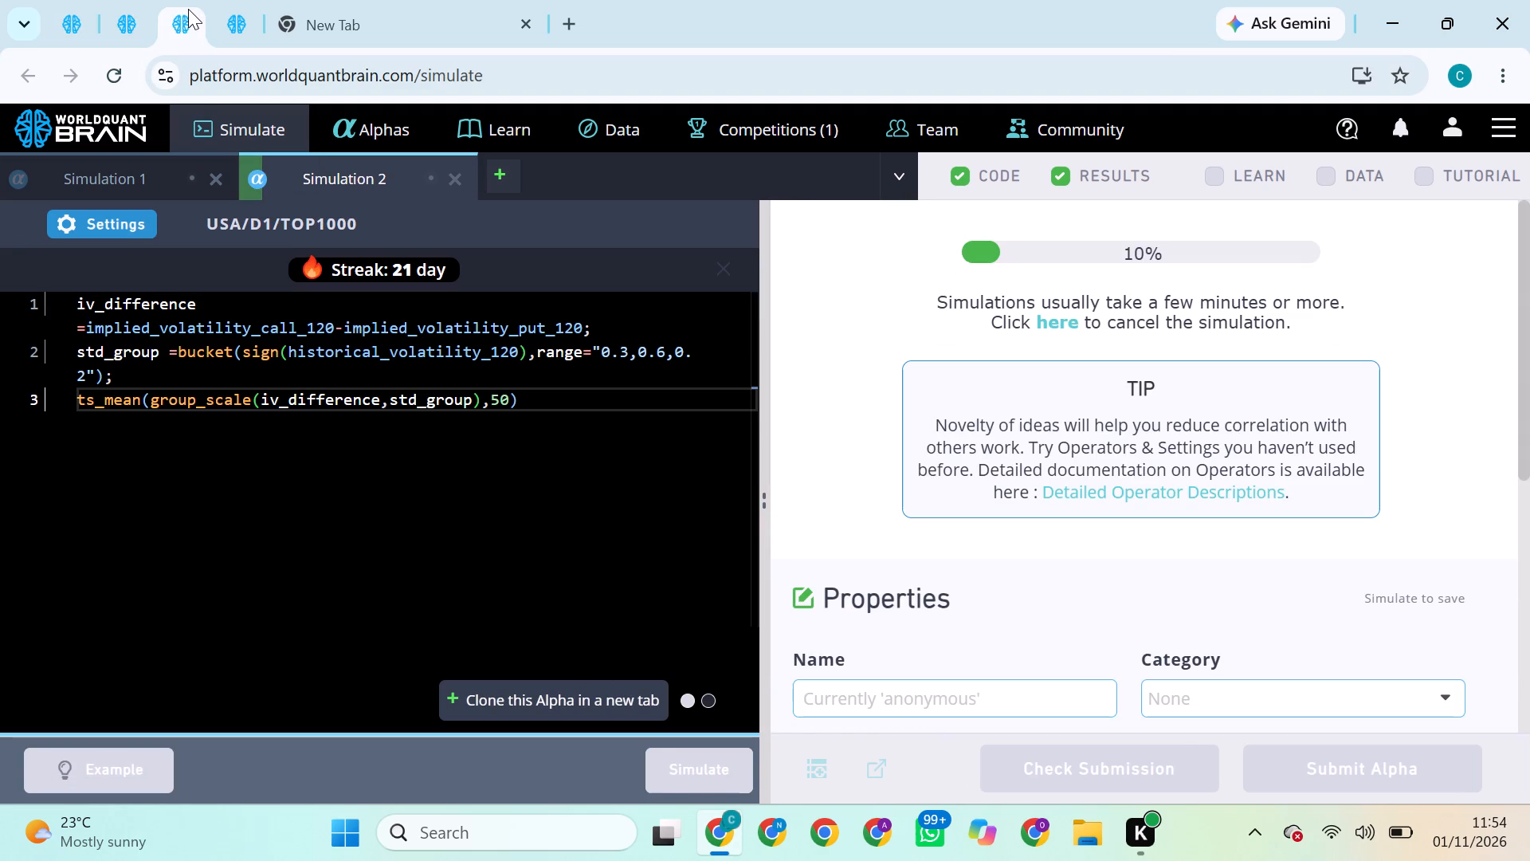
pyautogui.click(73, 22)
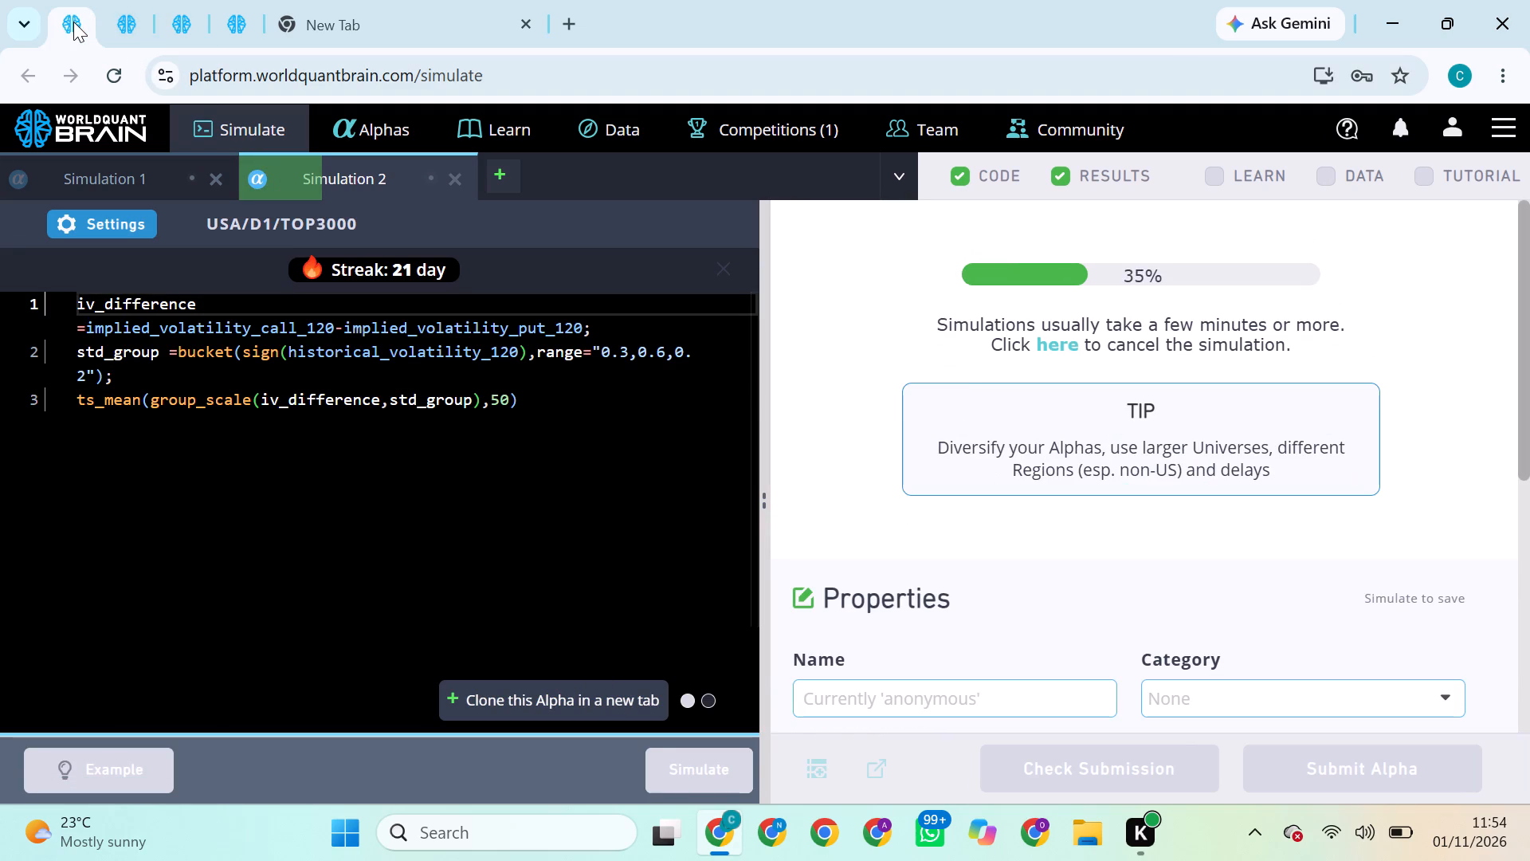
pyautogui.click(107, 22)
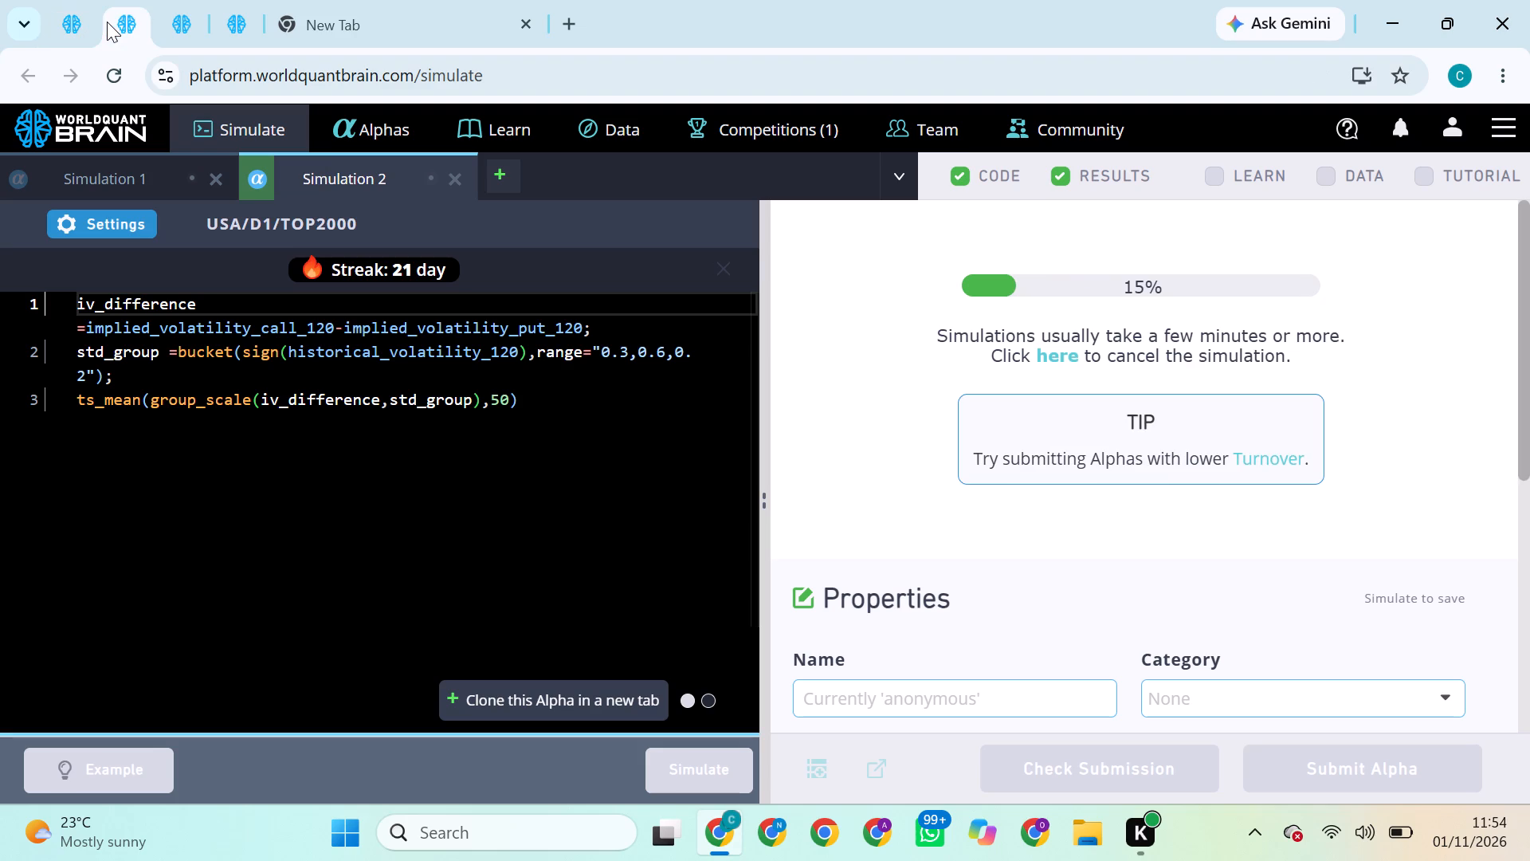
pyautogui.click(175, 23)
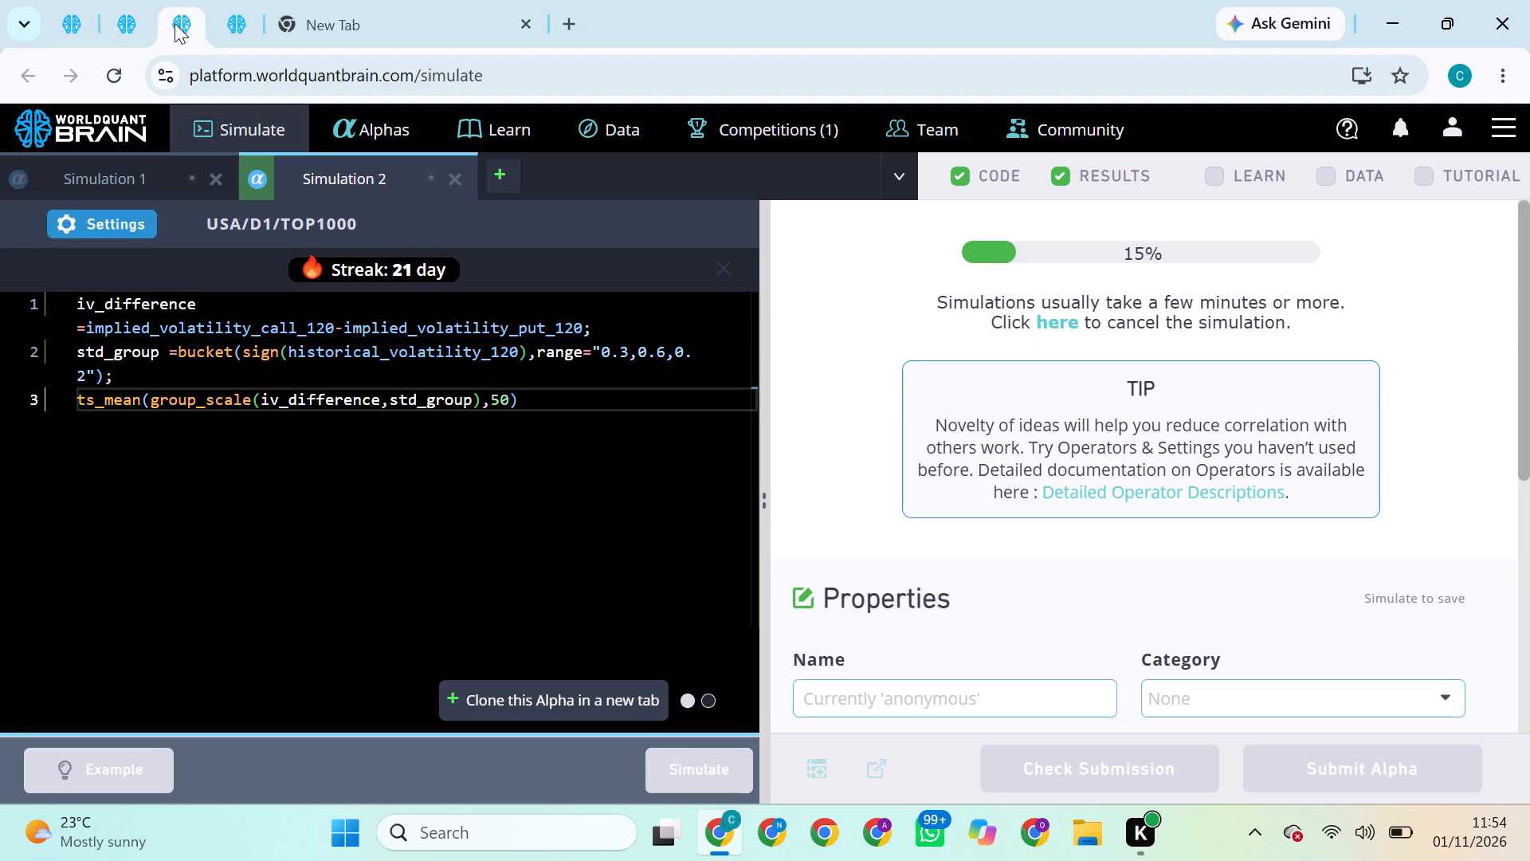
pyautogui.click(74, 36)
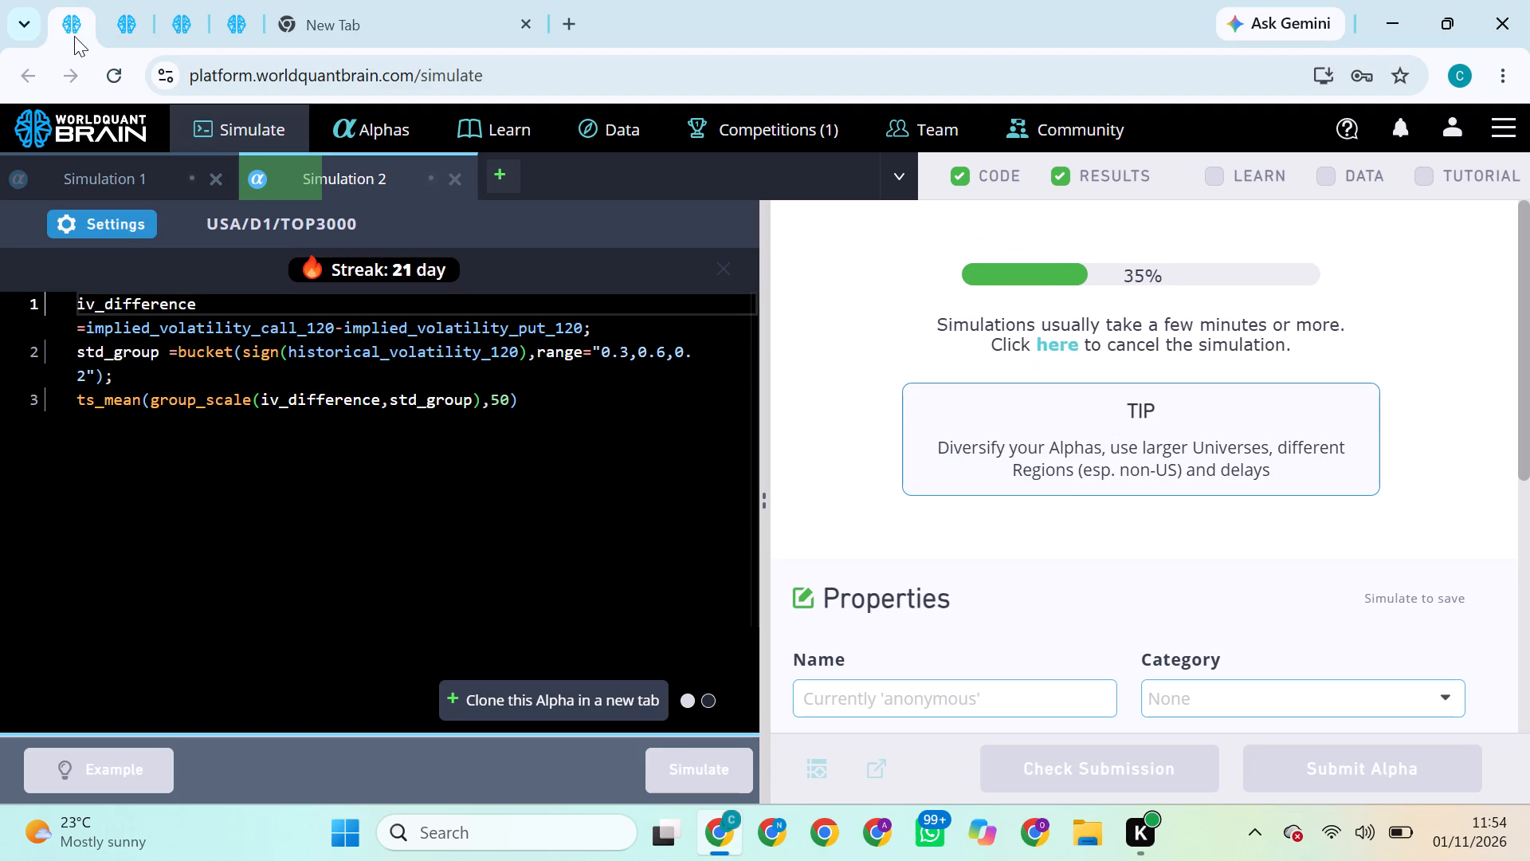
pyautogui.click(117, 29)
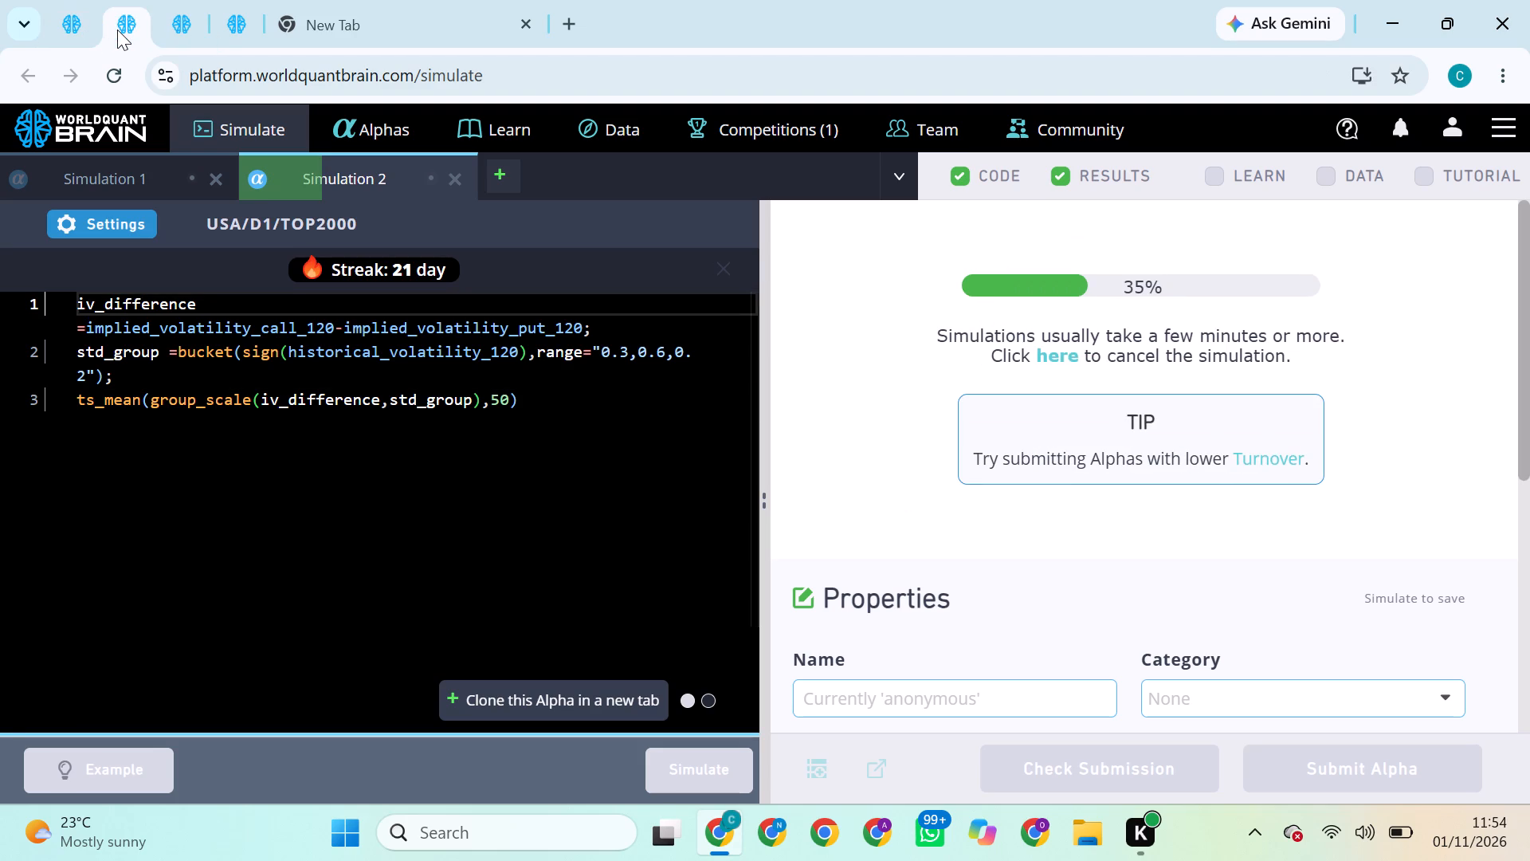
pyautogui.click(178, 22)
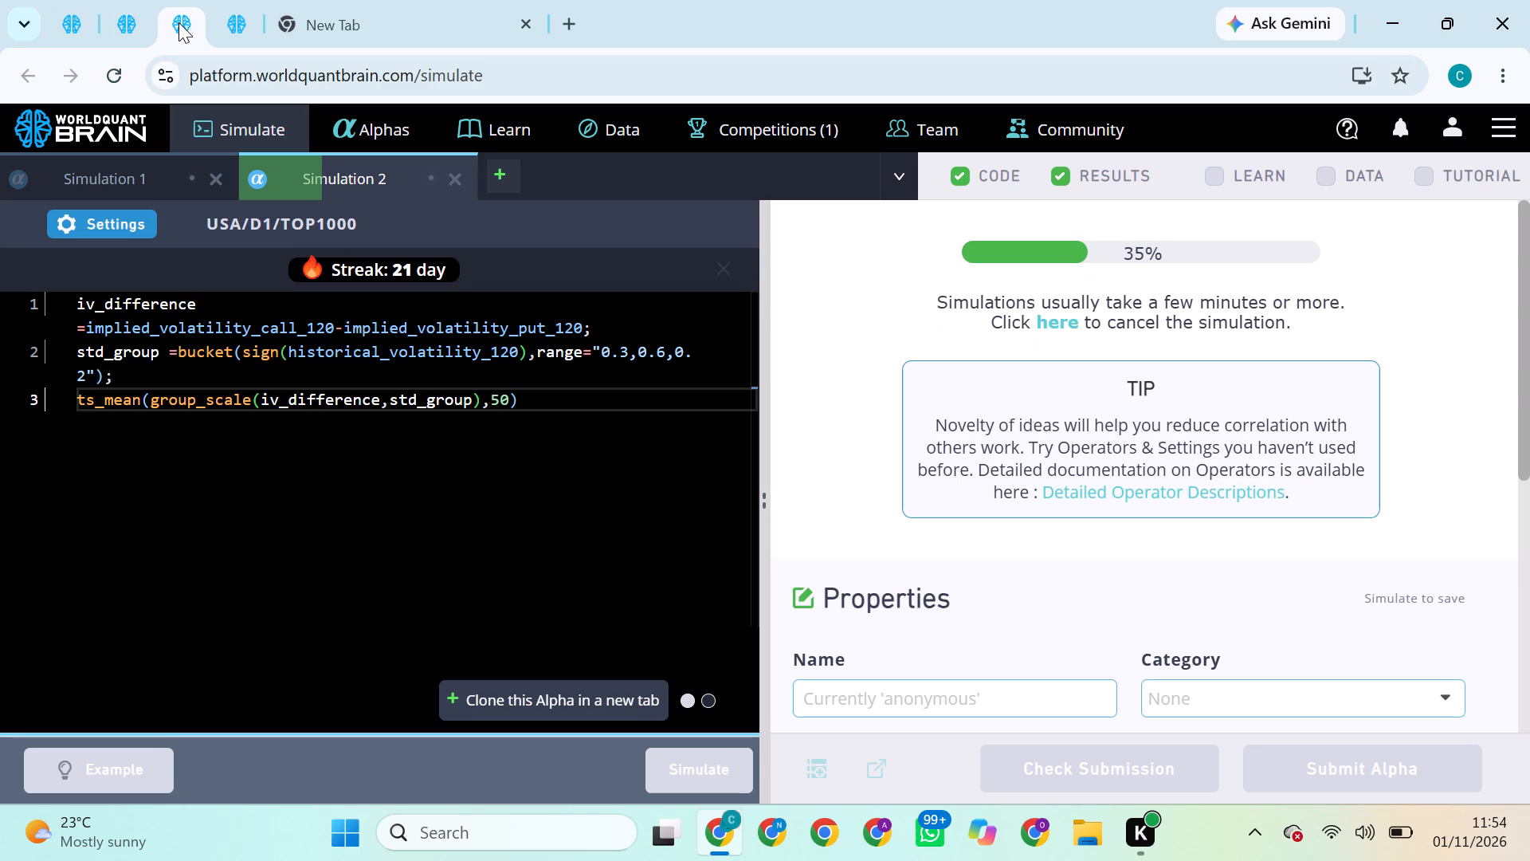
pyautogui.click(62, 19)
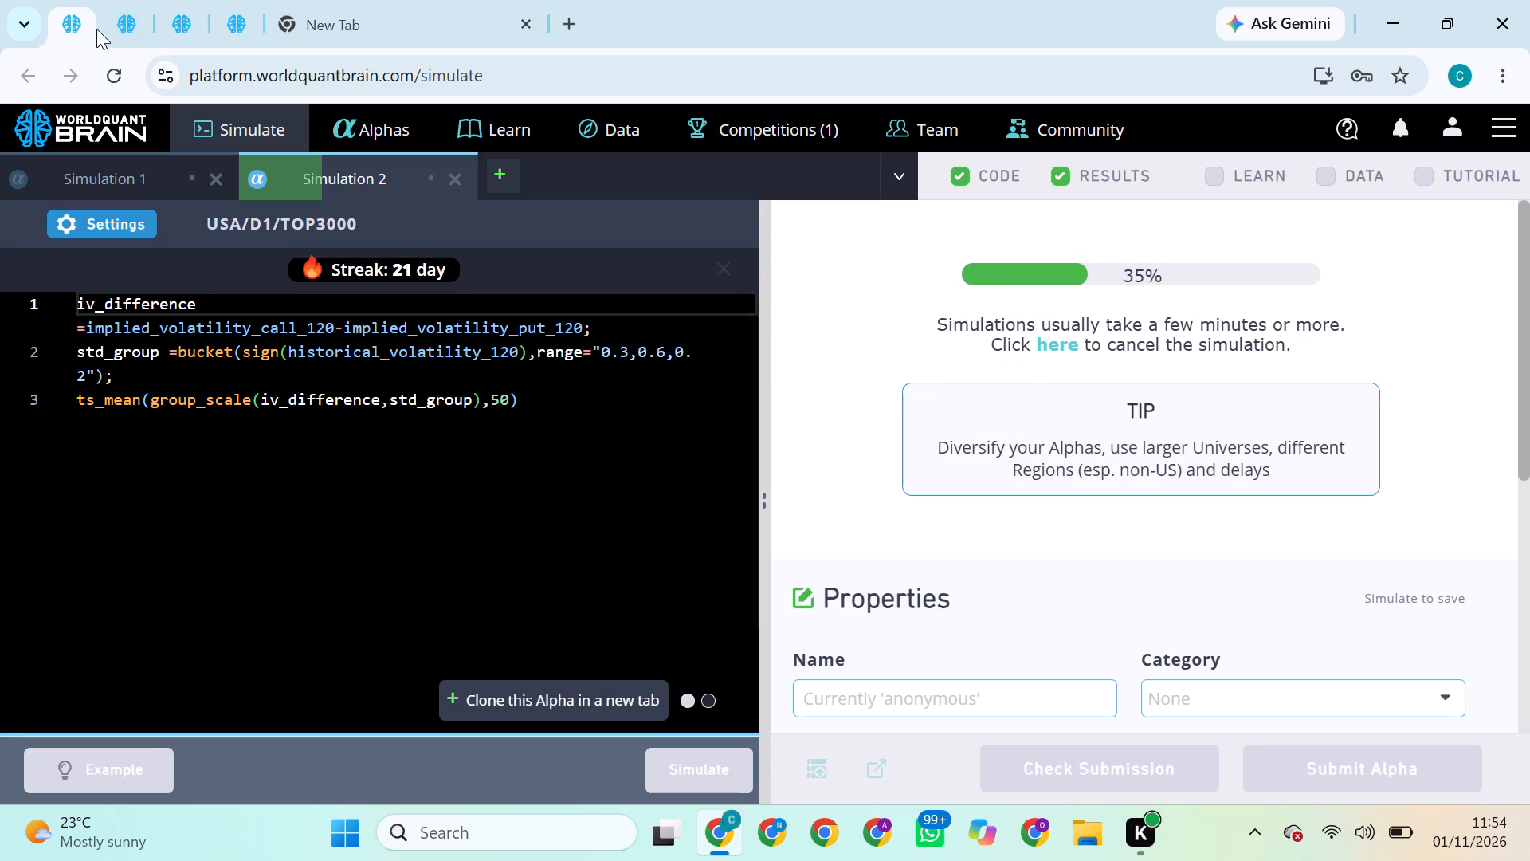
pyautogui.click(116, 27)
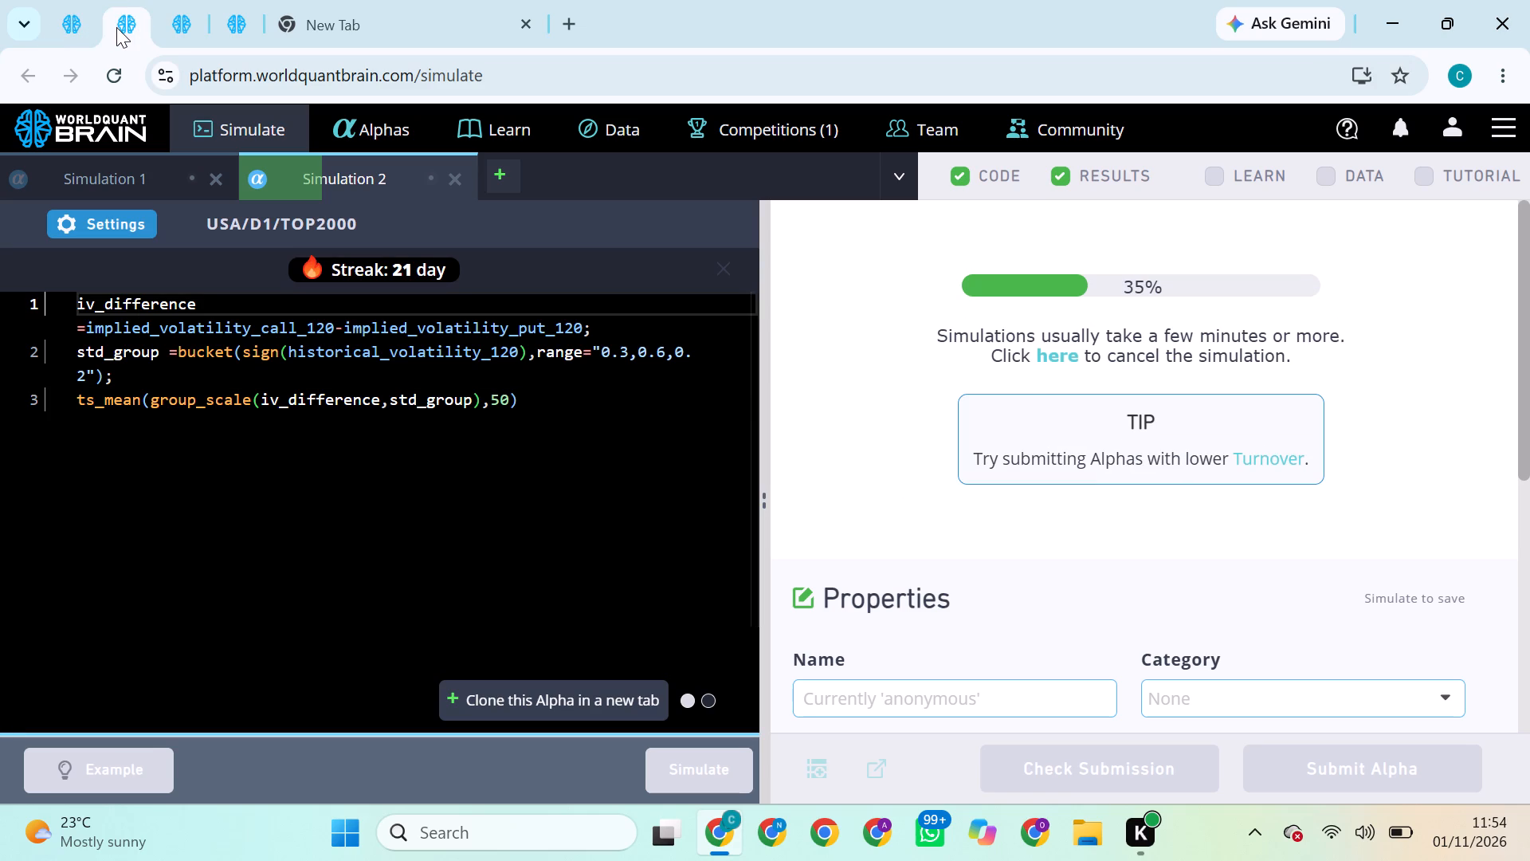
pyautogui.click(177, 25)
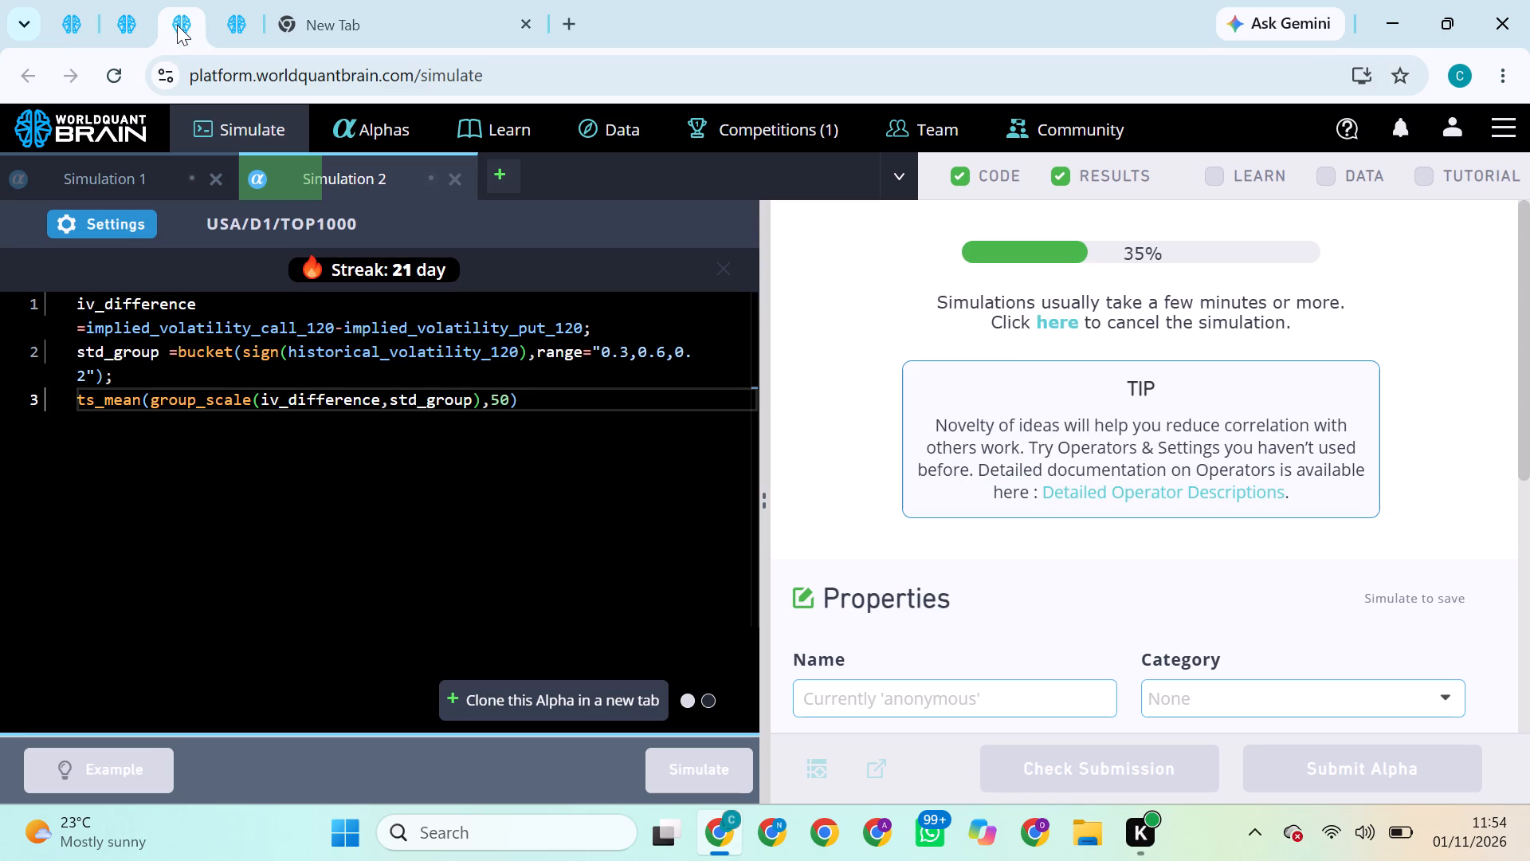
pyautogui.click(222, 26)
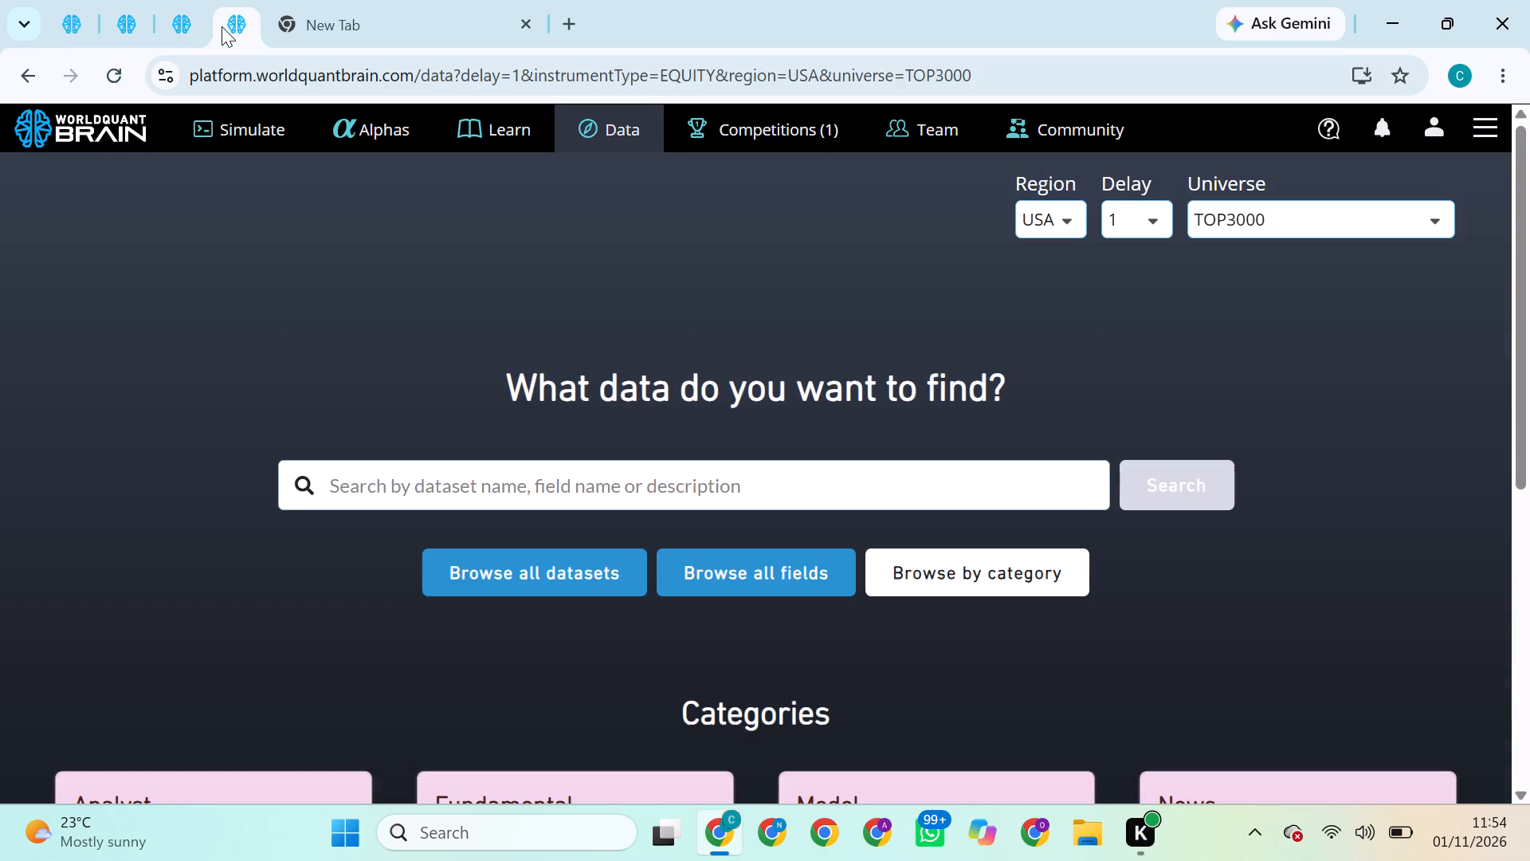
pyautogui.click(163, 29)
pyautogui.click(123, 26)
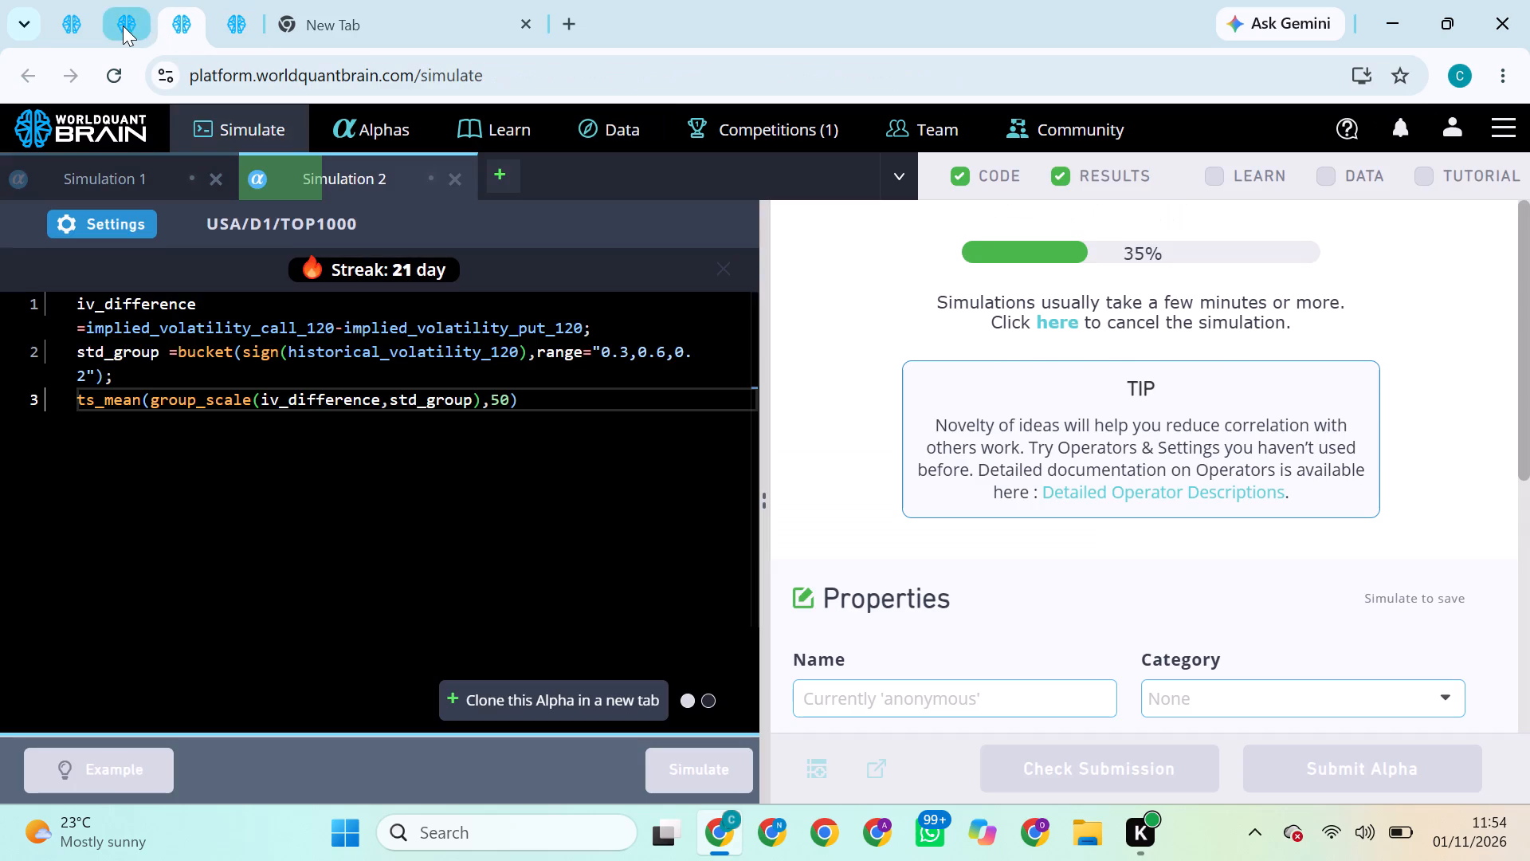
pyautogui.click(78, 25)
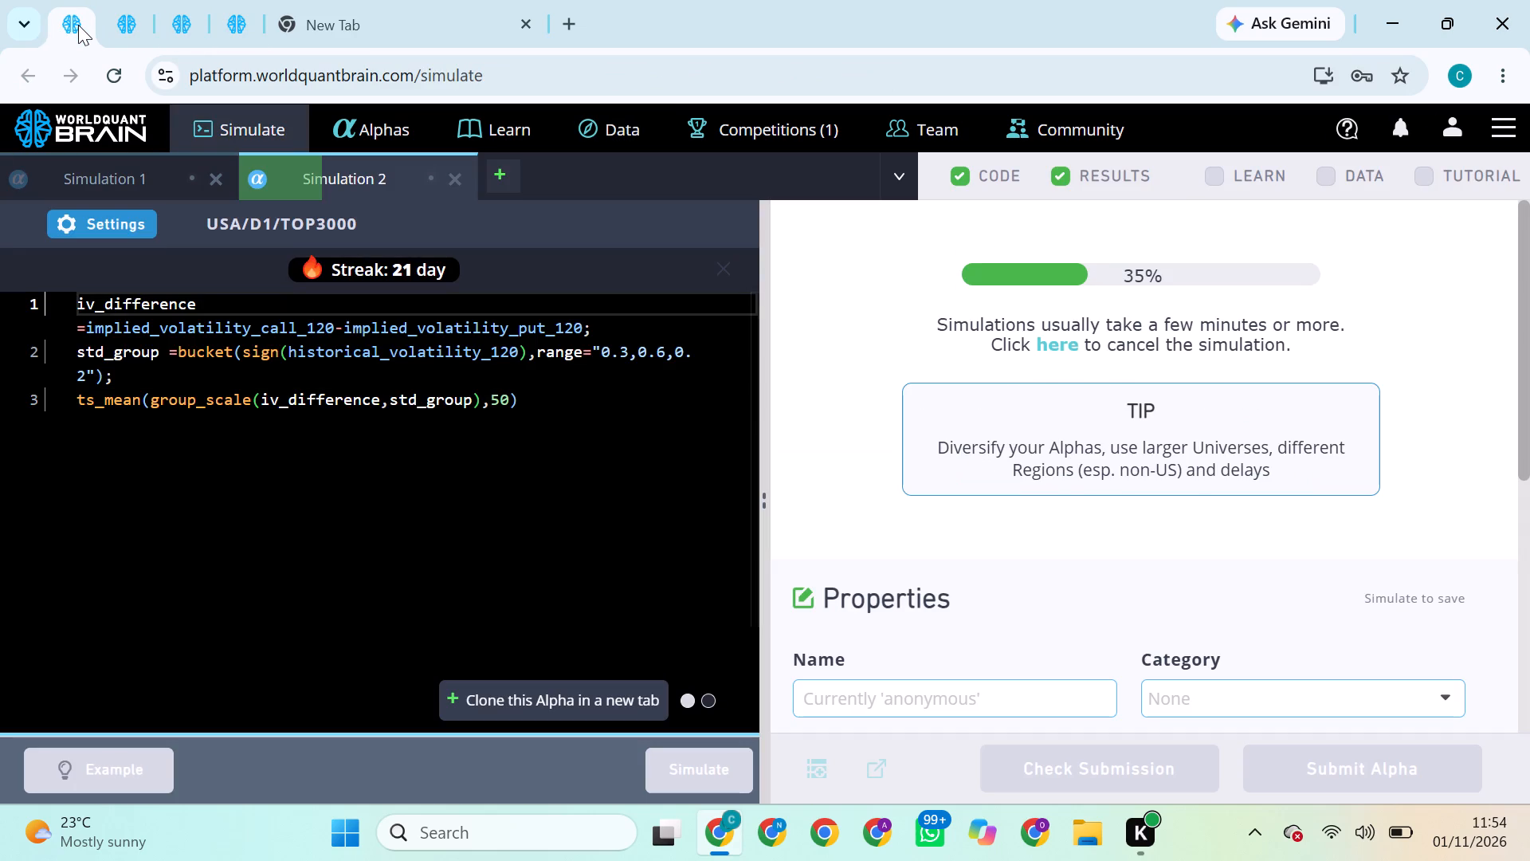
pyautogui.click(142, 26)
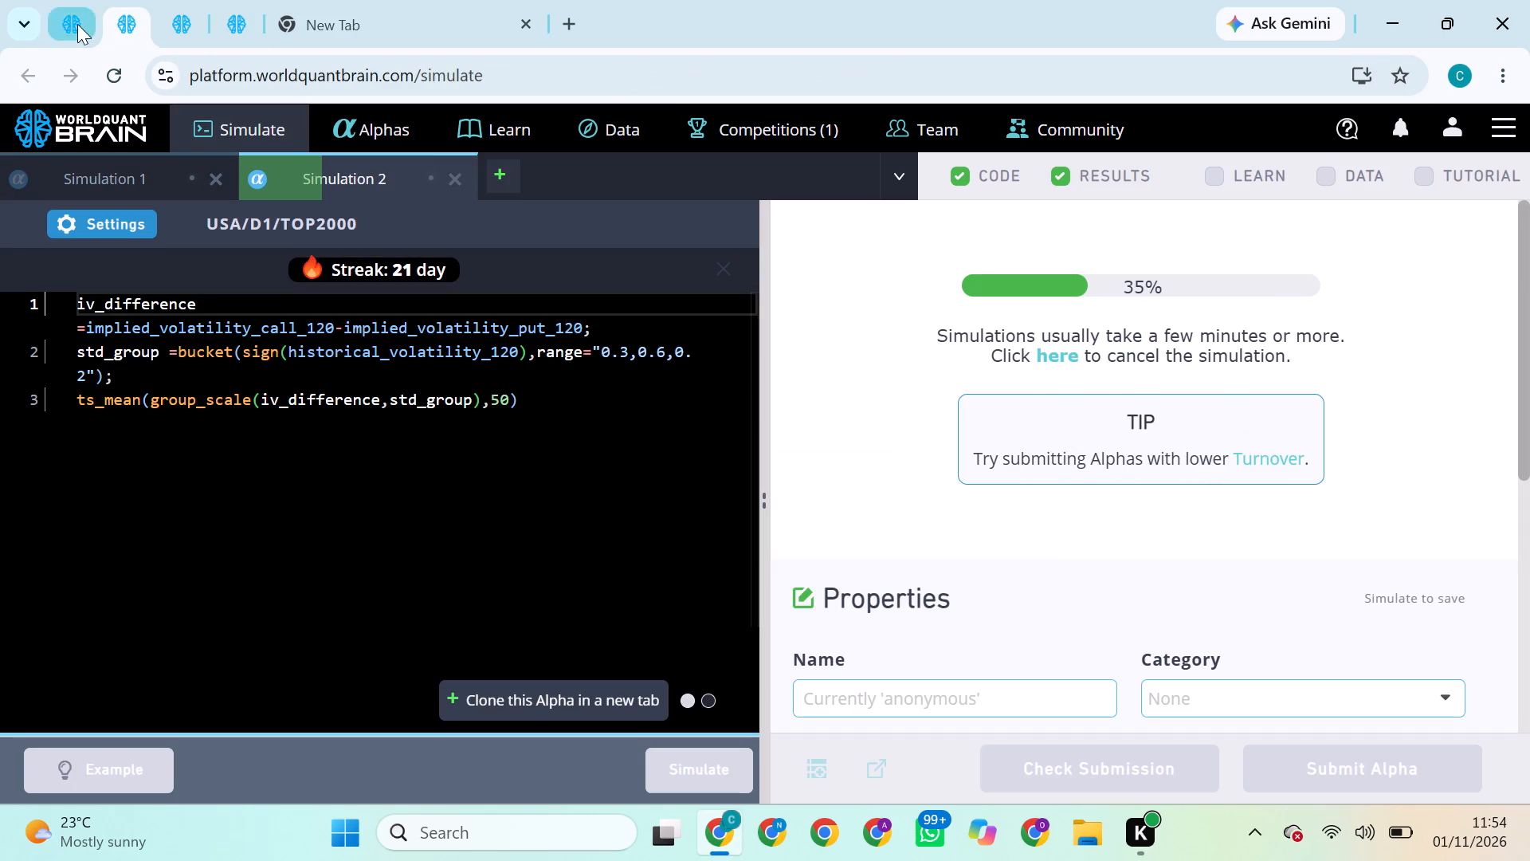
pyautogui.click(77, 24)
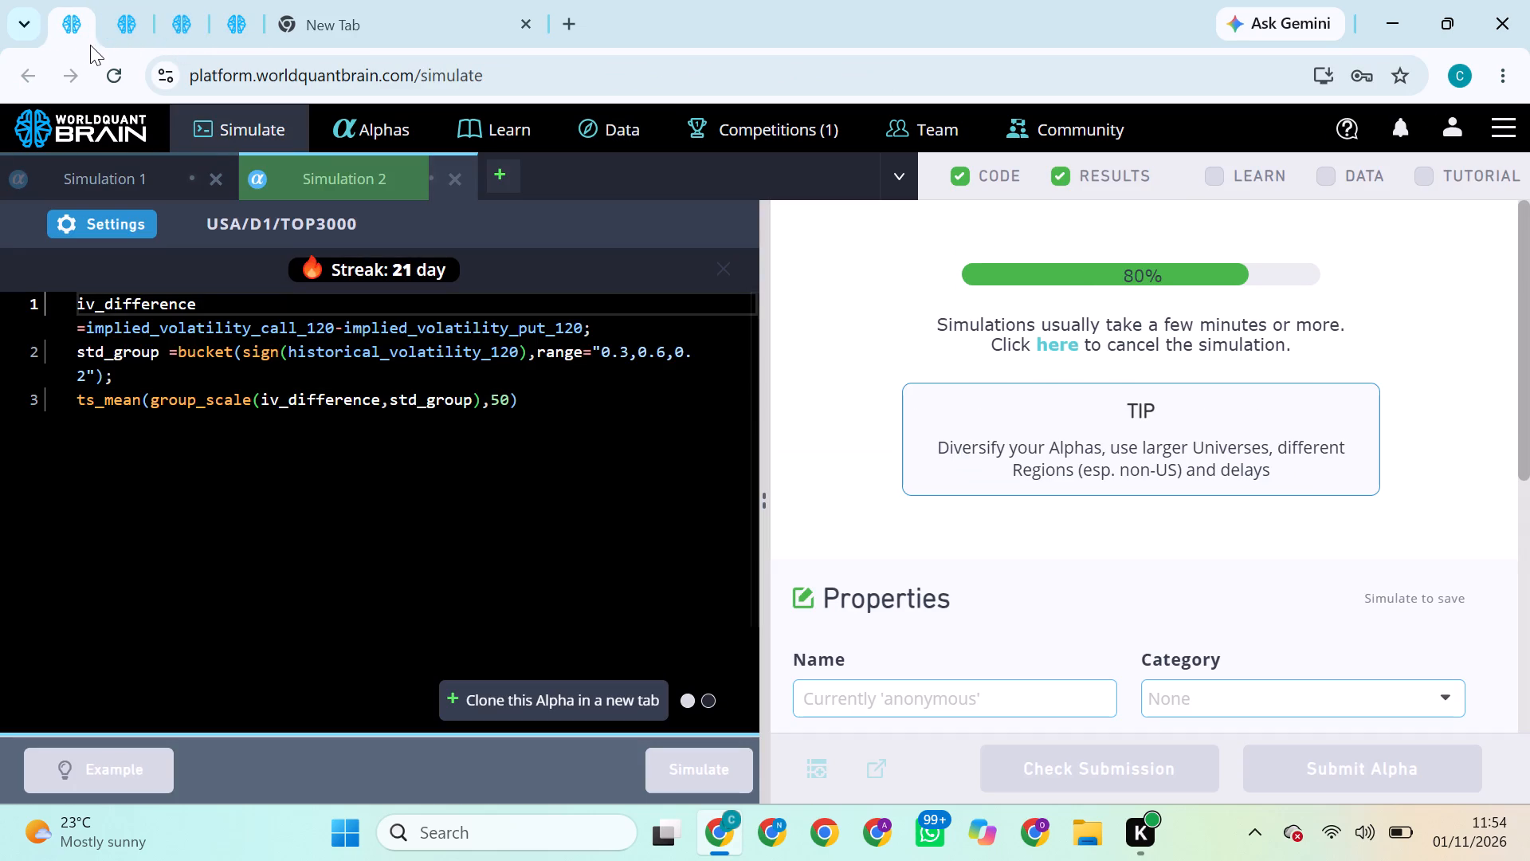
pyautogui.click(225, 158)
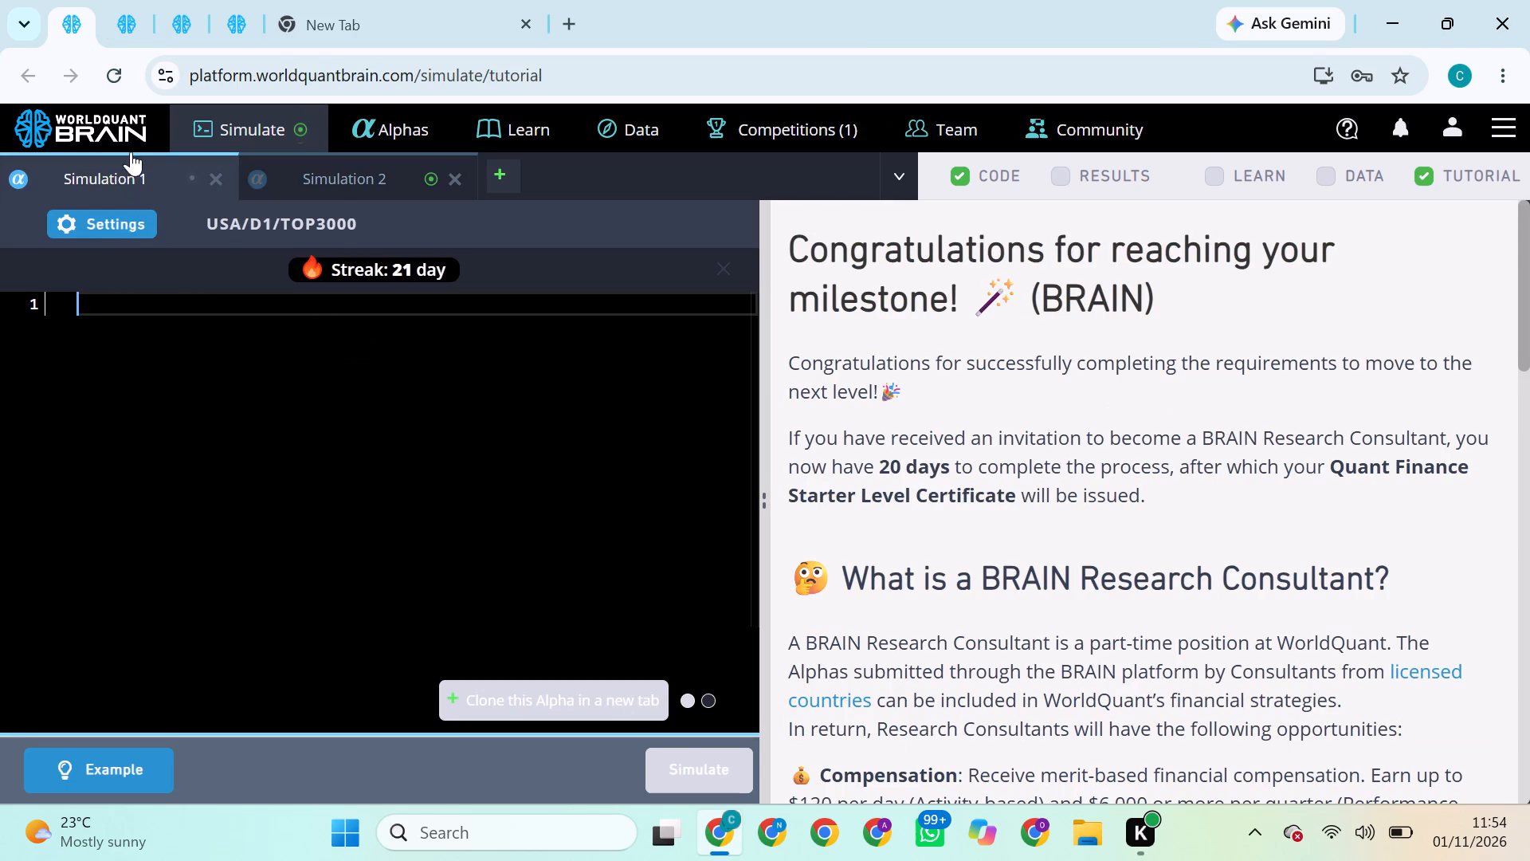
# Check the progress of the running TOP3000, TOP2000 and TOP1000 simulations.
pyautogui.click(250, 120)
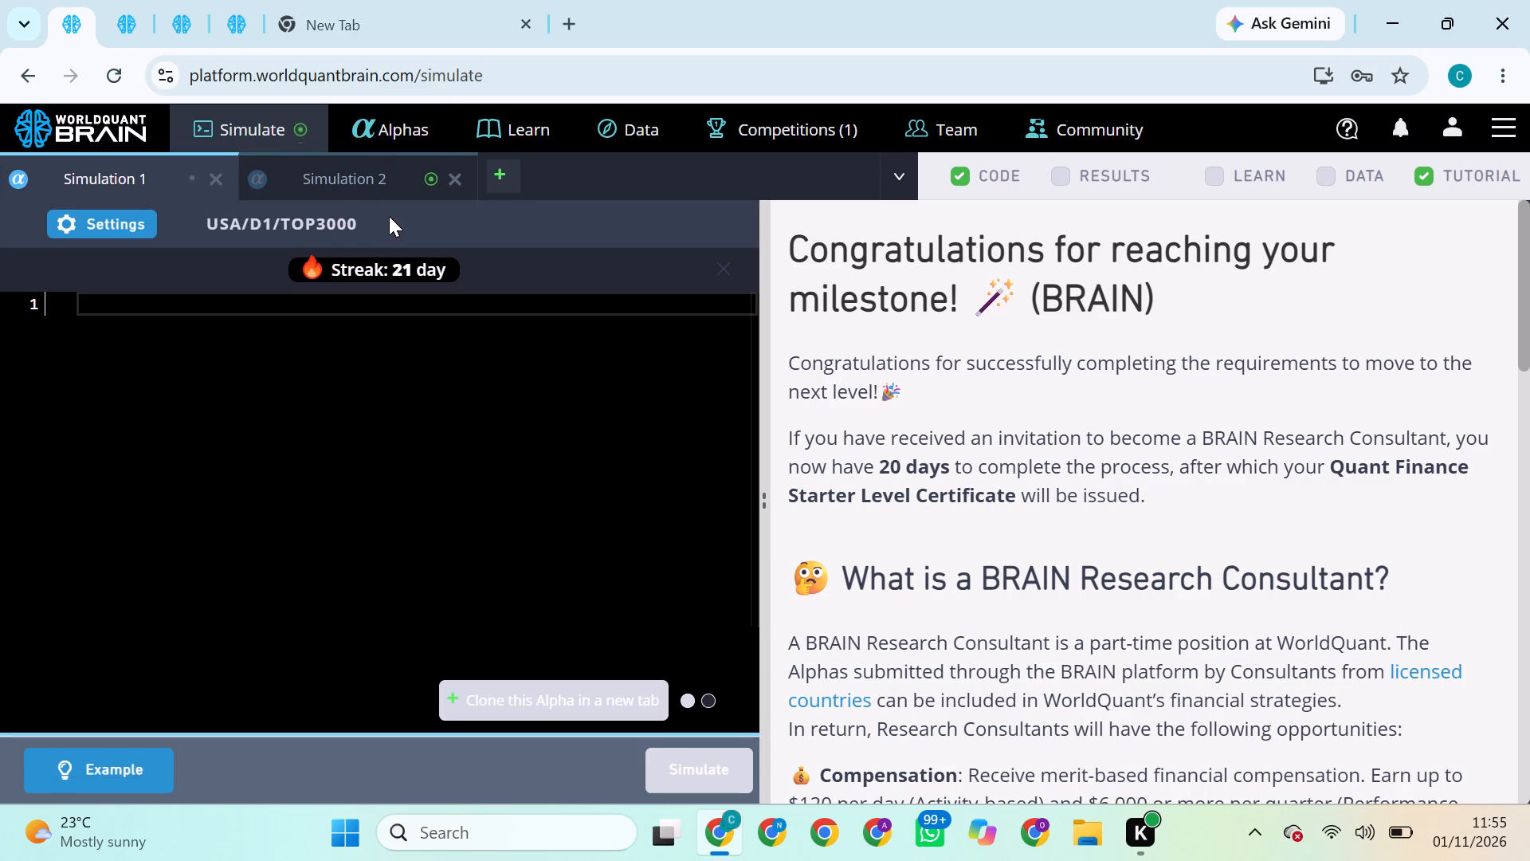
pyautogui.click(125, 22)
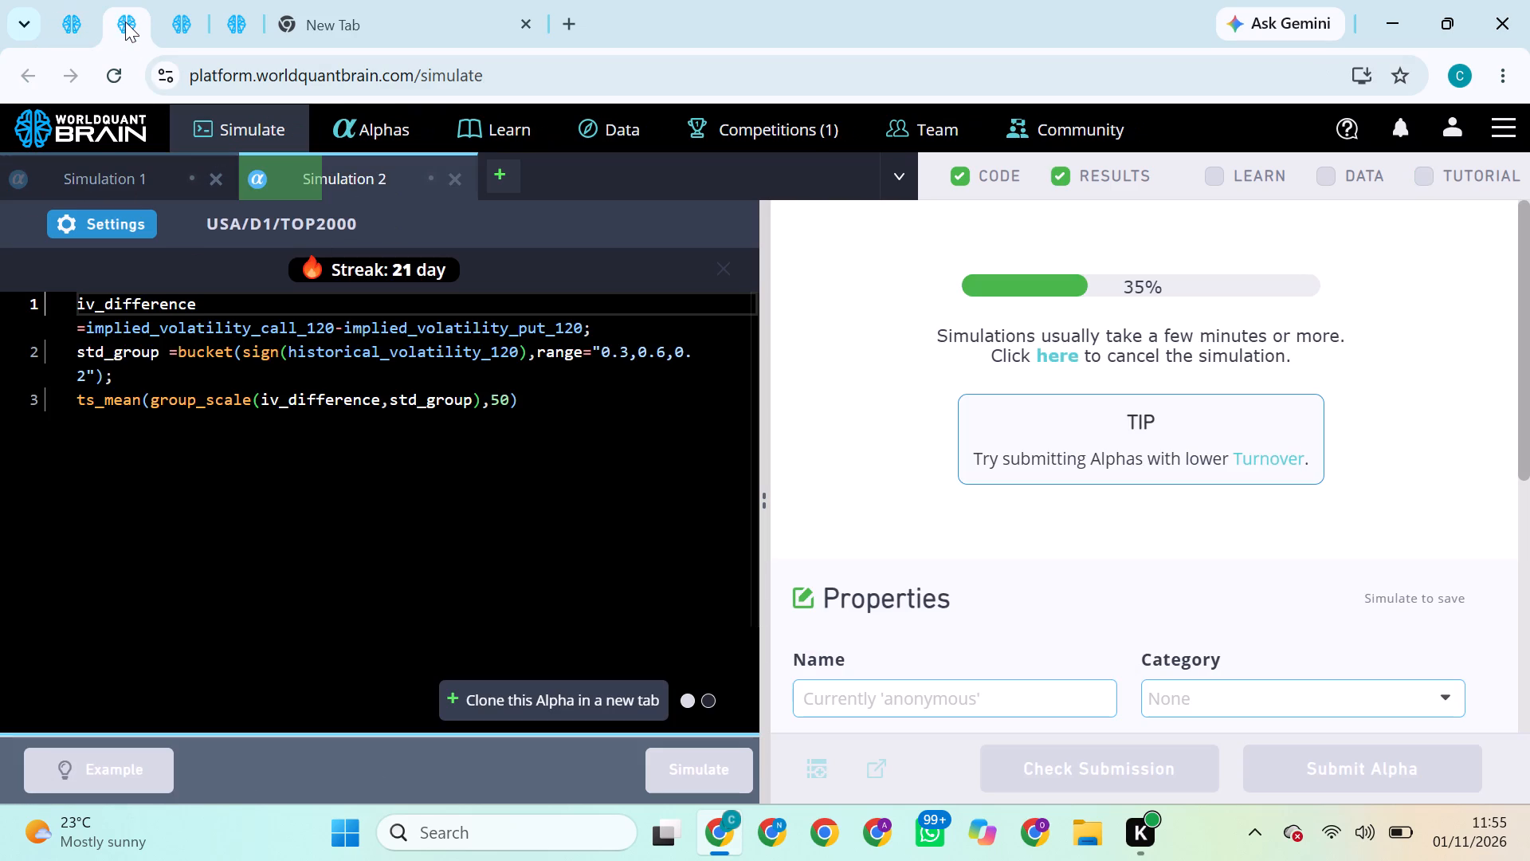
pyautogui.click(73, 23)
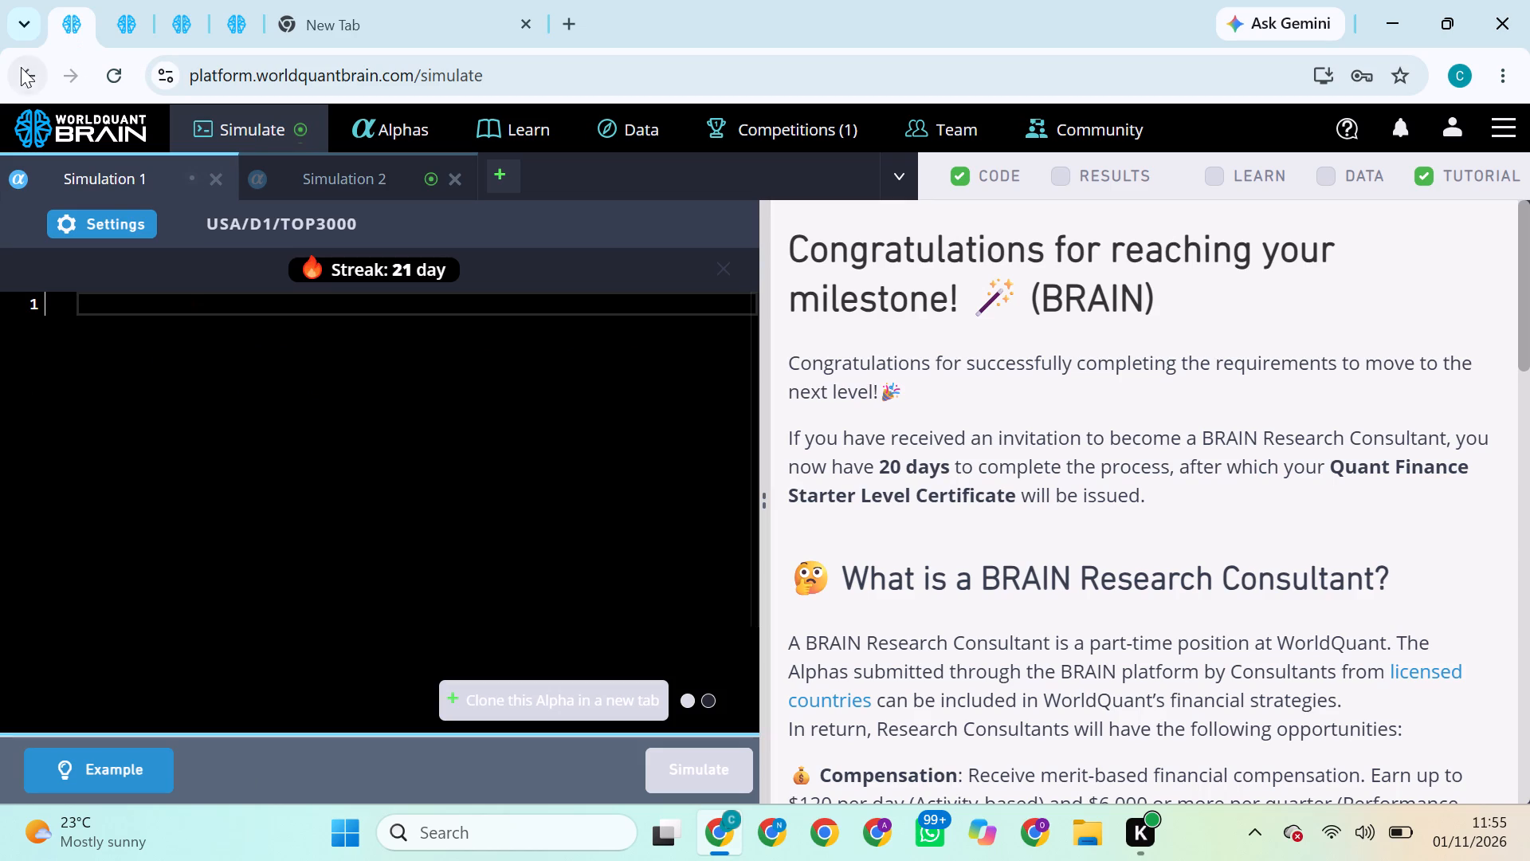
pyautogui.click(16, 84)
pyautogui.click(135, 24)
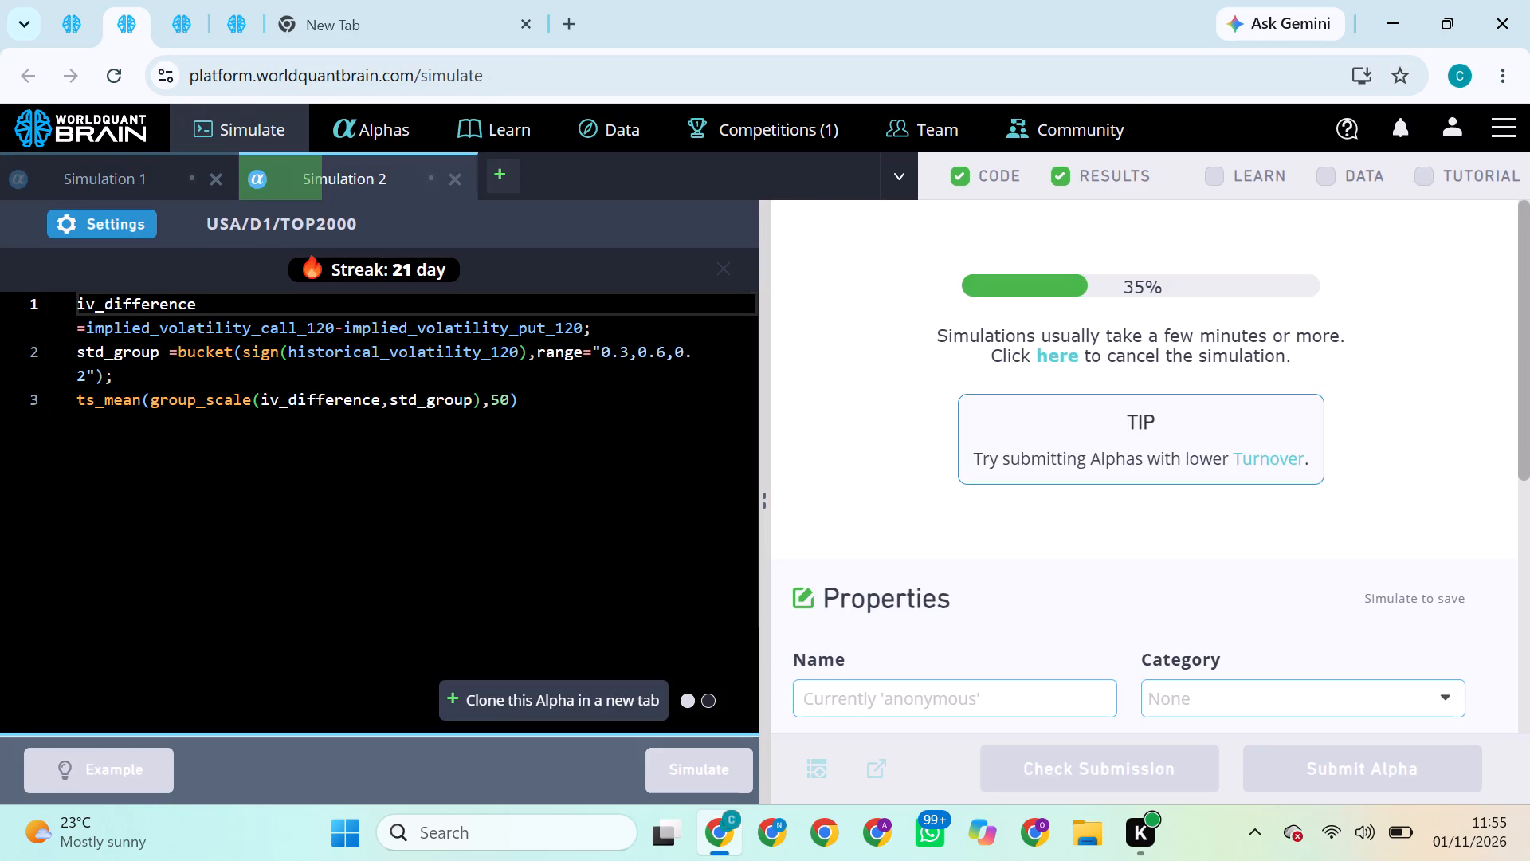
pyautogui.click(179, 36)
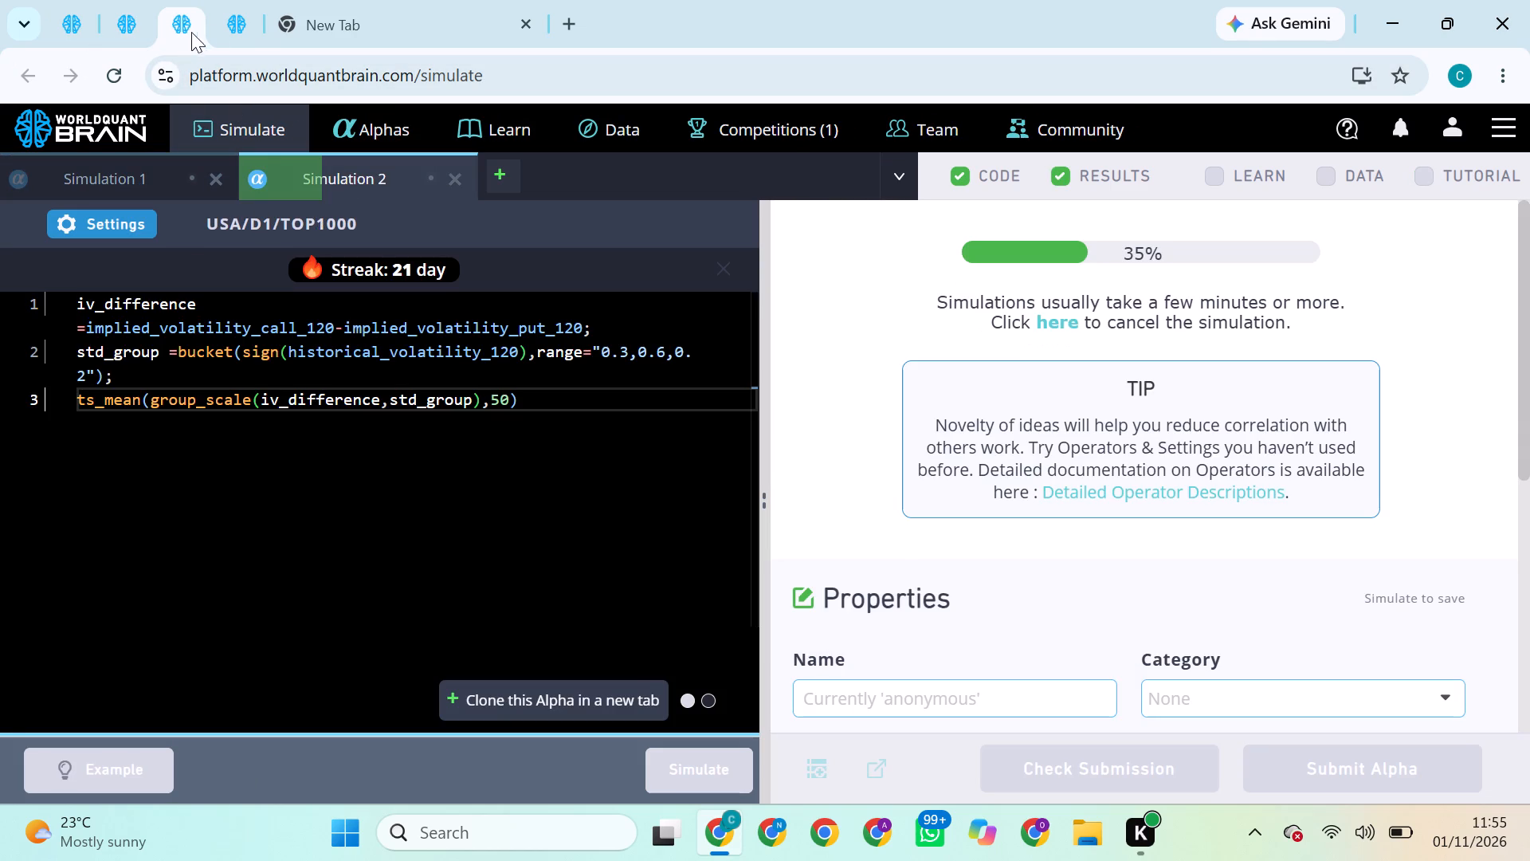
pyautogui.click(226, 36)
pyautogui.click(103, 17)
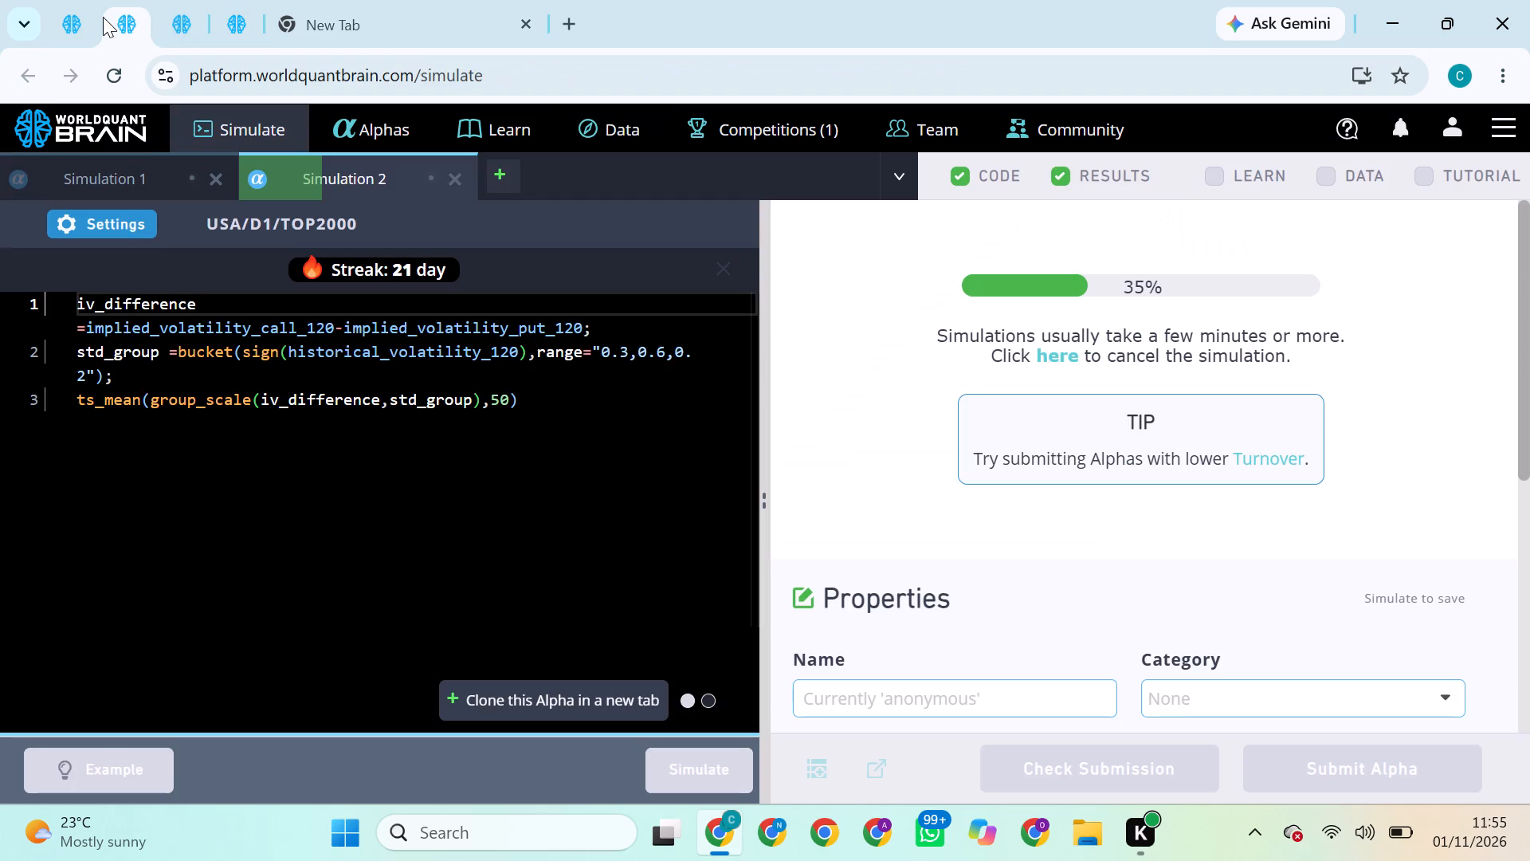
pyautogui.click(175, 27)
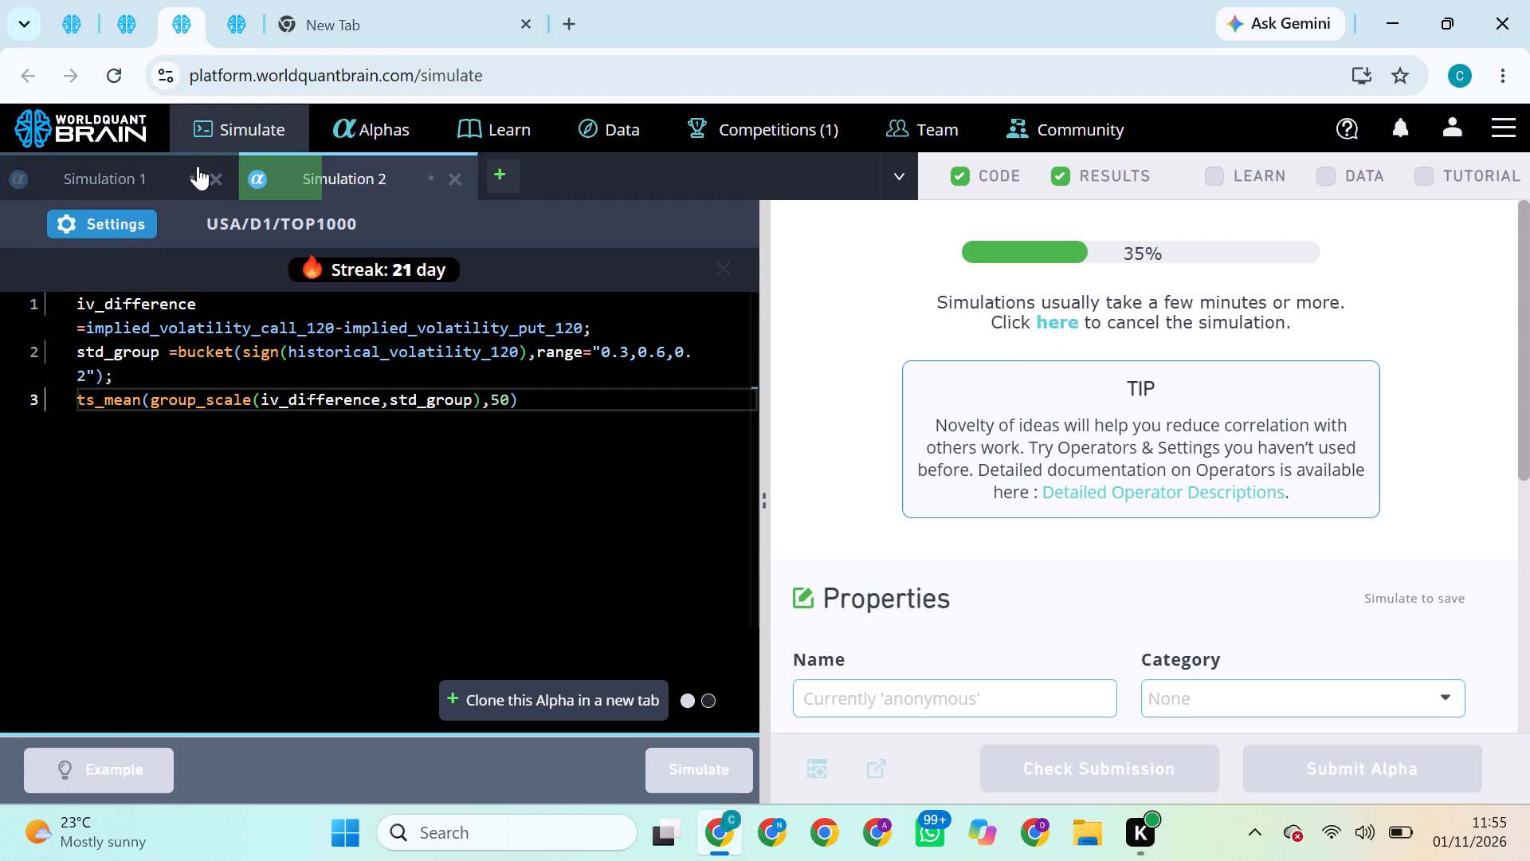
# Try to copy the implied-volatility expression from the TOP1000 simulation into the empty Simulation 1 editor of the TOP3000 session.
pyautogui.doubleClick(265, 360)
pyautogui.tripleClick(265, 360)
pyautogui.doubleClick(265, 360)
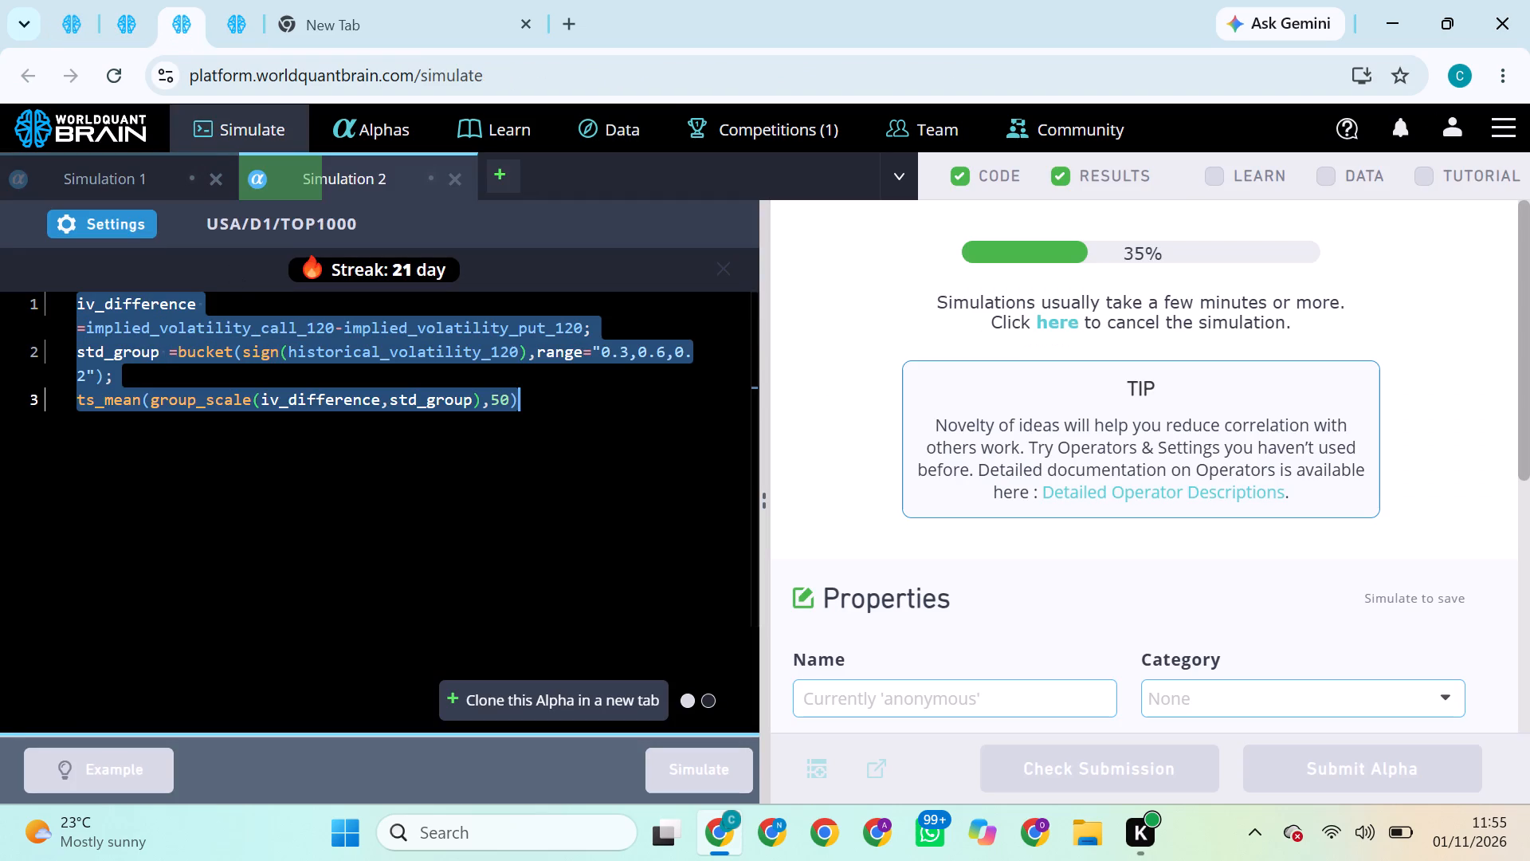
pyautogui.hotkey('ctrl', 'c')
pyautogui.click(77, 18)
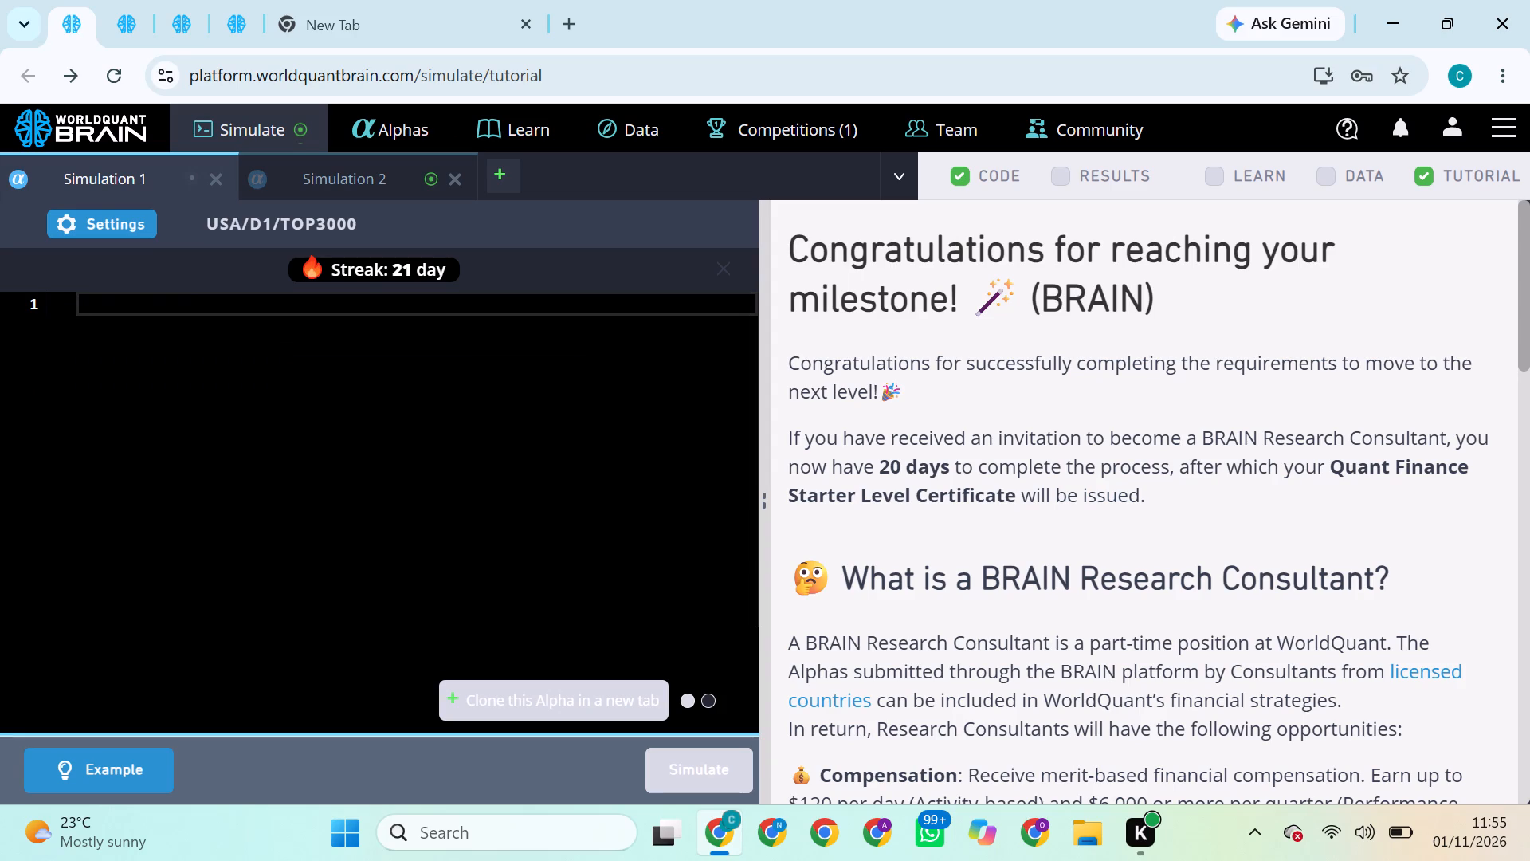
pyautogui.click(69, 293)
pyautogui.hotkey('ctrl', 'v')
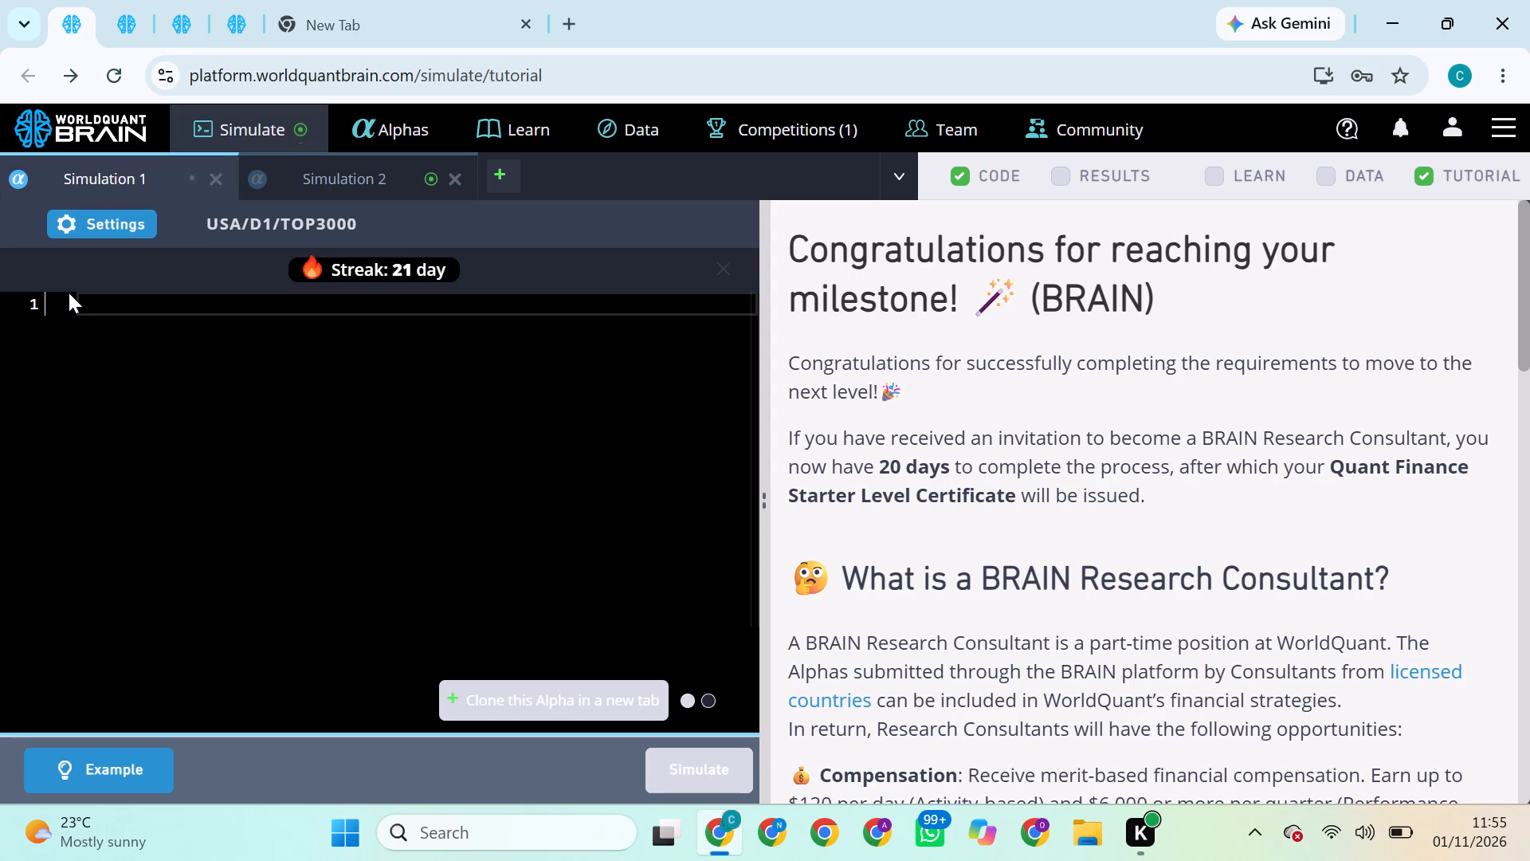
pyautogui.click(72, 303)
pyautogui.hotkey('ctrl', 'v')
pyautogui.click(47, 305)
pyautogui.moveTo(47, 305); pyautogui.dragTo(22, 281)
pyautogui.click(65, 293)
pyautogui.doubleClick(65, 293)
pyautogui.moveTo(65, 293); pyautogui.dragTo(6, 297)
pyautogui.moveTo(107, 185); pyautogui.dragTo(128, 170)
# Try to submit the alpha from the finished TOP3000 Simulation 2 with Market neutralization, decay 4 and truncation 0.09.
pyautogui.click(334, 184)
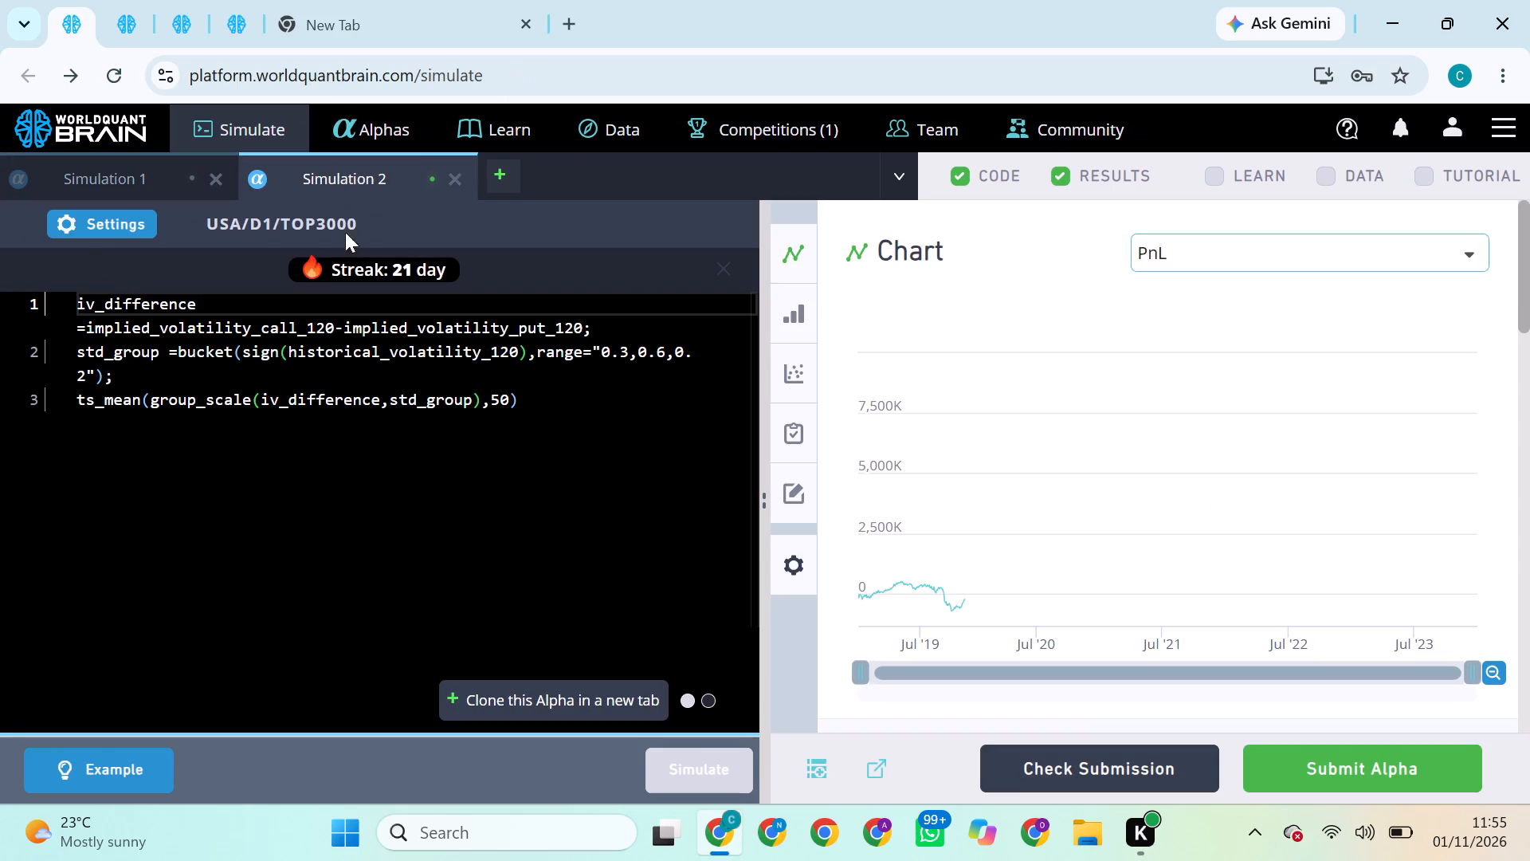
pyautogui.click(116, 0)
pyautogui.click(182, 26)
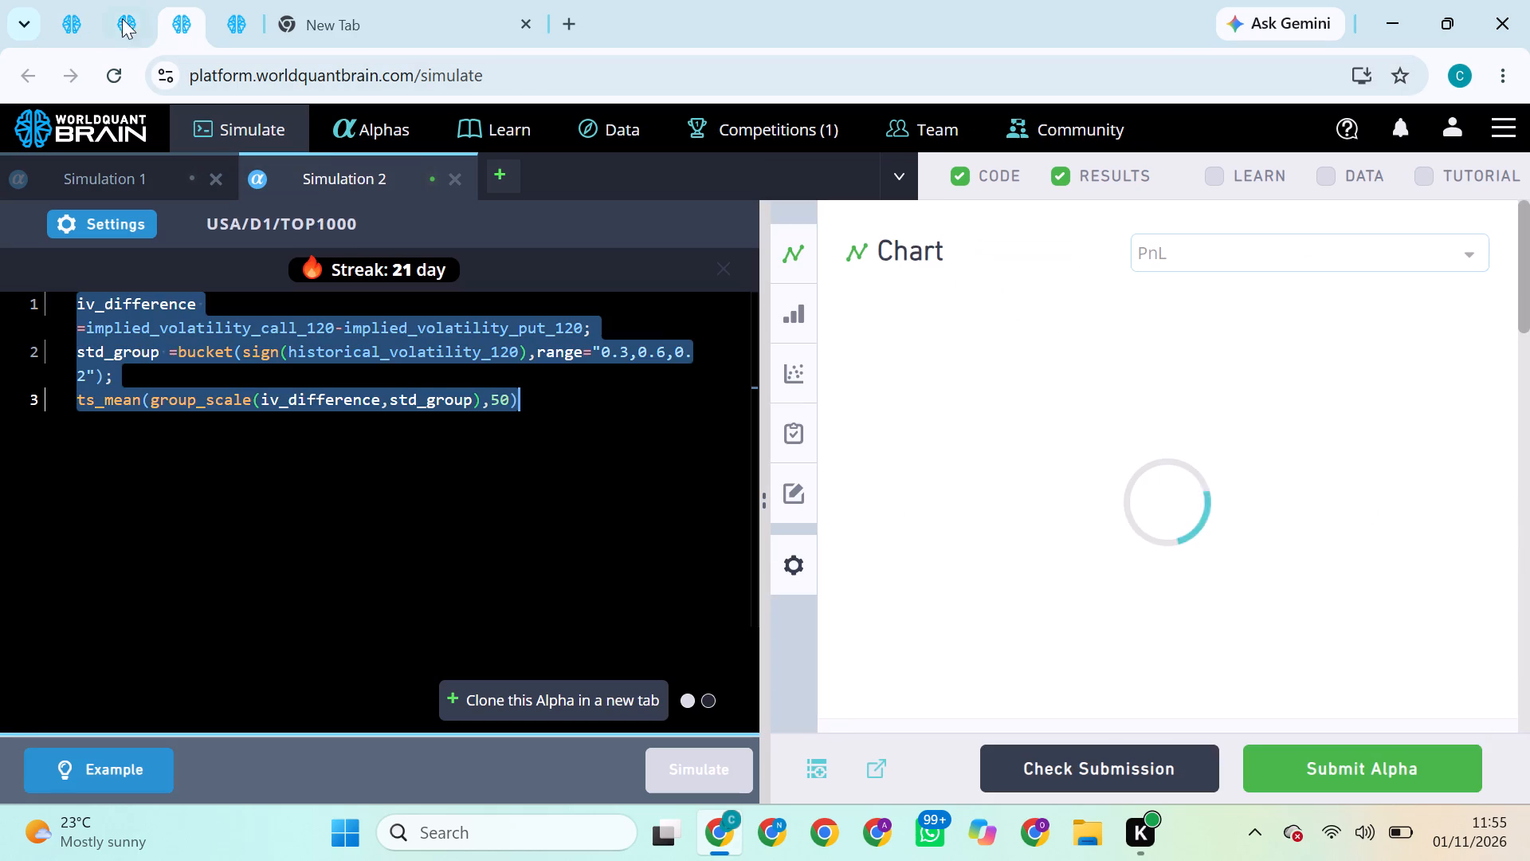
pyautogui.click(77, 22)
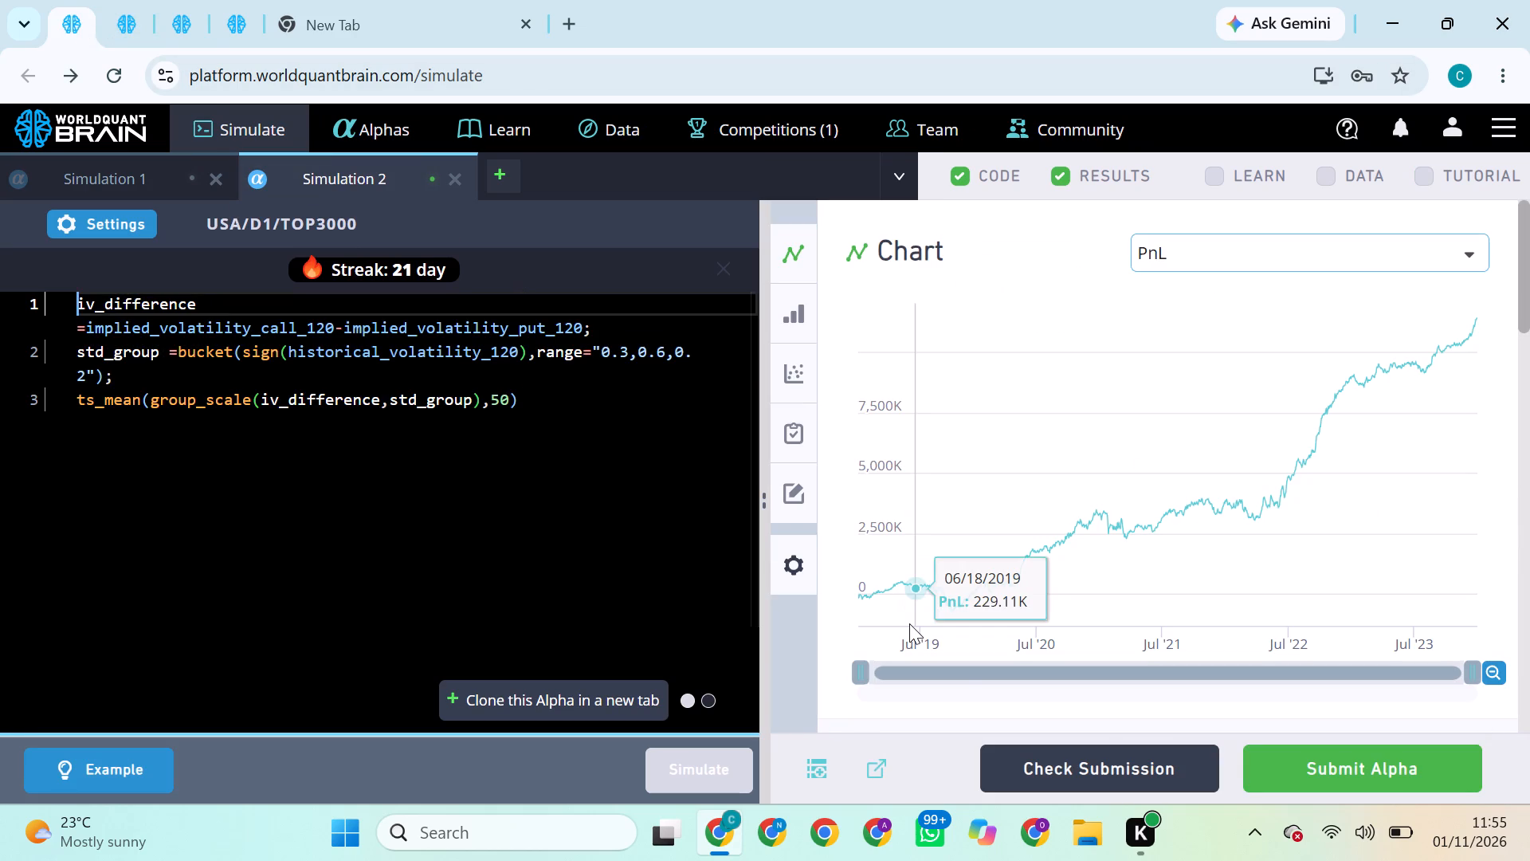
pyautogui.click(1319, 765)
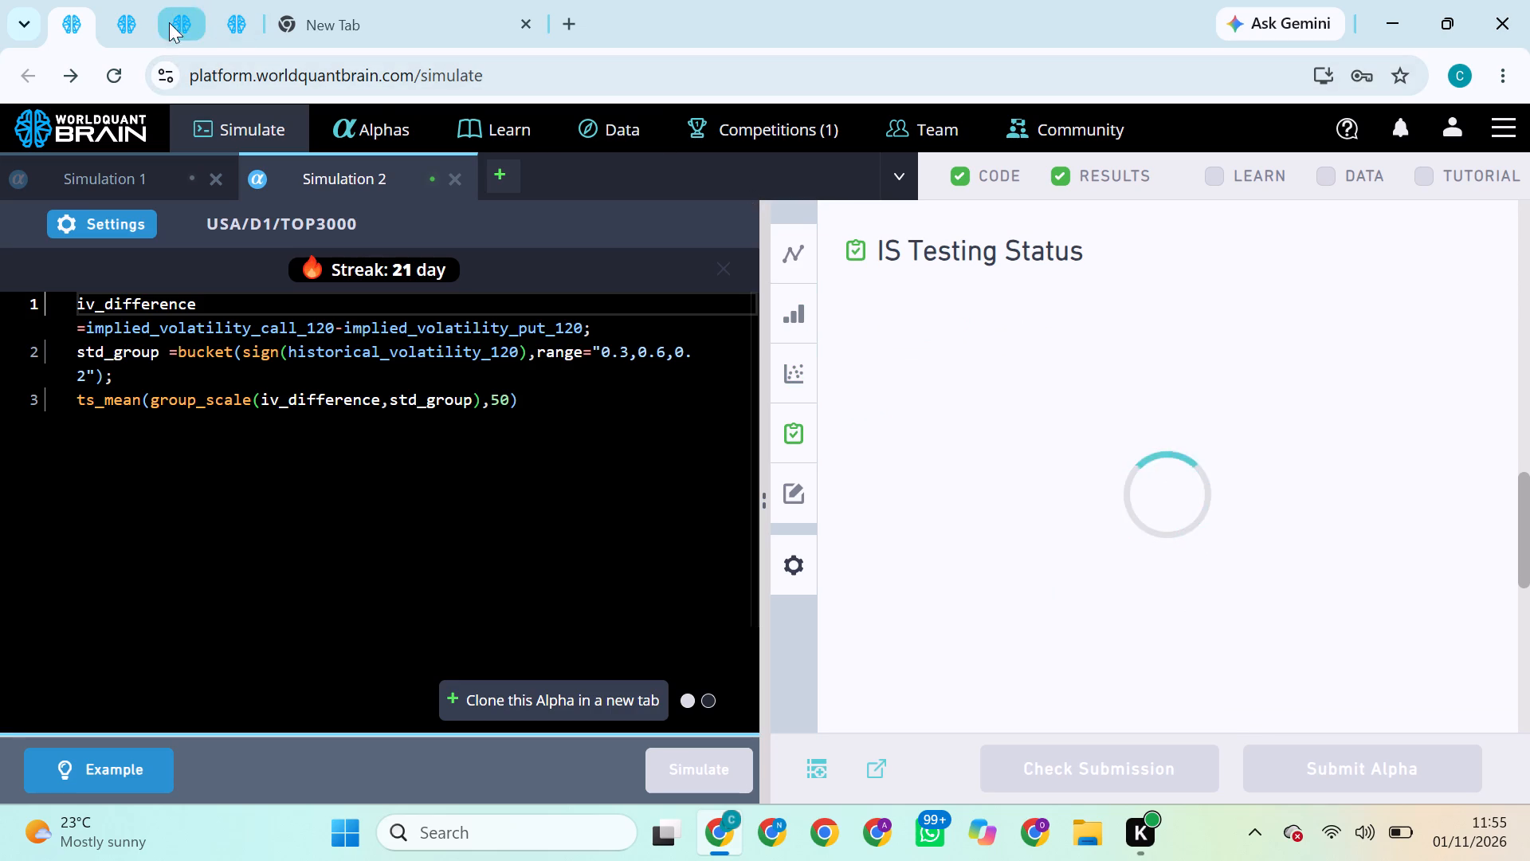
# Try to submit the alpha from the finished TOP2000 simulation with Market neutralization, decay 6 and truncation 0.05.
pyautogui.click(128, 23)
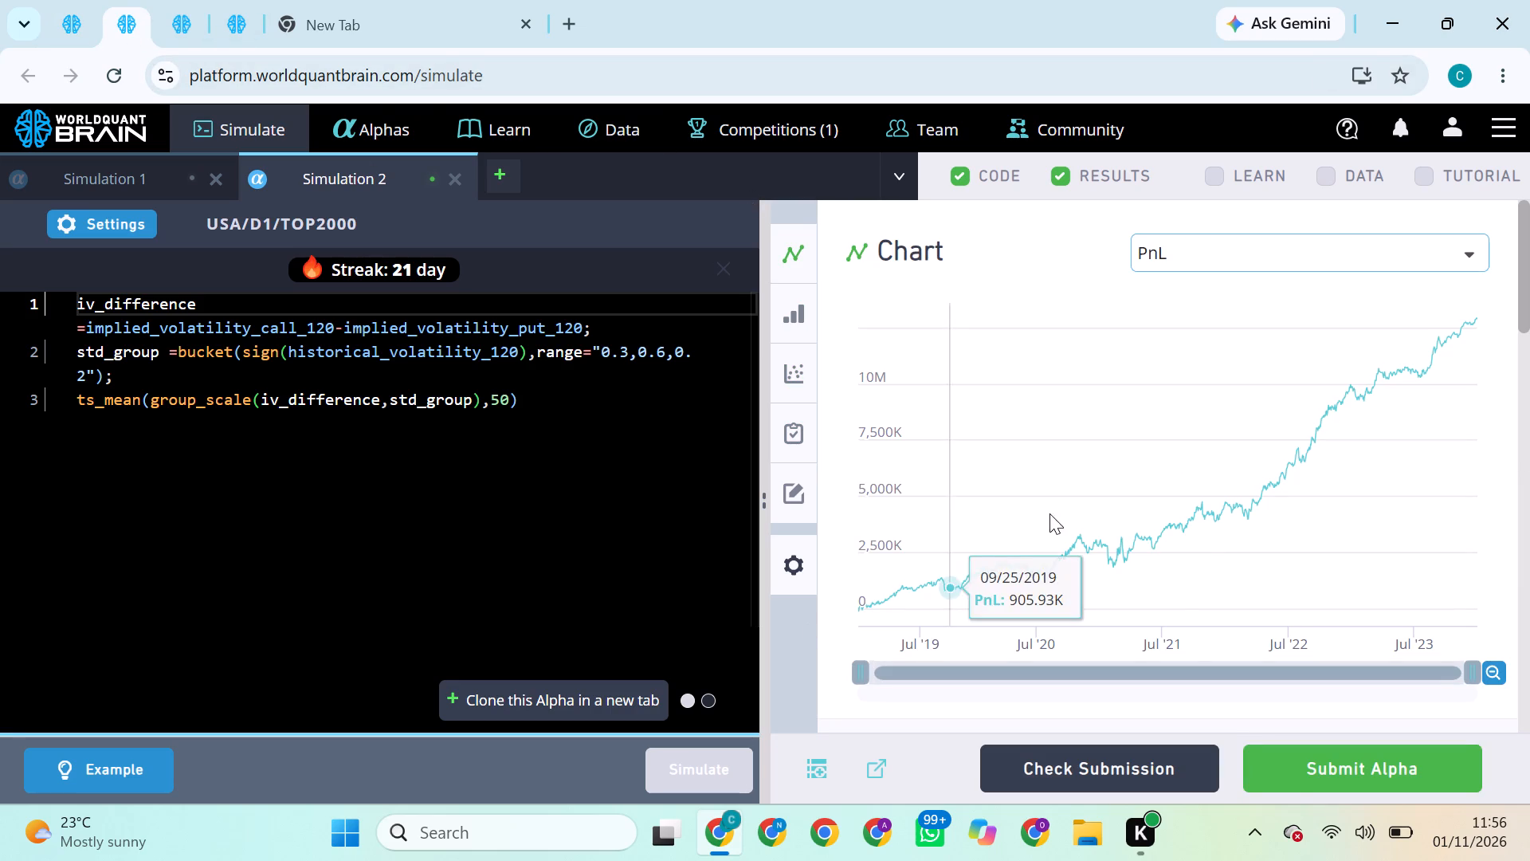
pyautogui.click(1292, 777)
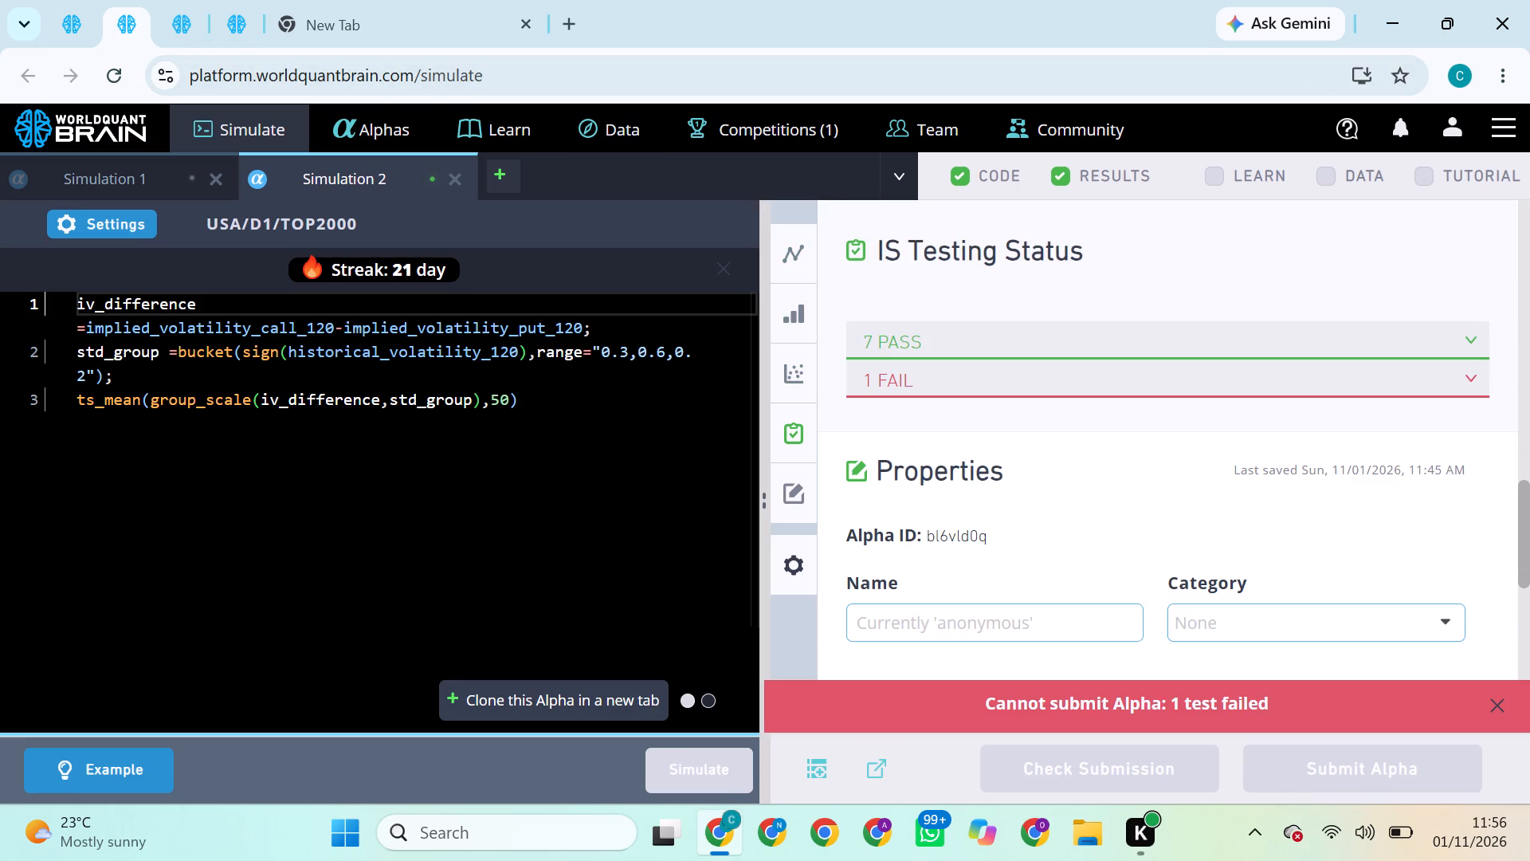
# Set the TOP2000 simulation's neutralization to Sector, apply the settings and run the simulation.
pyautogui.click(141, 227)
pyautogui.click(251, 571)
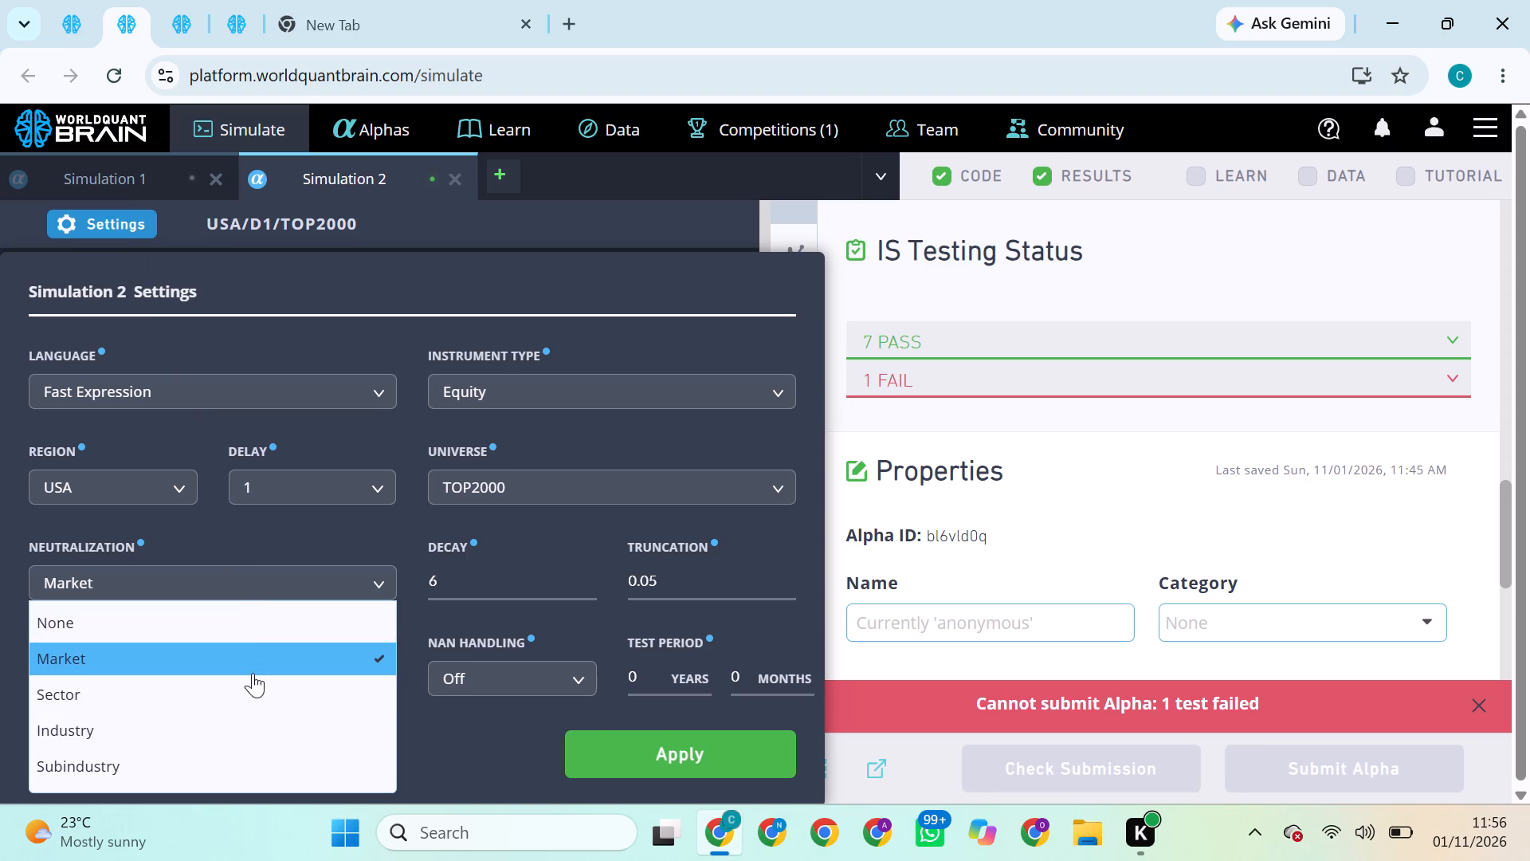
pyautogui.click(245, 703)
pyautogui.click(637, 772)
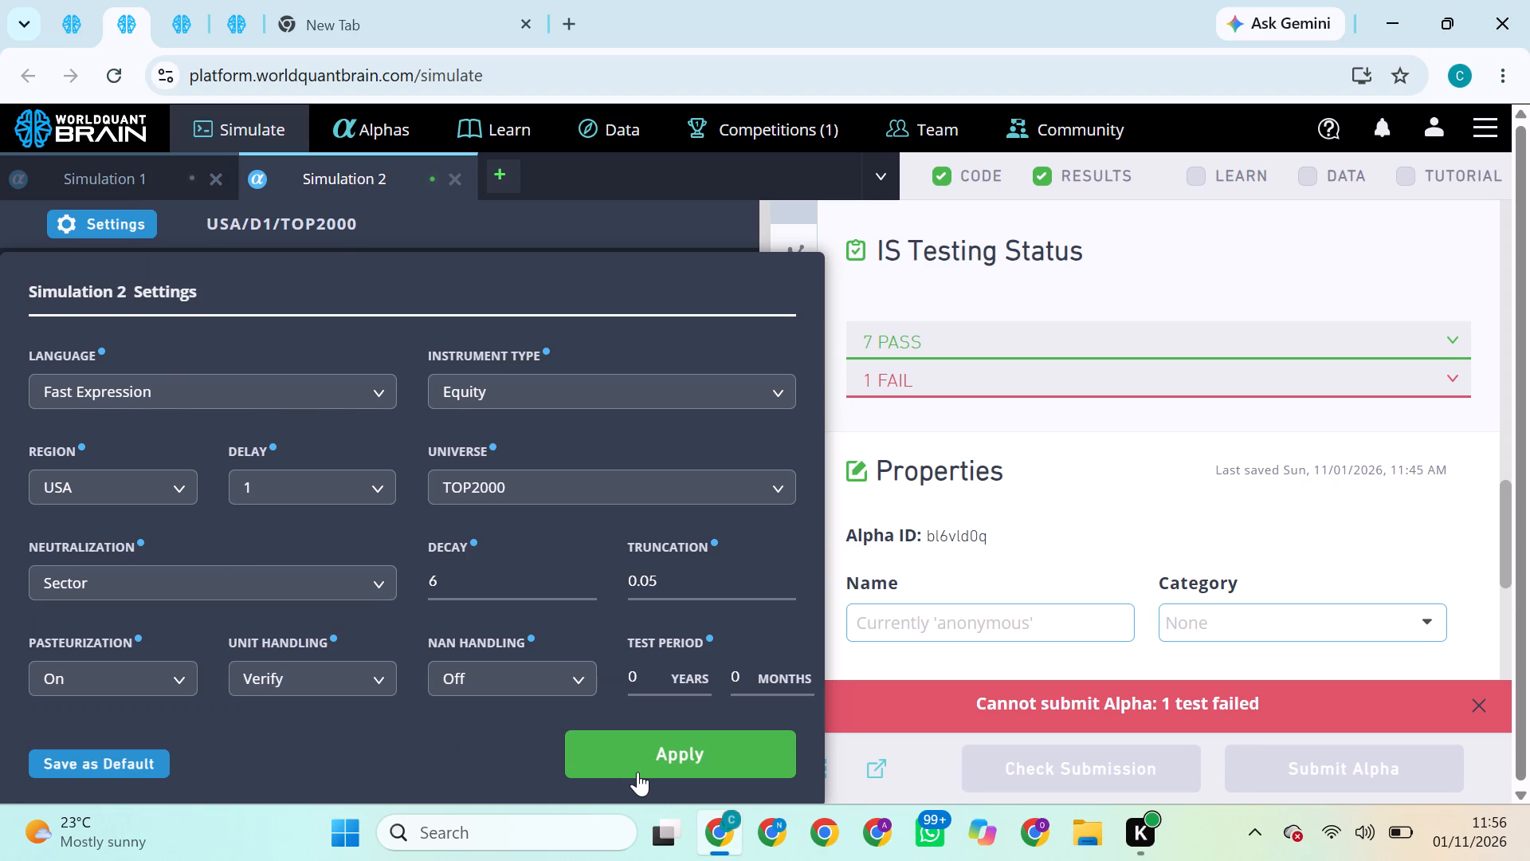
pyautogui.click(696, 782)
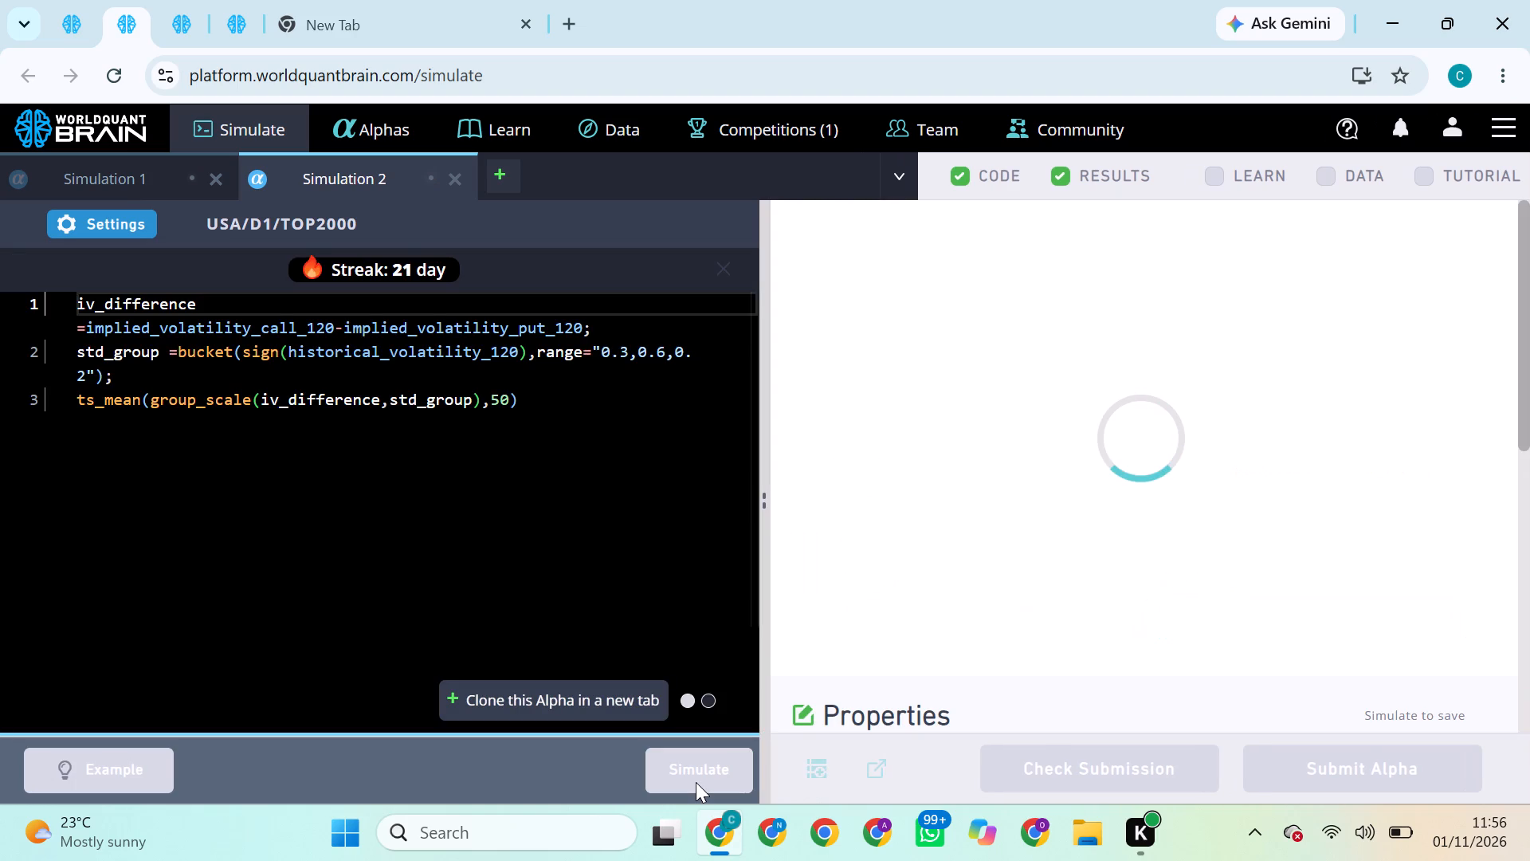
# Set the TOP3000 simulation's neutralization to Sector, apply the settings and run the simulation.
pyautogui.click(78, 37)
pyautogui.click(96, 212)
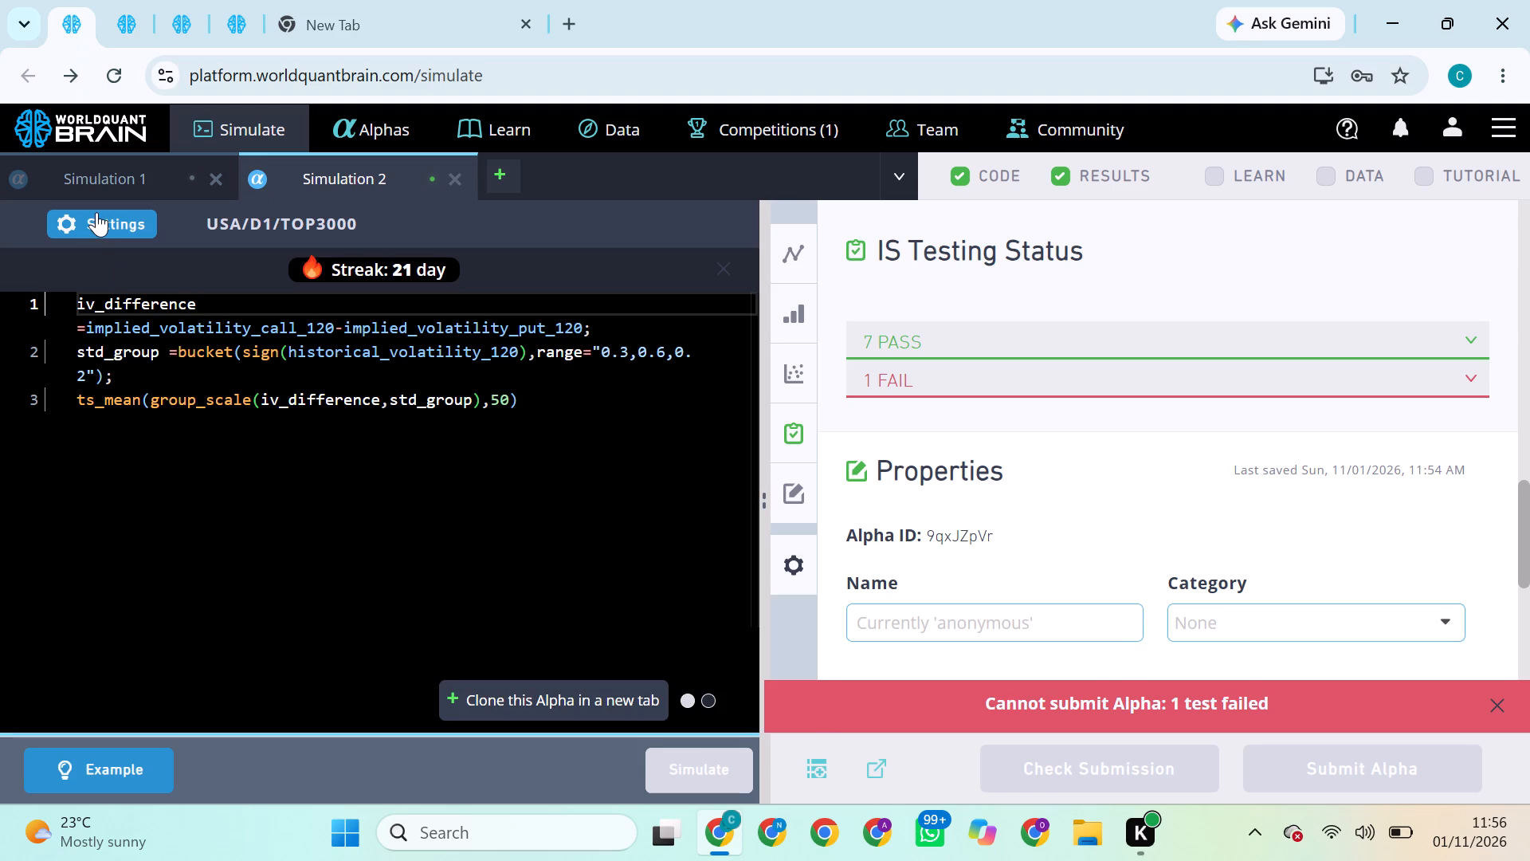
pyautogui.click(294, 569)
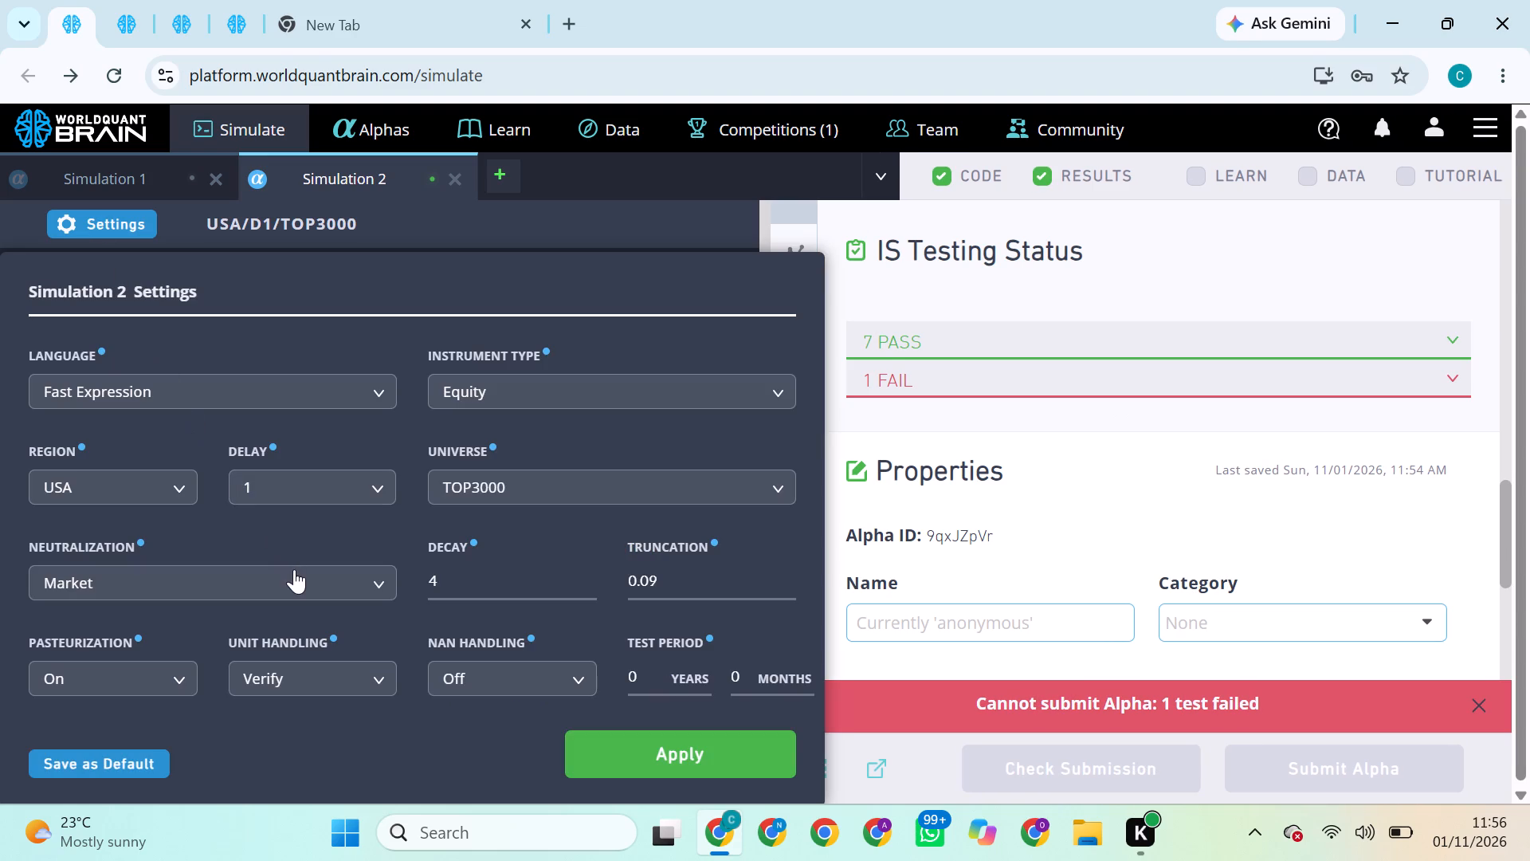
pyautogui.click(312, 695)
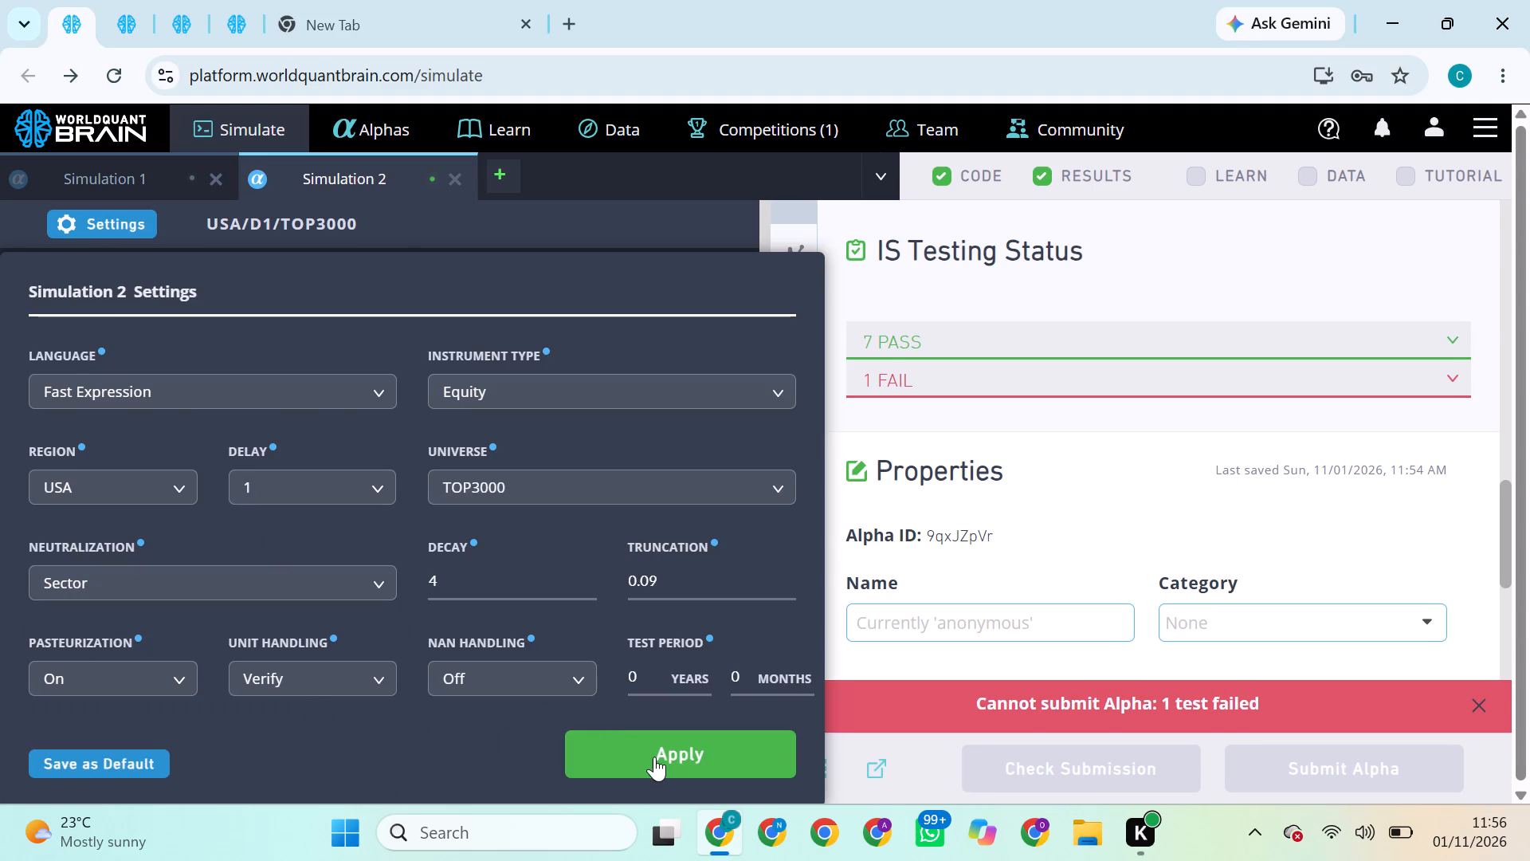
pyautogui.click(654, 757)
pyautogui.click(677, 772)
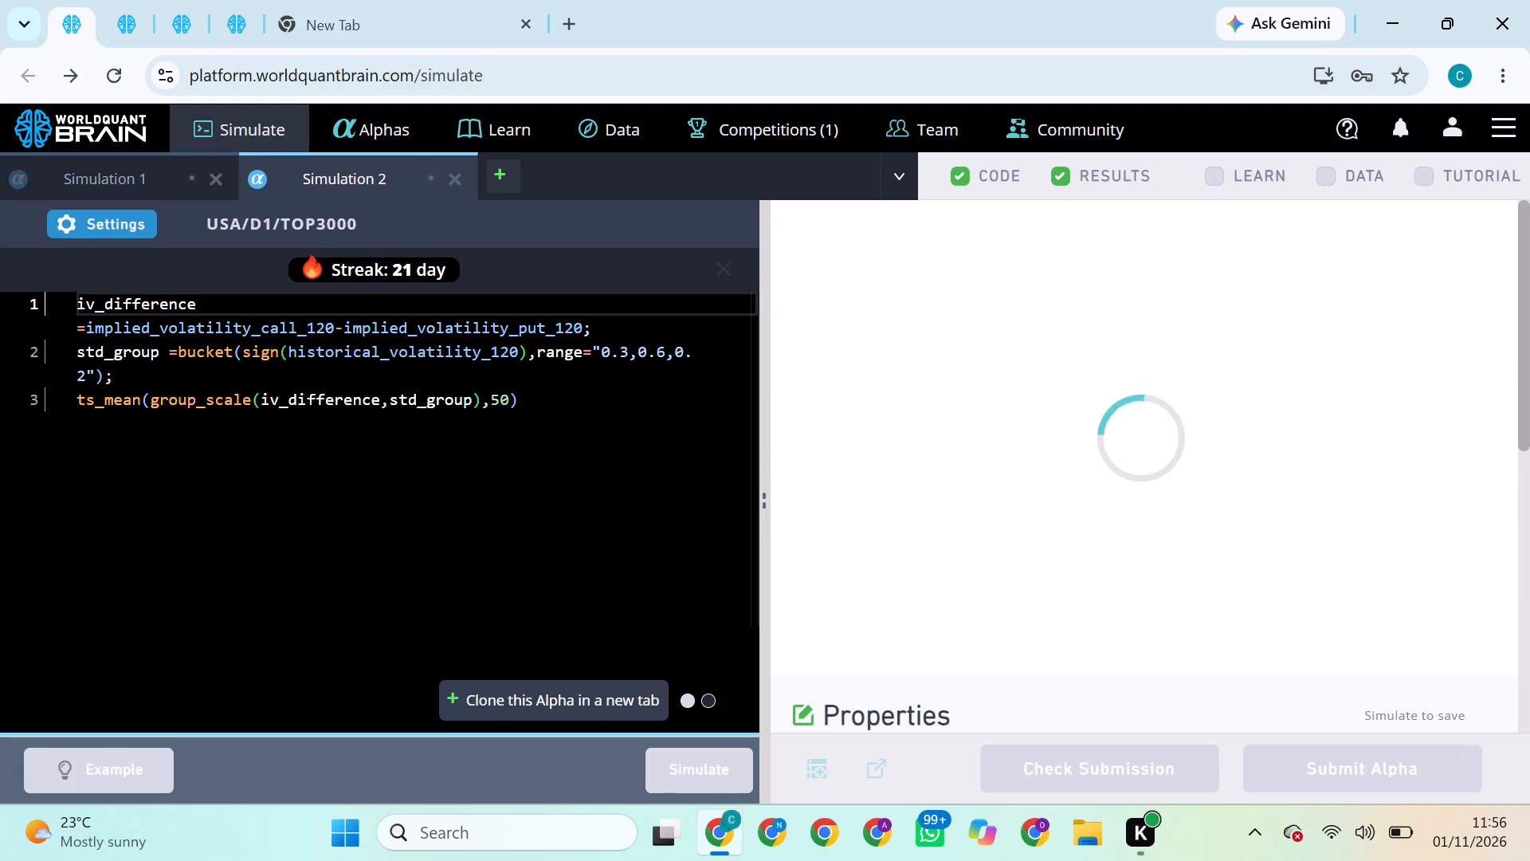
# Check the progress of the running TOP2000 and TOP3000 simulations.
pyautogui.click(126, 28)
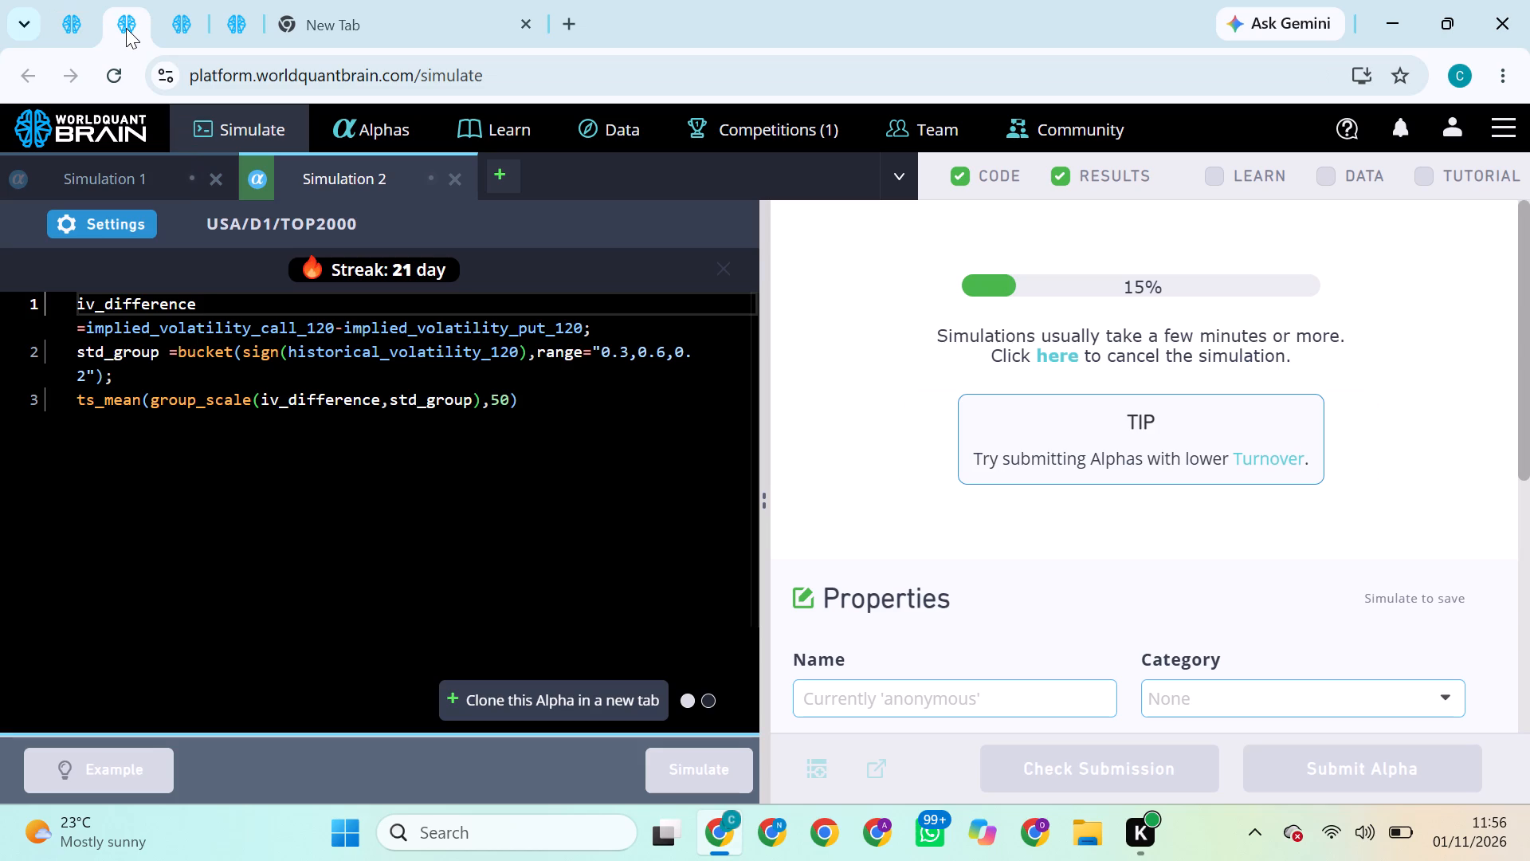
pyautogui.click(75, 29)
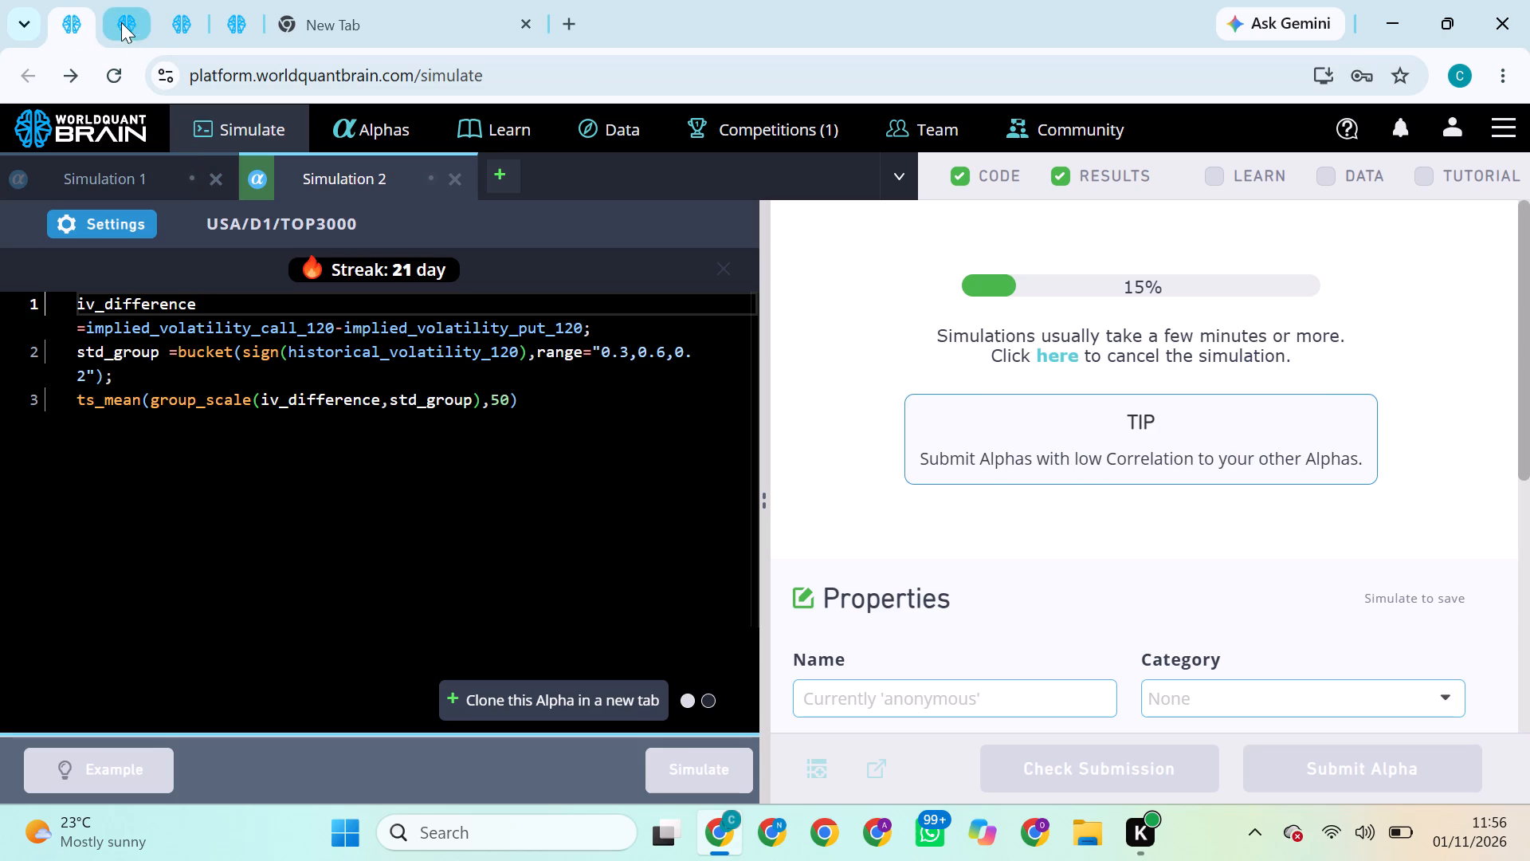
pyautogui.click(121, 22)
# Set the TOP1000 simulation's neutralization to Subindustry, apply the settings and run the simulation.
pyautogui.click(176, 30)
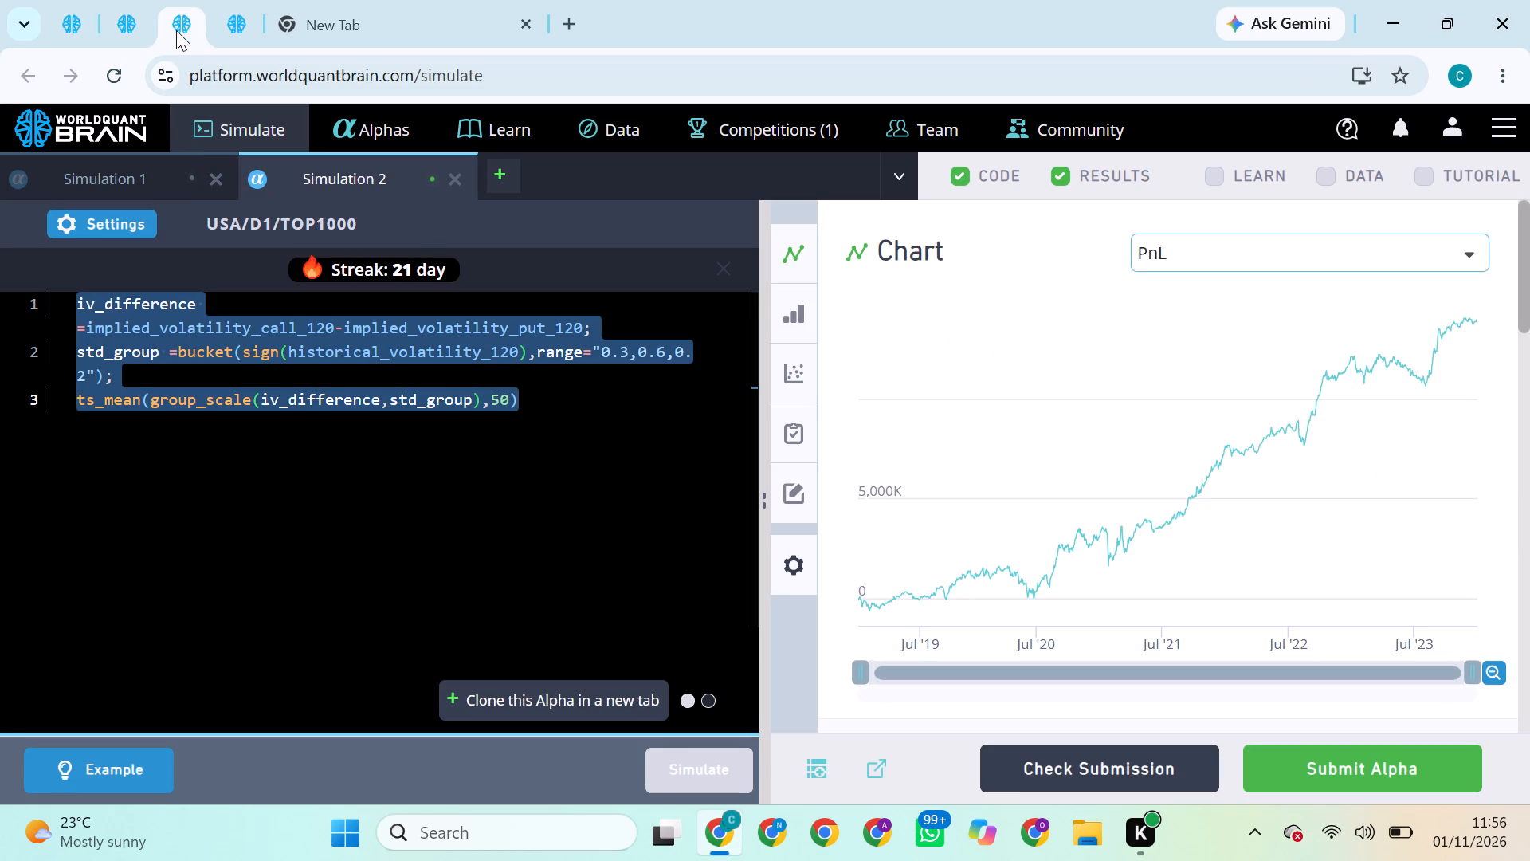
pyautogui.click(127, 246)
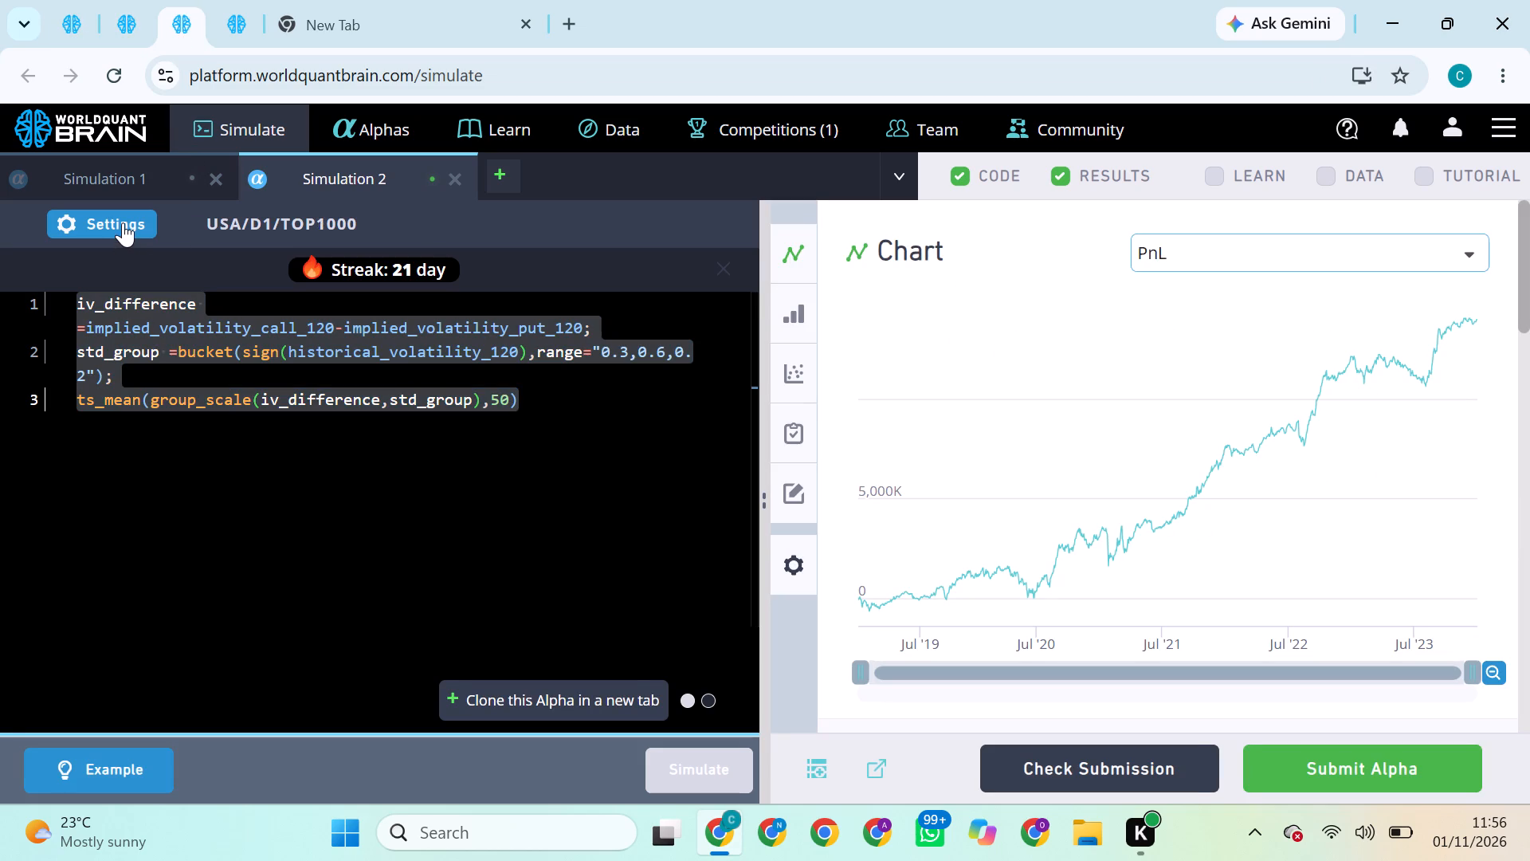
pyautogui.click(123, 222)
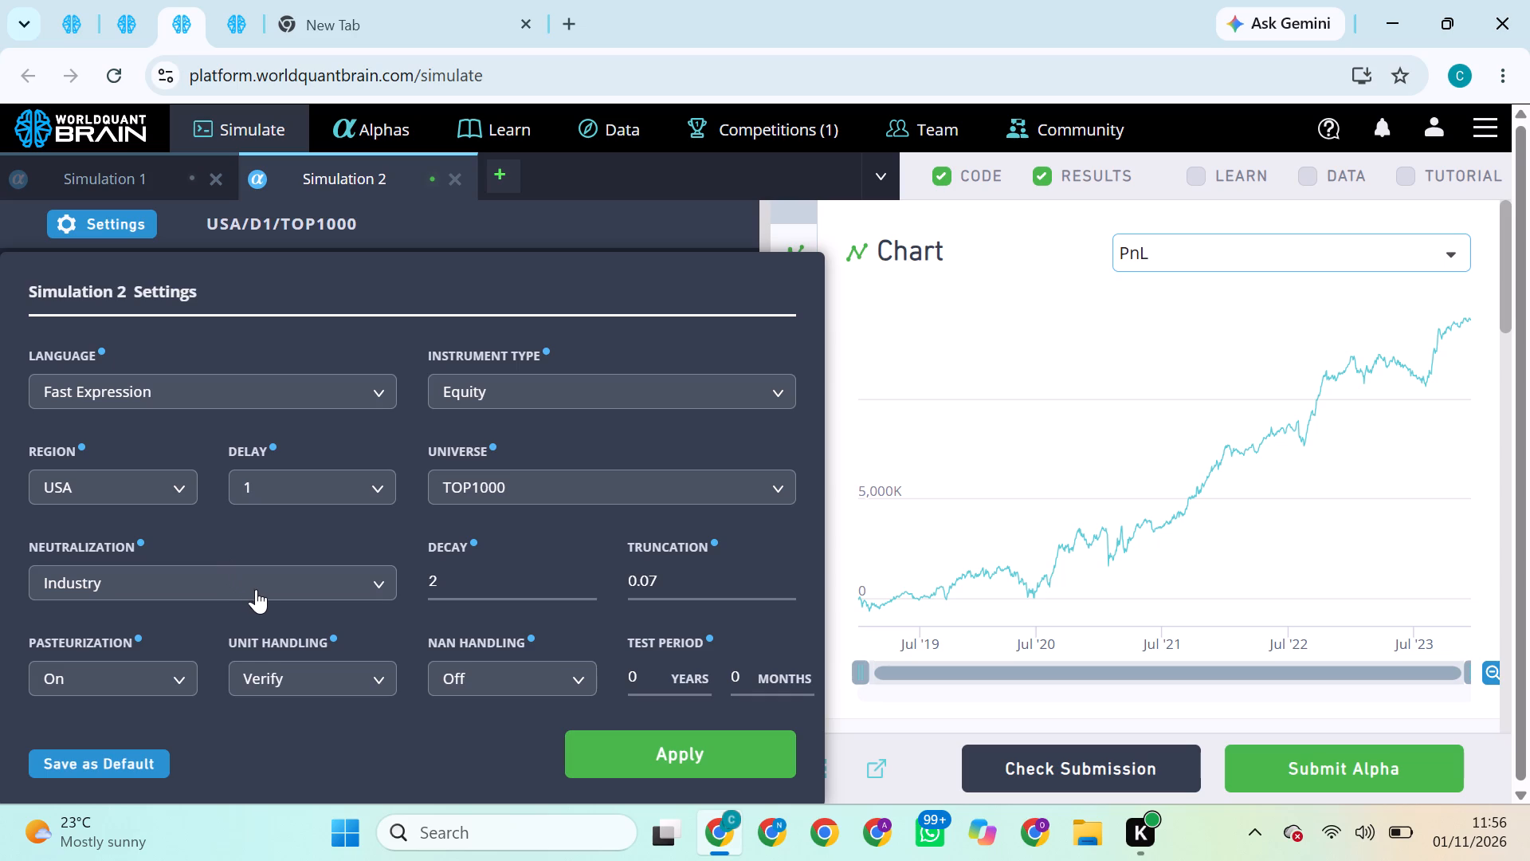
pyautogui.click(265, 591)
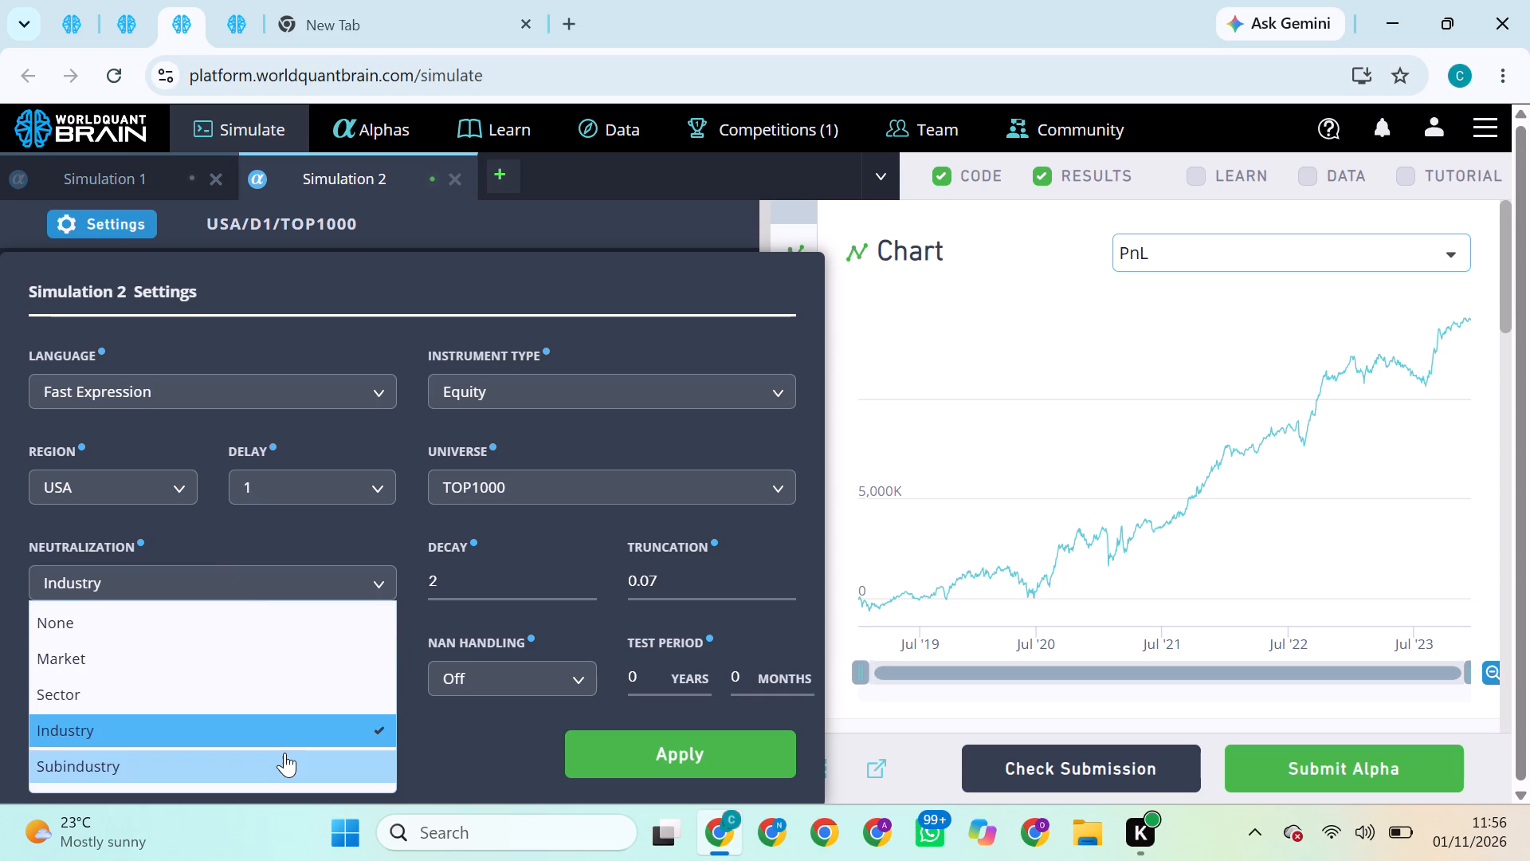
pyautogui.click(283, 754)
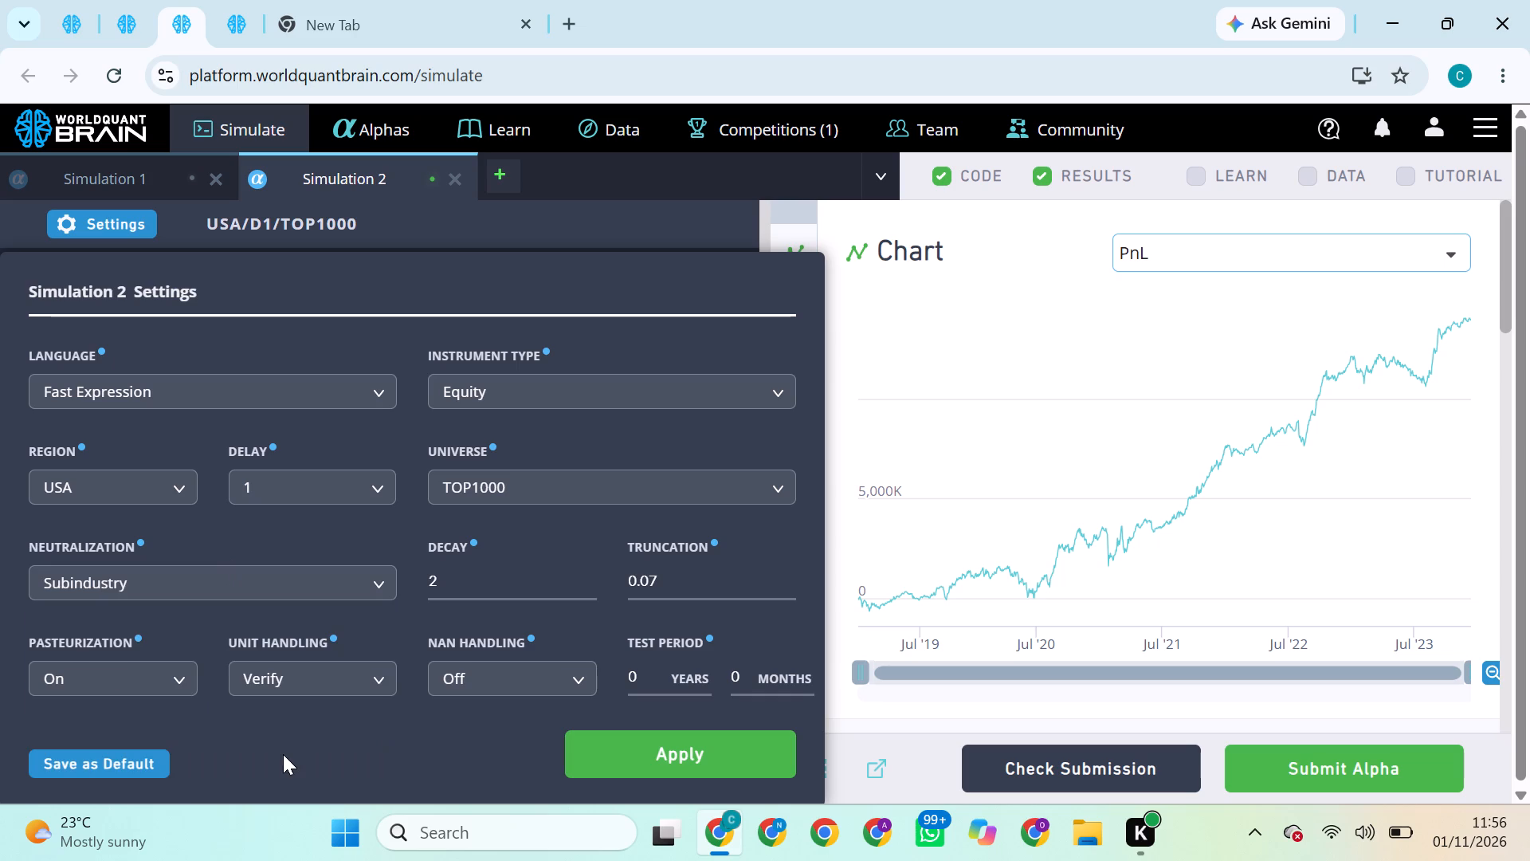
pyautogui.click(626, 765)
pyautogui.moveTo(626, 765); pyautogui.dragTo(703, 778)
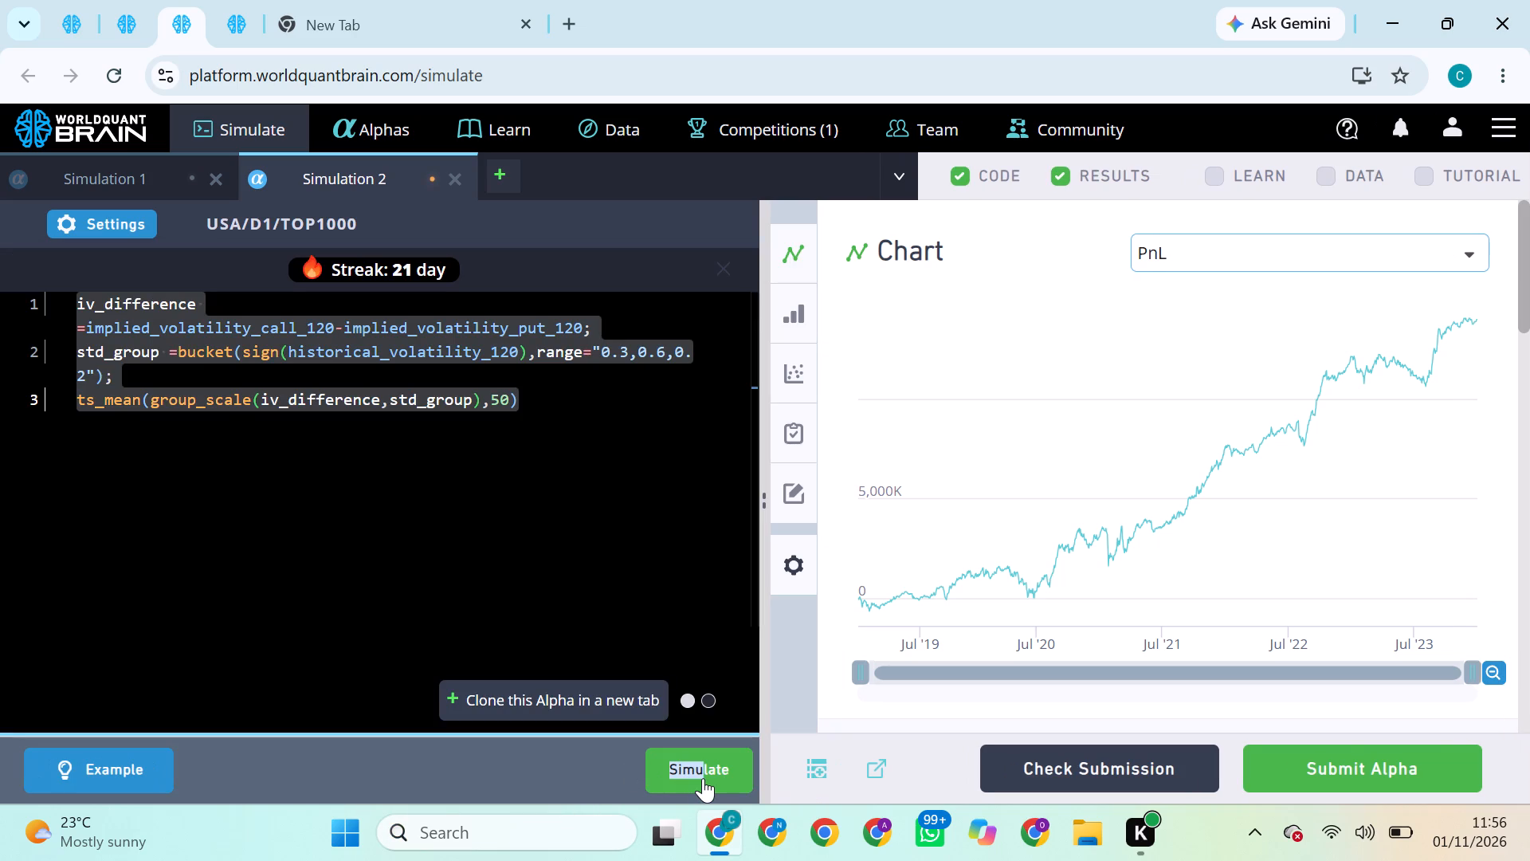
pyautogui.click(703, 778)
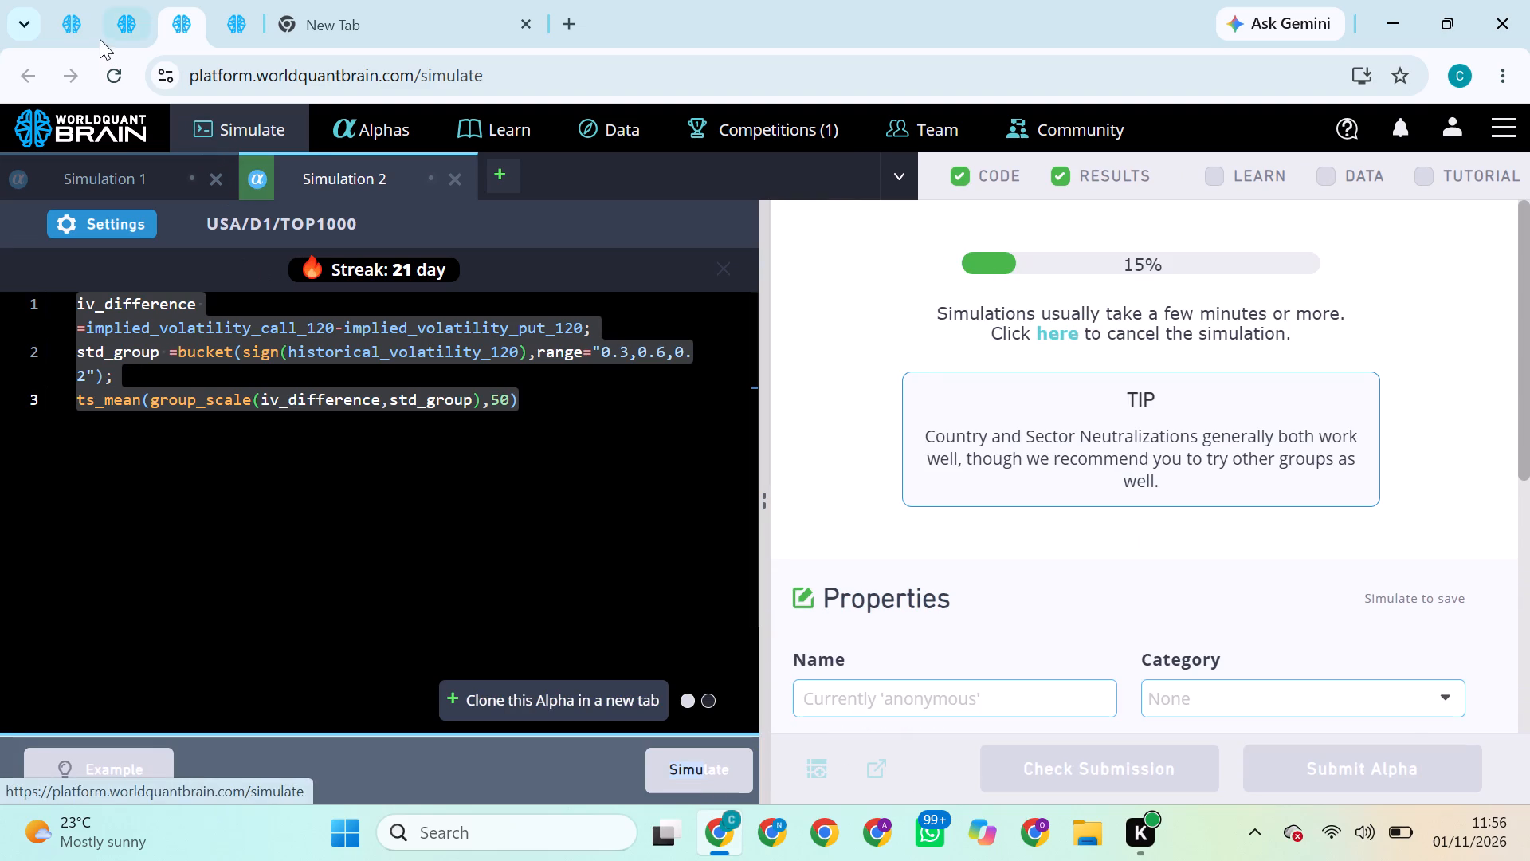
# Check the progress of the running TOP3000, TOP2000 and TOP1000 simulations.
pyautogui.click(73, 29)
pyautogui.click(124, 23)
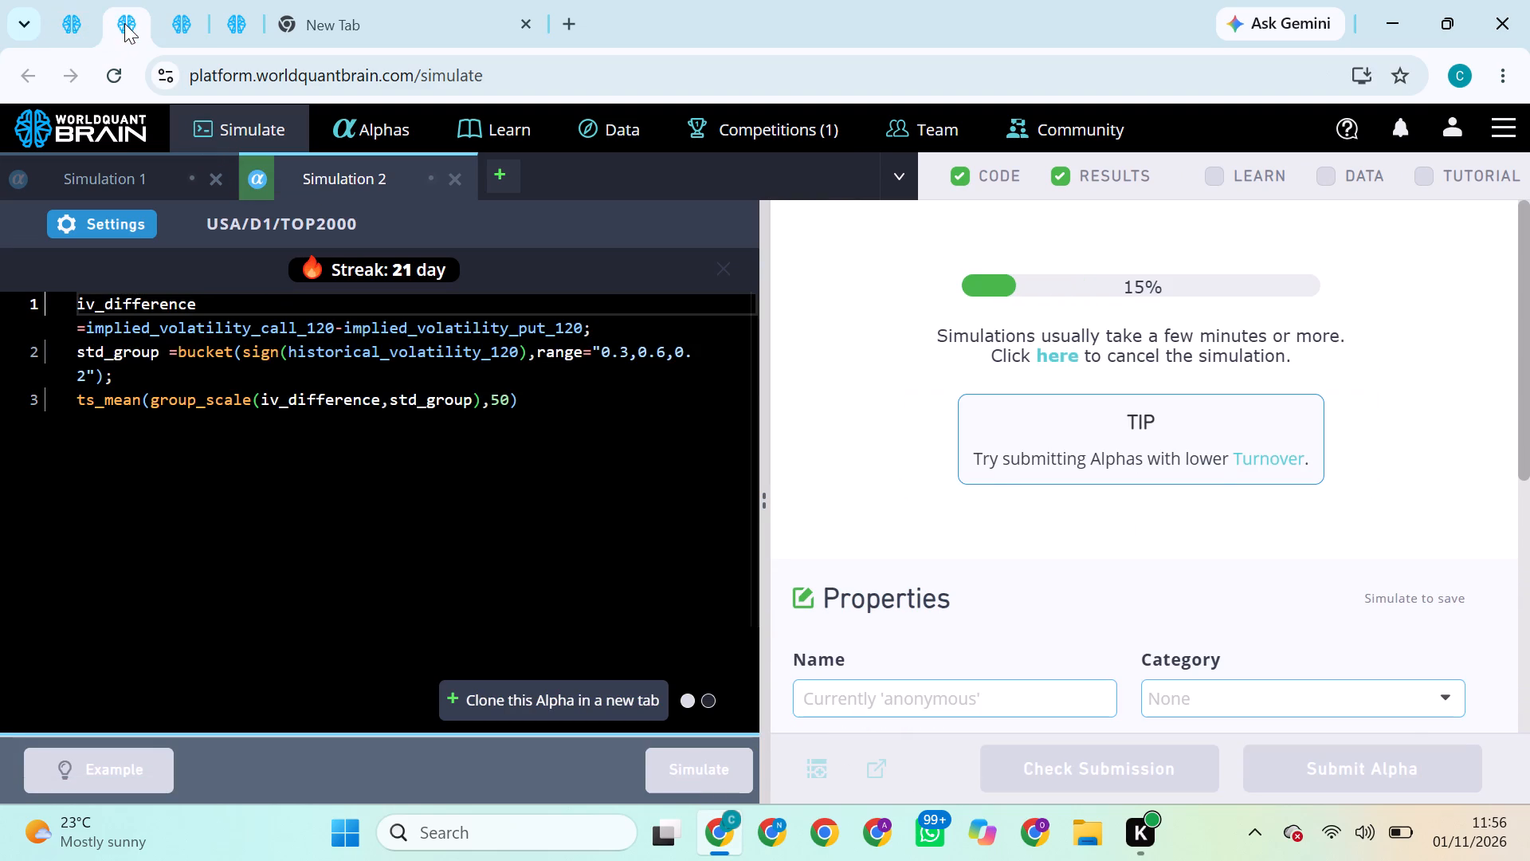
pyautogui.click(179, 31)
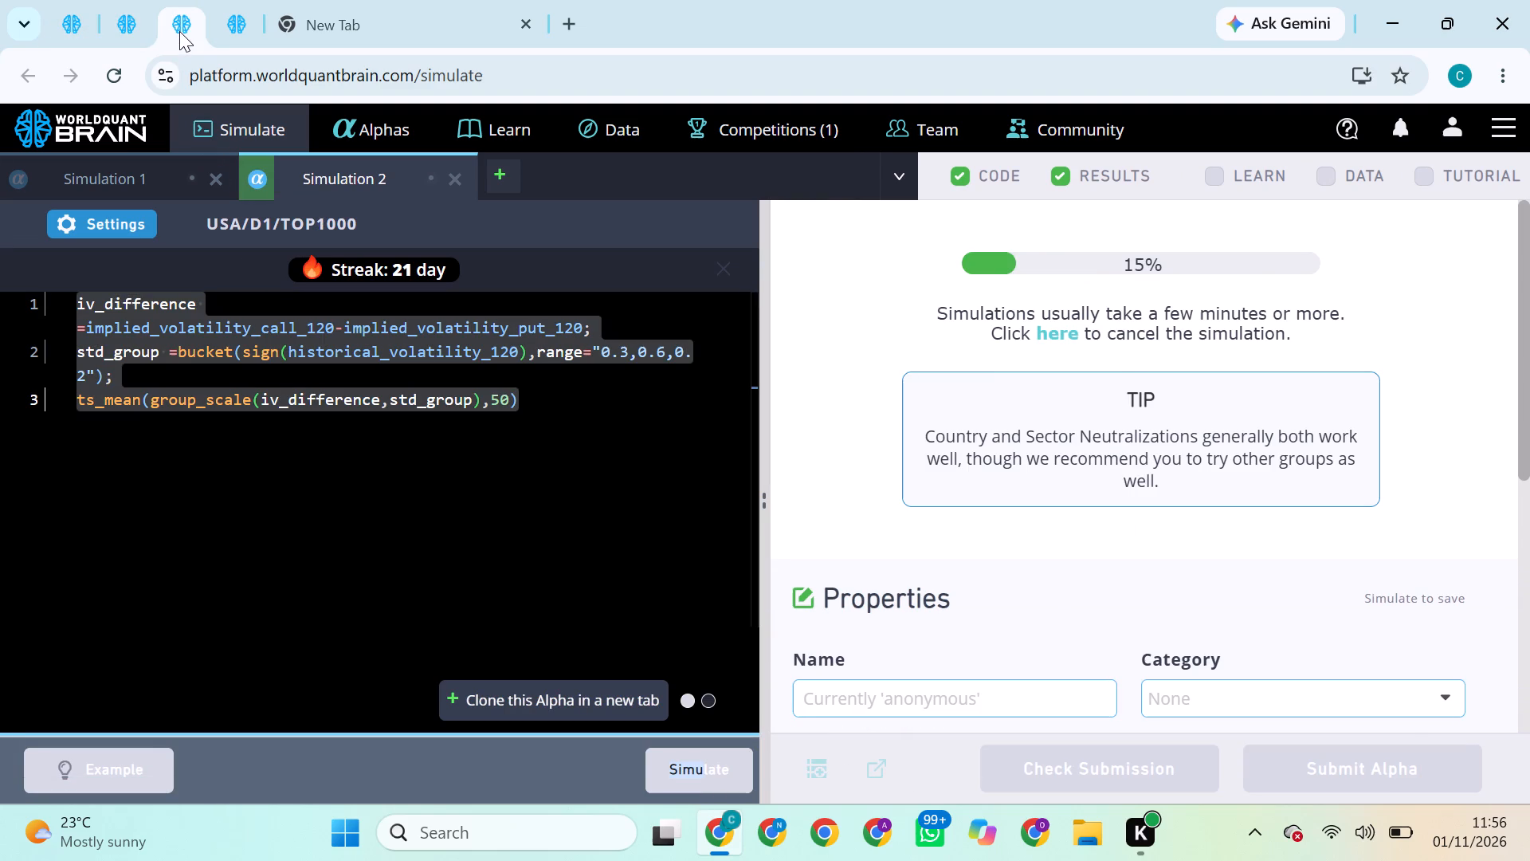
pyautogui.click(59, 21)
pyautogui.click(118, 26)
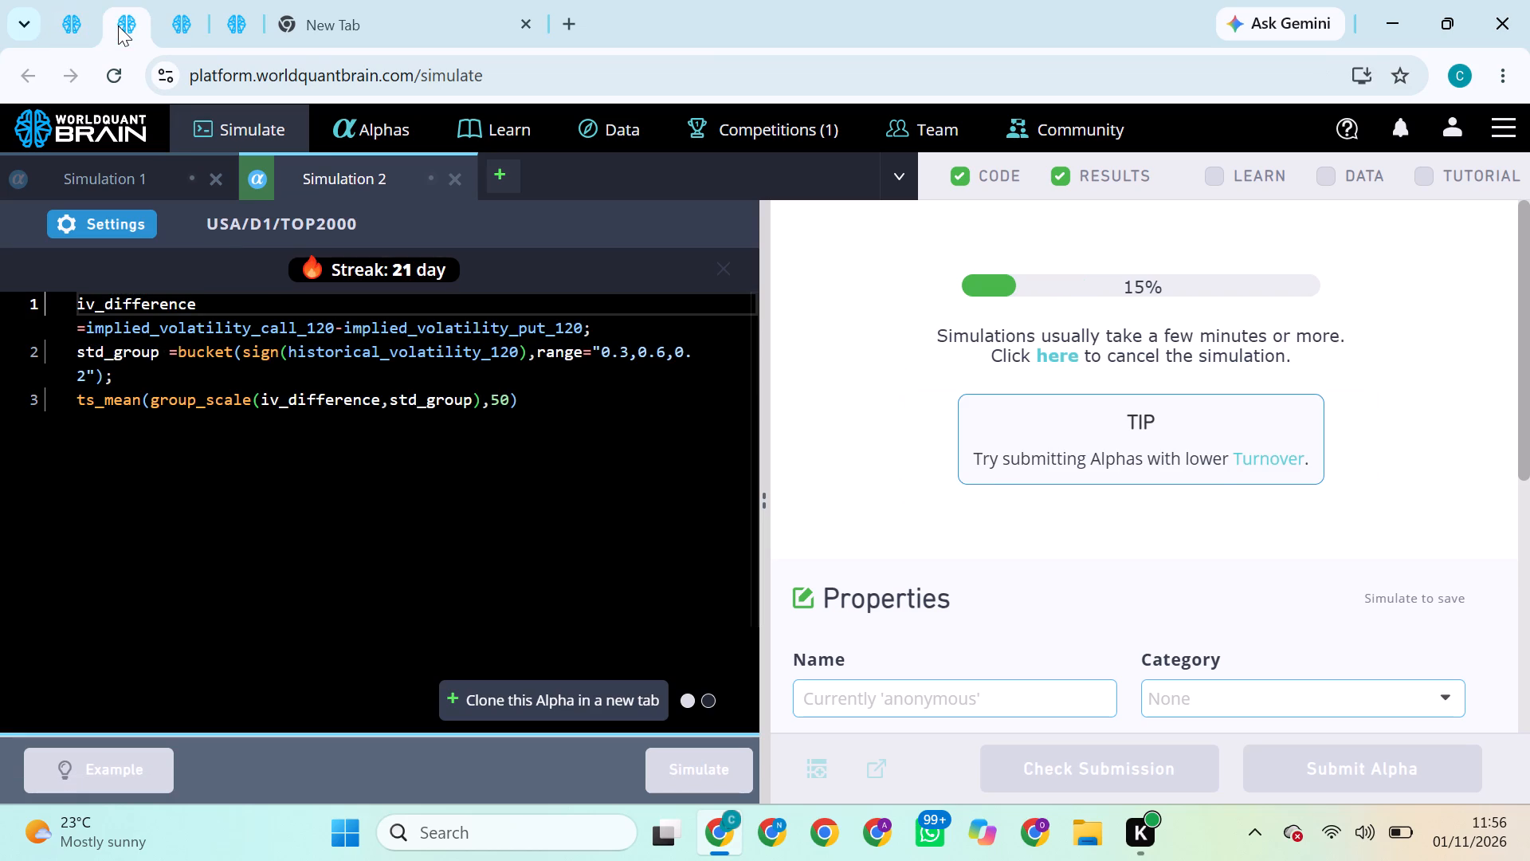
pyautogui.click(168, 29)
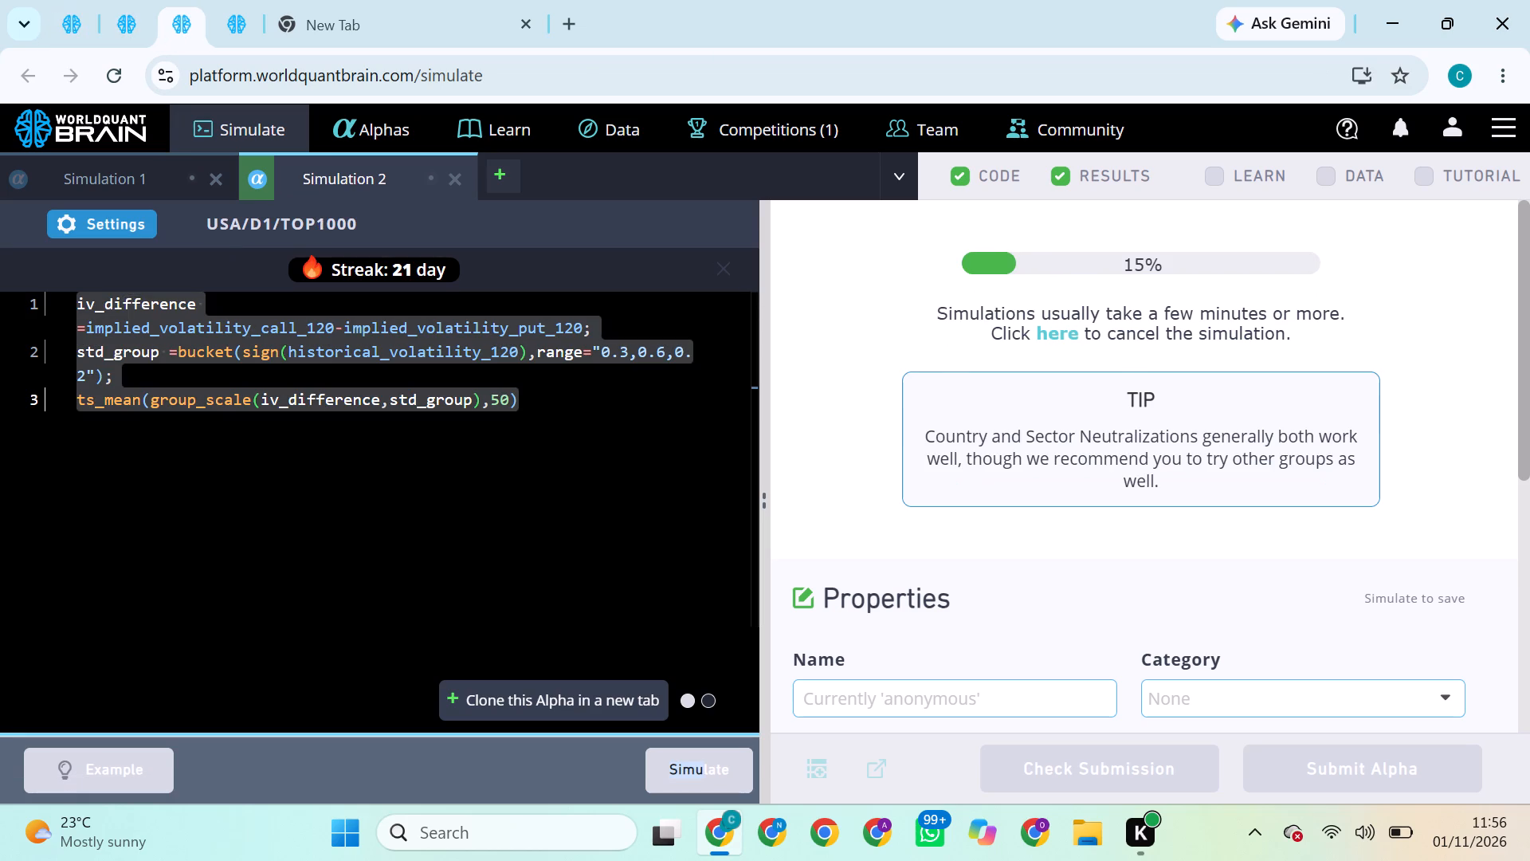
pyautogui.scroll(-1, 367, 543)
pyautogui.click(80, 34)
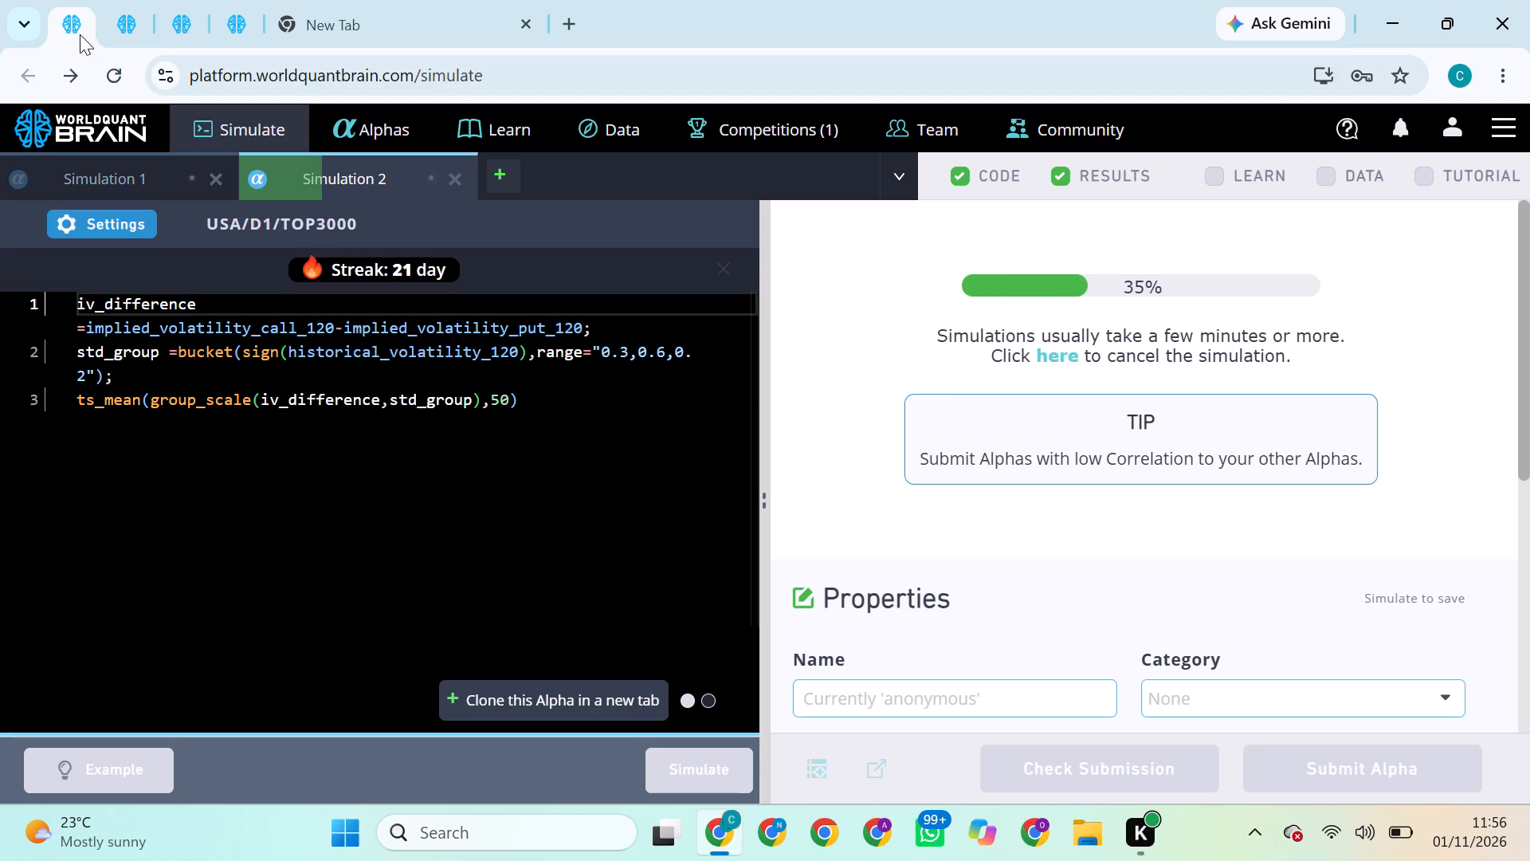
pyautogui.click(127, 21)
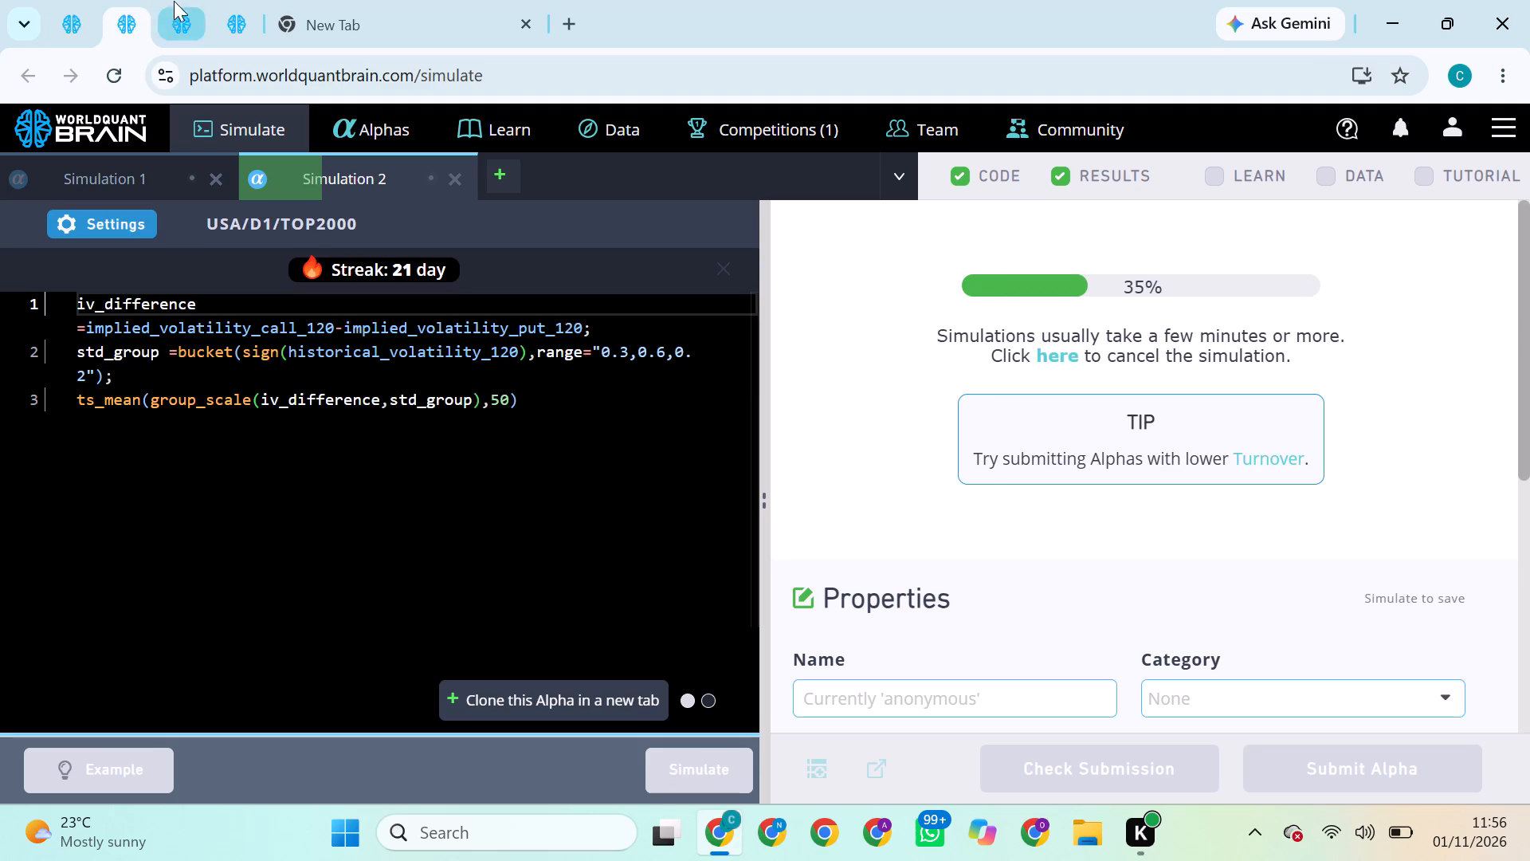
pyautogui.click(195, 24)
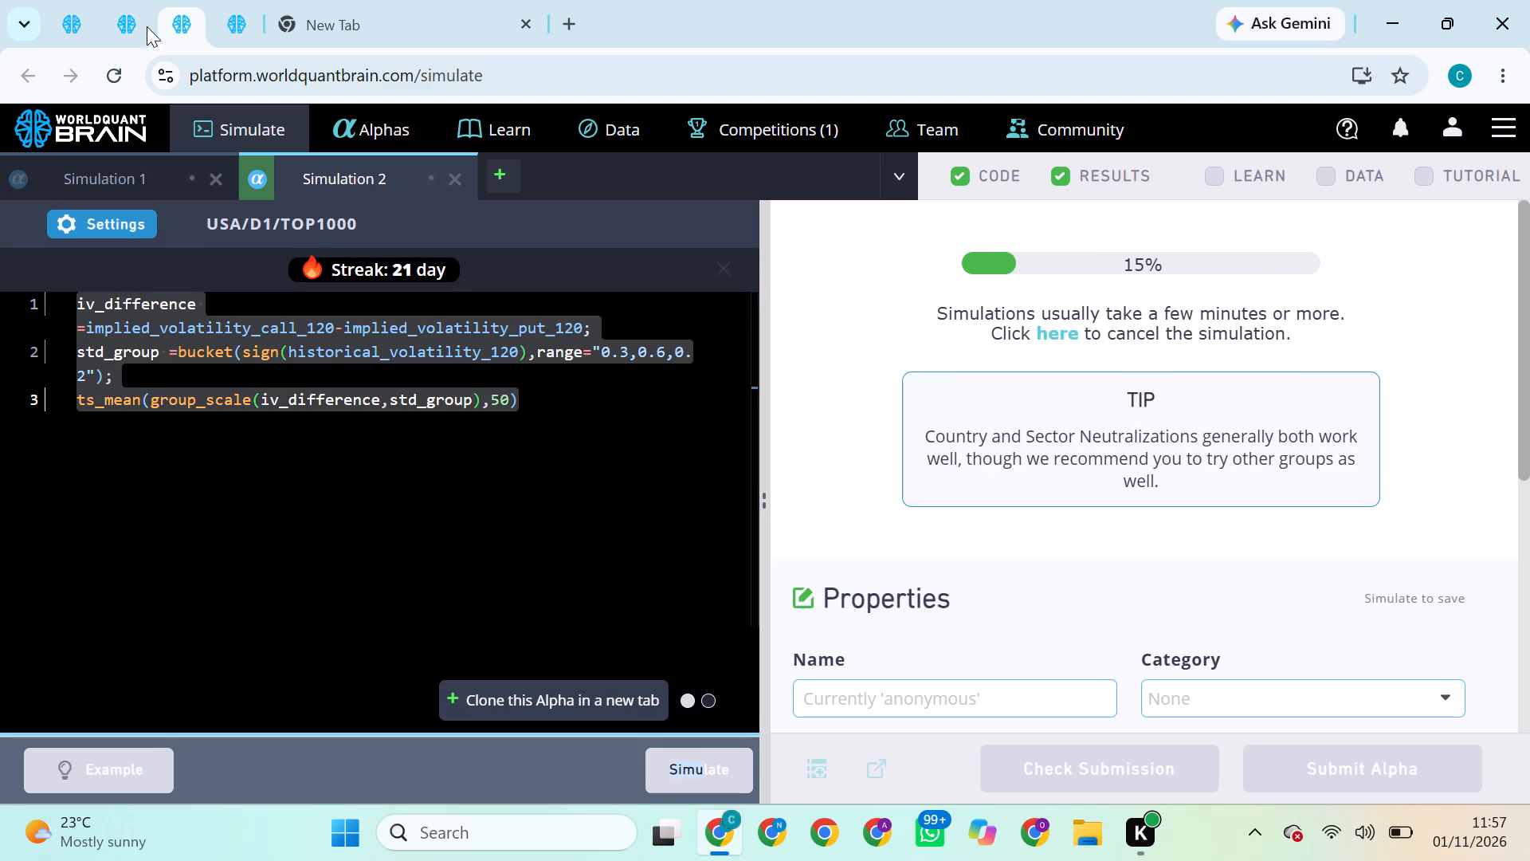
pyautogui.click(65, 24)
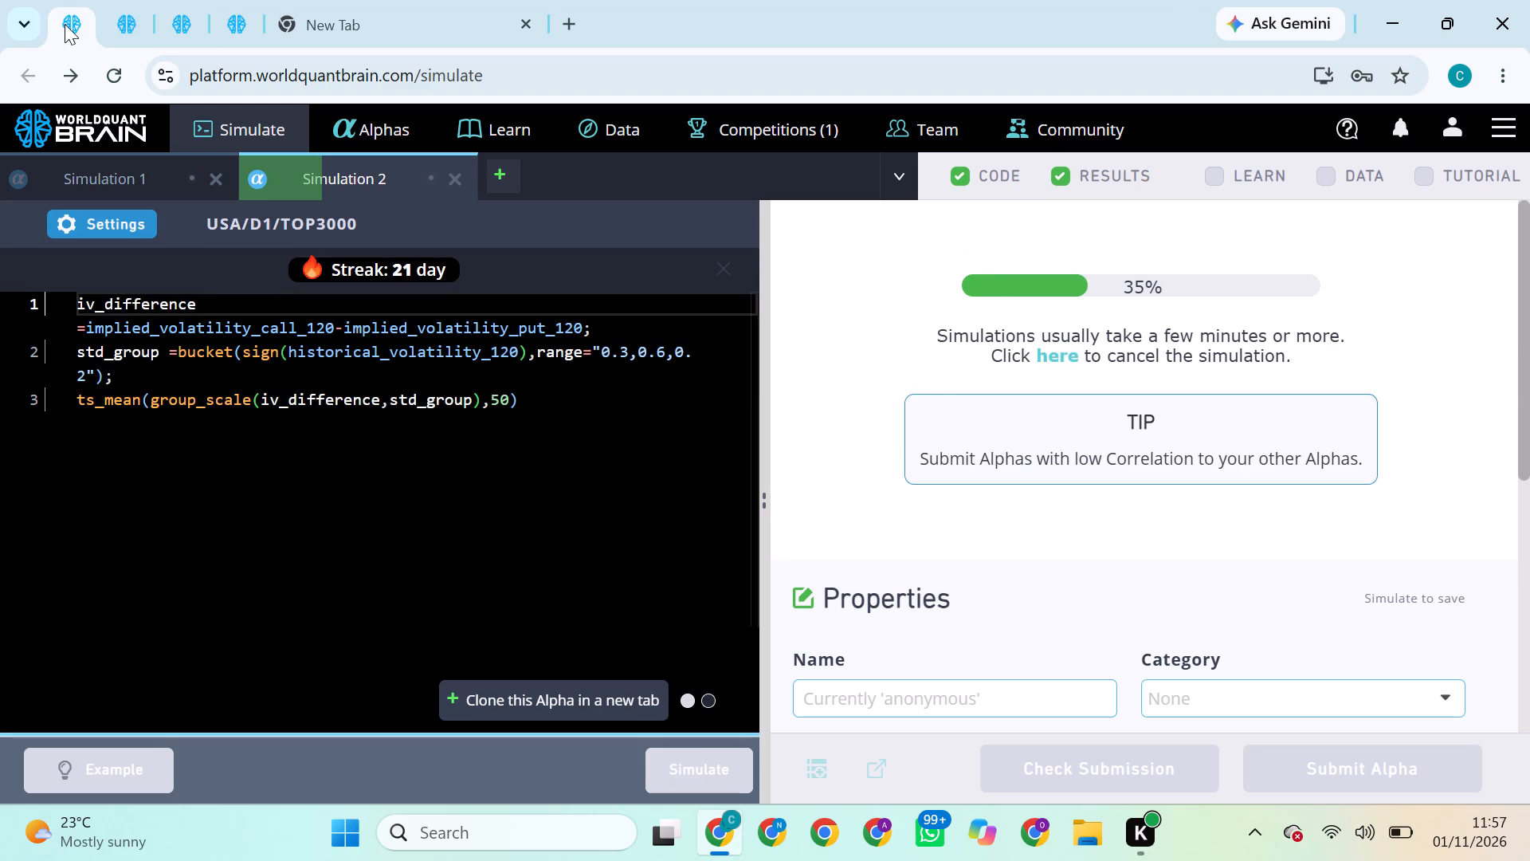
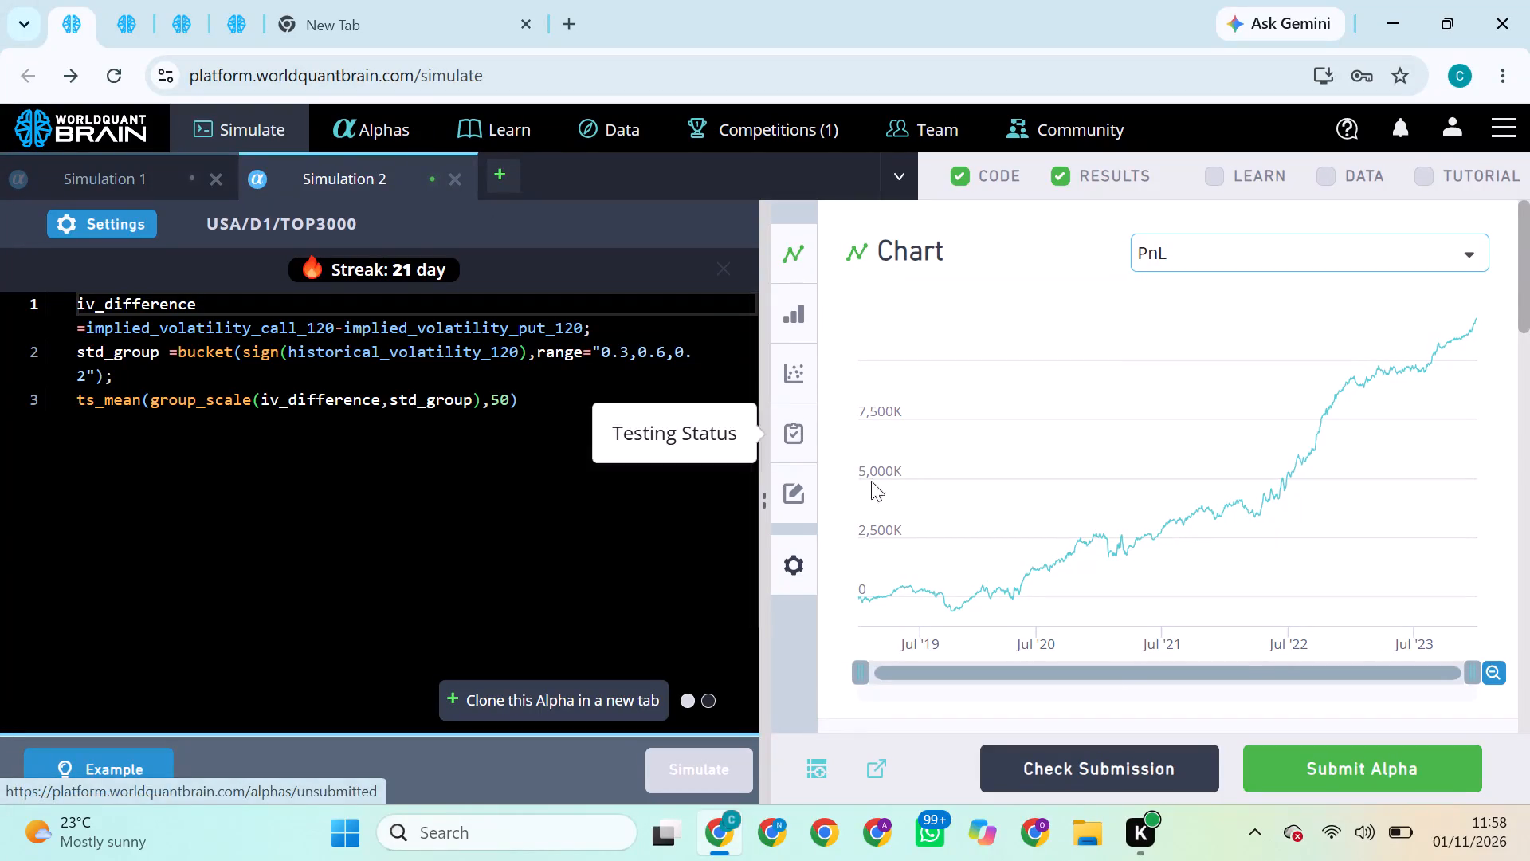
# Try to submit the alpha from the finished TOP3000 simulation.
pyautogui.click(1295, 784)
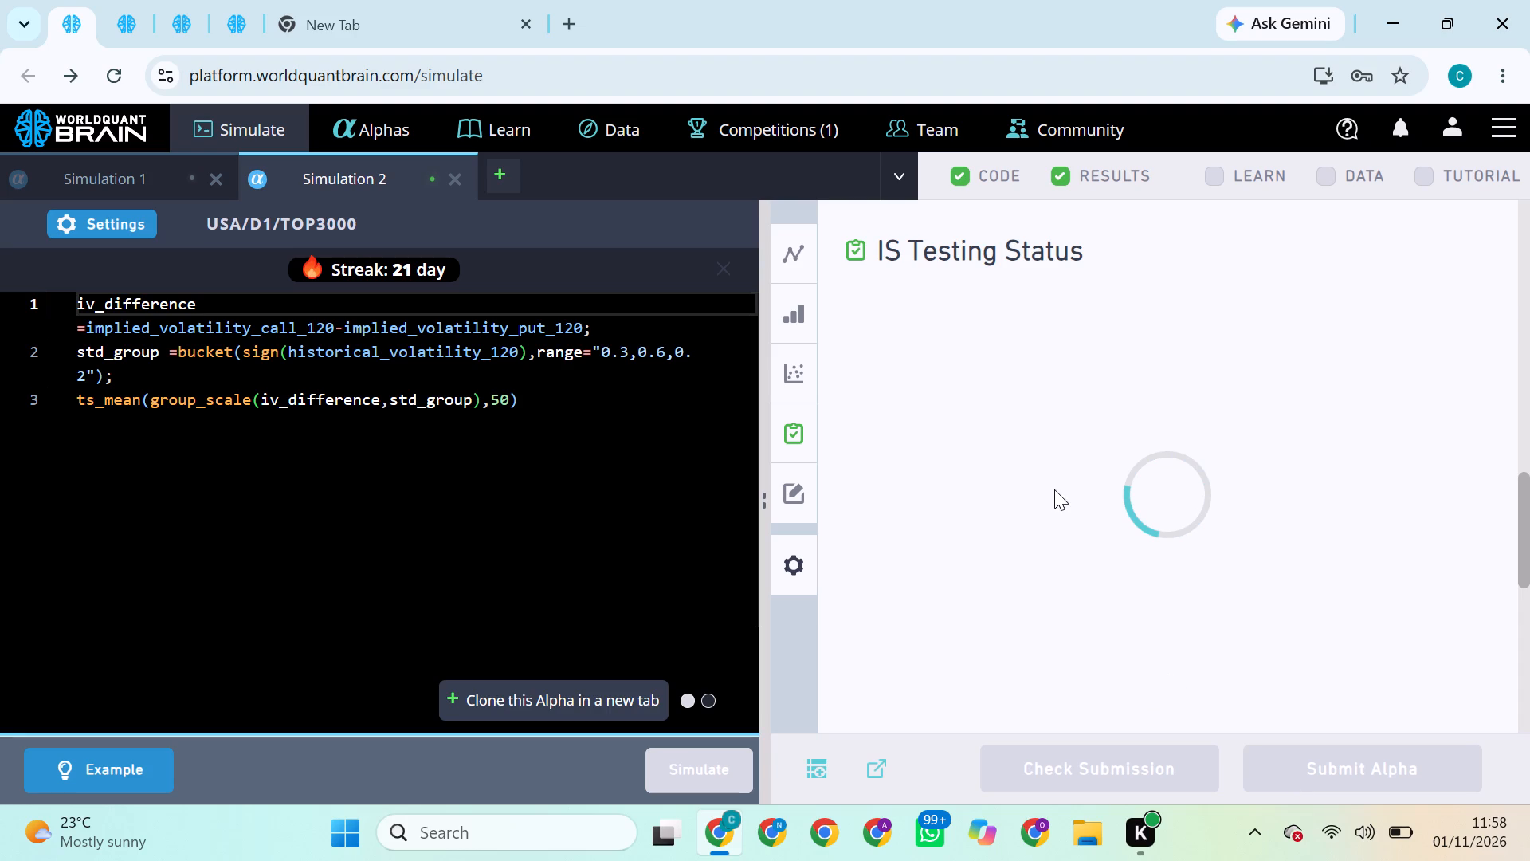
# Set the TOP3000 simulation's neutralization to Industry, apply the settings and run the simulation.
pyautogui.click(128, 220)
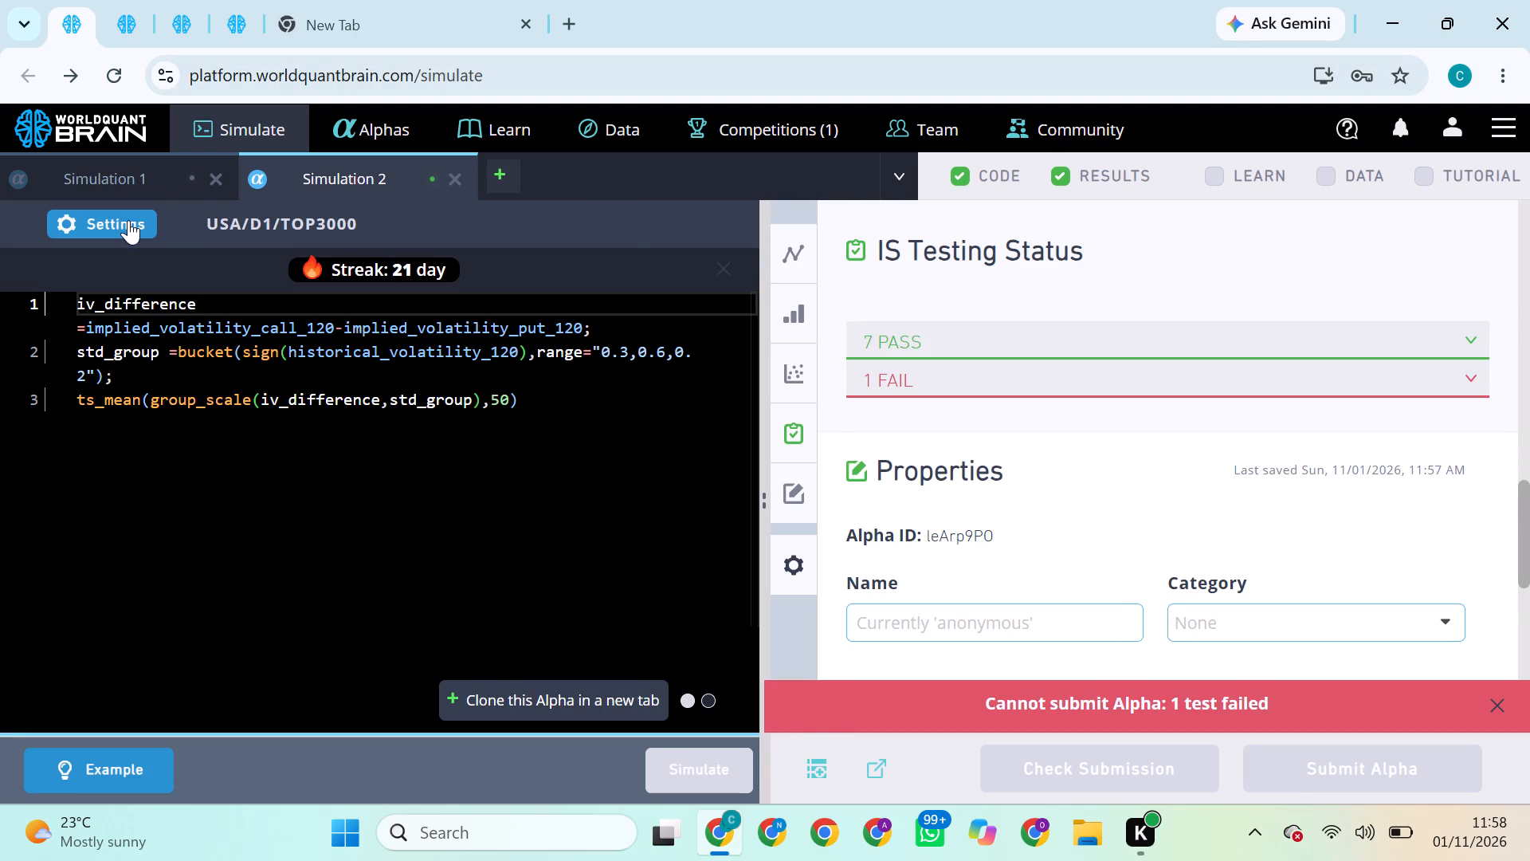
pyautogui.click(304, 594)
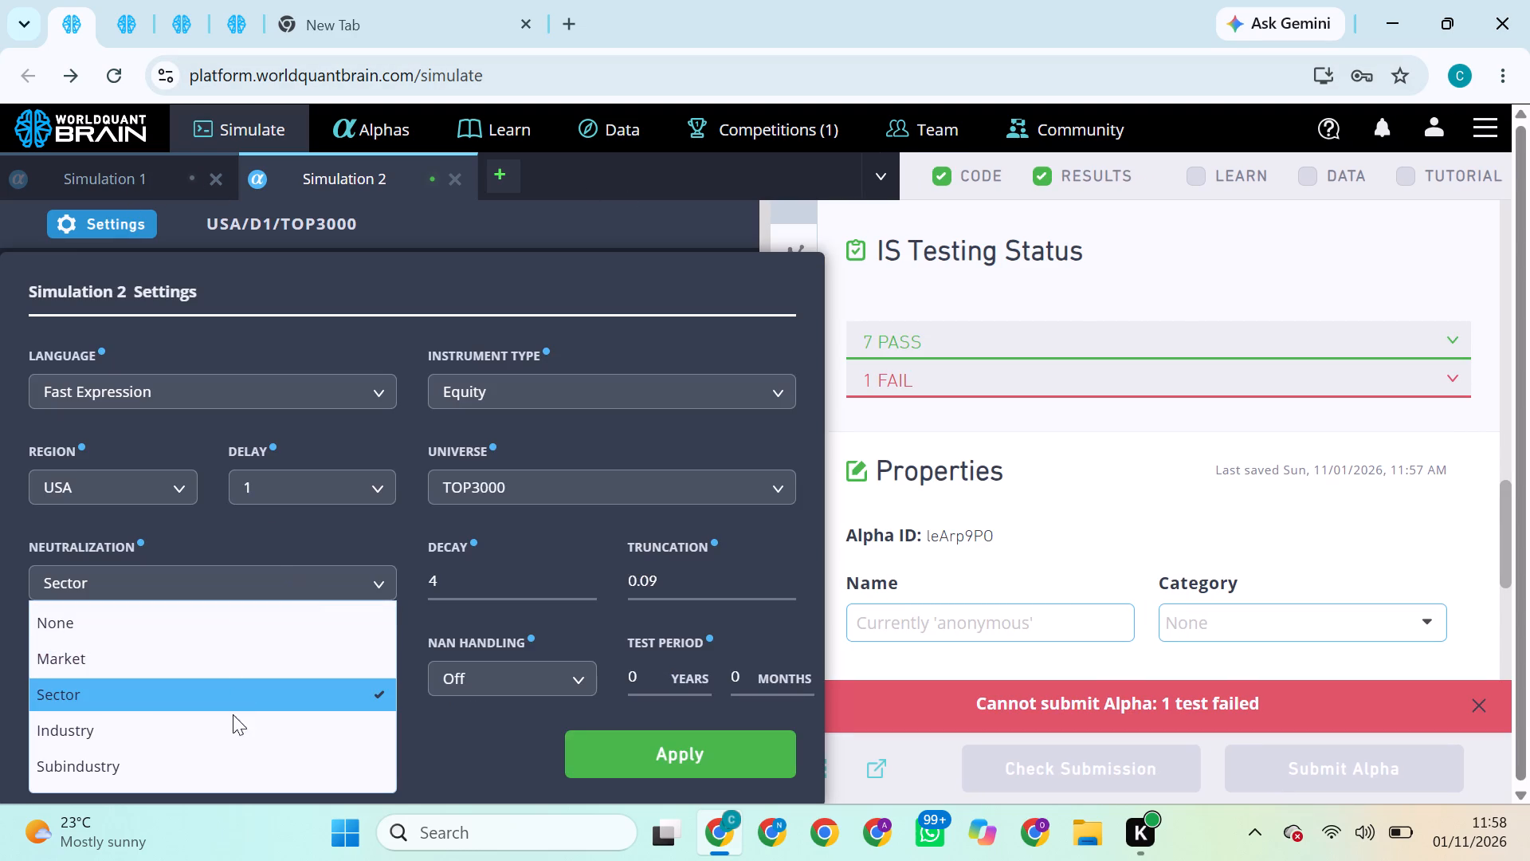
pyautogui.click(233, 718)
pyautogui.click(643, 751)
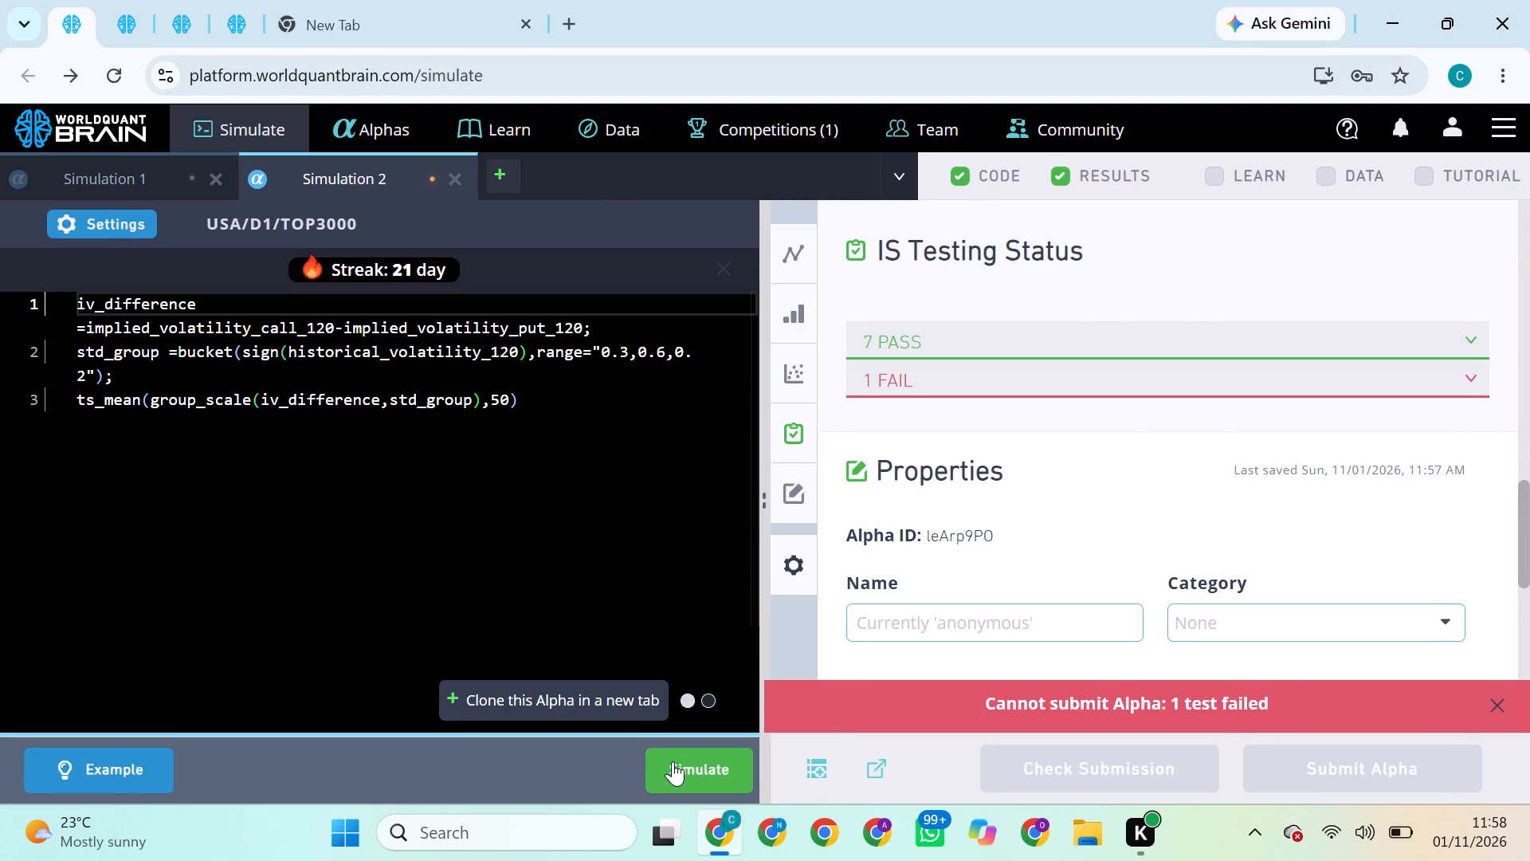
pyautogui.click(673, 761)
# Switch to the TOP2000 simulation and try to submit its alpha.
pyautogui.click(129, 23)
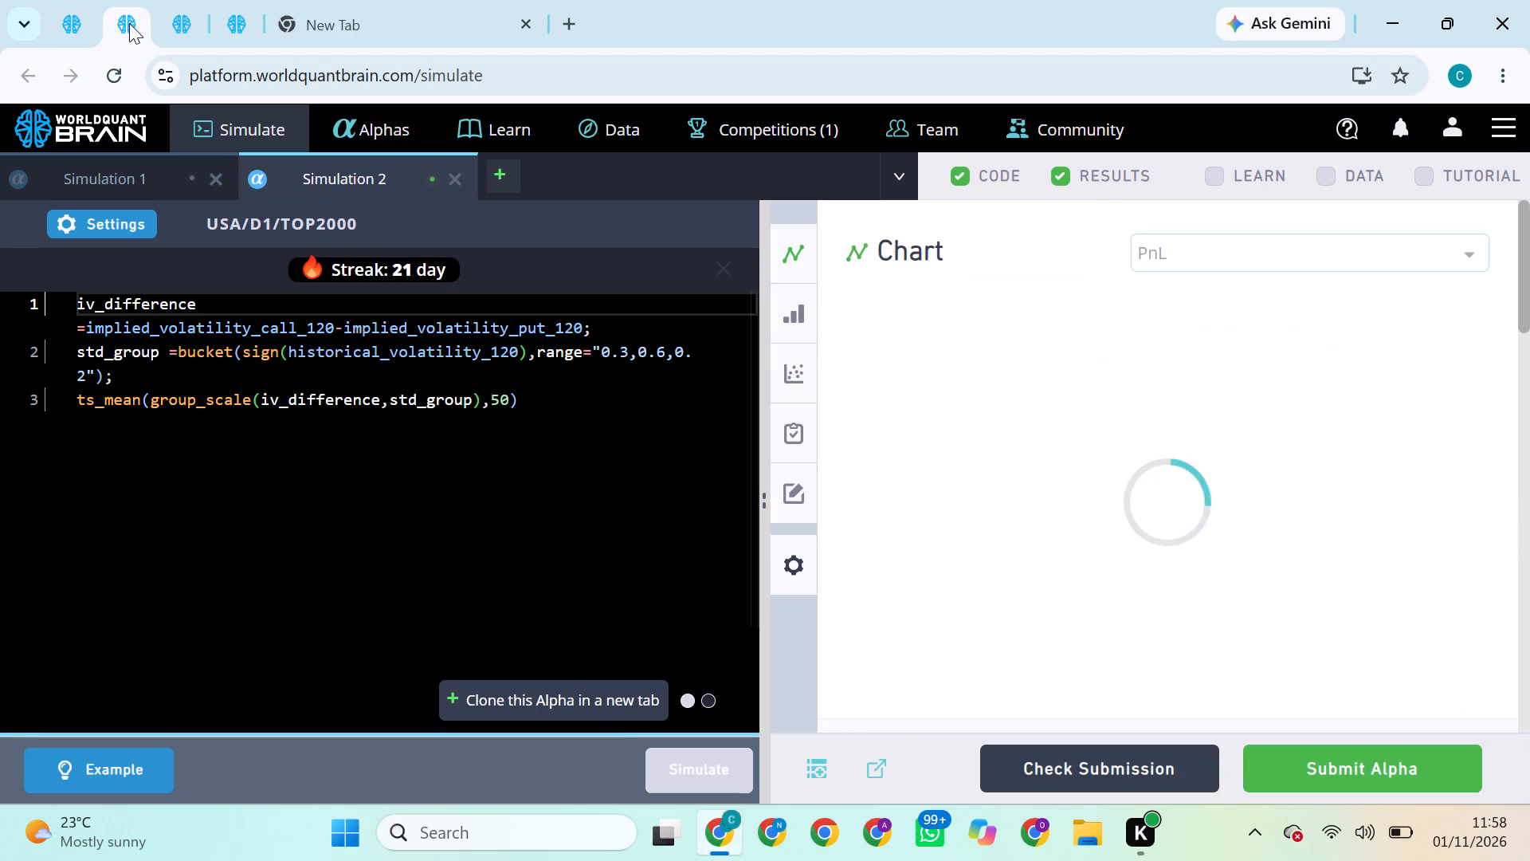
pyautogui.click(1358, 773)
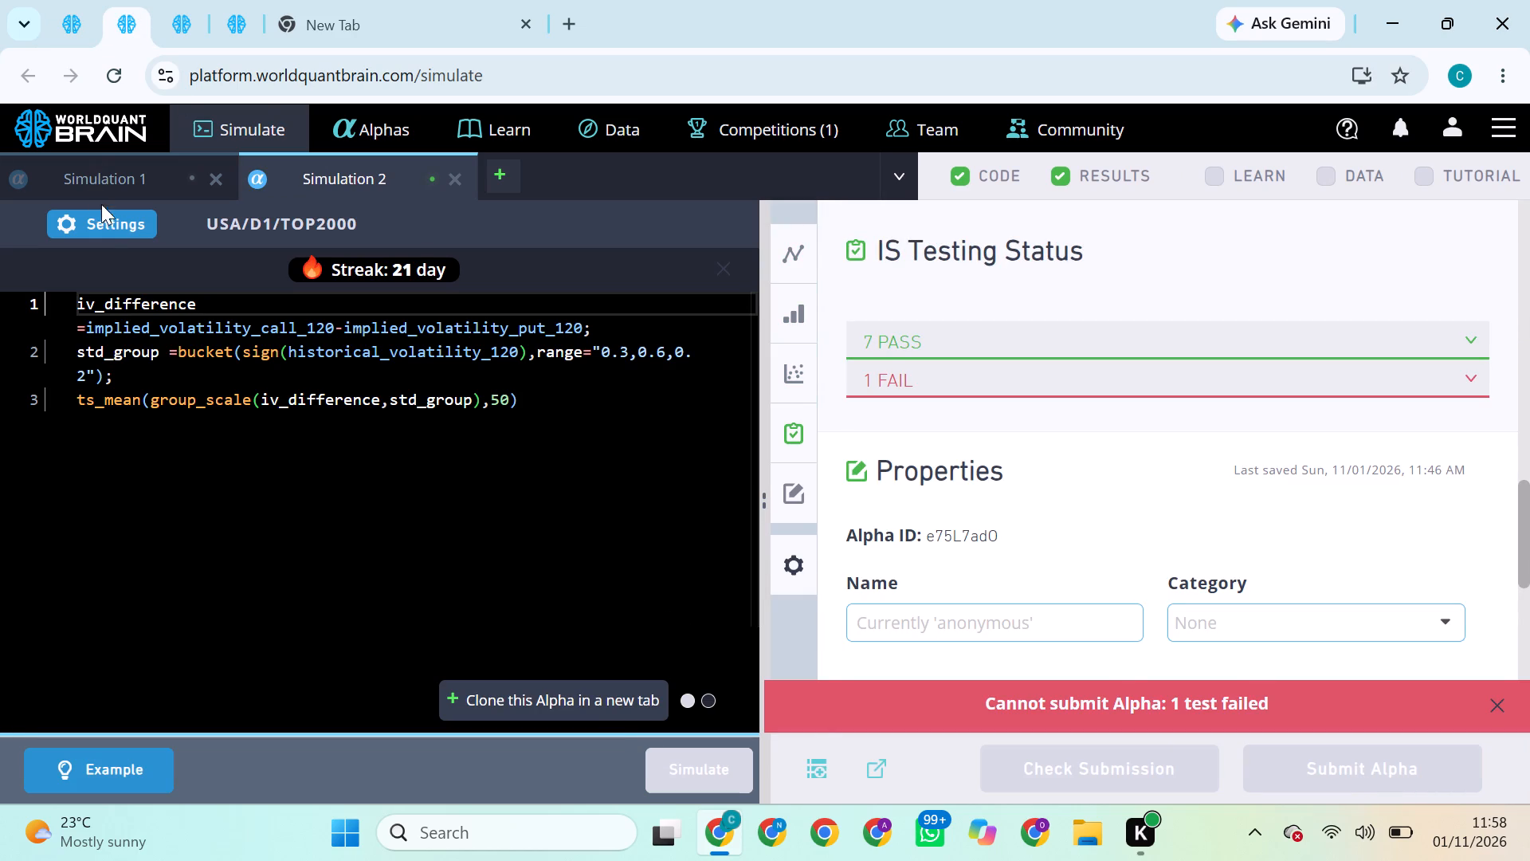
# Set the TOP2000 simulation's neutralization to Industry, apply the settings and run the simulation.
pyautogui.click(108, 218)
pyautogui.click(265, 560)
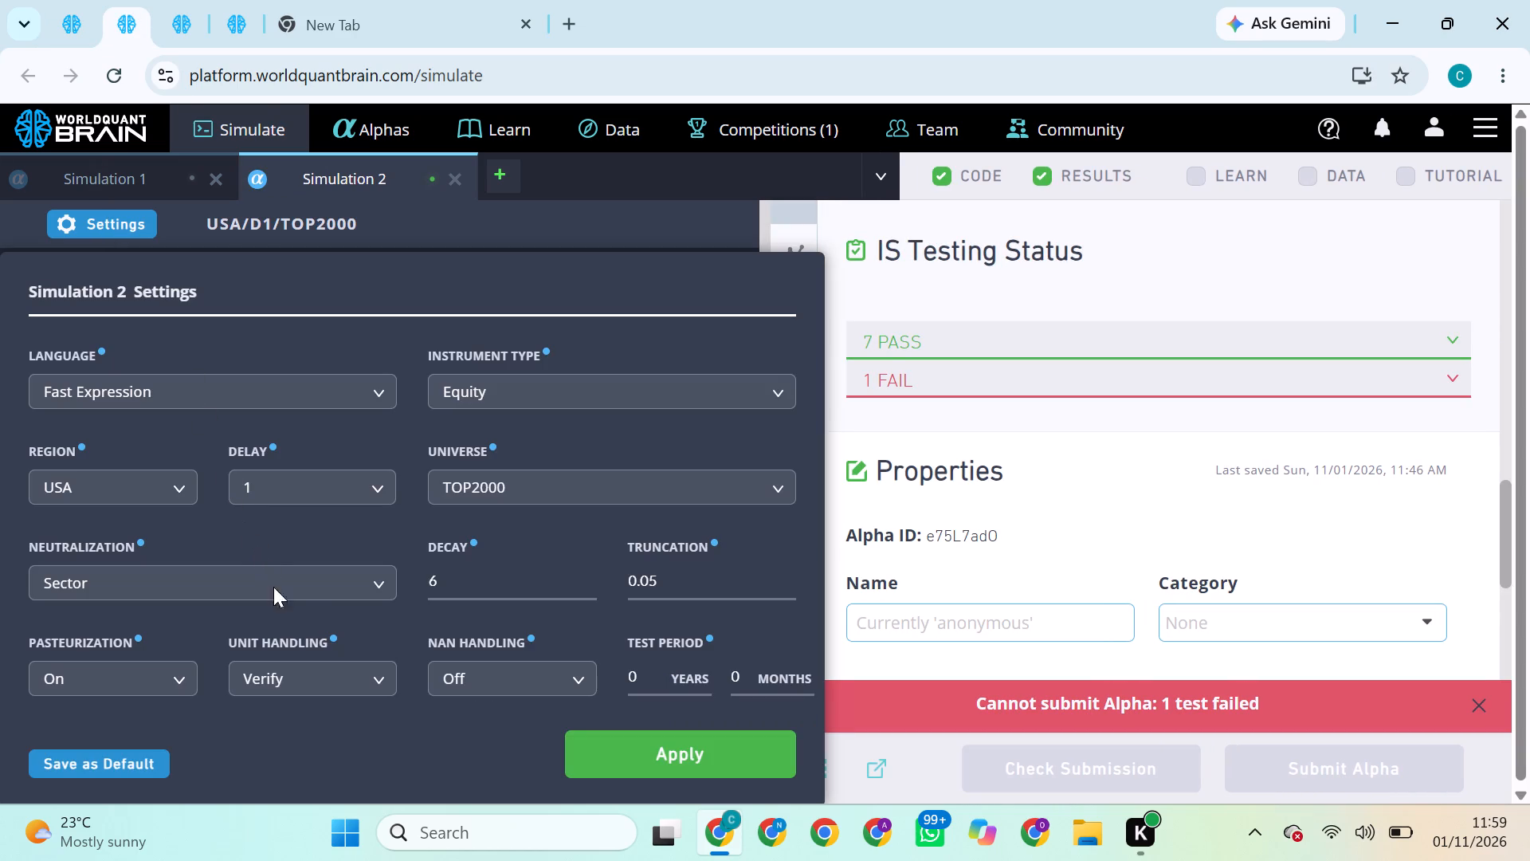
pyautogui.click(347, 594)
pyautogui.click(294, 728)
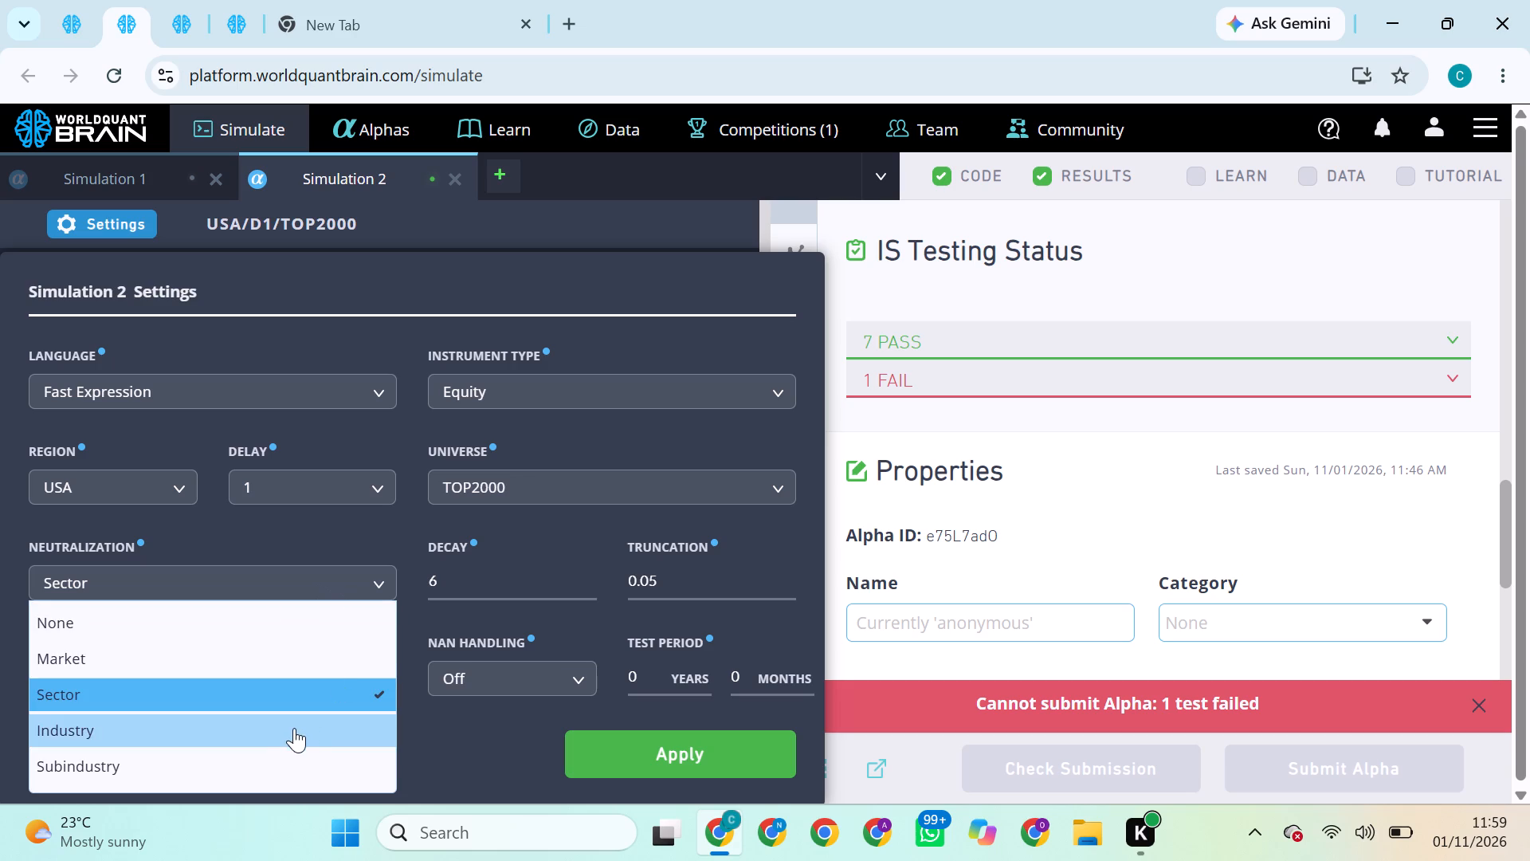
pyautogui.click(673, 753)
pyautogui.click(696, 756)
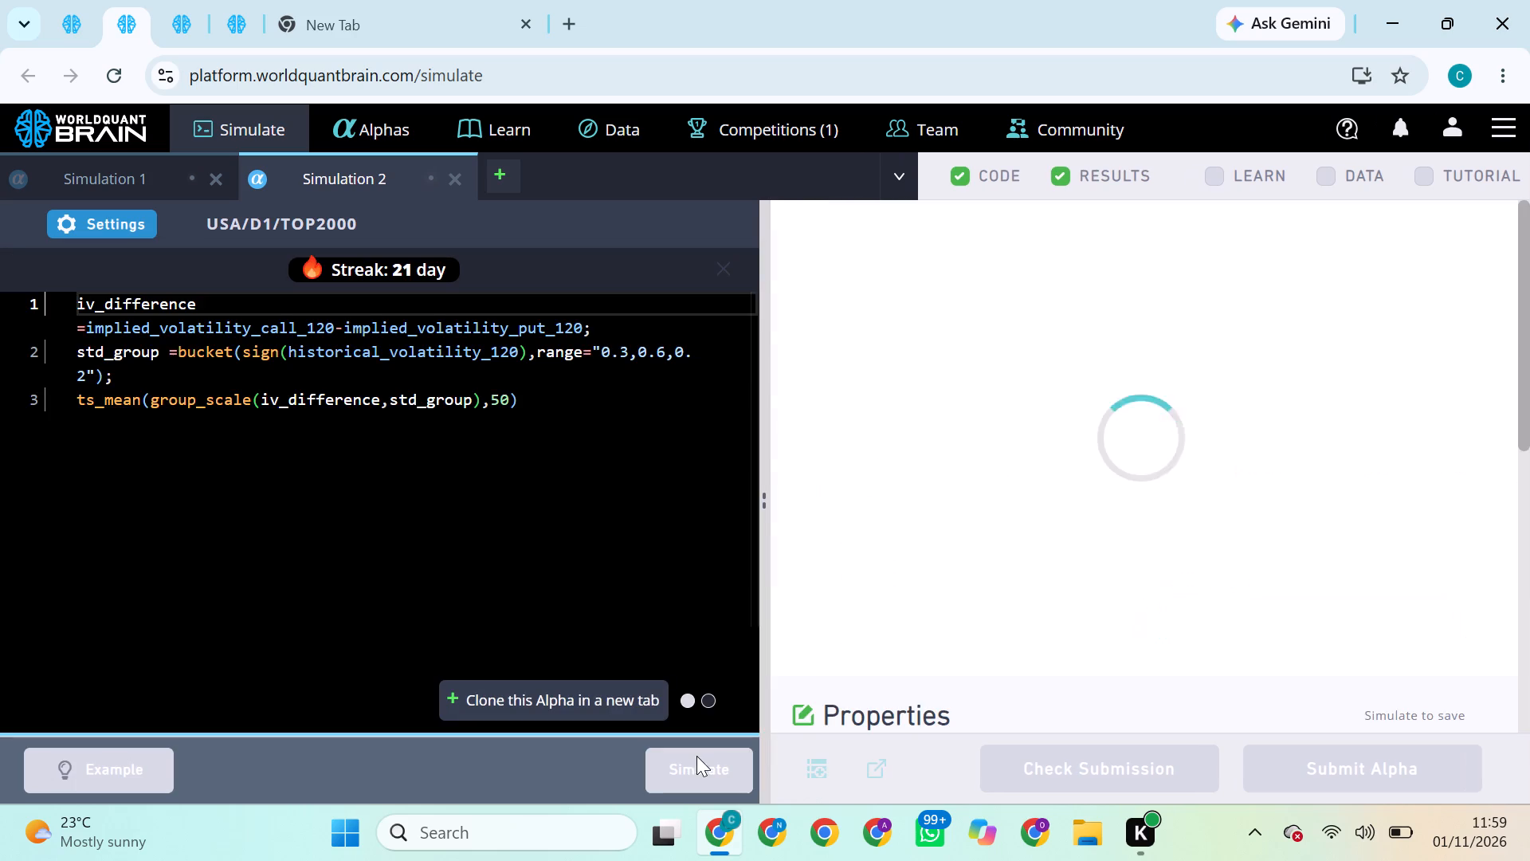
# Switch to the TOP1000 simulation and try to submit its alpha.
pyautogui.click(175, 16)
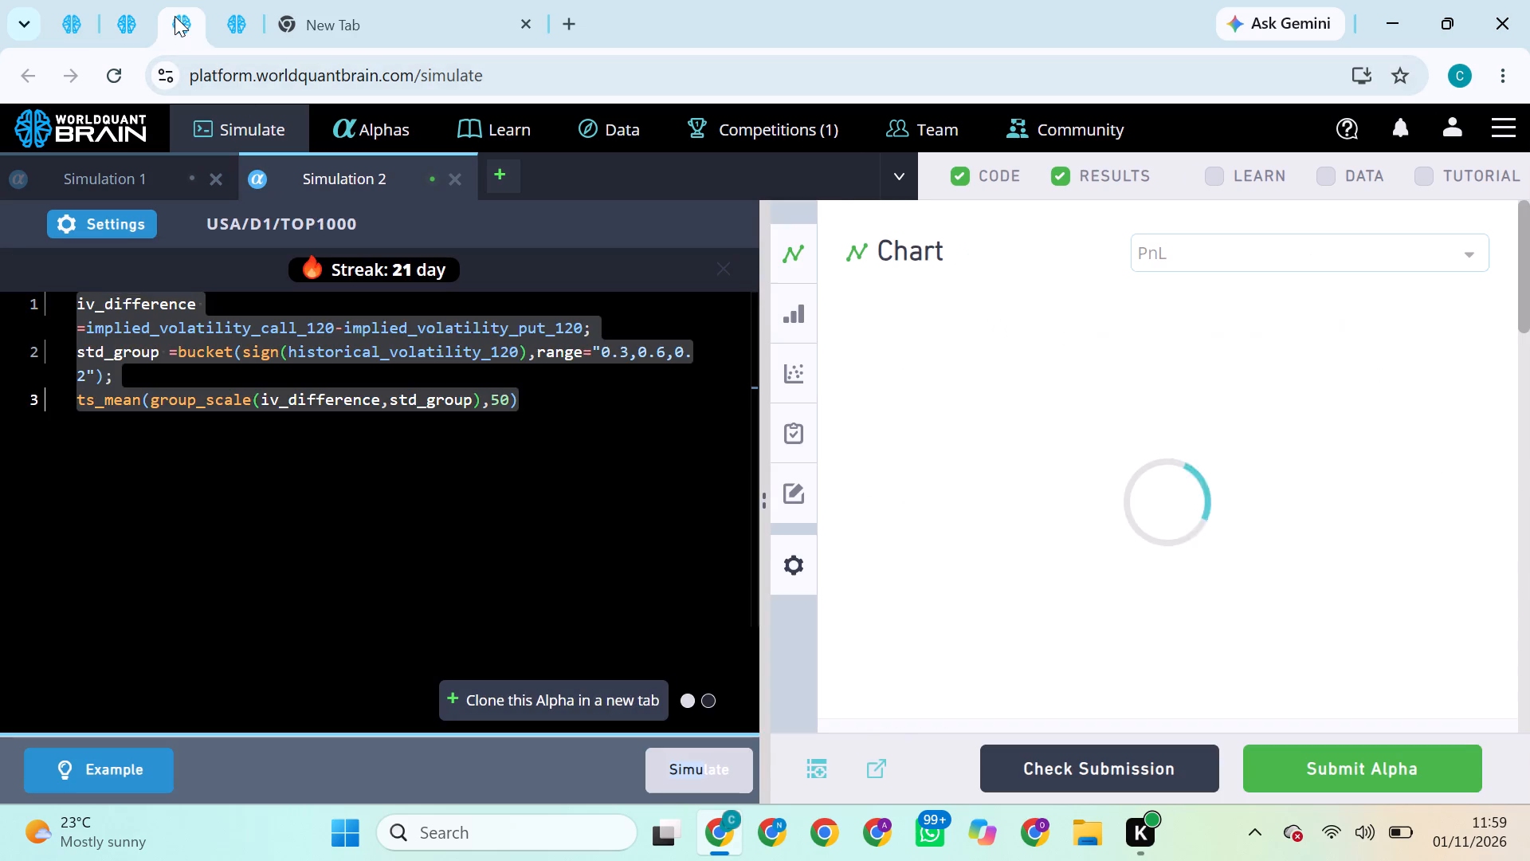
pyautogui.click(1361, 769)
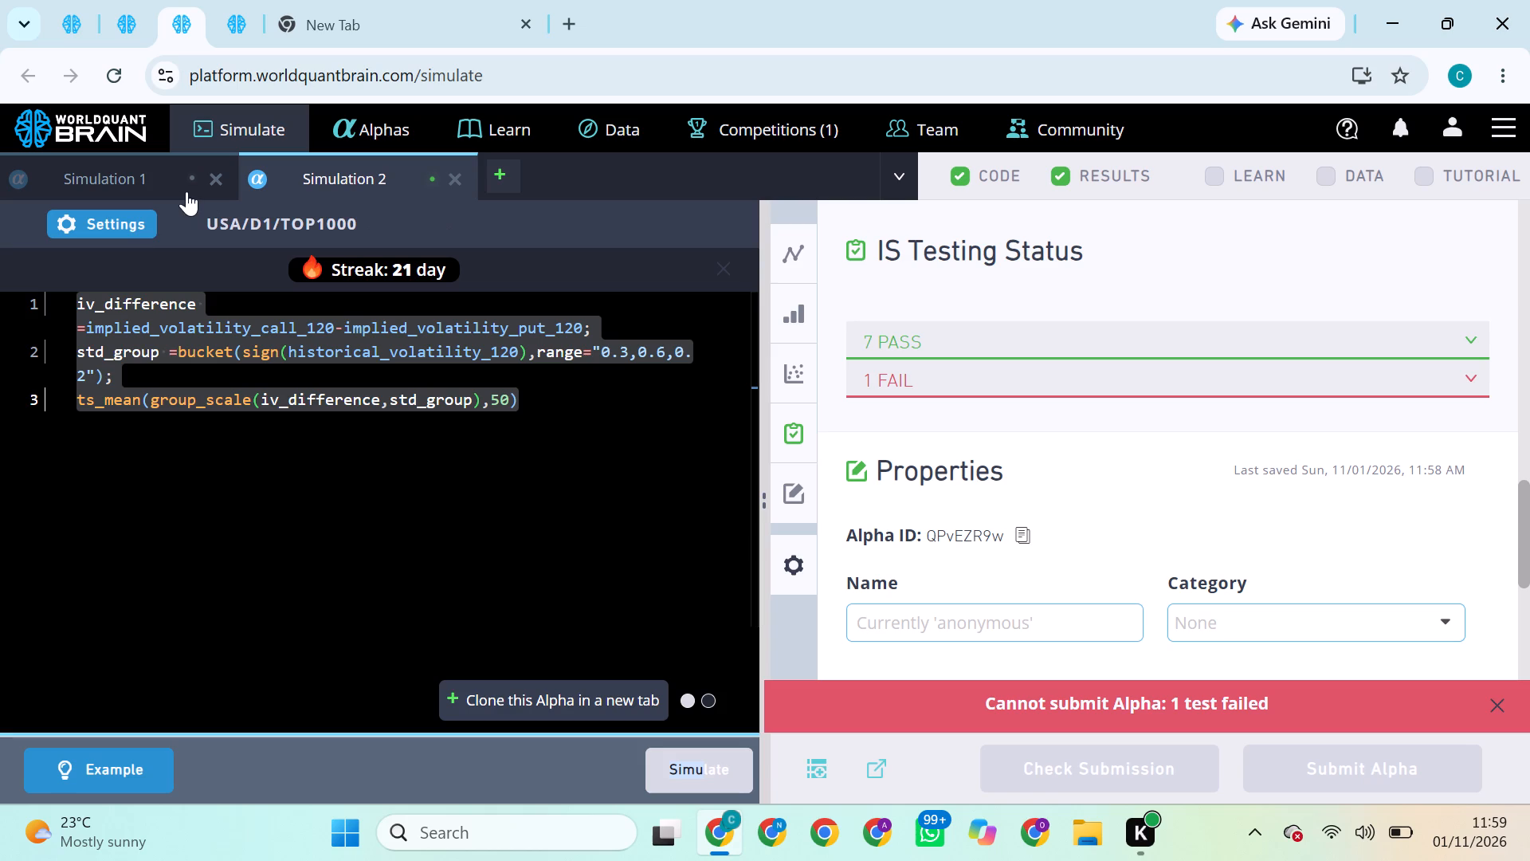
# Set the TOP1000 simulation to Market neutralization, decay 3 and truncation 0.08, apply the settings and run the simulation.
pyautogui.click(140, 222)
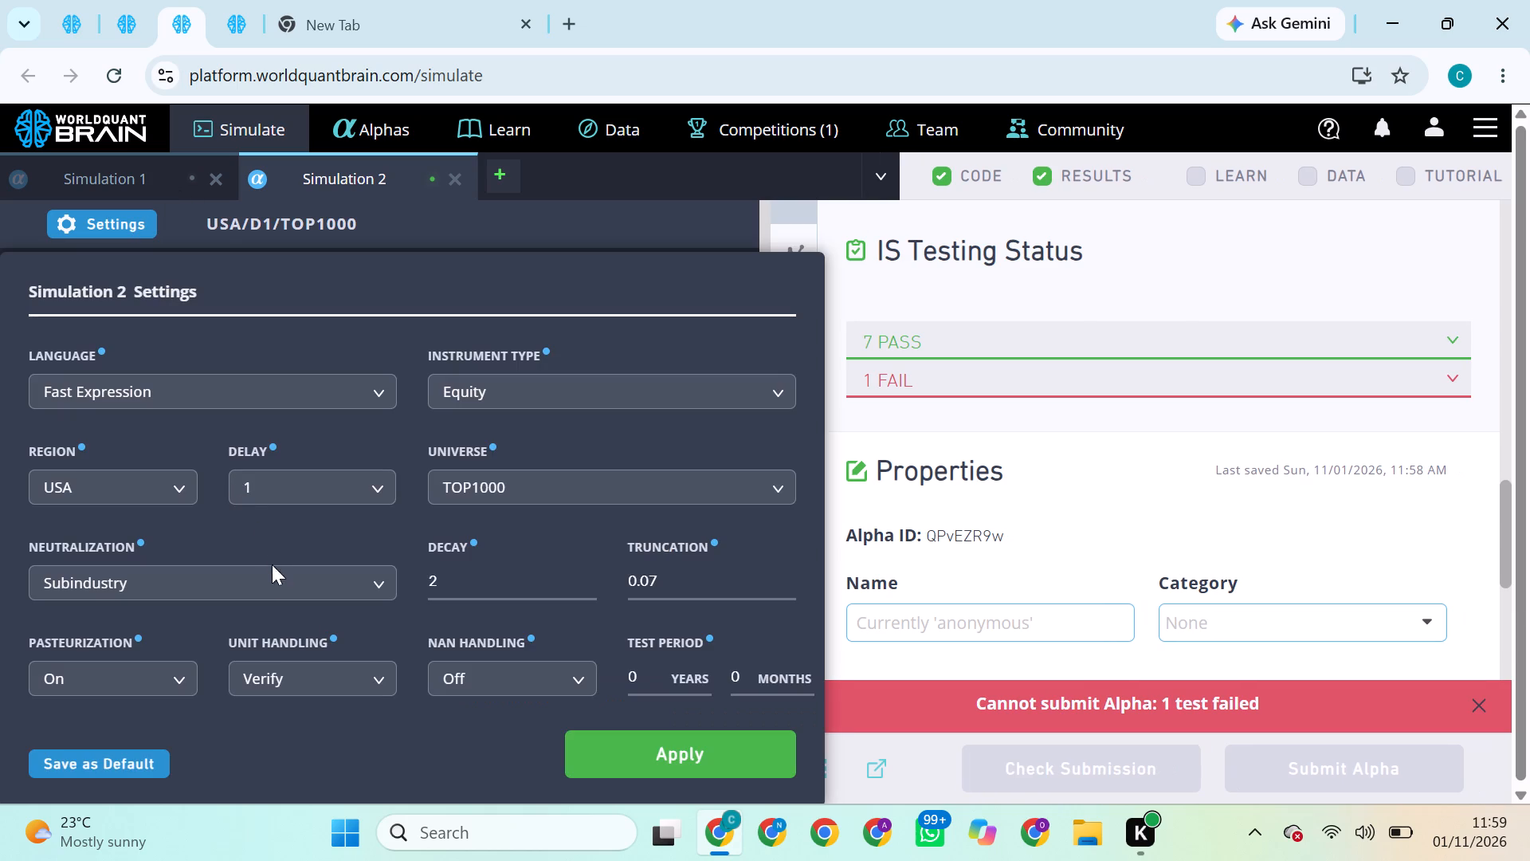
pyautogui.click(273, 572)
pyautogui.click(241, 643)
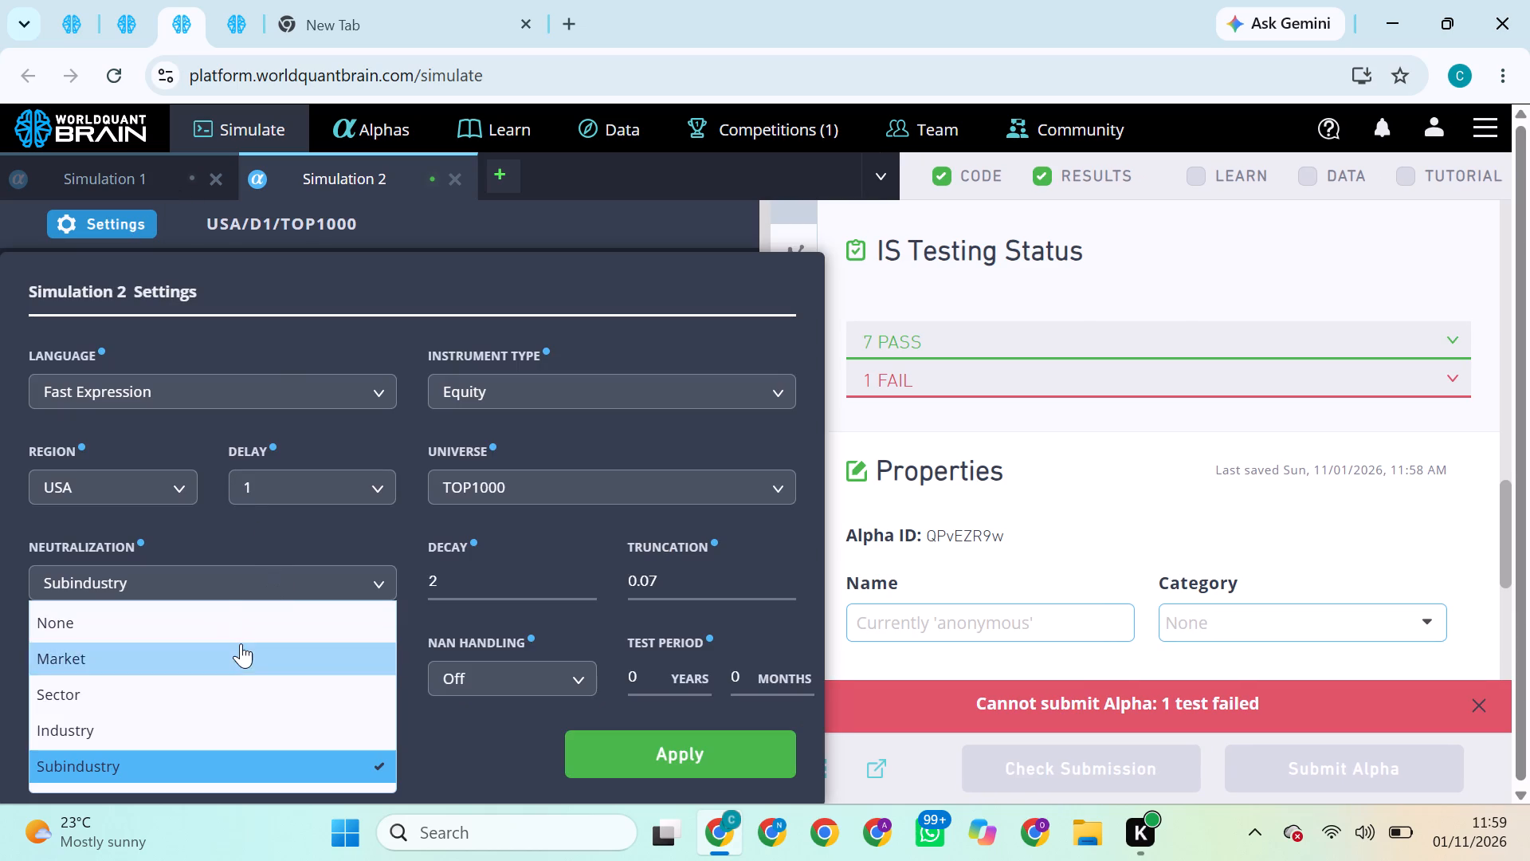
pyautogui.click(465, 580)
pyautogui.press('BackSpace')
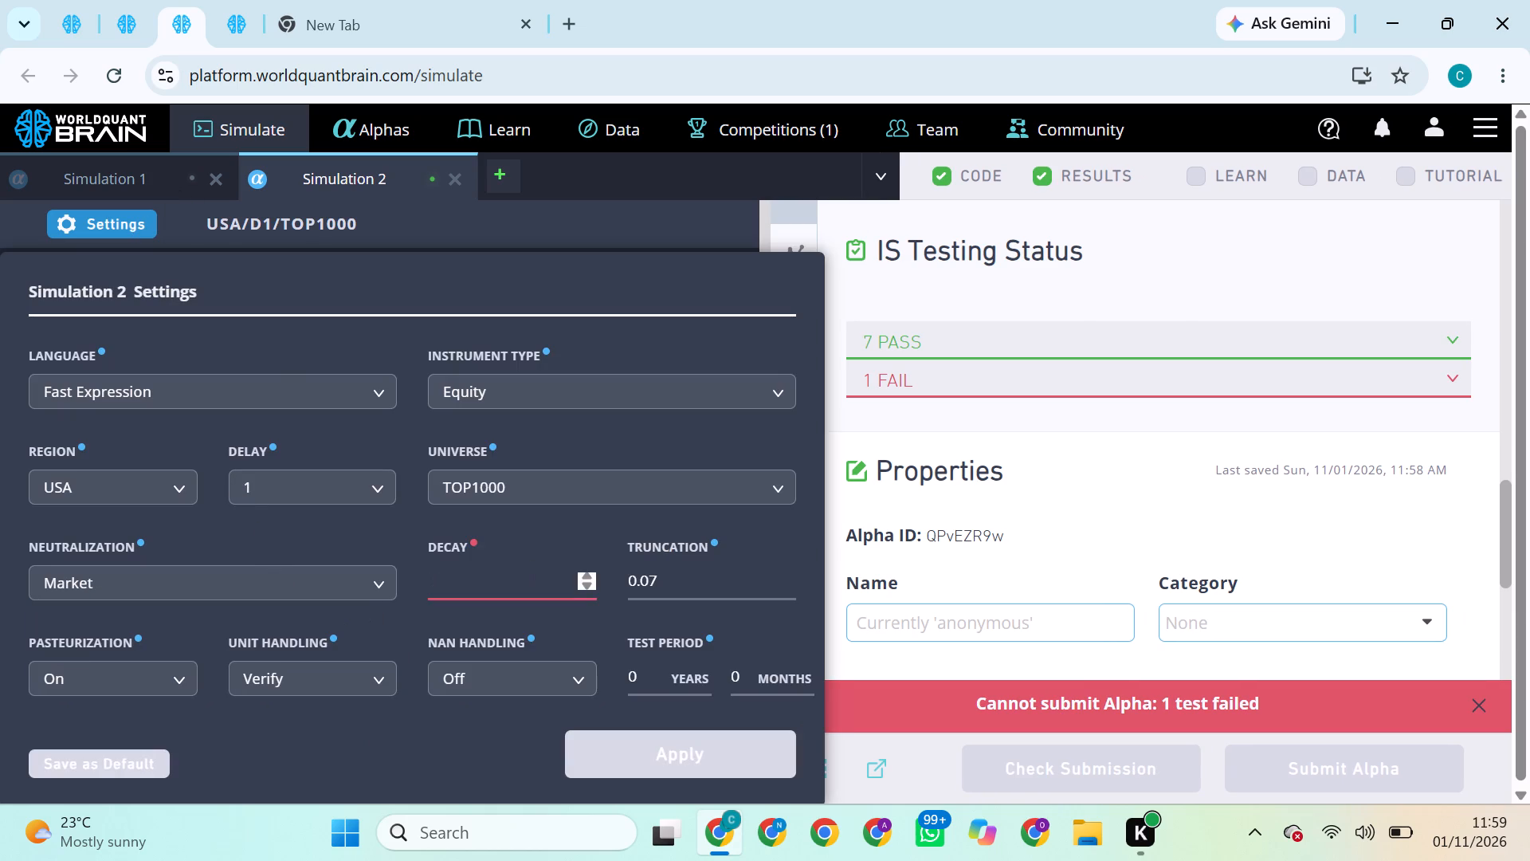
pyautogui.press('3')
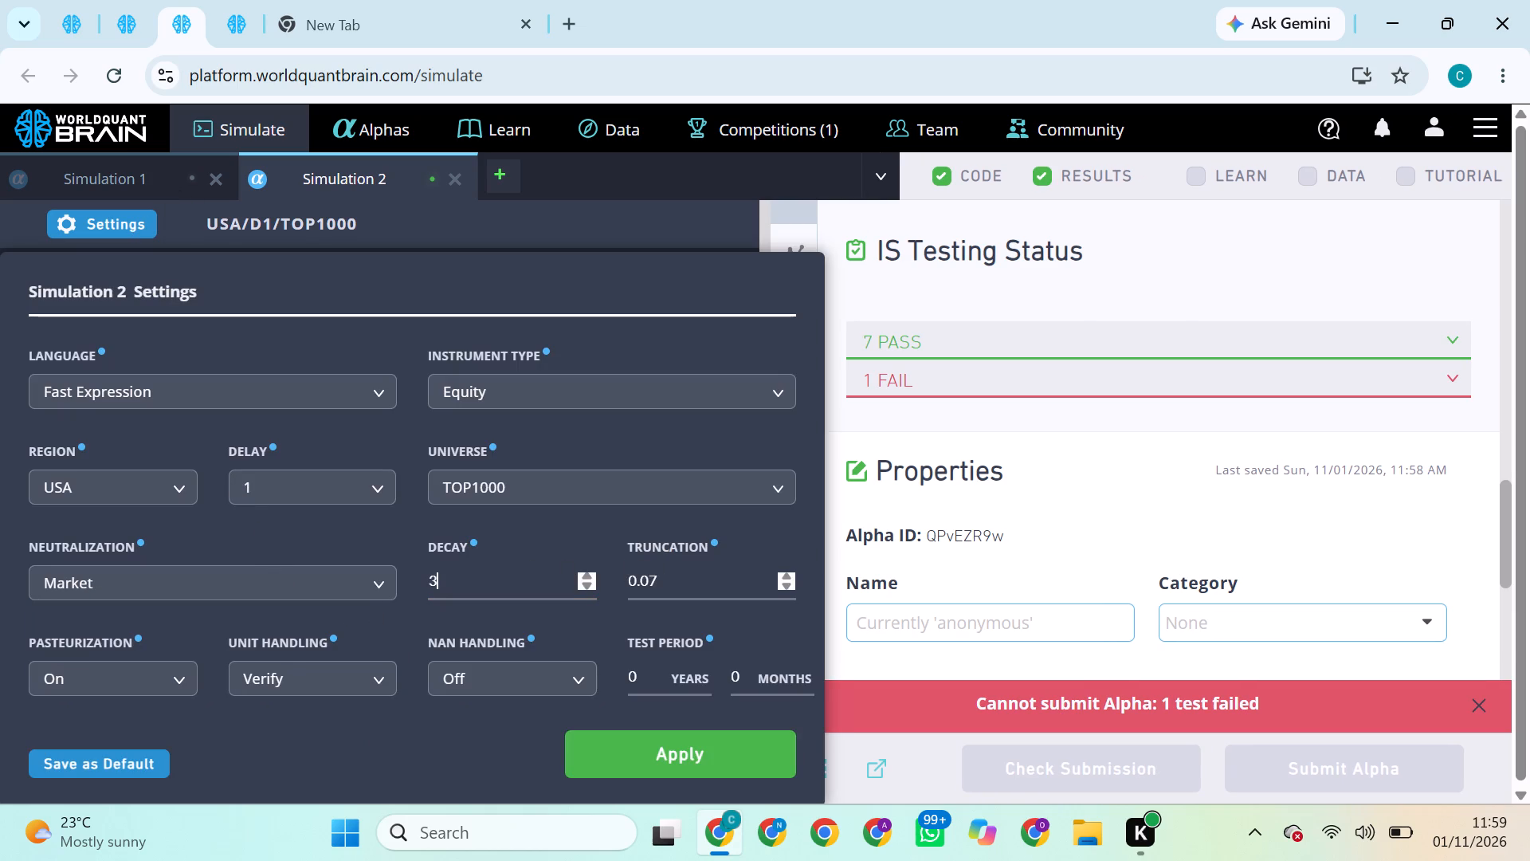
pyautogui.click(654, 567)
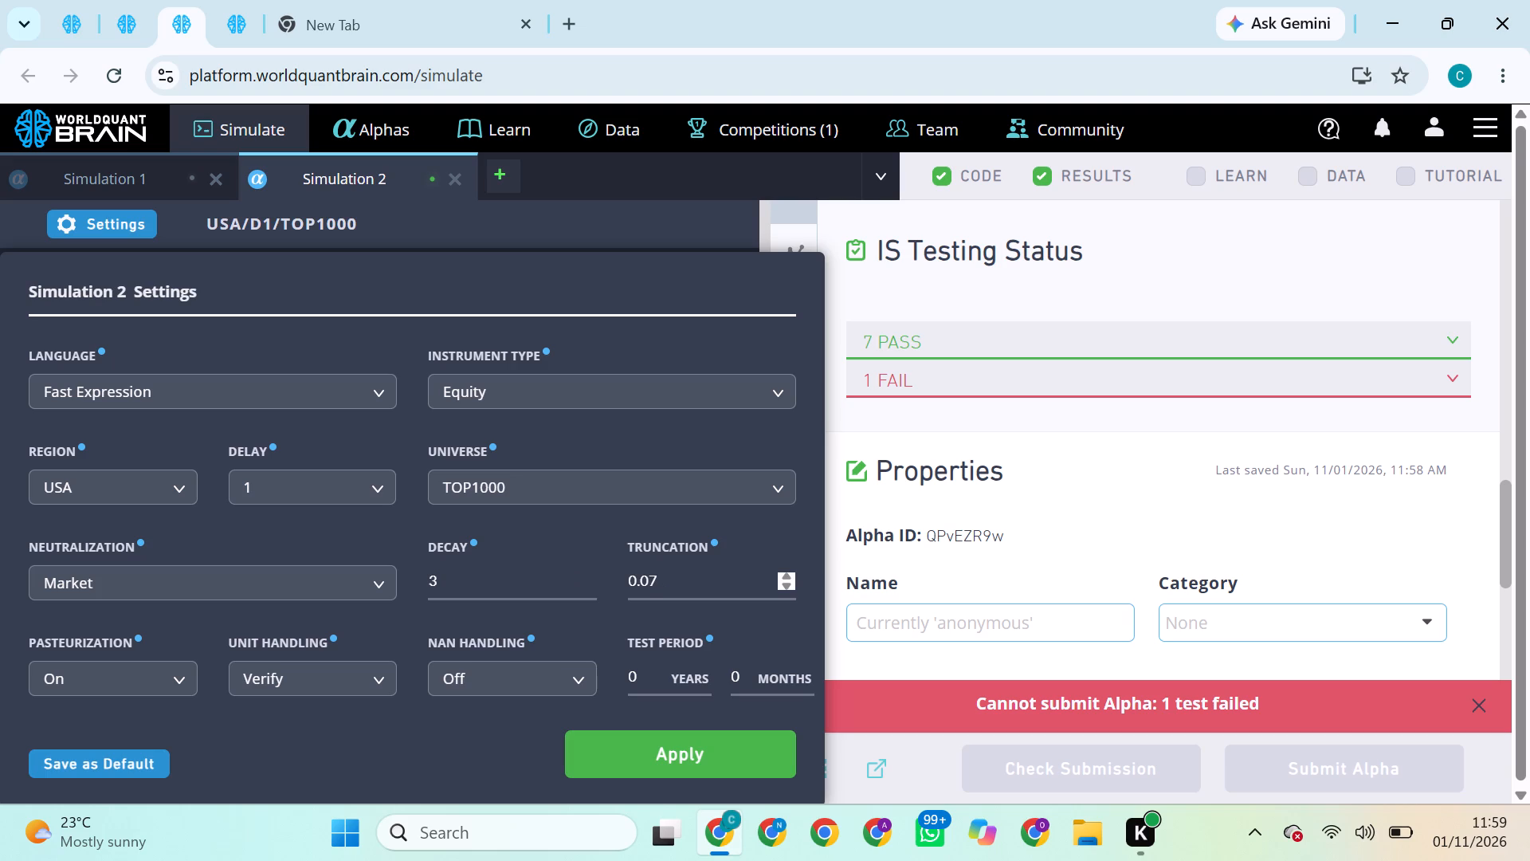
pyautogui.press('BackSpace')
pyautogui.press('8')
pyautogui.click(655, 745)
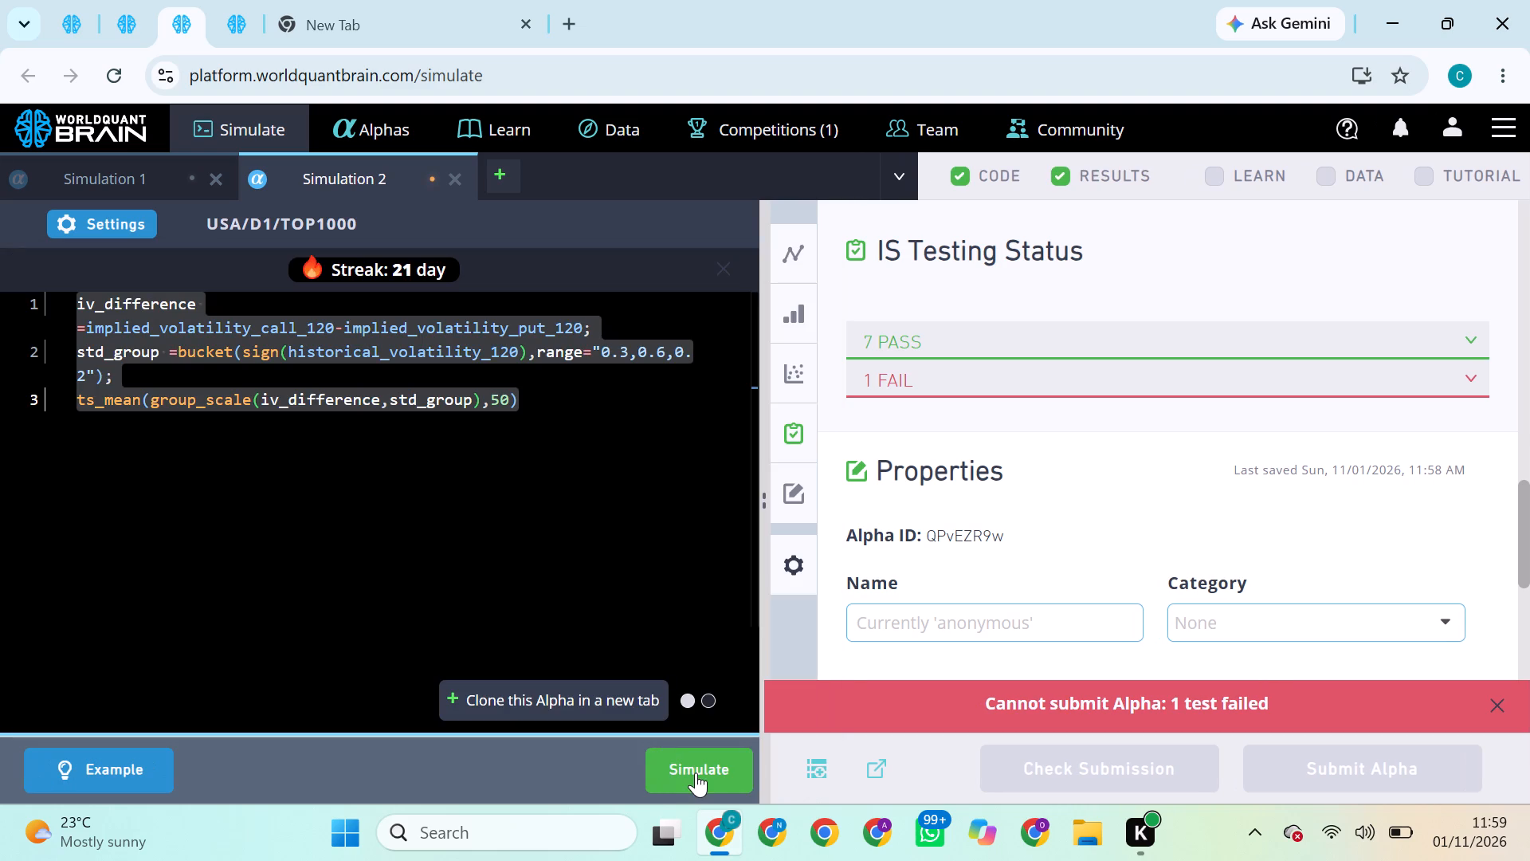
pyautogui.click(696, 773)
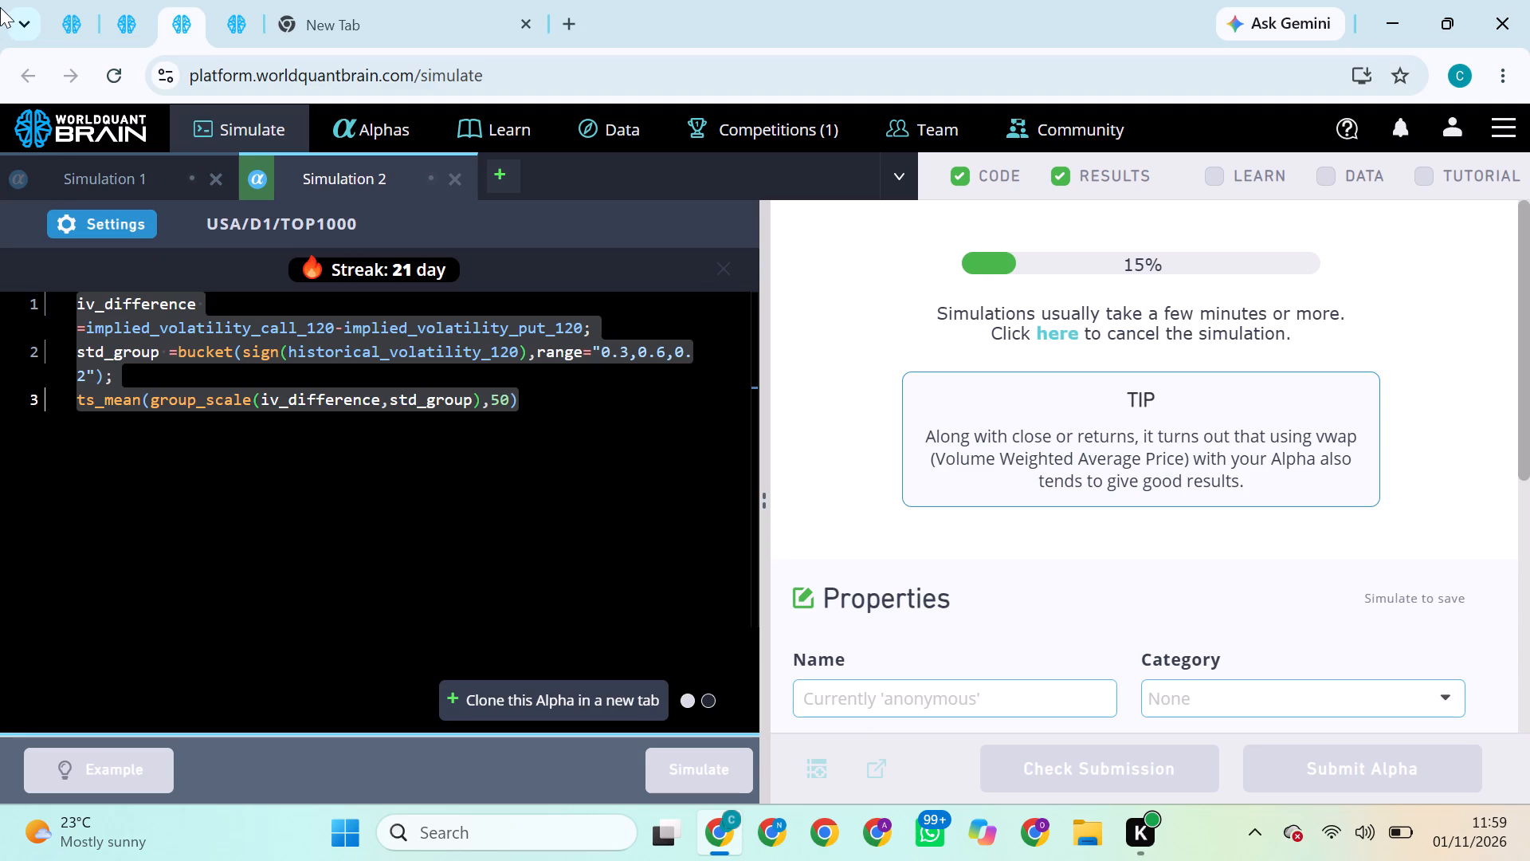
# Check the progress of the running TOP3000, TOP2000 and TOP1000 simulations.
pyautogui.click(76, 29)
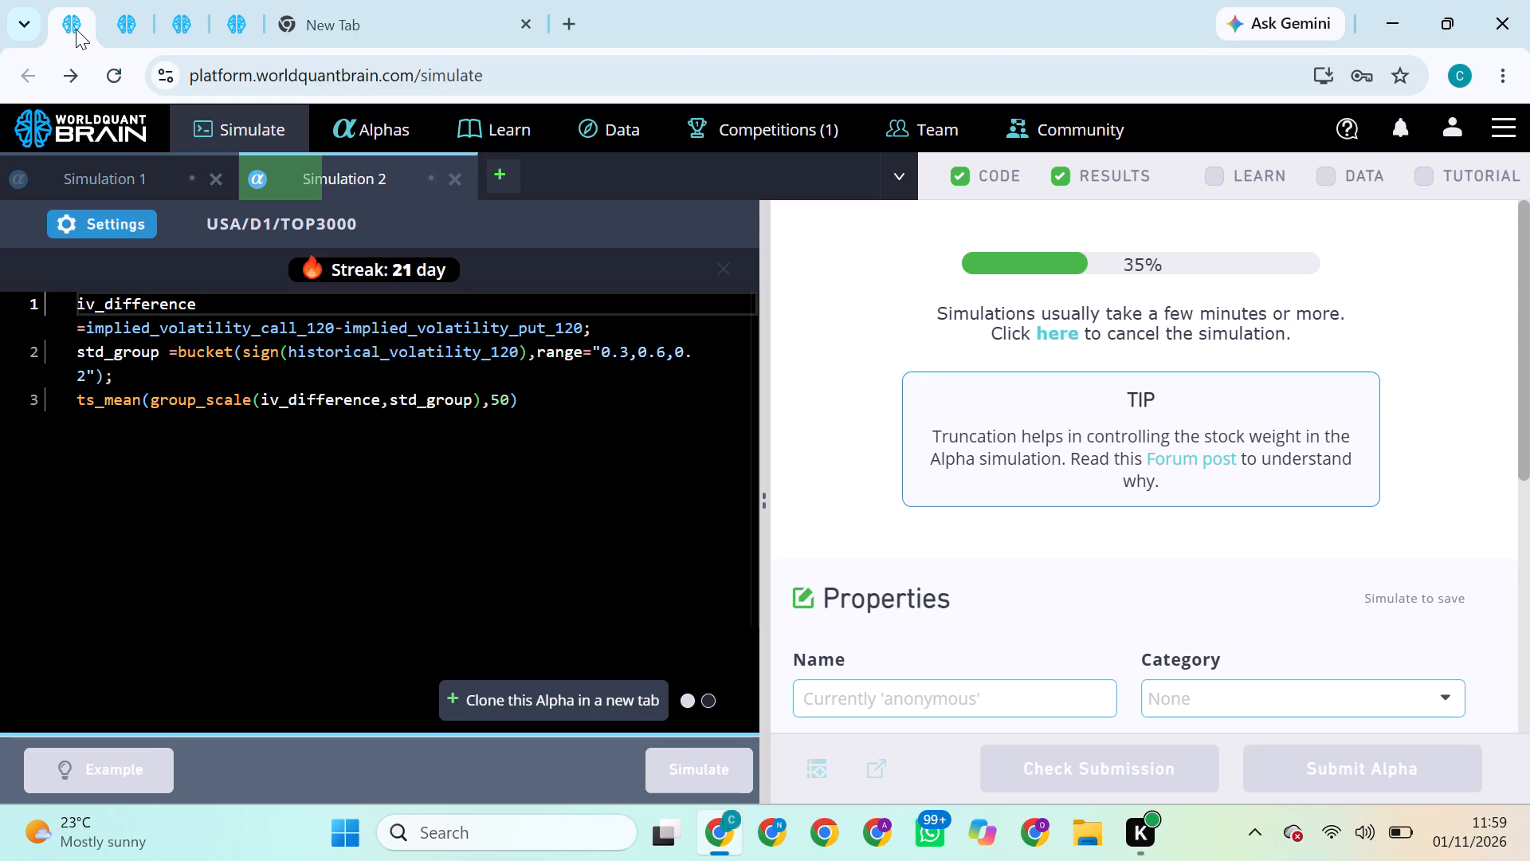
pyautogui.click(123, 29)
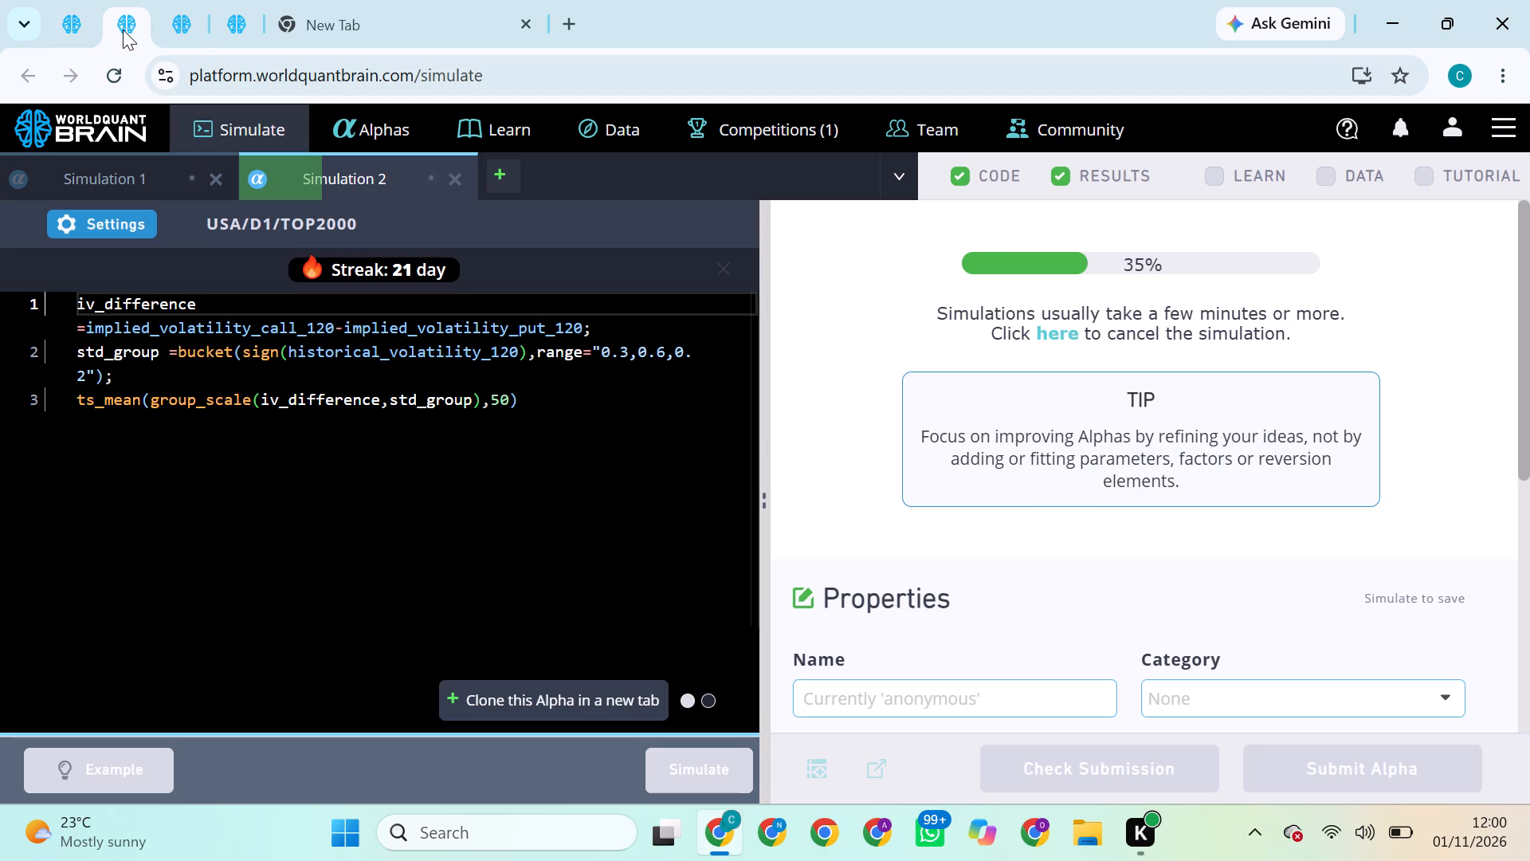
pyautogui.click(198, 33)
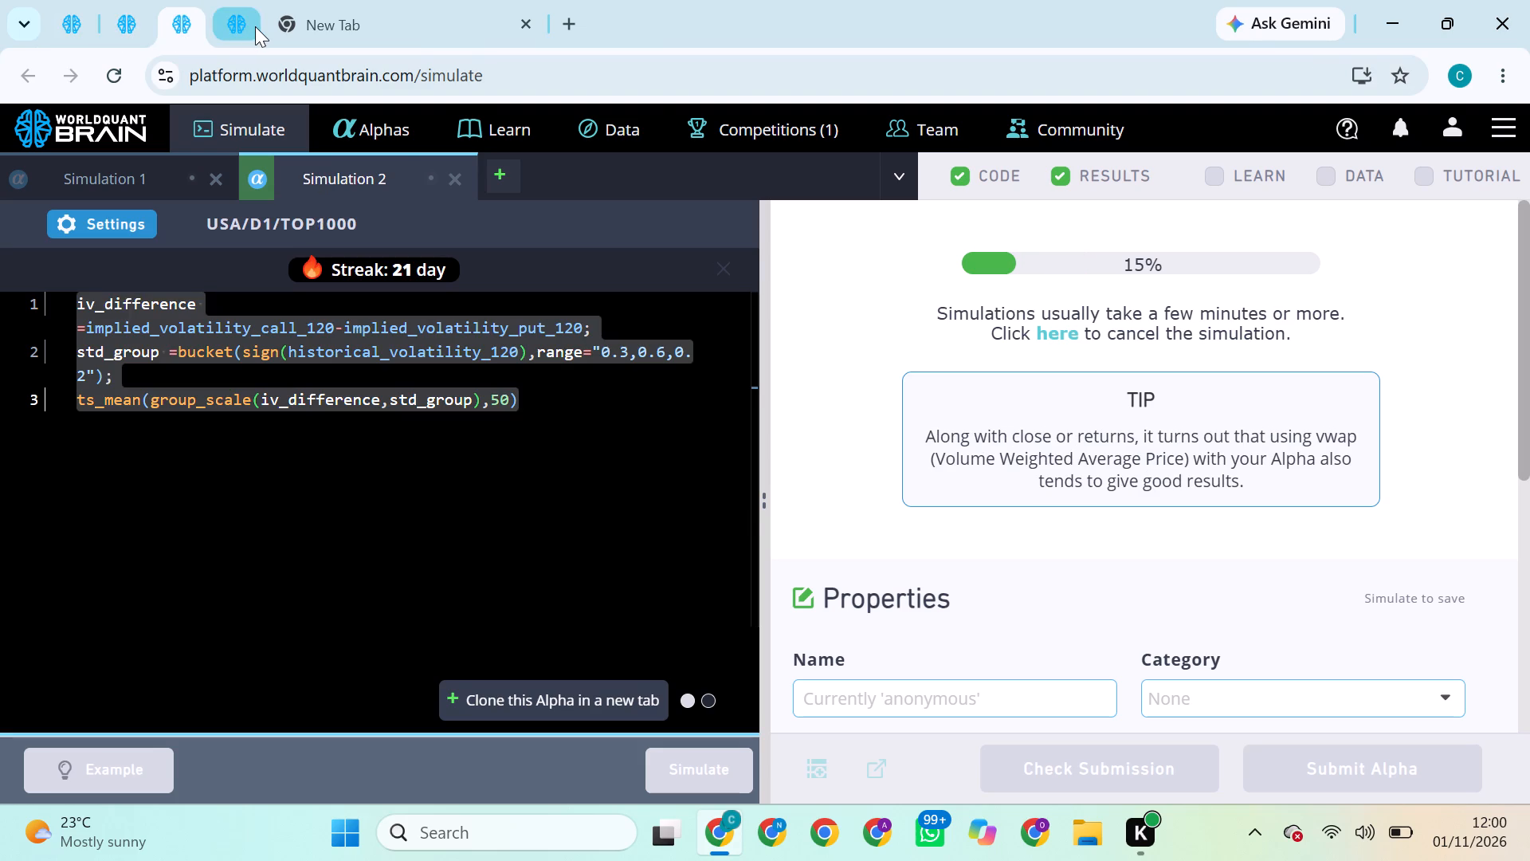
pyautogui.click(255, 26)
pyautogui.click(162, 12)
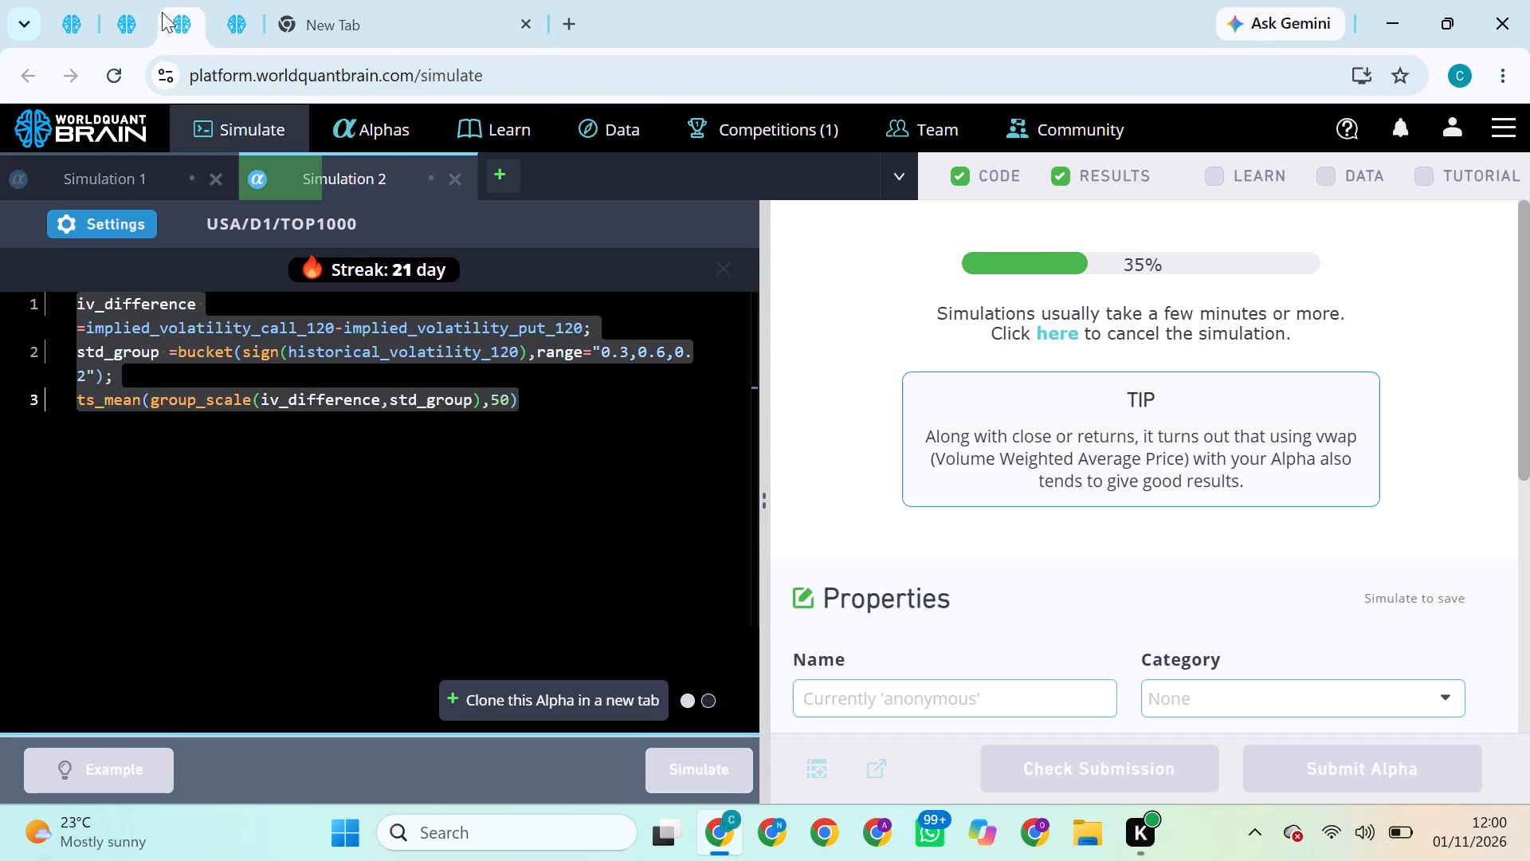
pyautogui.click(131, 16)
pyautogui.click(71, 39)
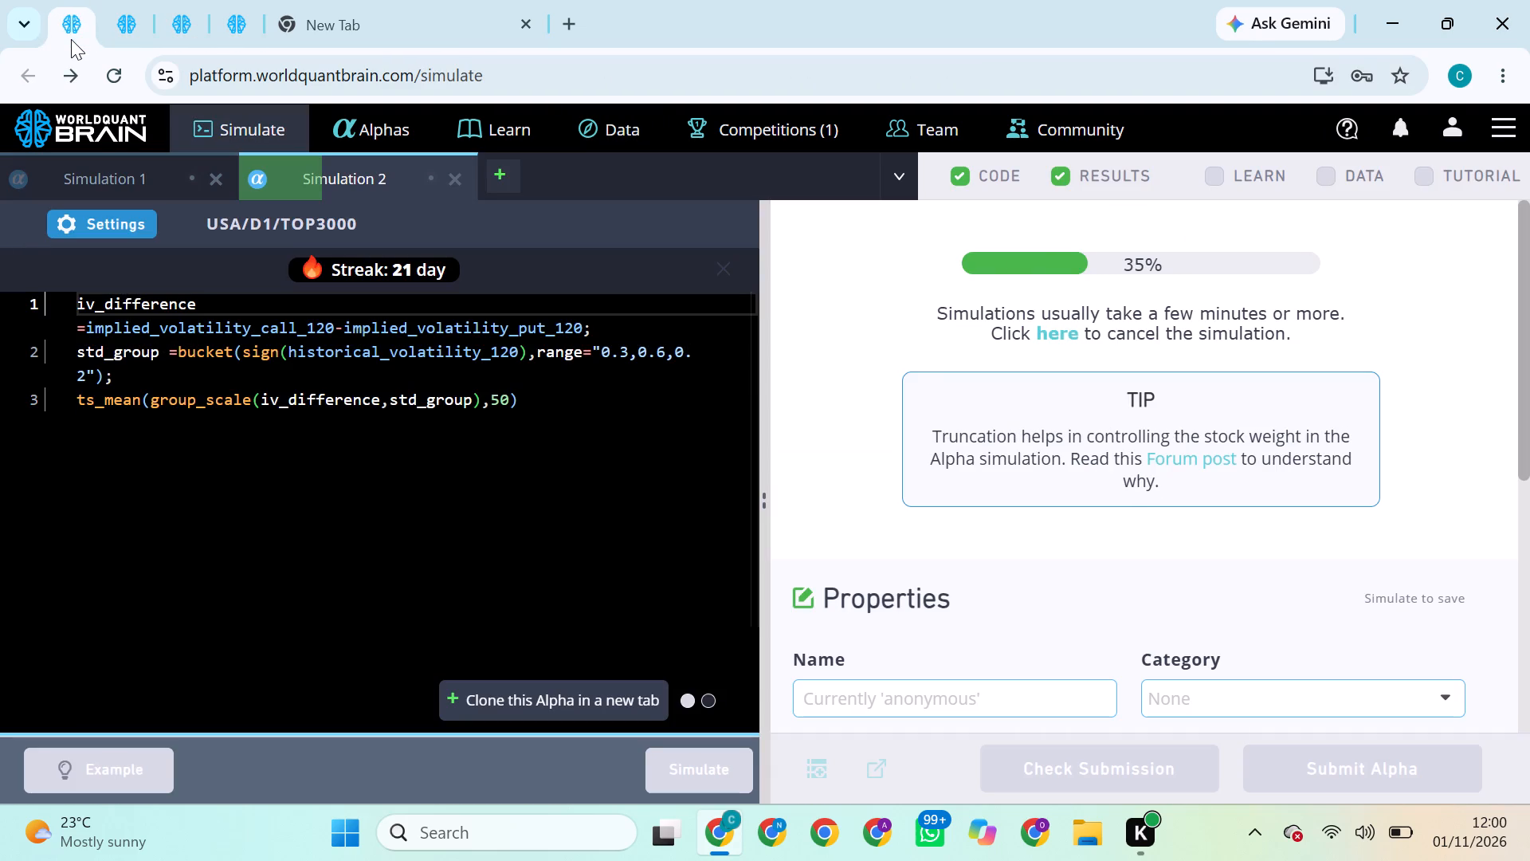
pyautogui.click(125, 41)
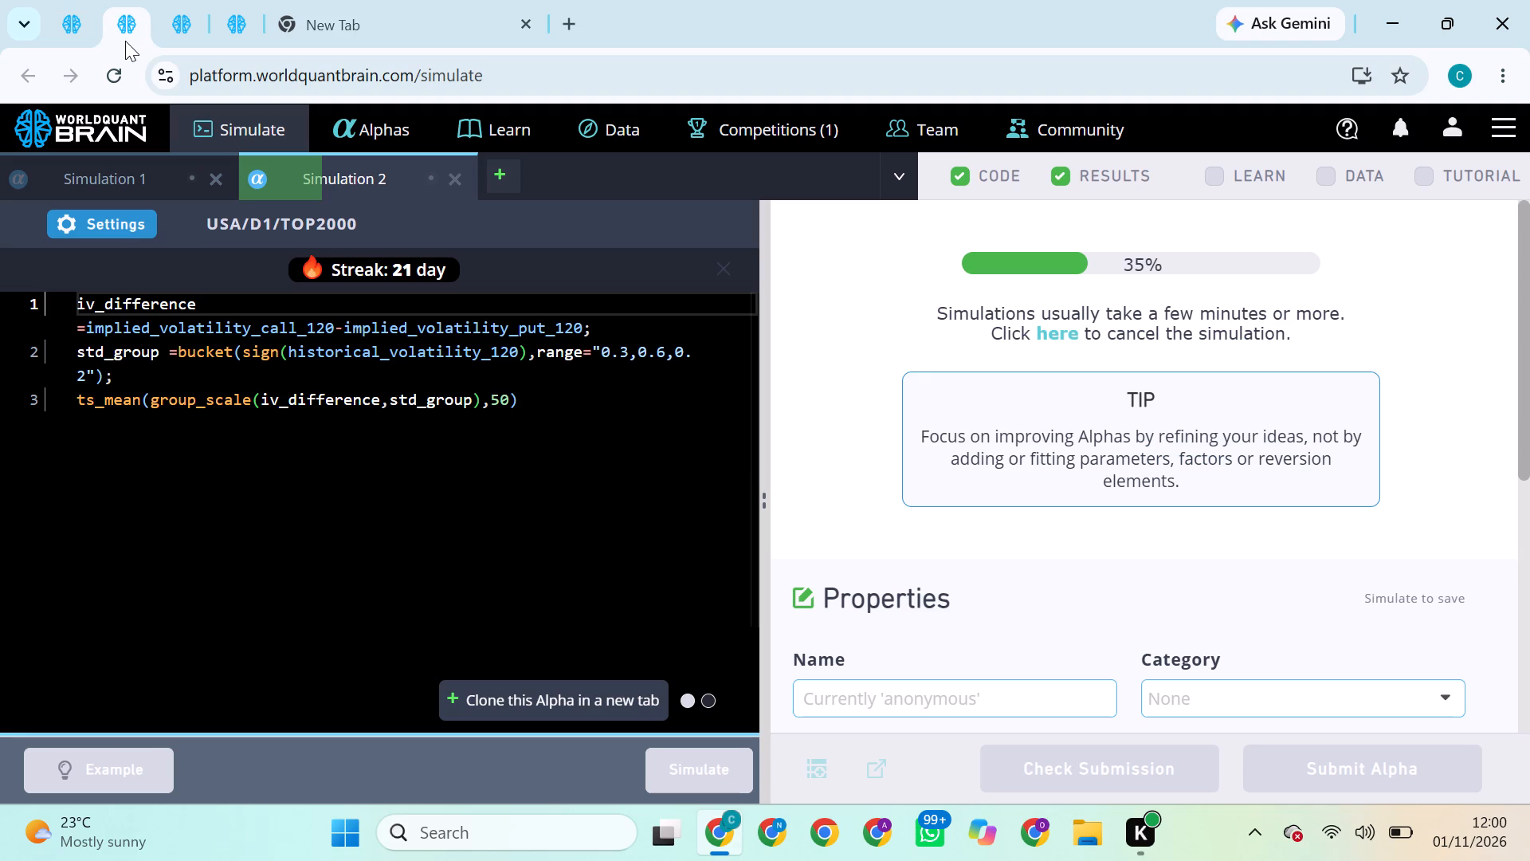
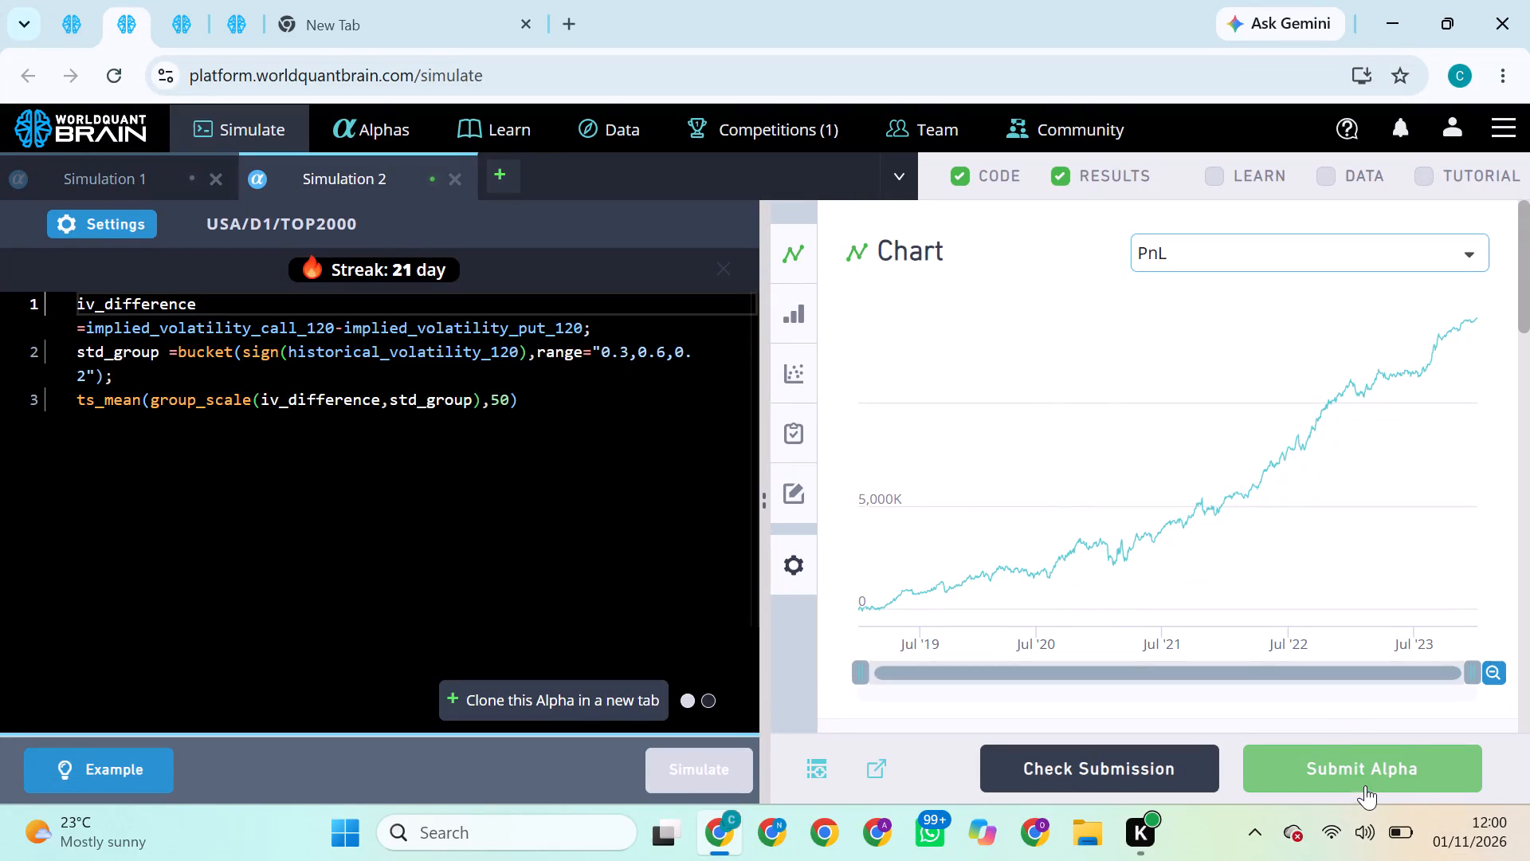
# Try to submit the TOP2000 simulation's alpha.
pyautogui.click(1355, 761)
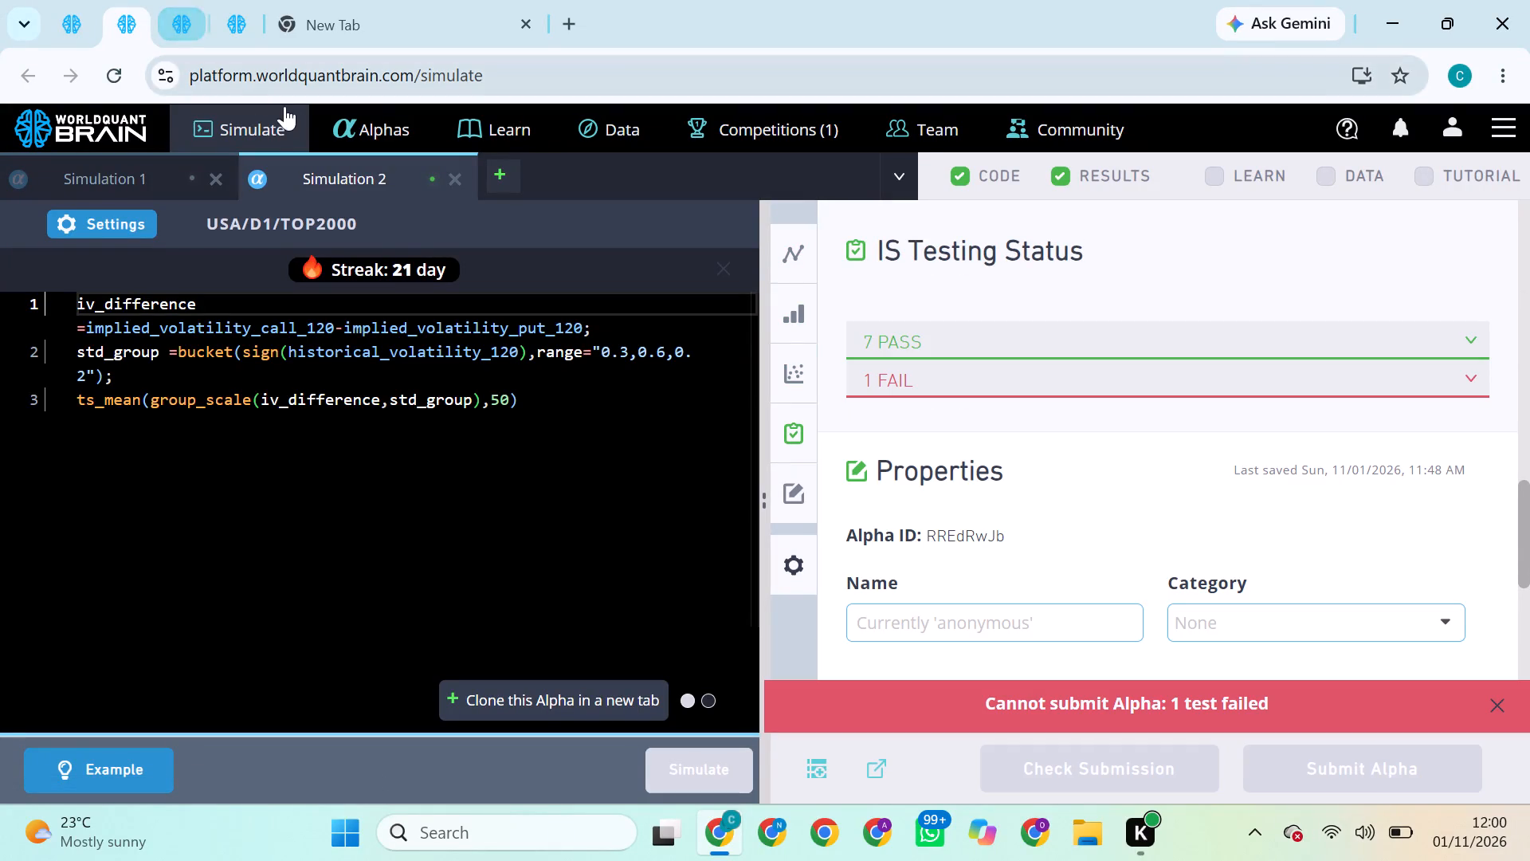
# Set the TOP2000 simulation's neutralization to Subindustry, apply the settings and run the simulation.
pyautogui.click(136, 223)
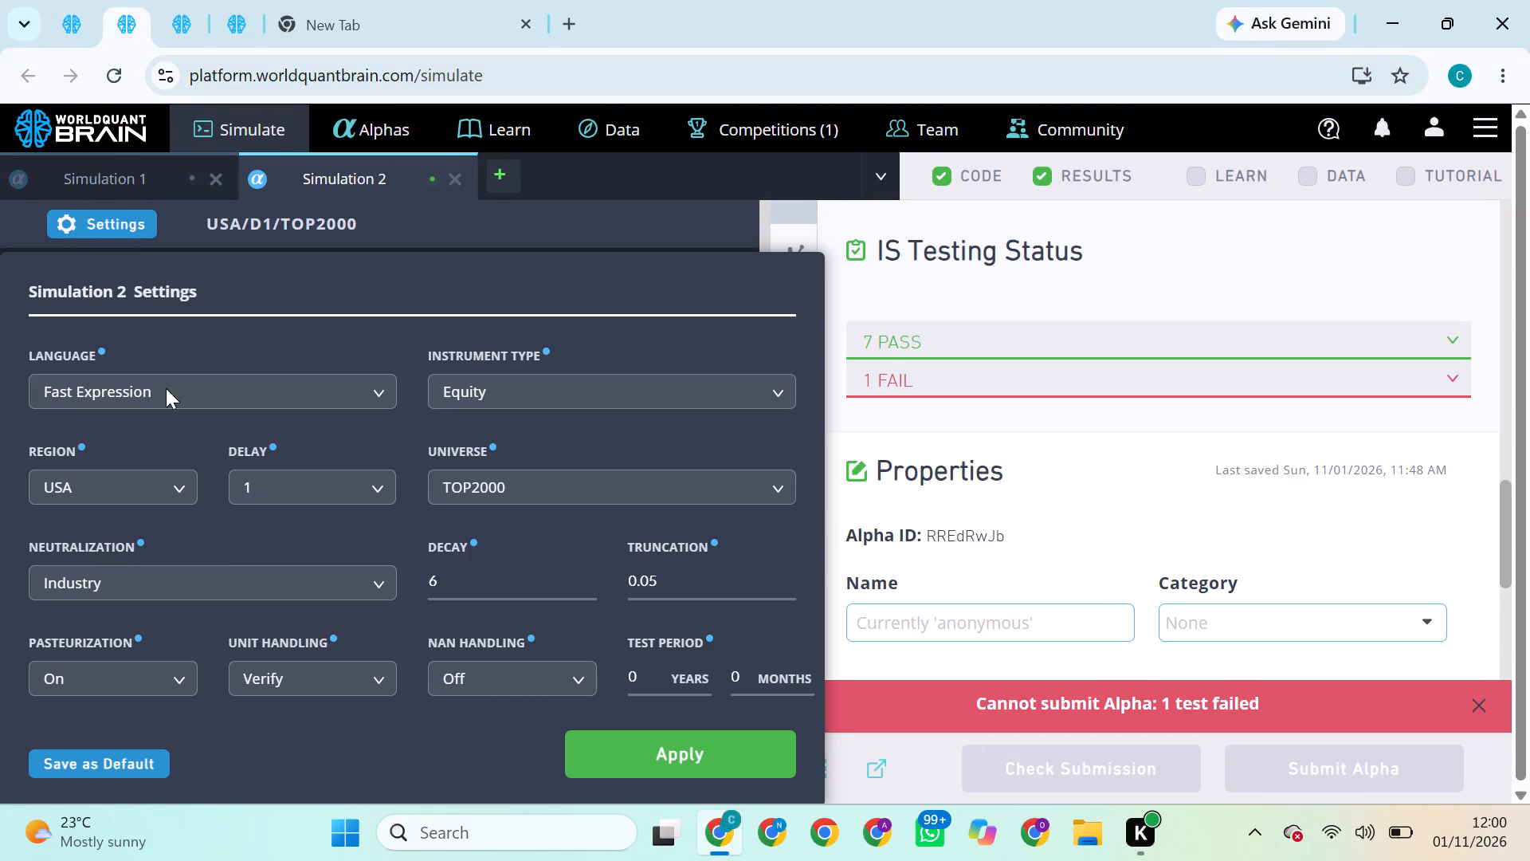
pyautogui.click(269, 572)
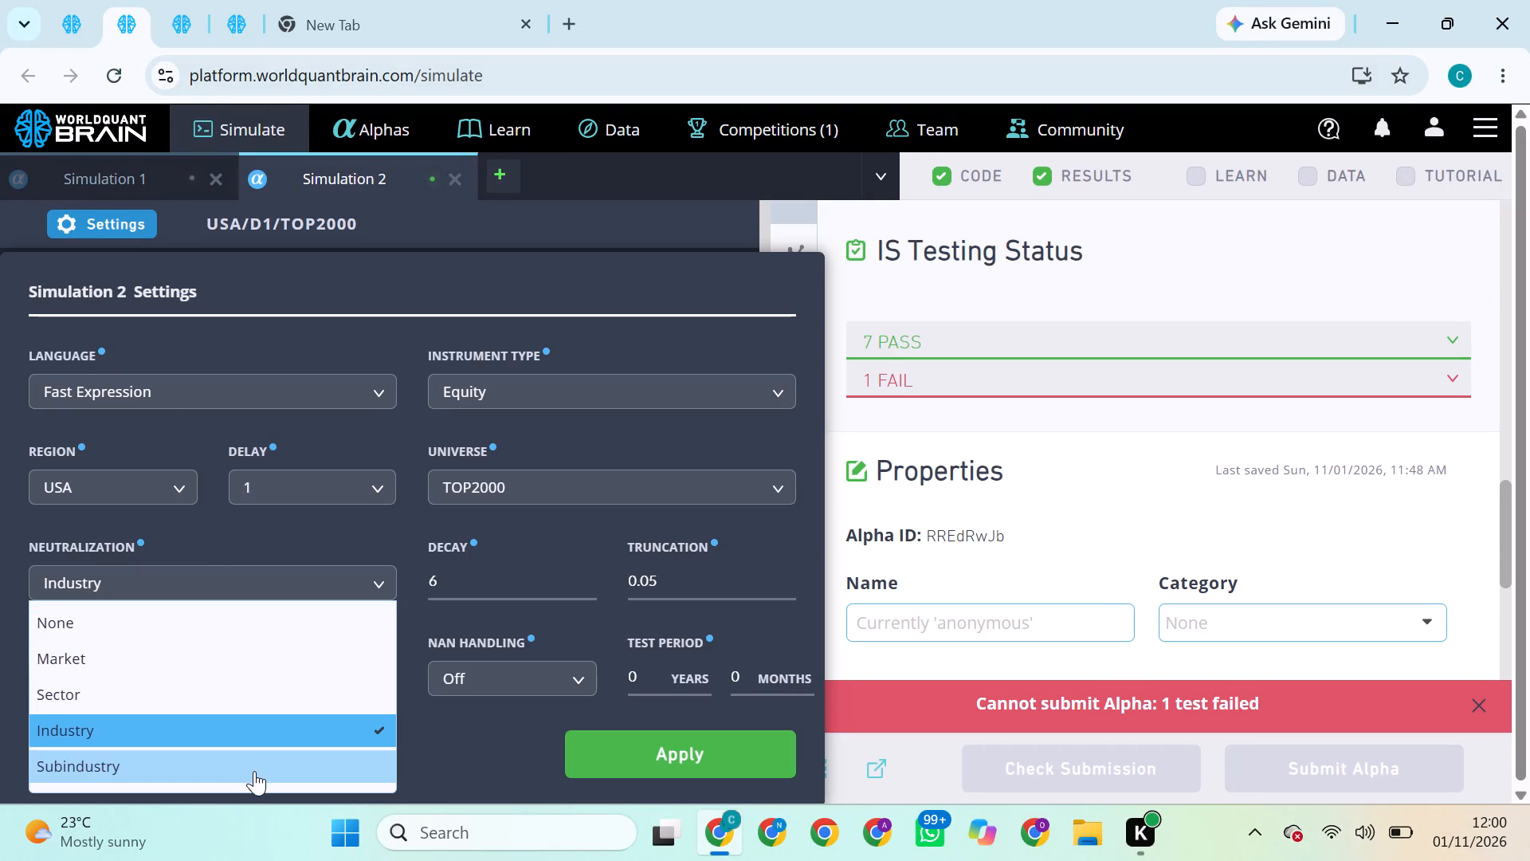
pyautogui.click(254, 771)
pyautogui.click(686, 727)
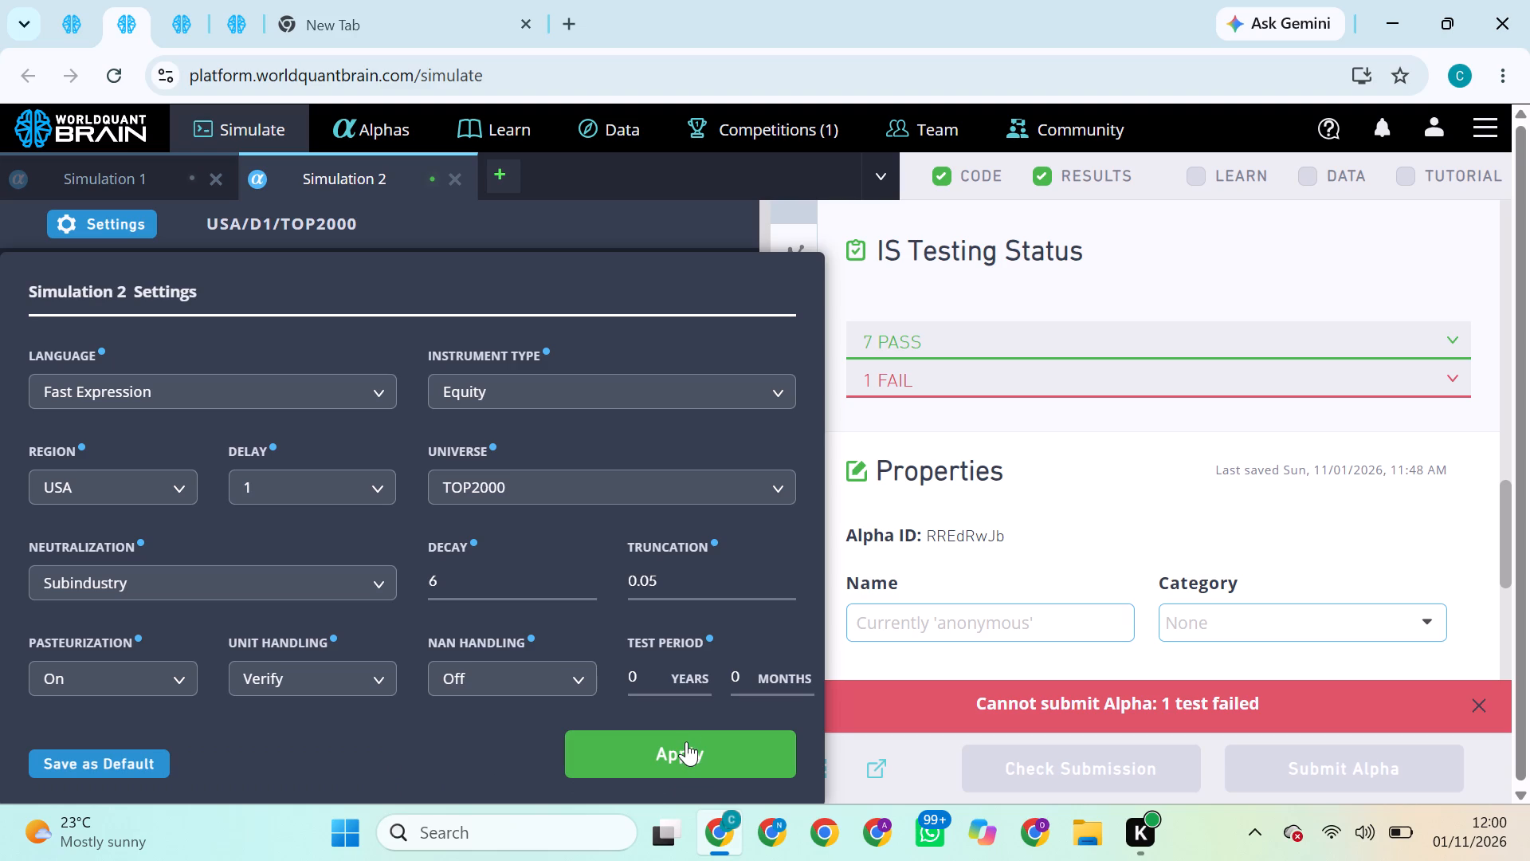
pyautogui.click(686, 741)
pyautogui.click(699, 758)
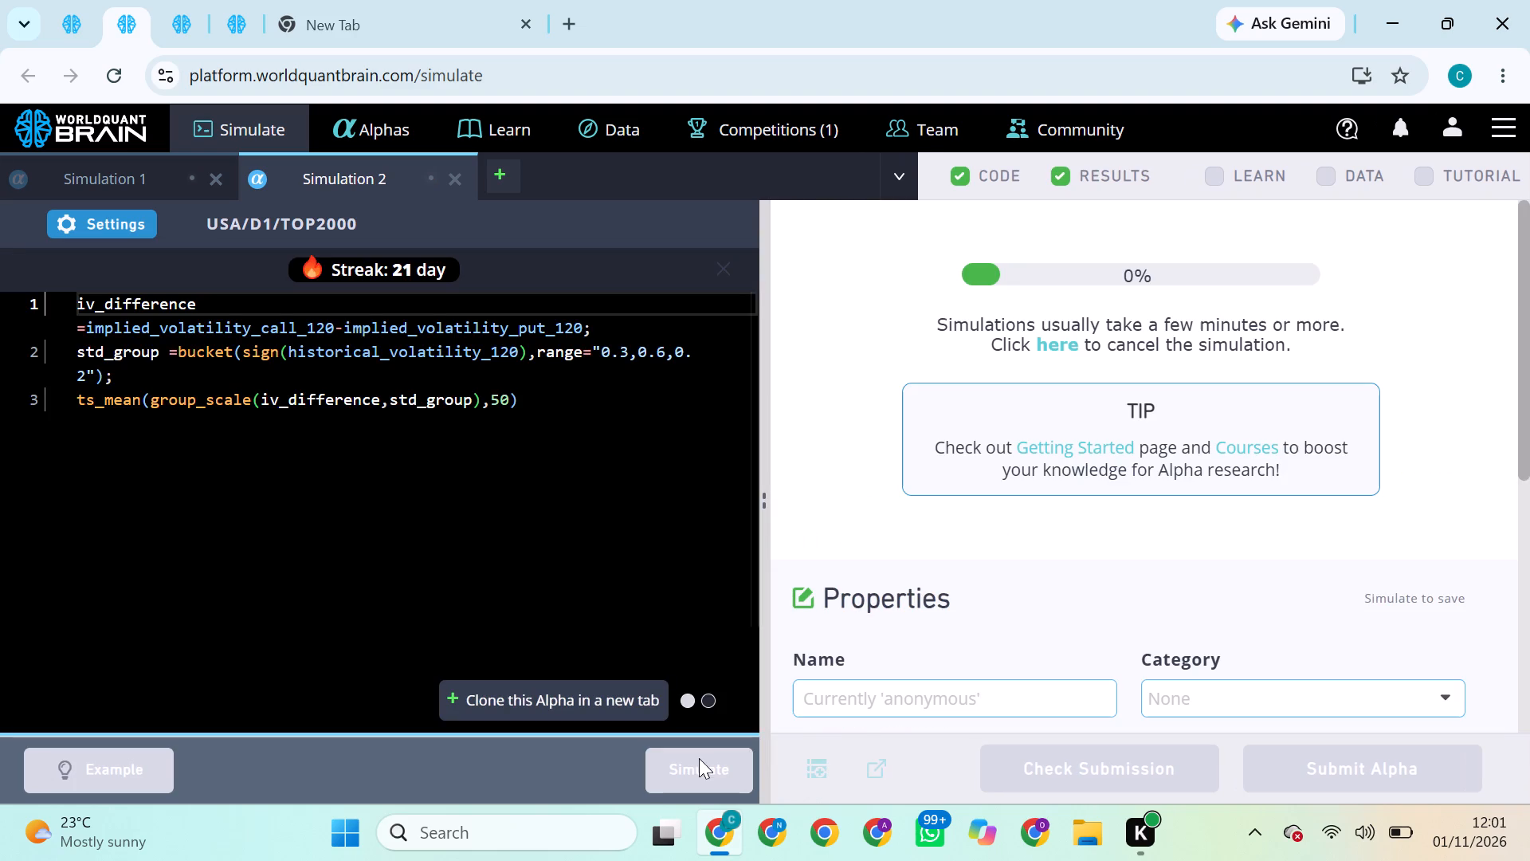
# Switch to the TOP3000 simulation and try to submit its alpha.
pyautogui.click(71, 19)
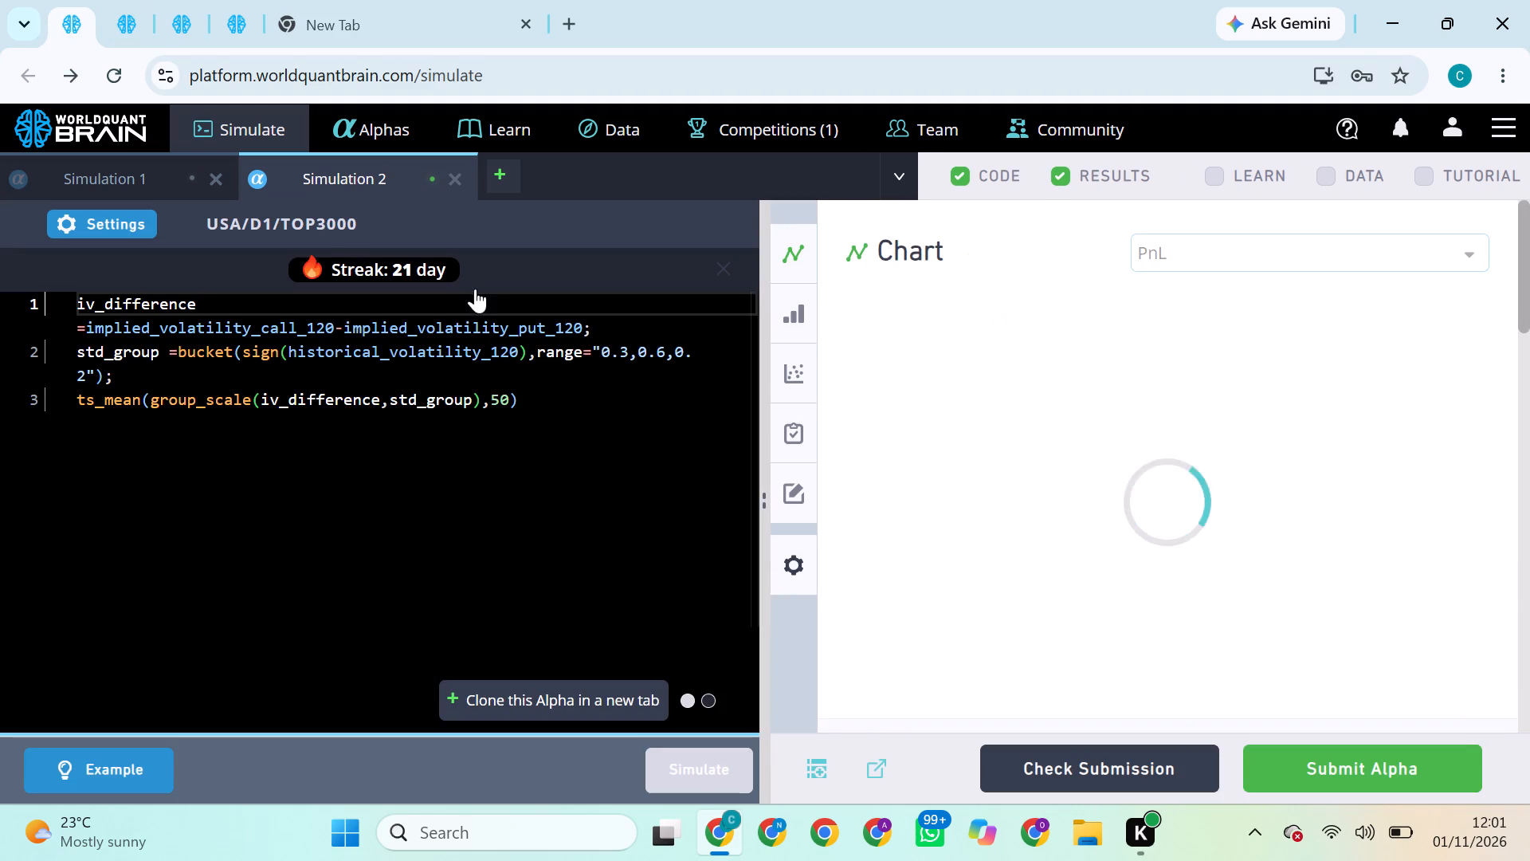
pyautogui.click(1344, 776)
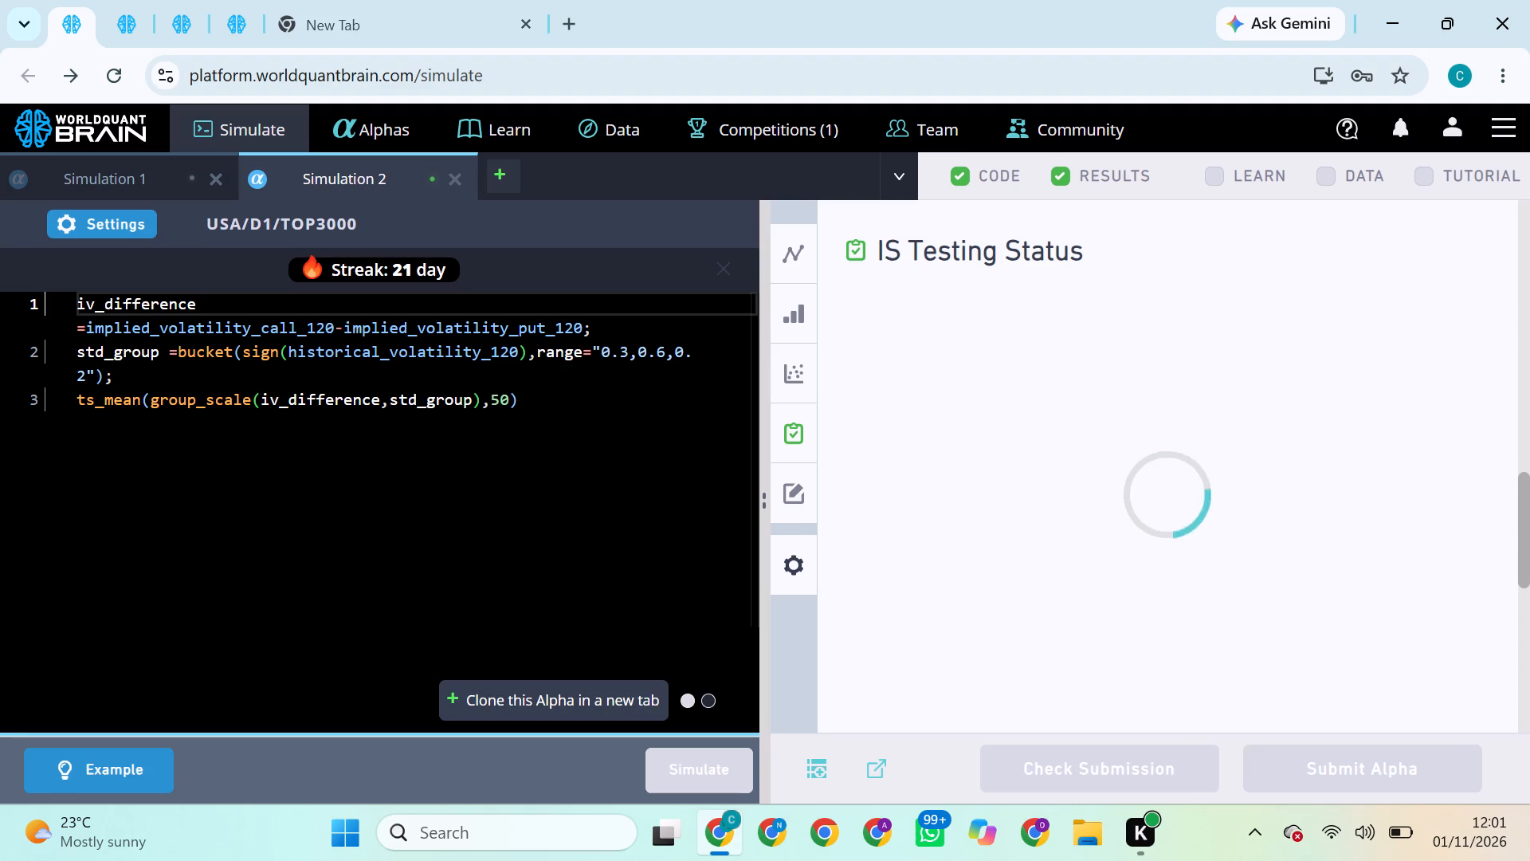
# Set the TOP3000 simulation's neutralization to Subindustry, apply the settings and run the simulation.
pyautogui.click(139, 222)
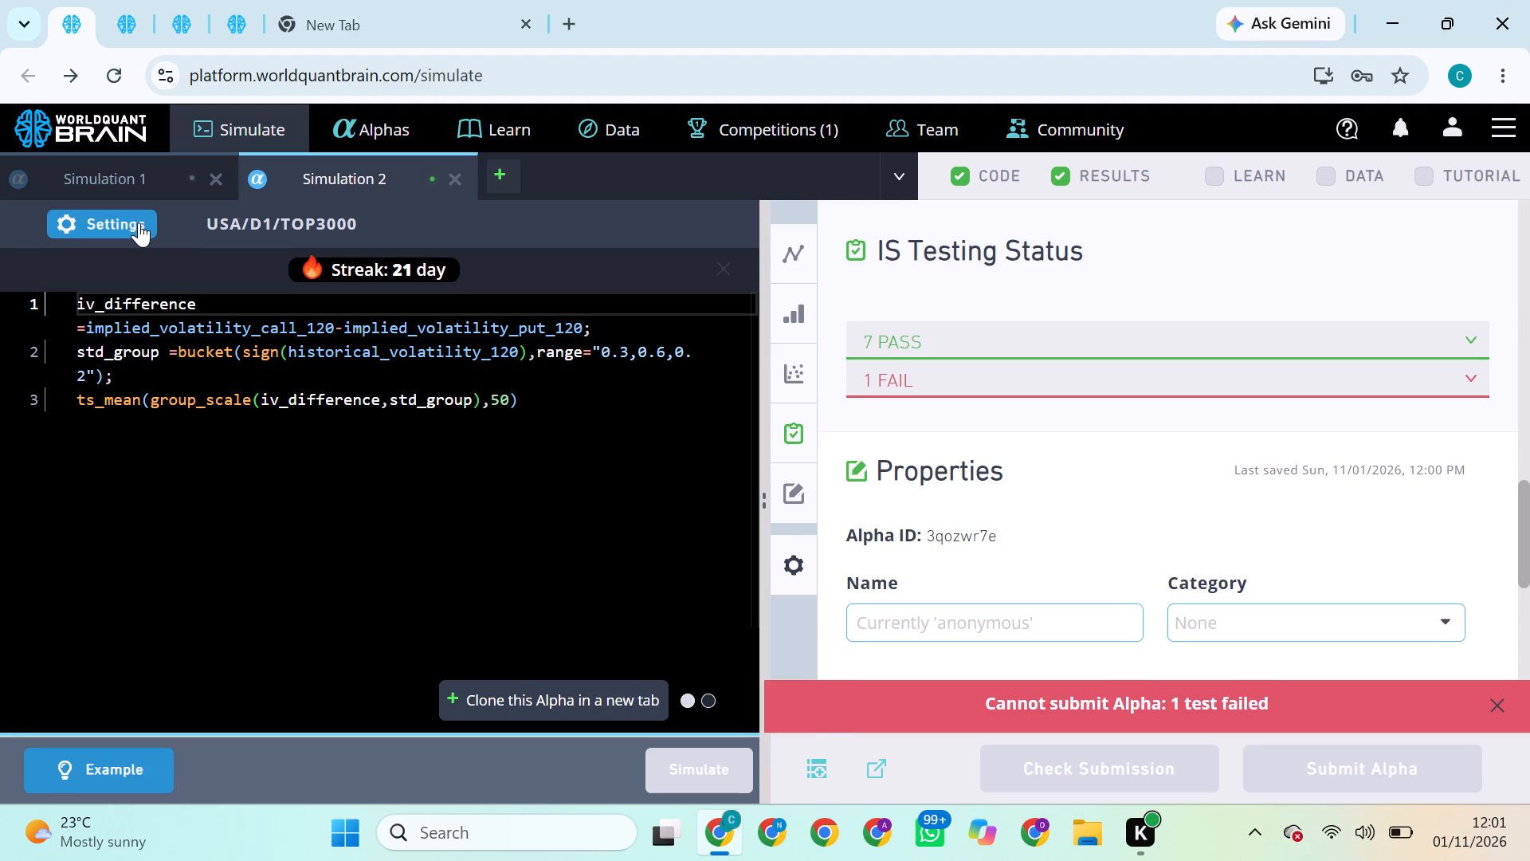
pyautogui.click(308, 582)
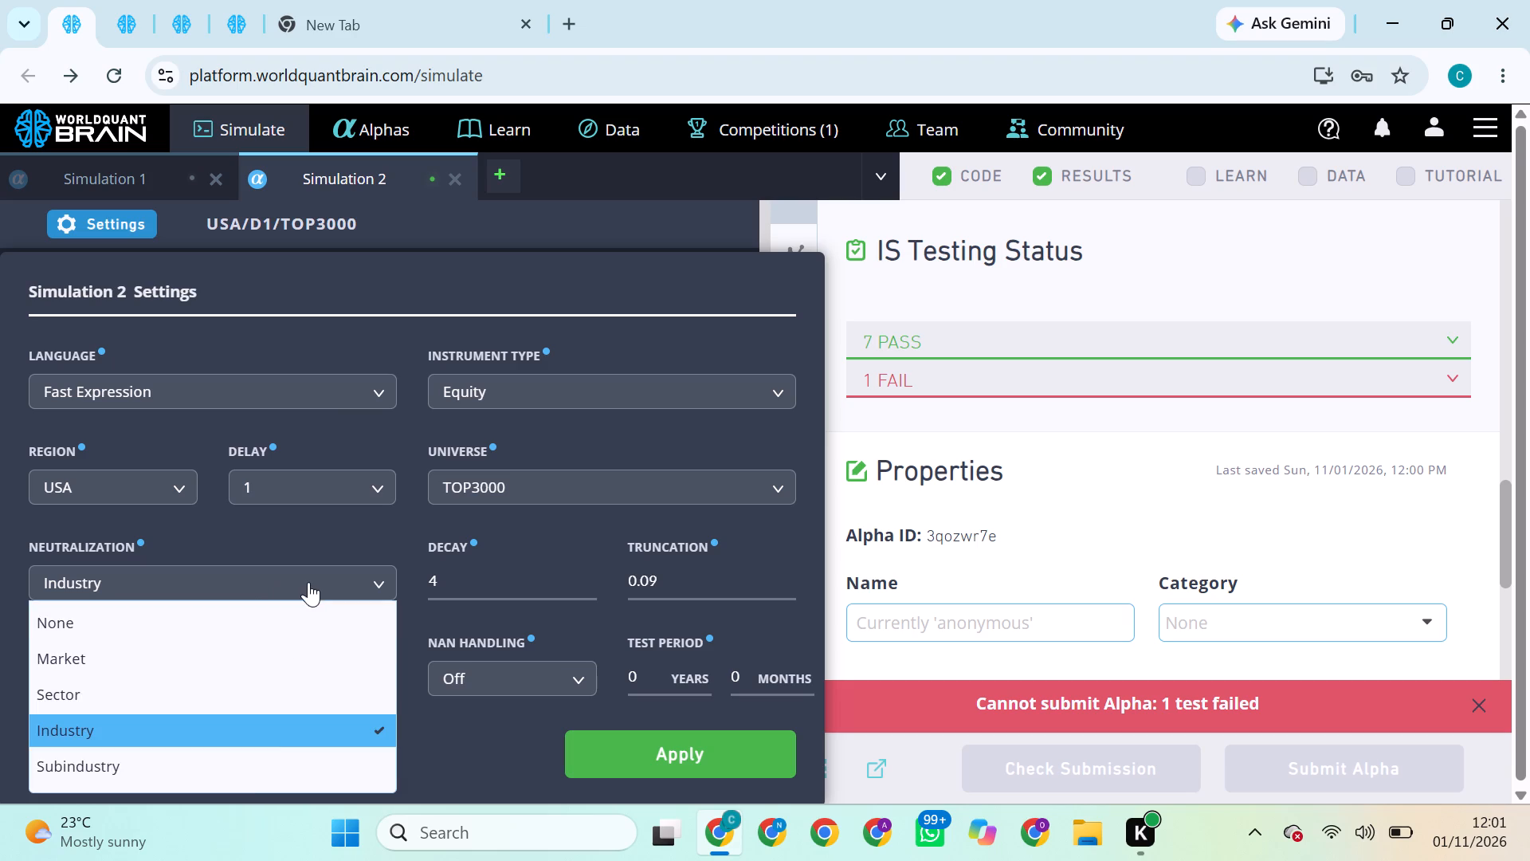
pyautogui.click(249, 770)
pyautogui.click(677, 758)
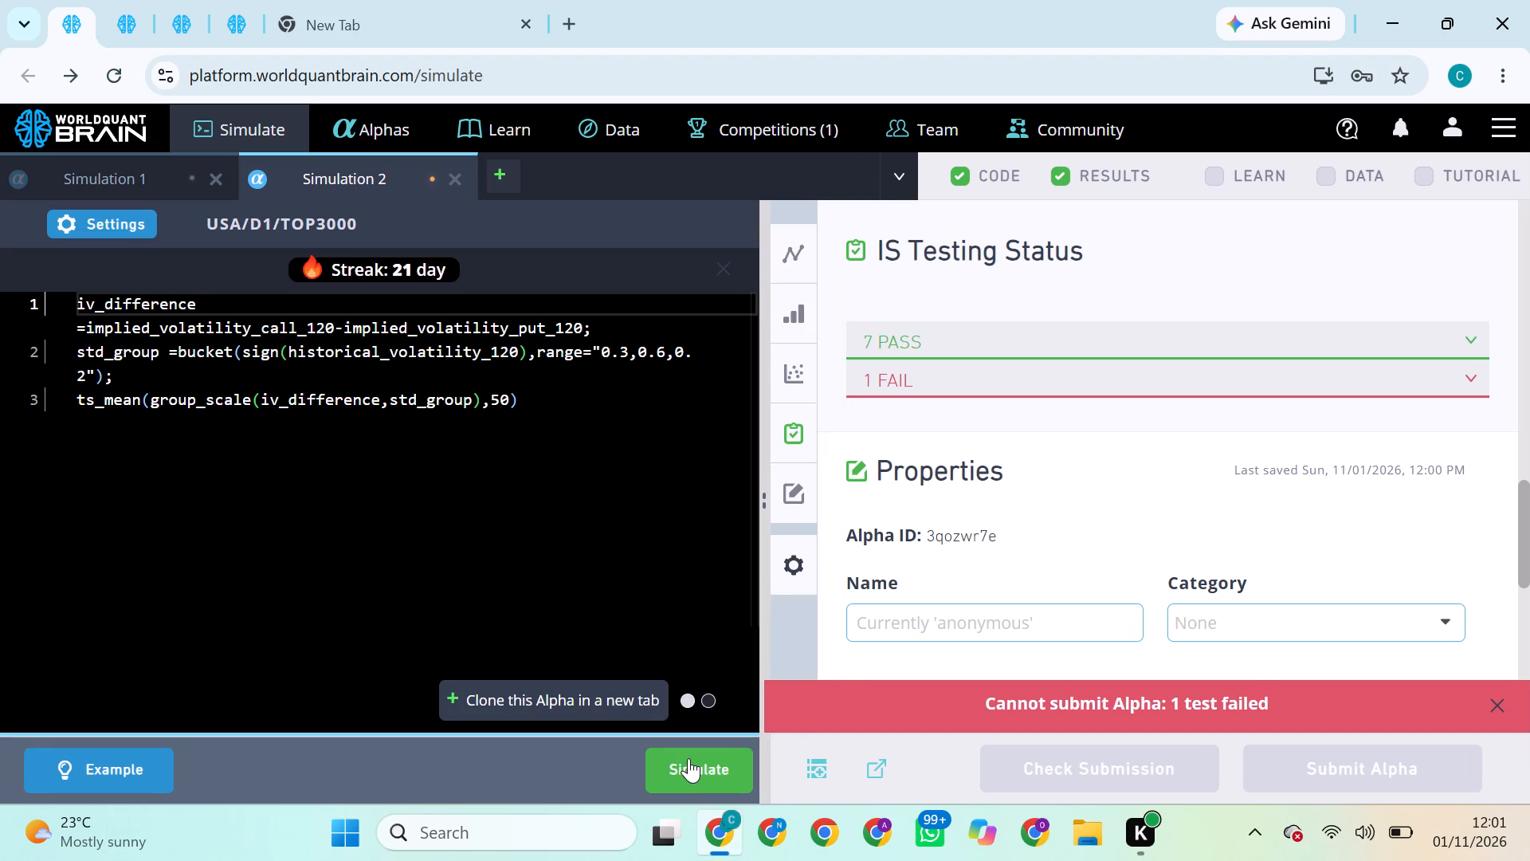
pyautogui.click(703, 761)
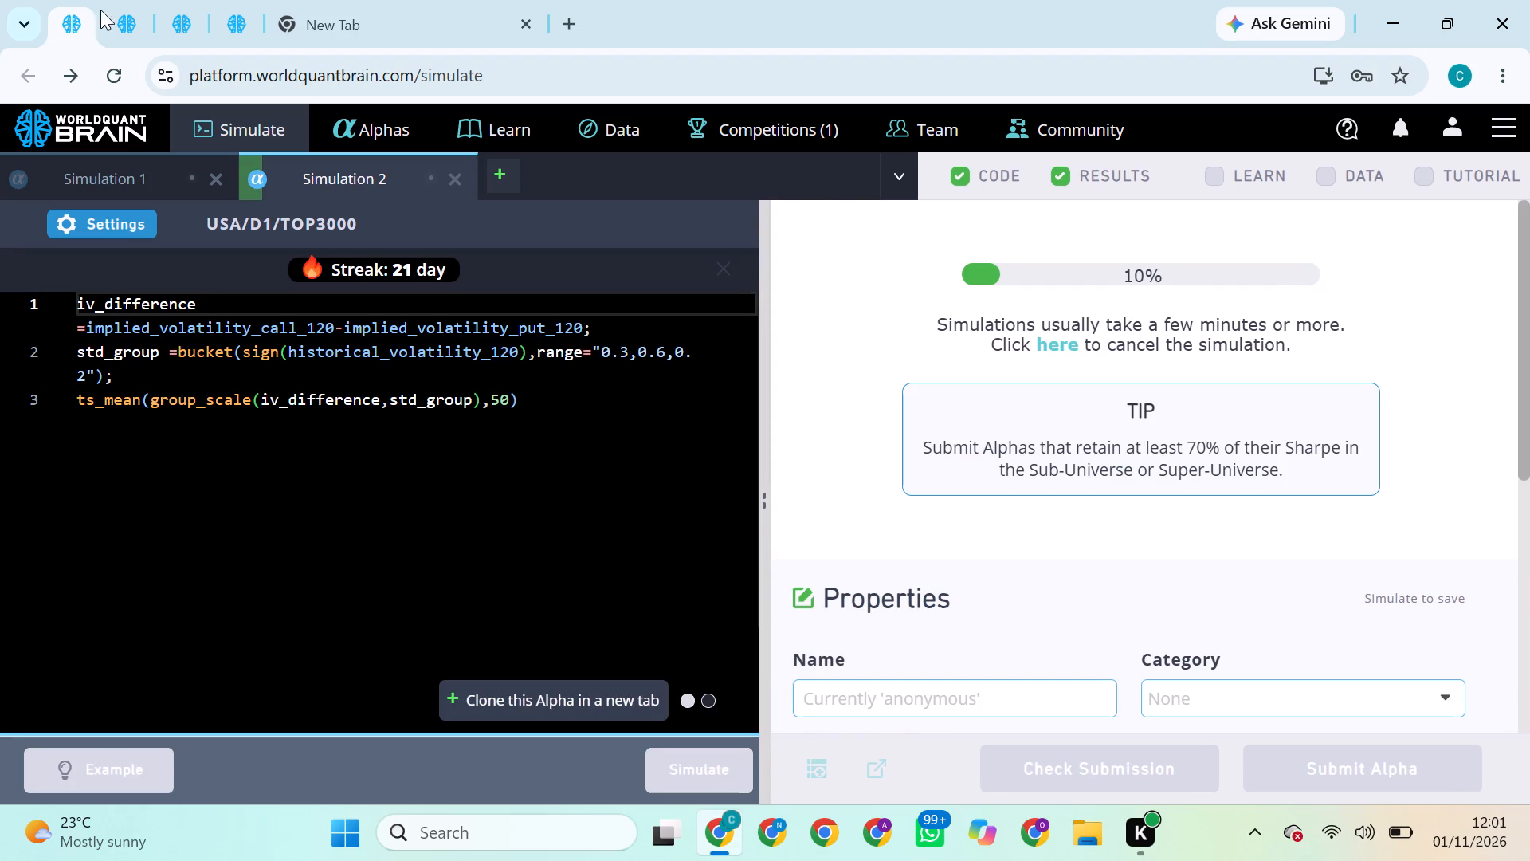
# Switch to the TOP1000 simulation and try to submit its alpha.
pyautogui.click(128, 27)
pyautogui.click(168, 31)
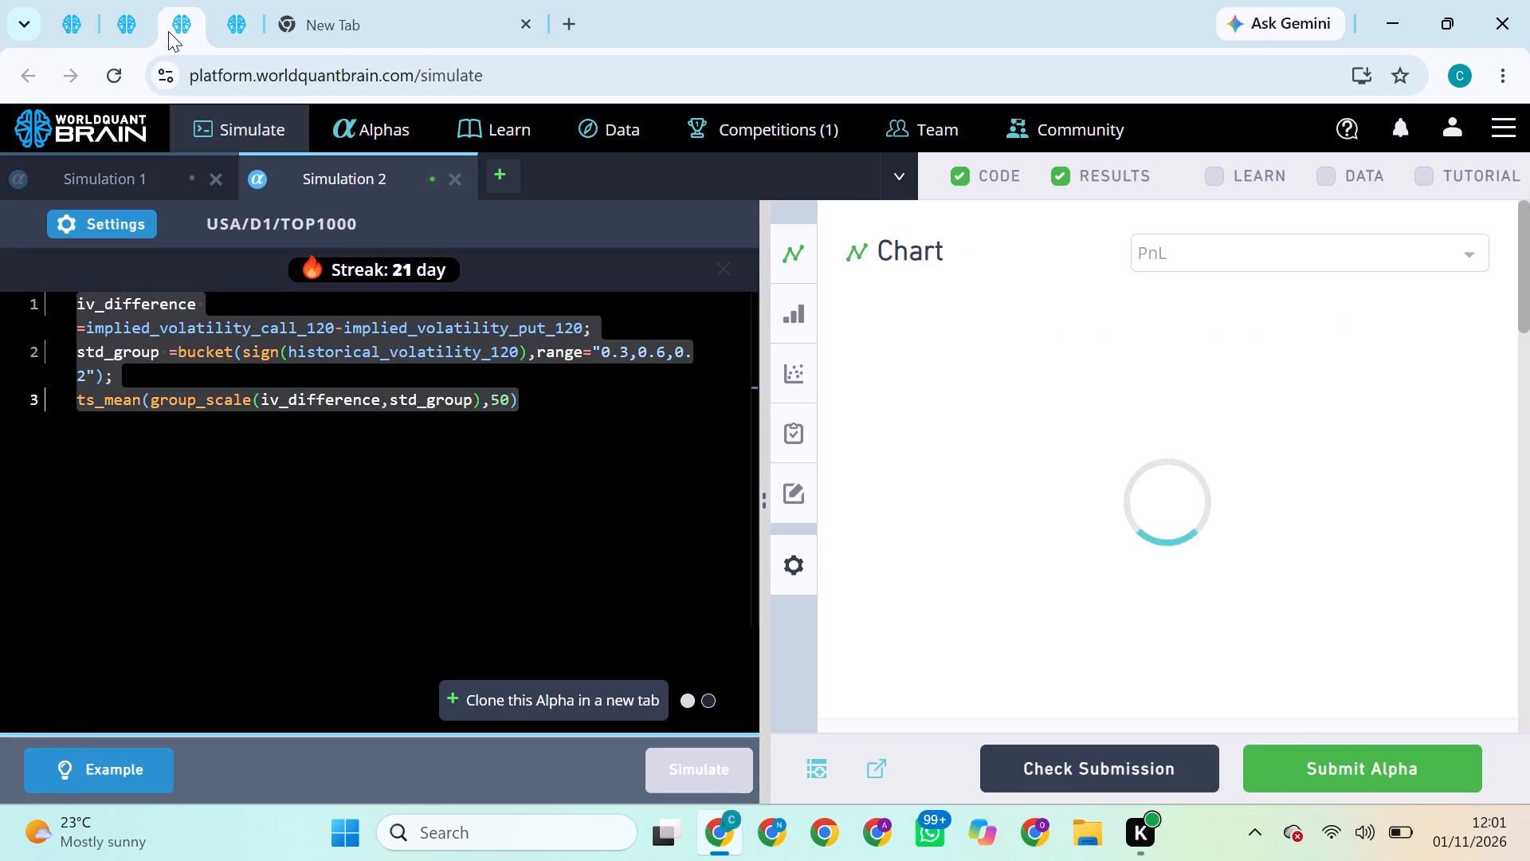
pyautogui.click(1319, 776)
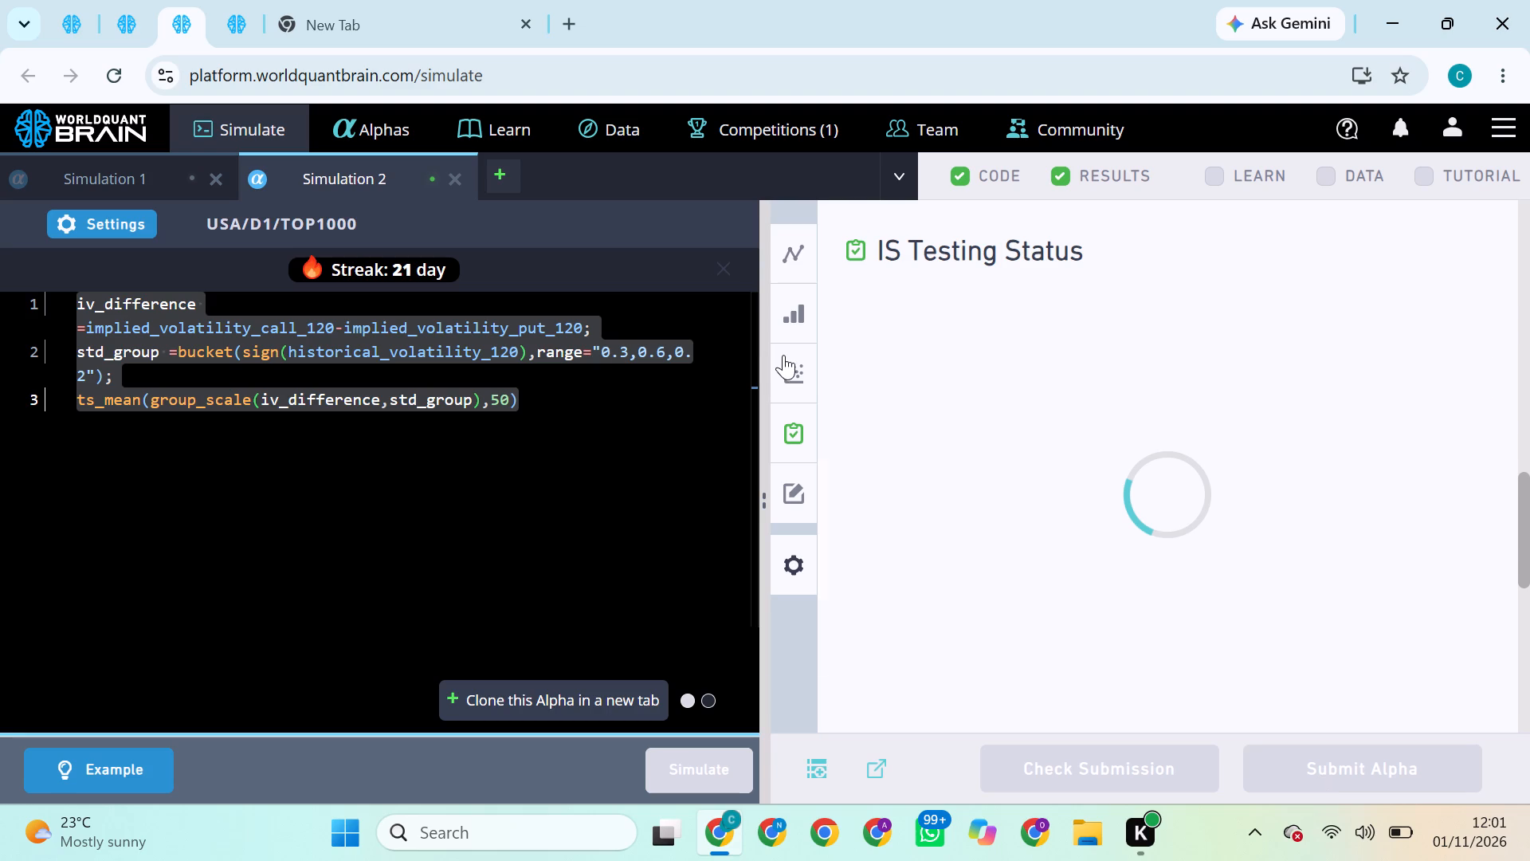
# Set the TOP1000 simulation's neutralization to Sector, apply the settings and run the simulation.
pyautogui.click(139, 217)
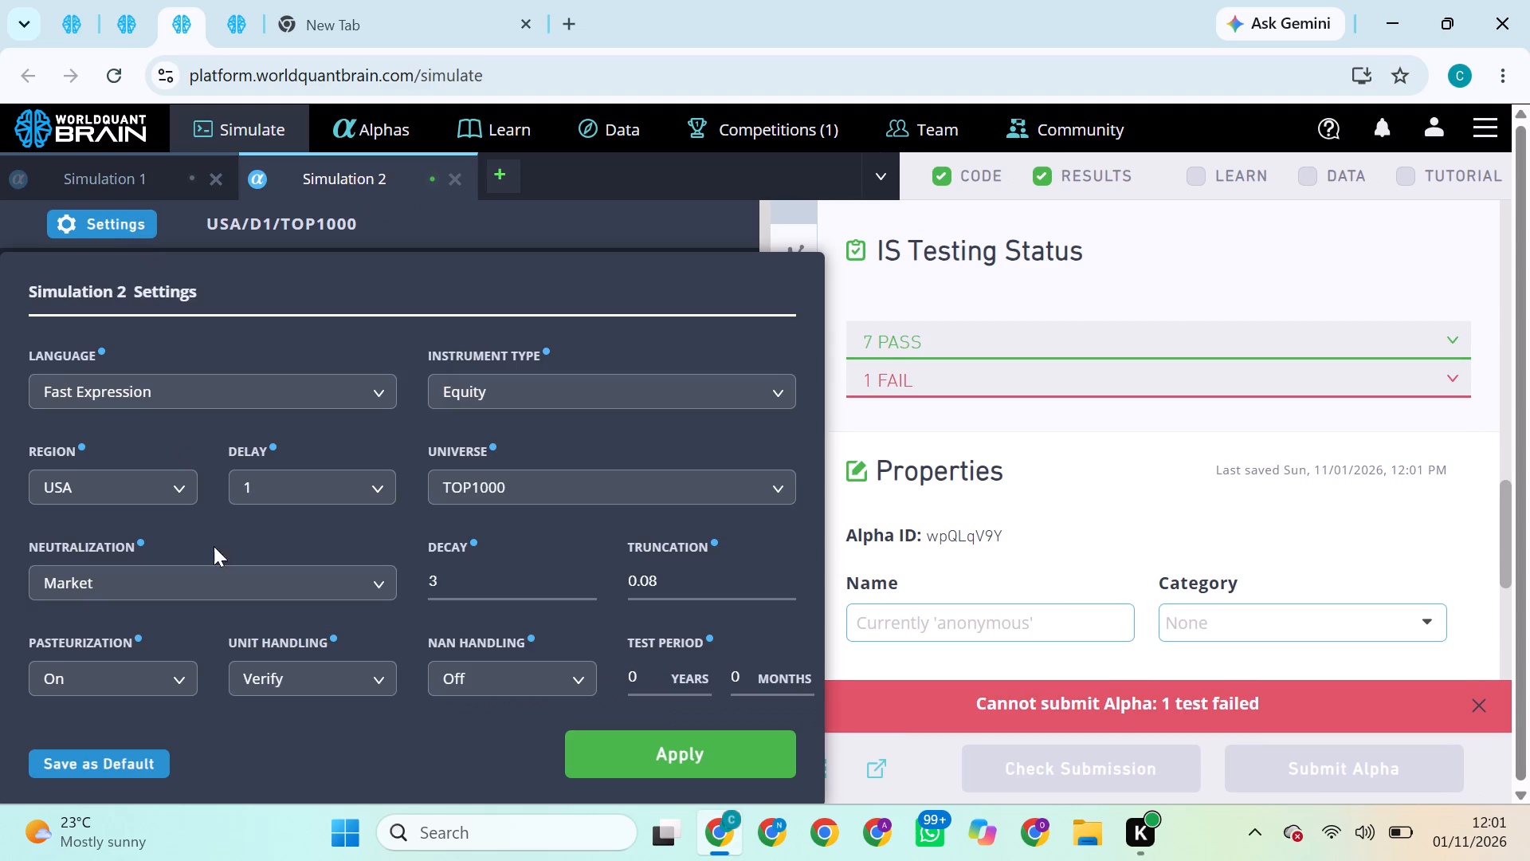
pyautogui.click(237, 572)
pyautogui.click(224, 692)
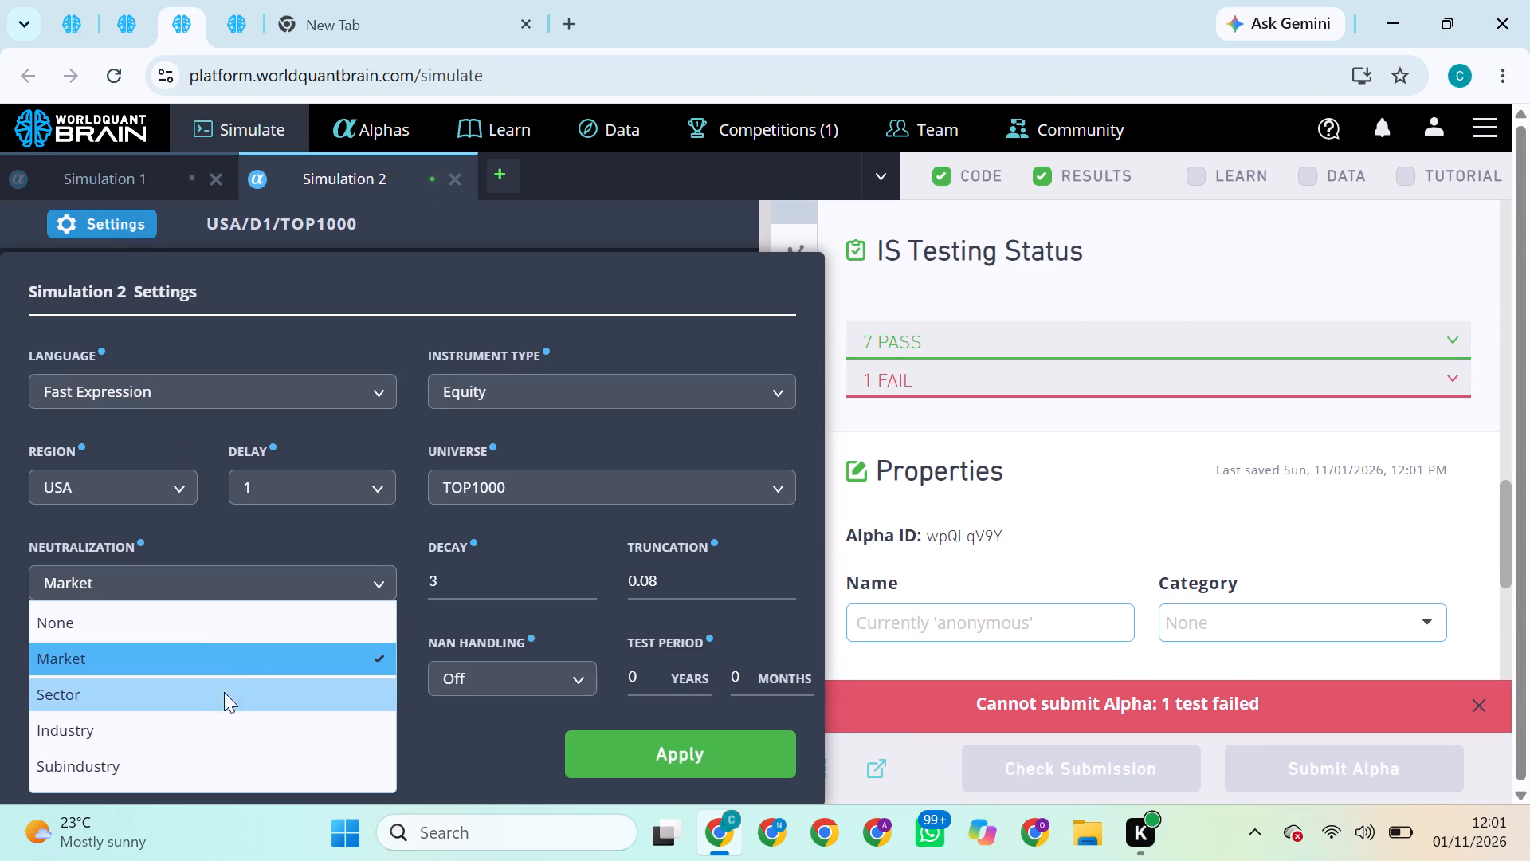
pyautogui.click(655, 731)
pyautogui.click(711, 753)
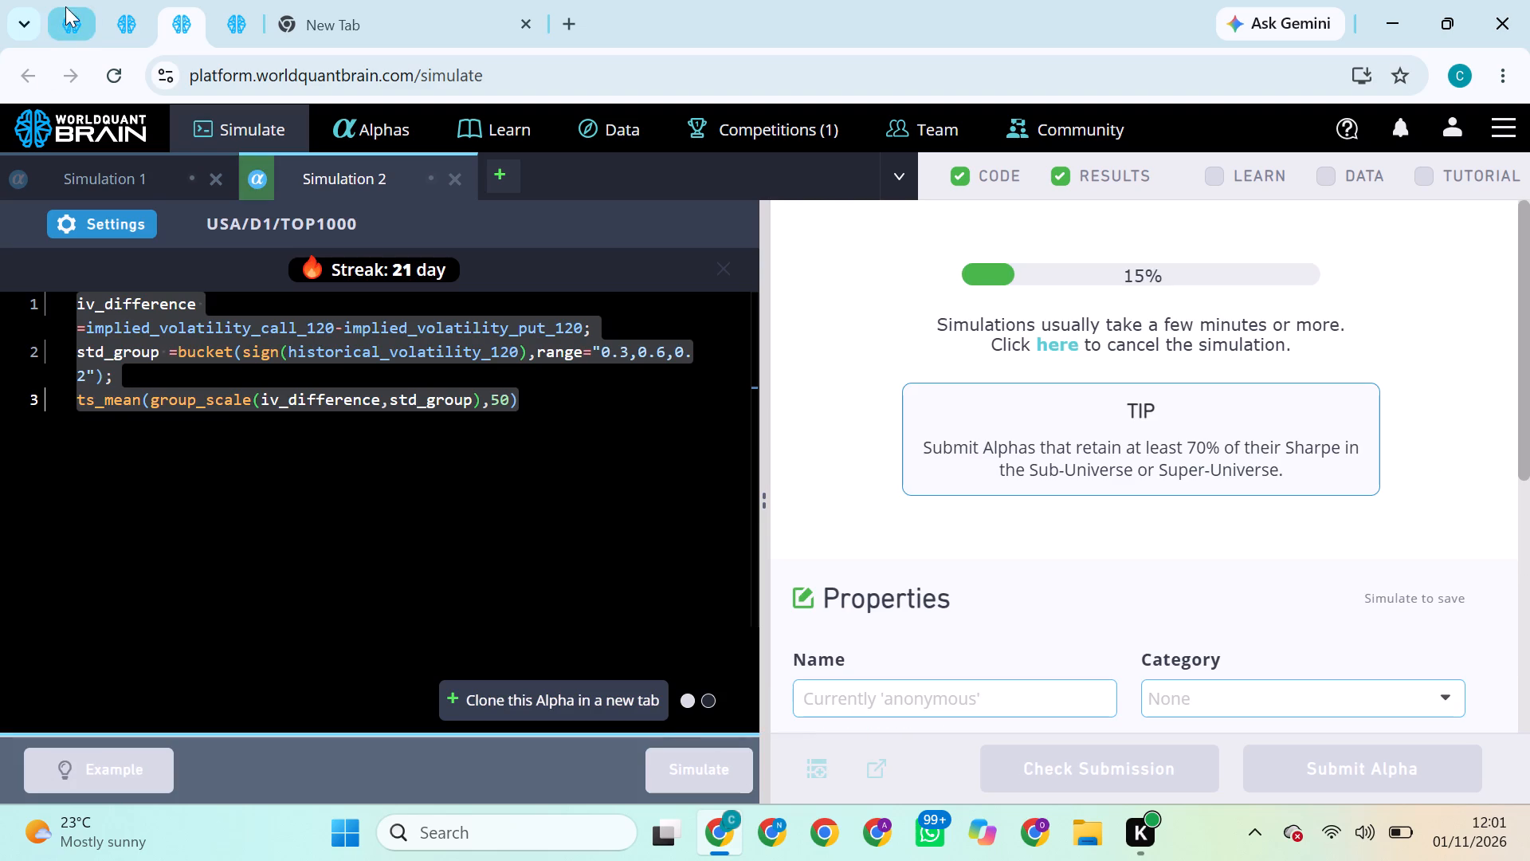
# Check the progress of the running TOP3000, TOP2000 and TOP1000 simulations.
pyautogui.click(72, 10)
pyautogui.click(138, 29)
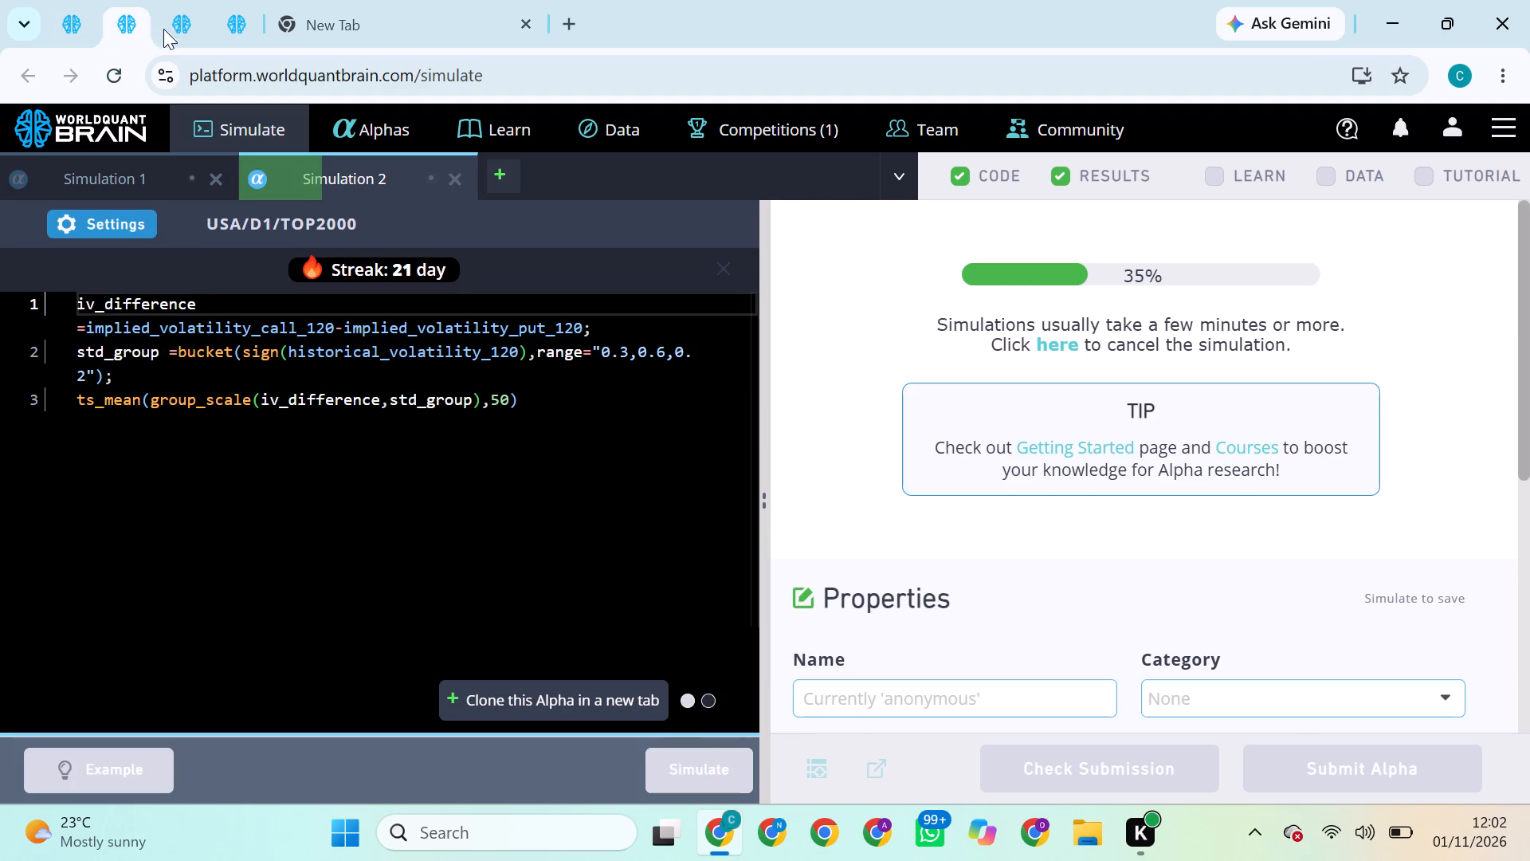
pyautogui.click(198, 27)
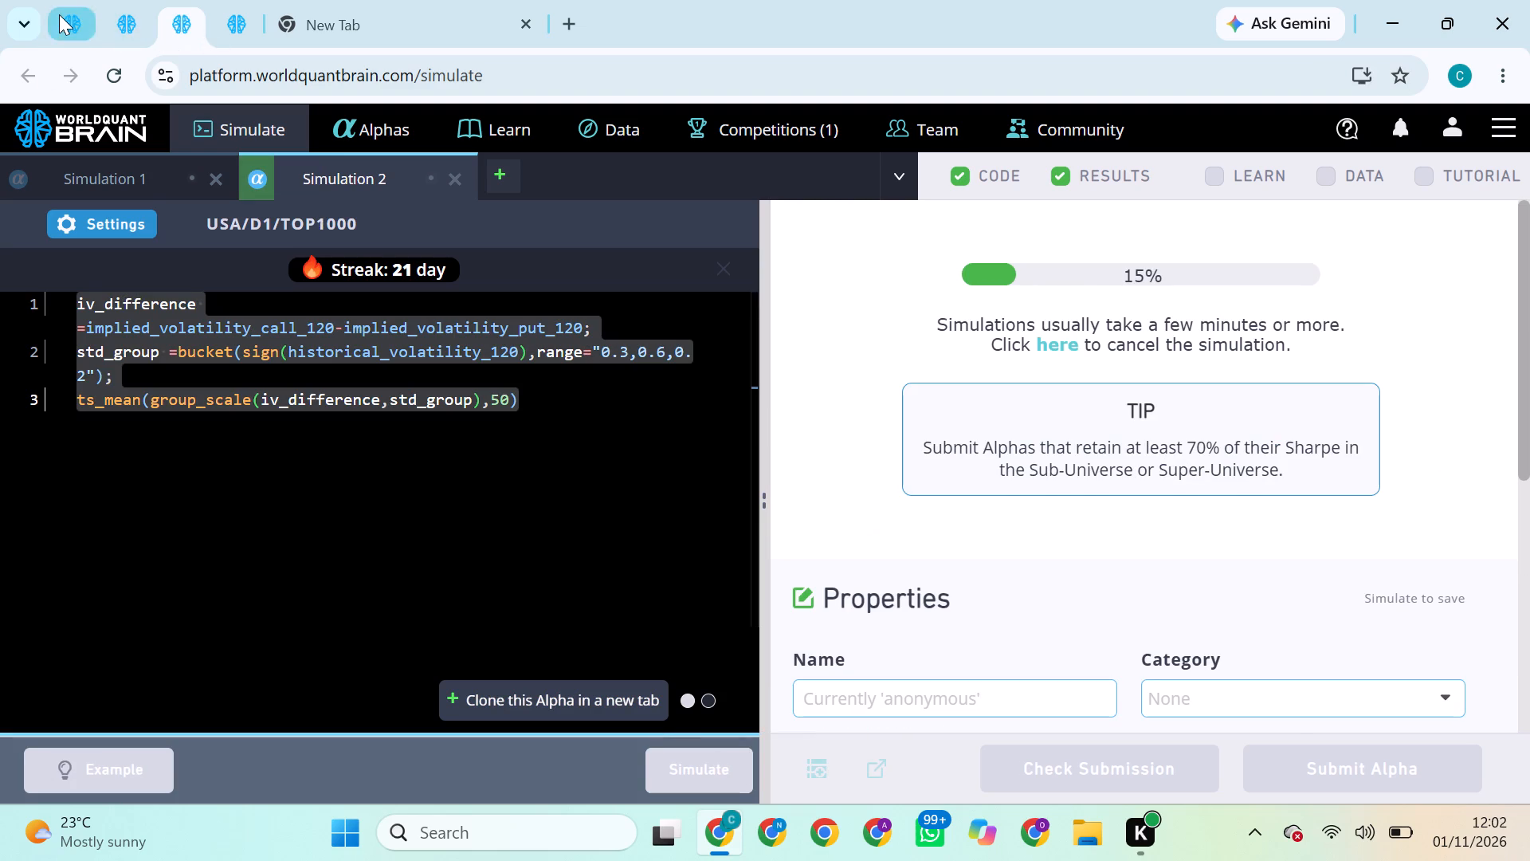
pyautogui.click(59, 14)
pyautogui.click(121, 26)
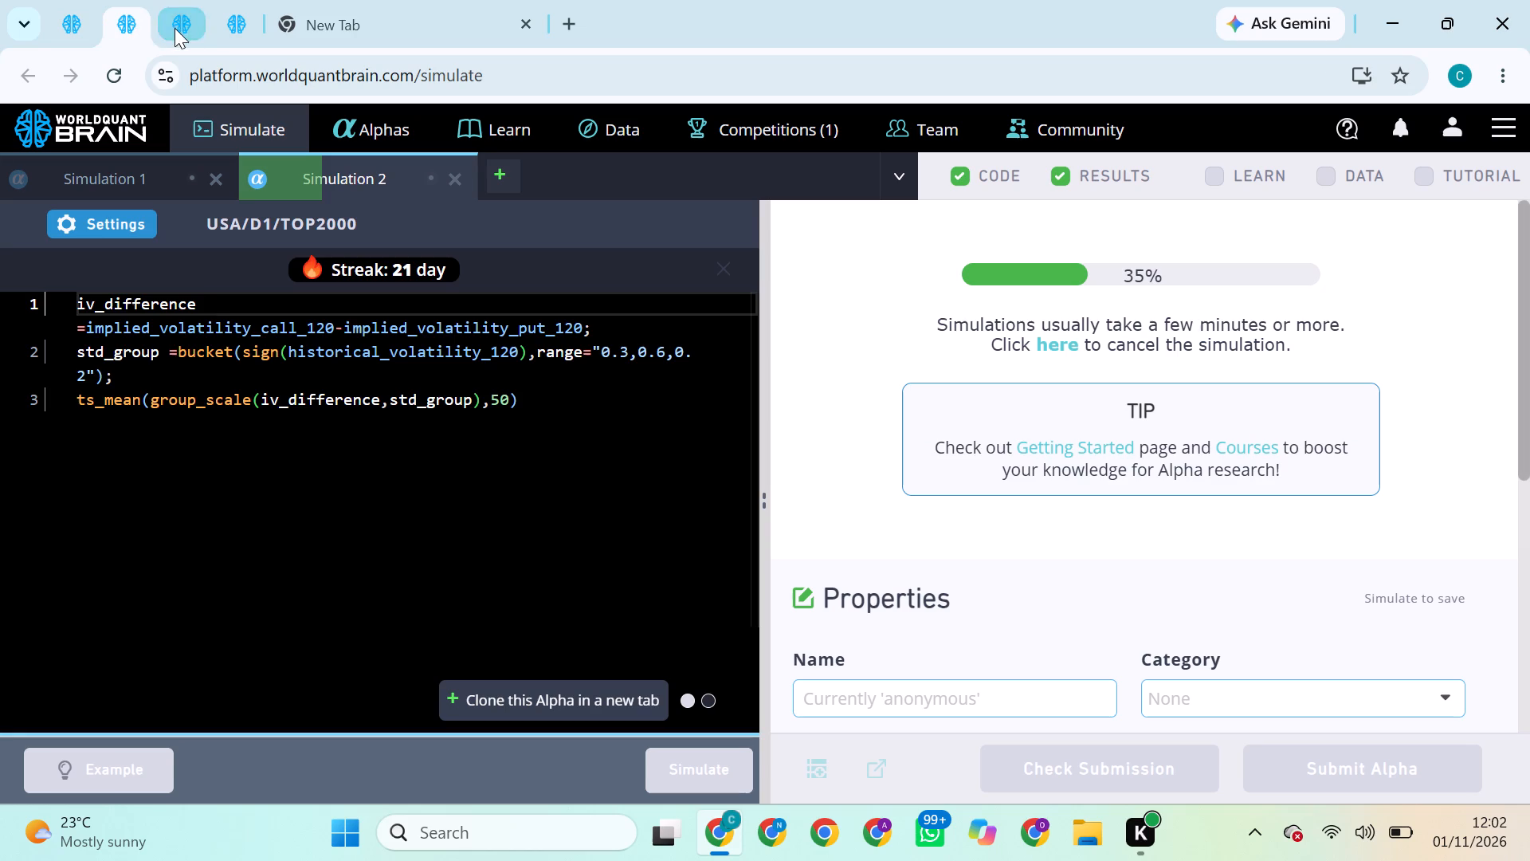
pyautogui.click(175, 28)
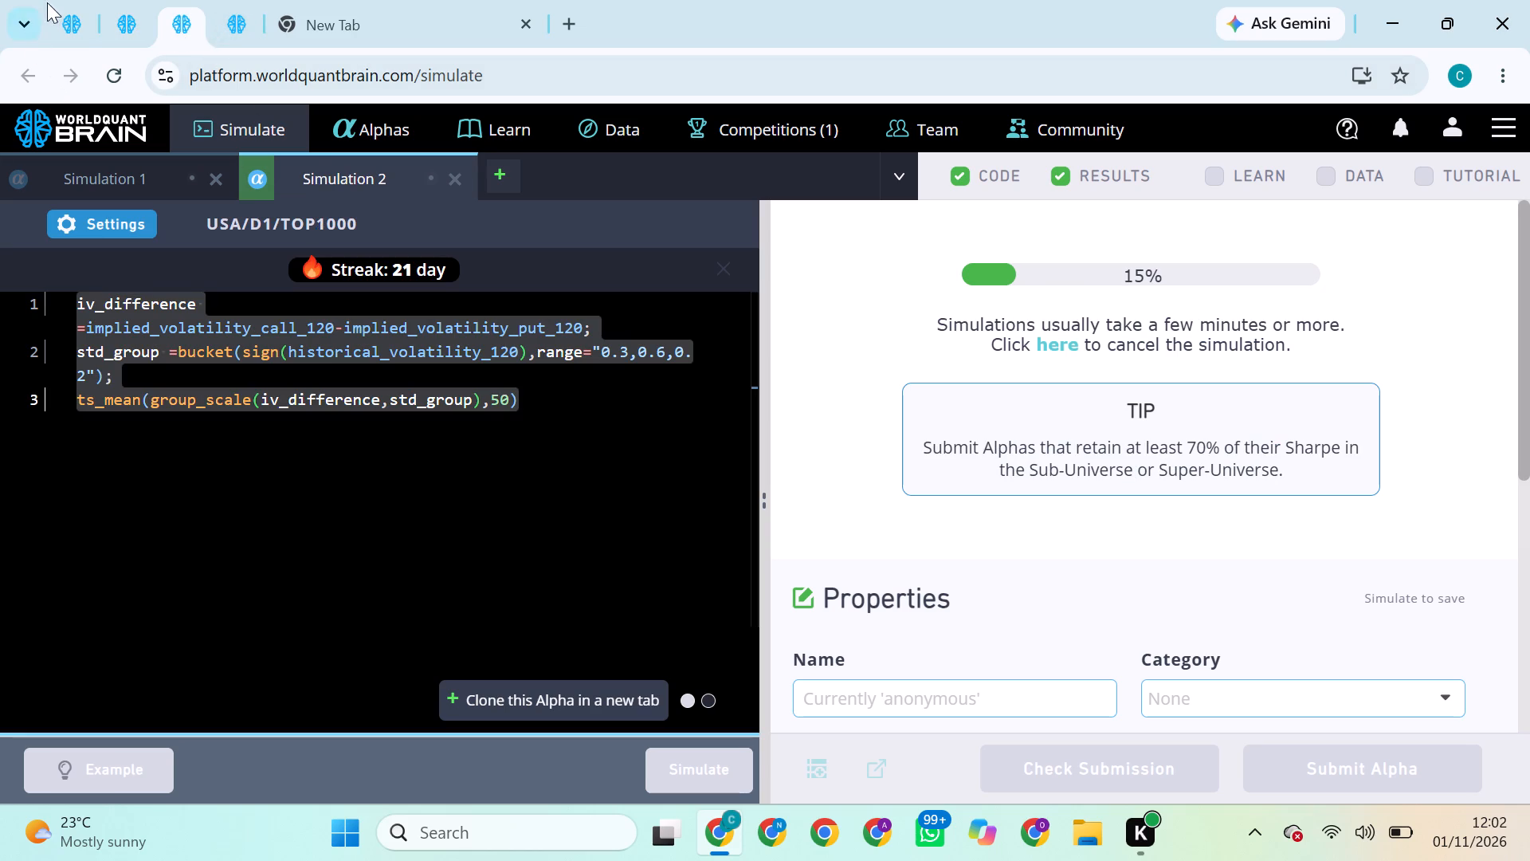
pyautogui.click(74, 25)
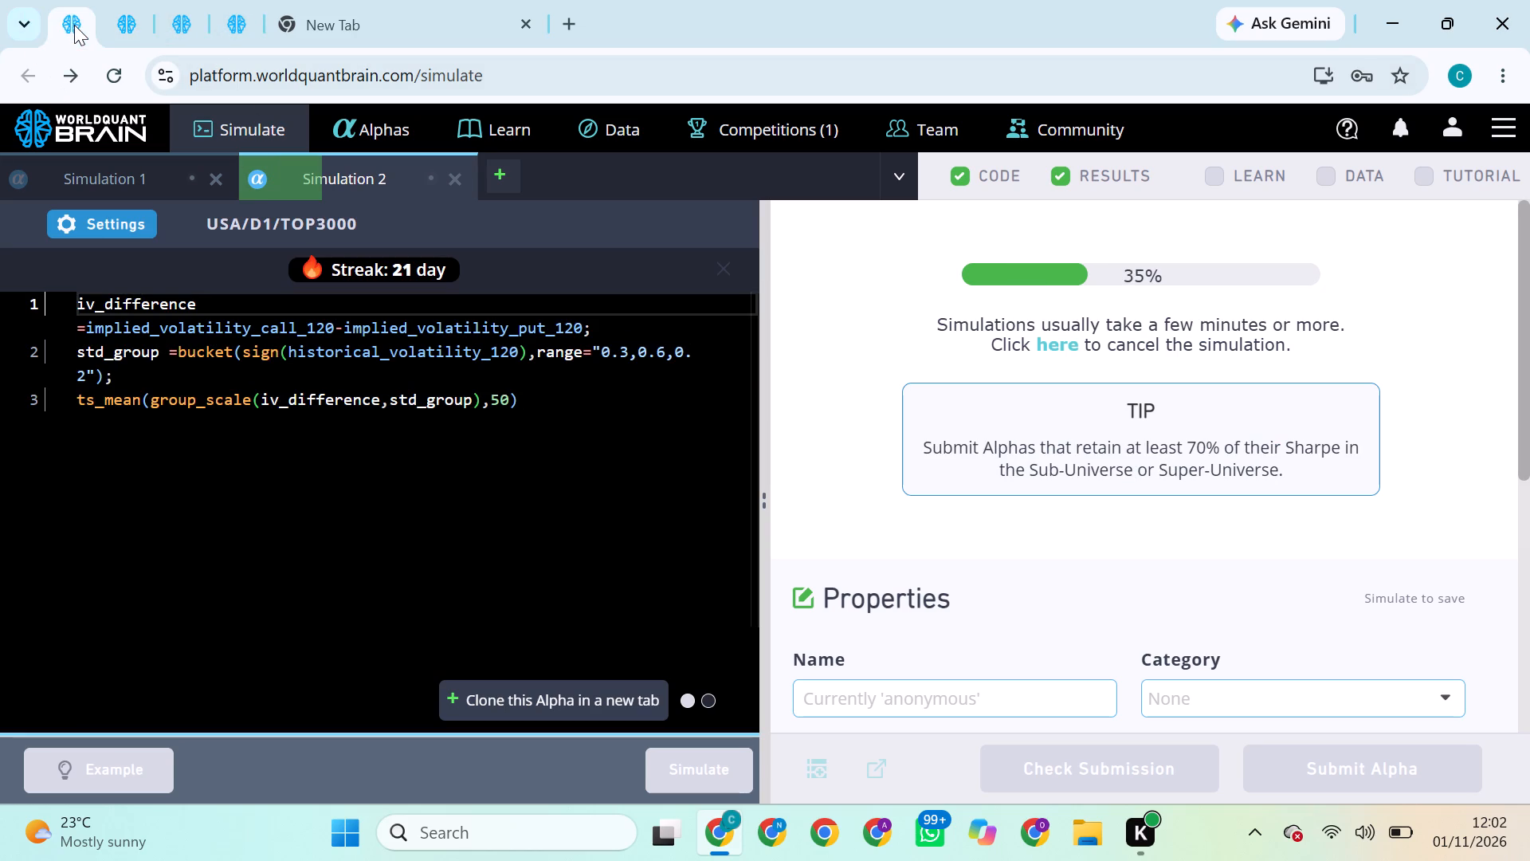
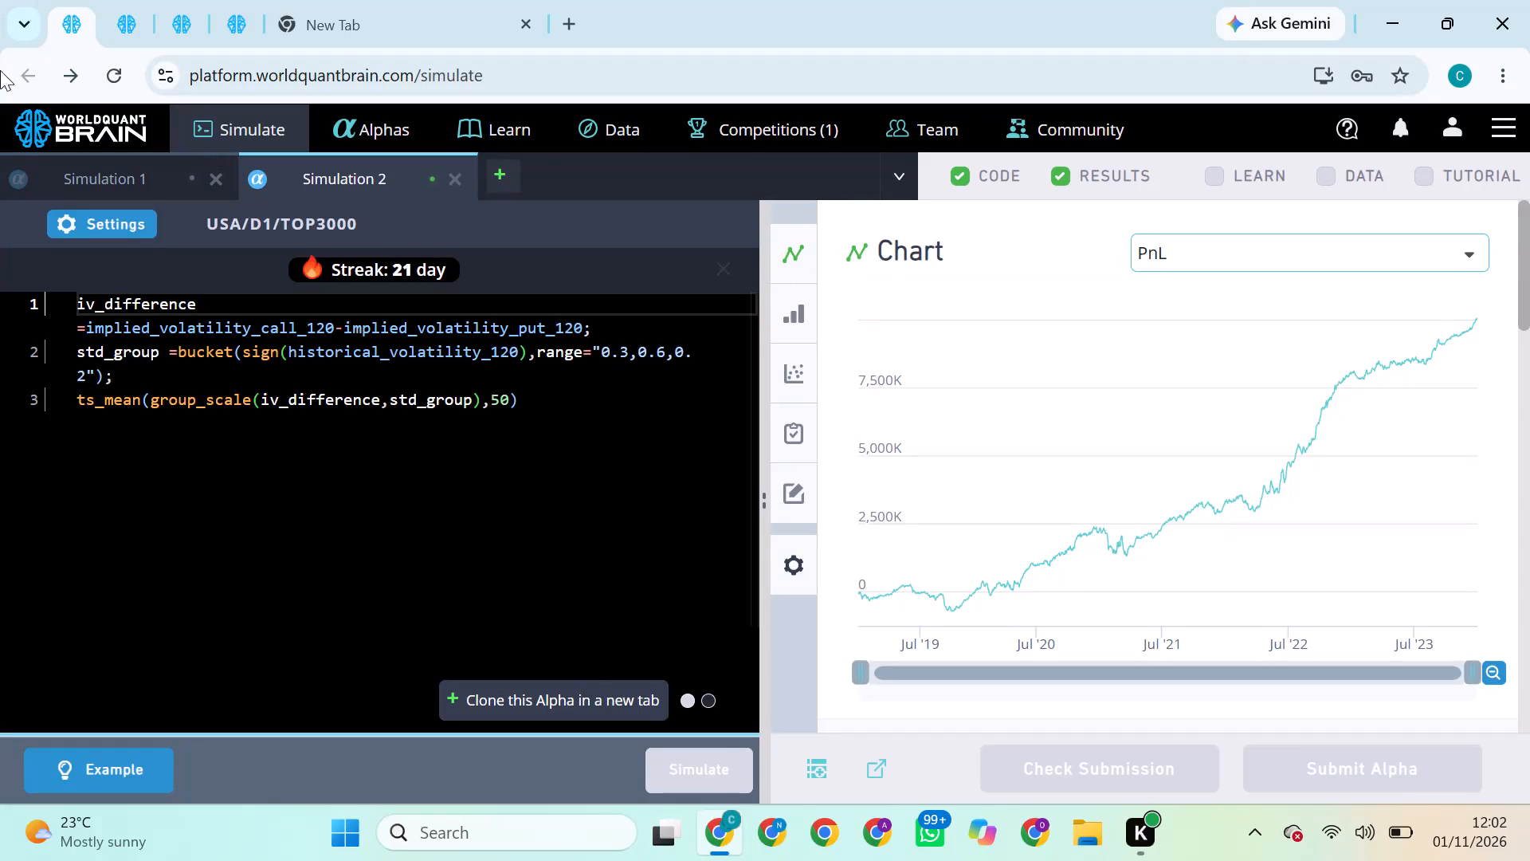
# Set the TOP3000 simulation's neutralization to Market and decay to 5, apply the settings and run the simulation.
pyautogui.click(93, 221)
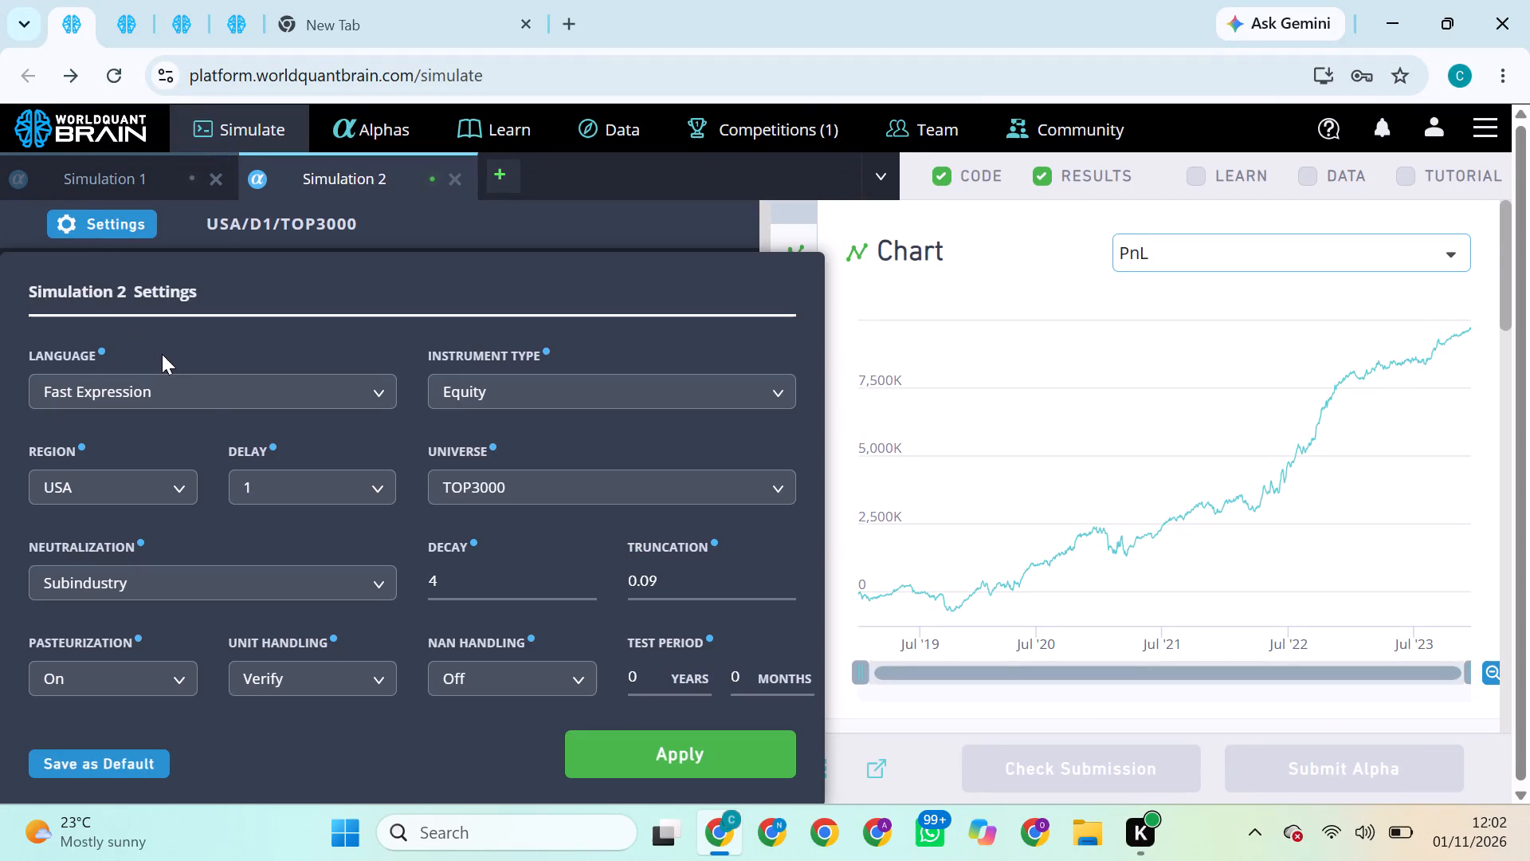
pyautogui.click(235, 590)
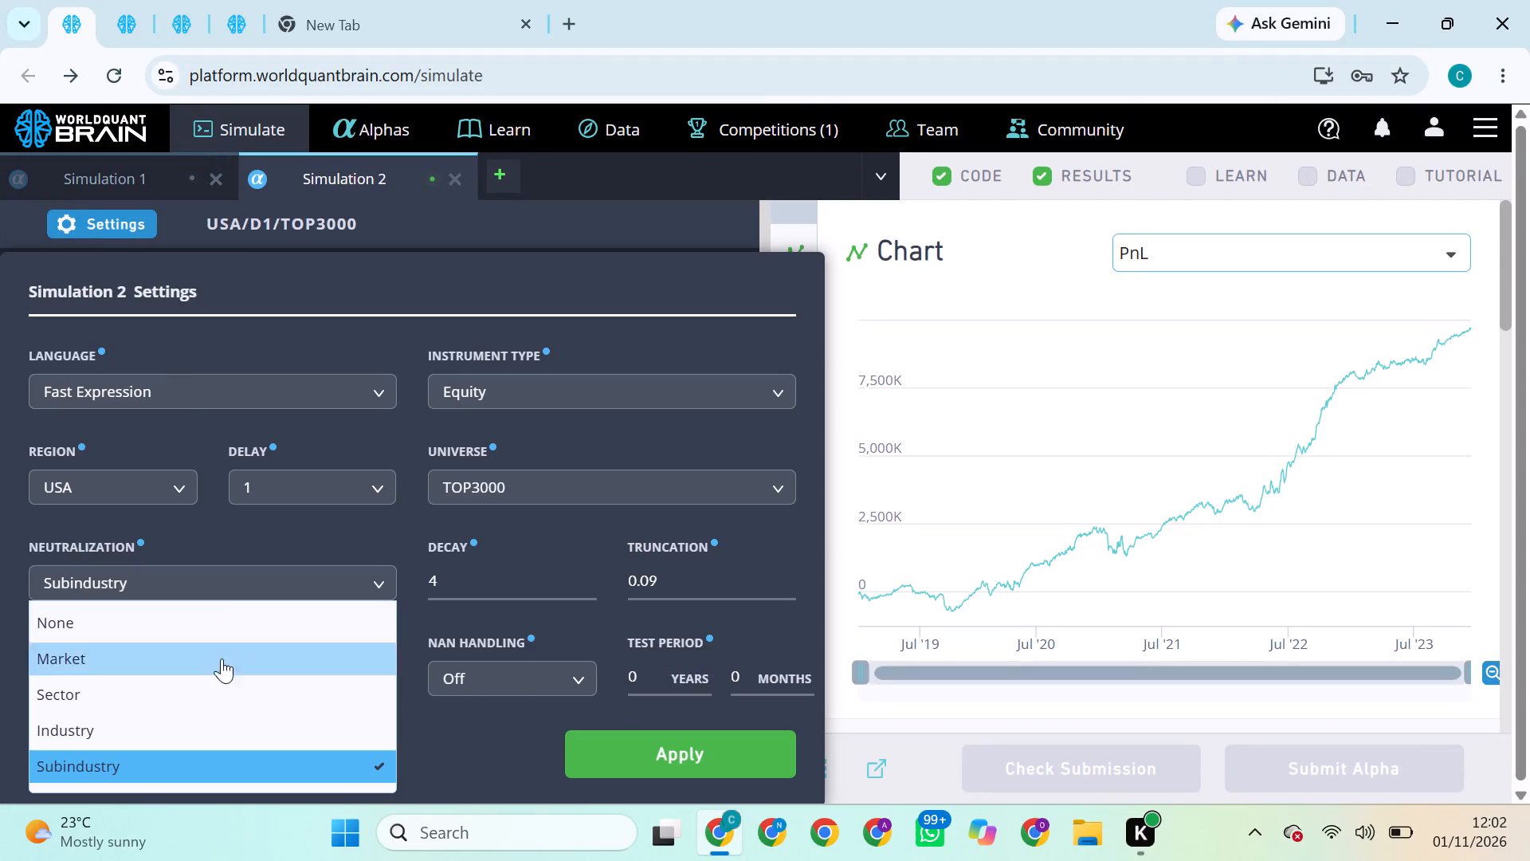
pyautogui.click(164, 662)
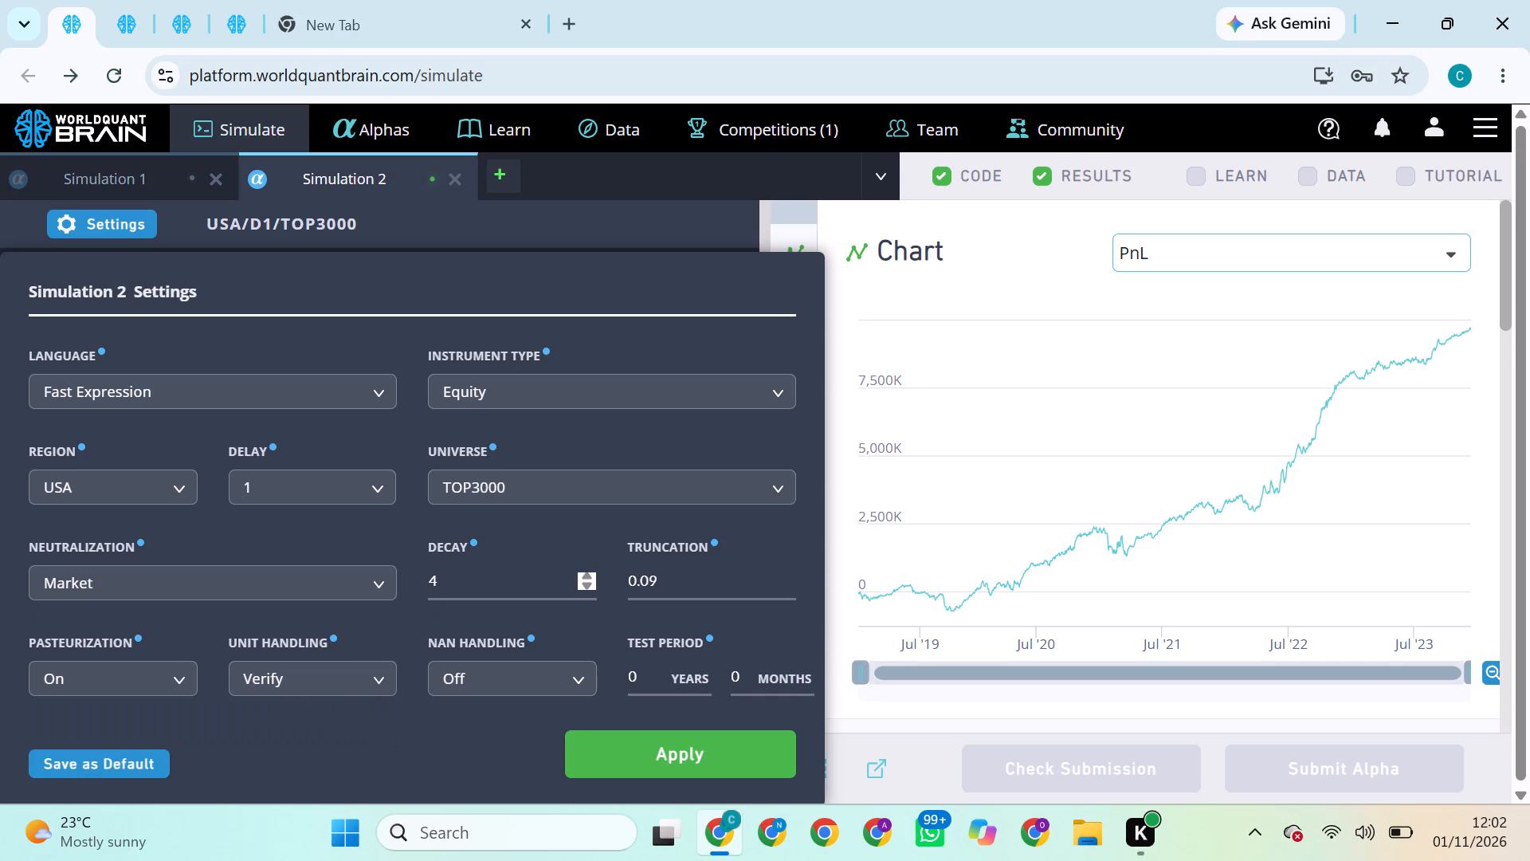
pyautogui.click(433, 588)
pyautogui.press('BackSpace')
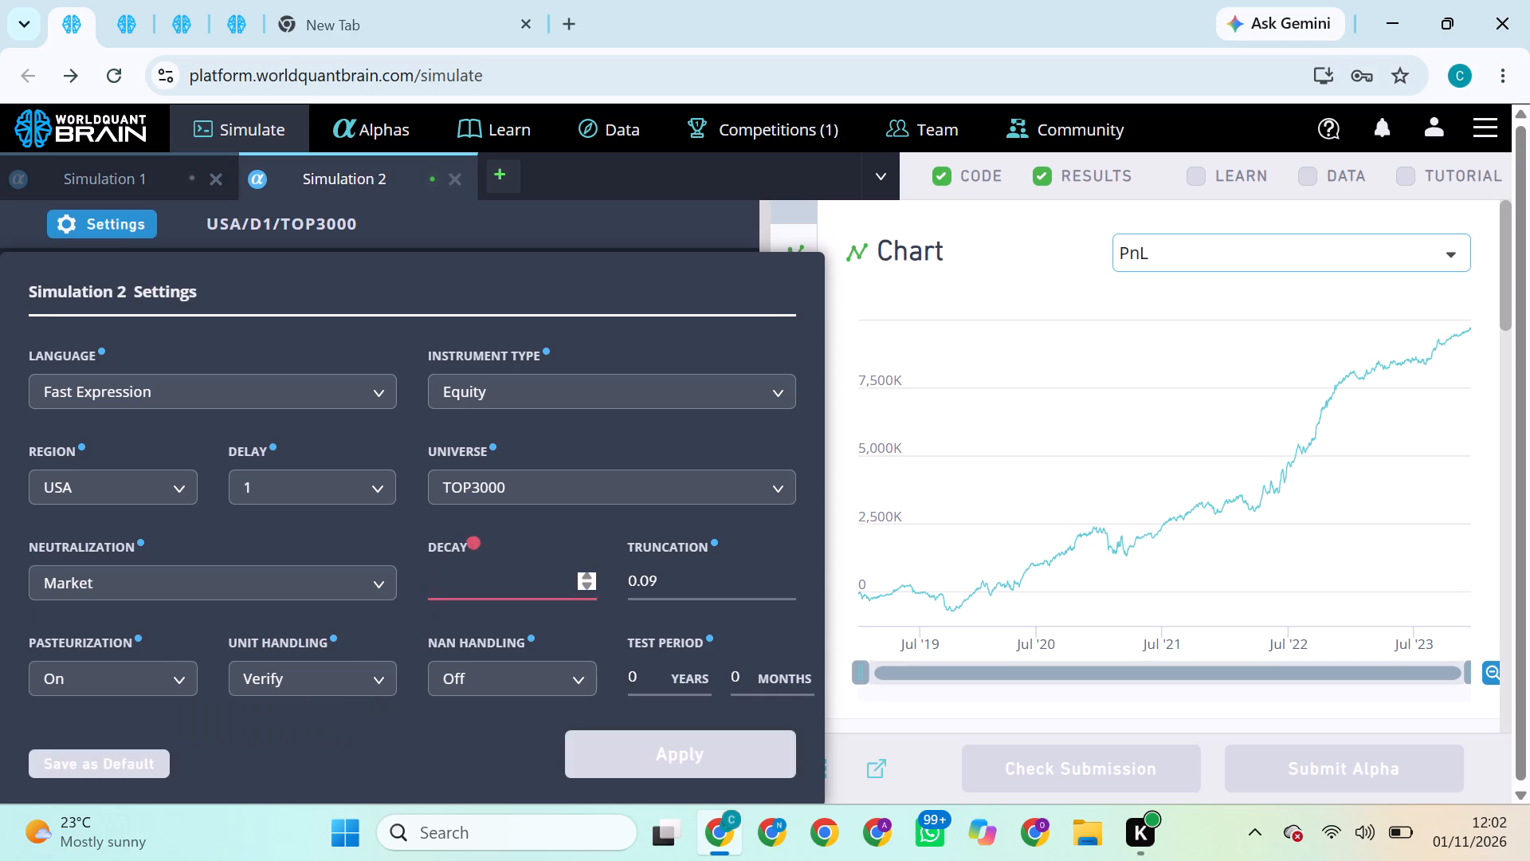
pyautogui.press('5')
pyautogui.click(681, 737)
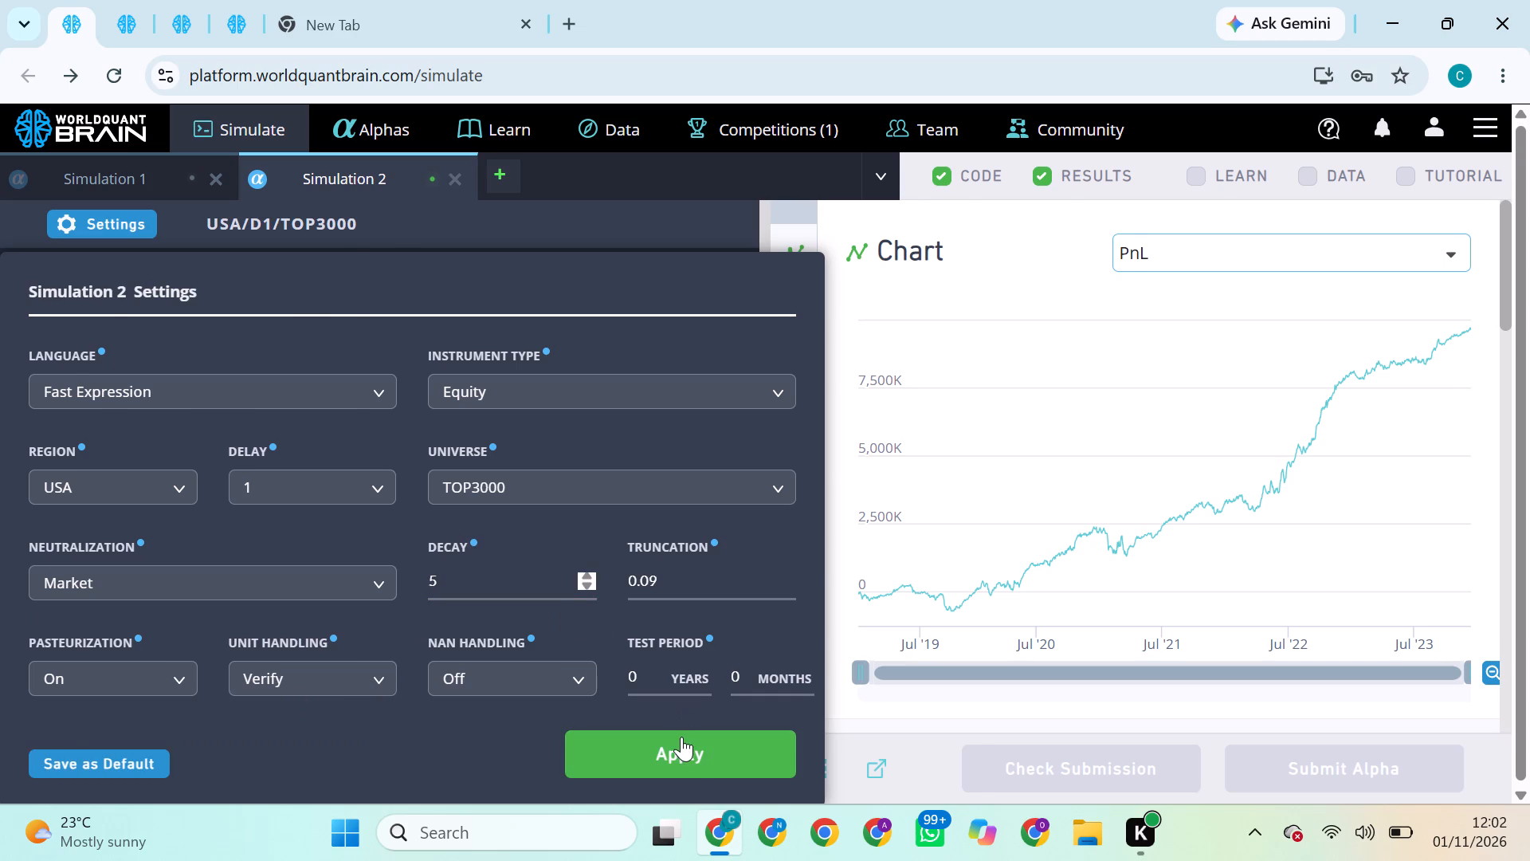
pyautogui.click(690, 763)
pyautogui.moveTo(690, 763); pyautogui.dragTo(684, 773)
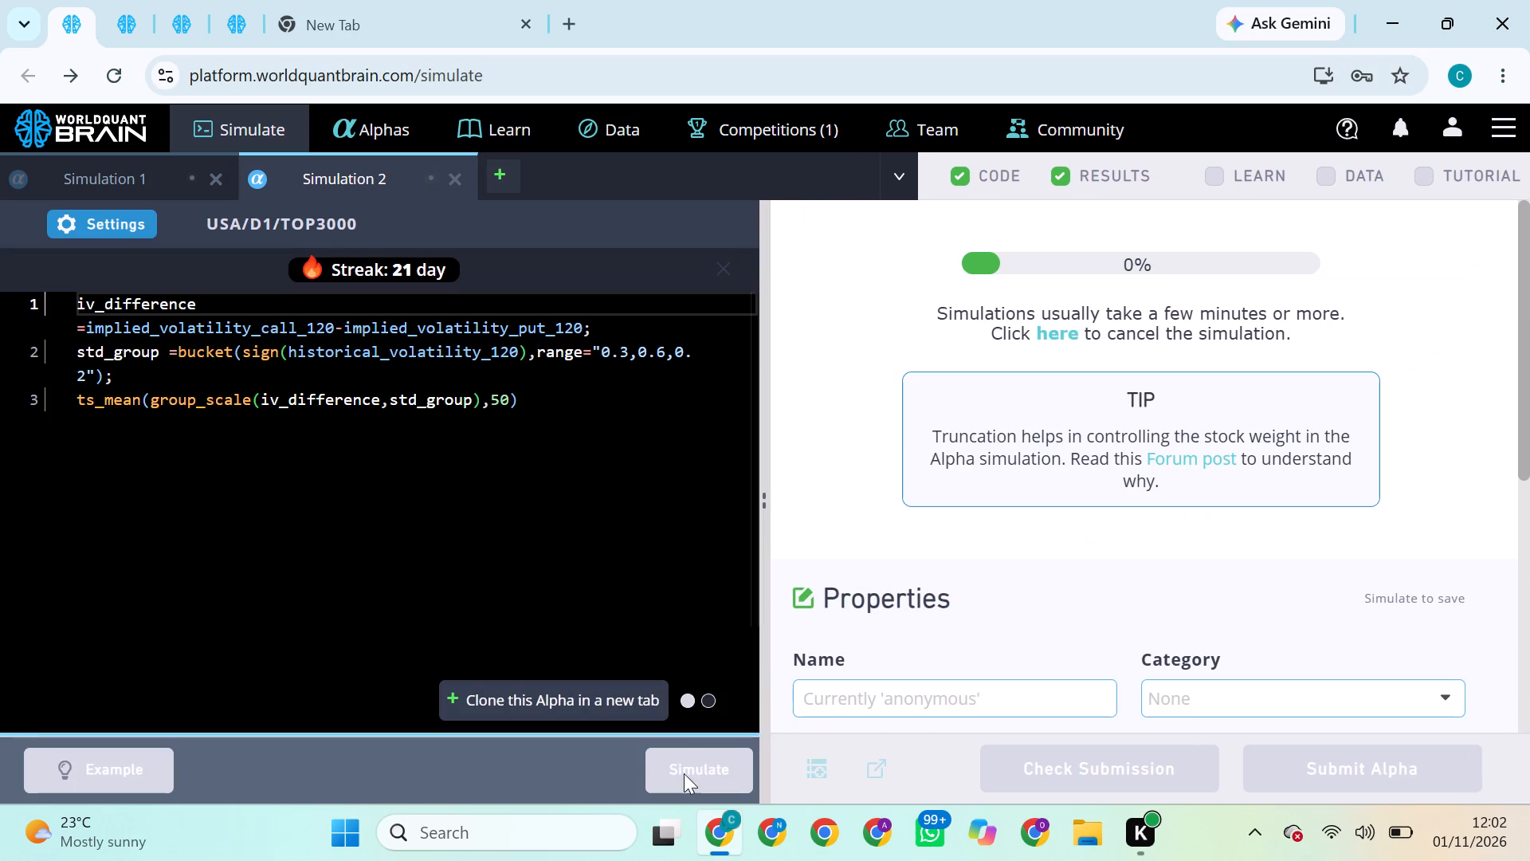
pyautogui.moveTo(684, 773); pyautogui.dragTo(515, 597)
# Switch to the TOP2000 simulation and try to submit its alpha.
pyautogui.click(127, 20)
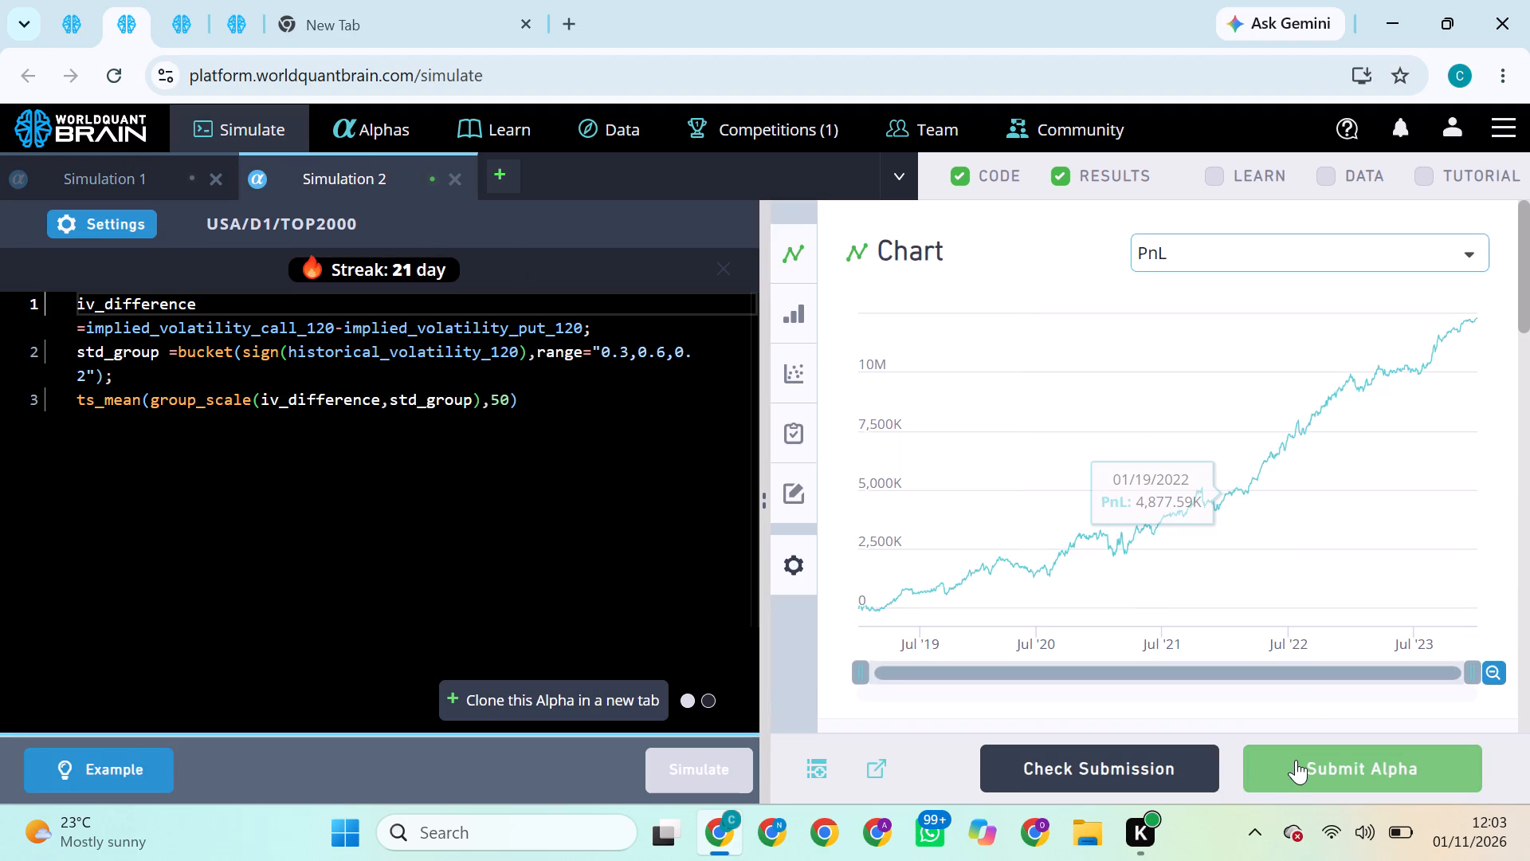
pyautogui.click(1296, 760)
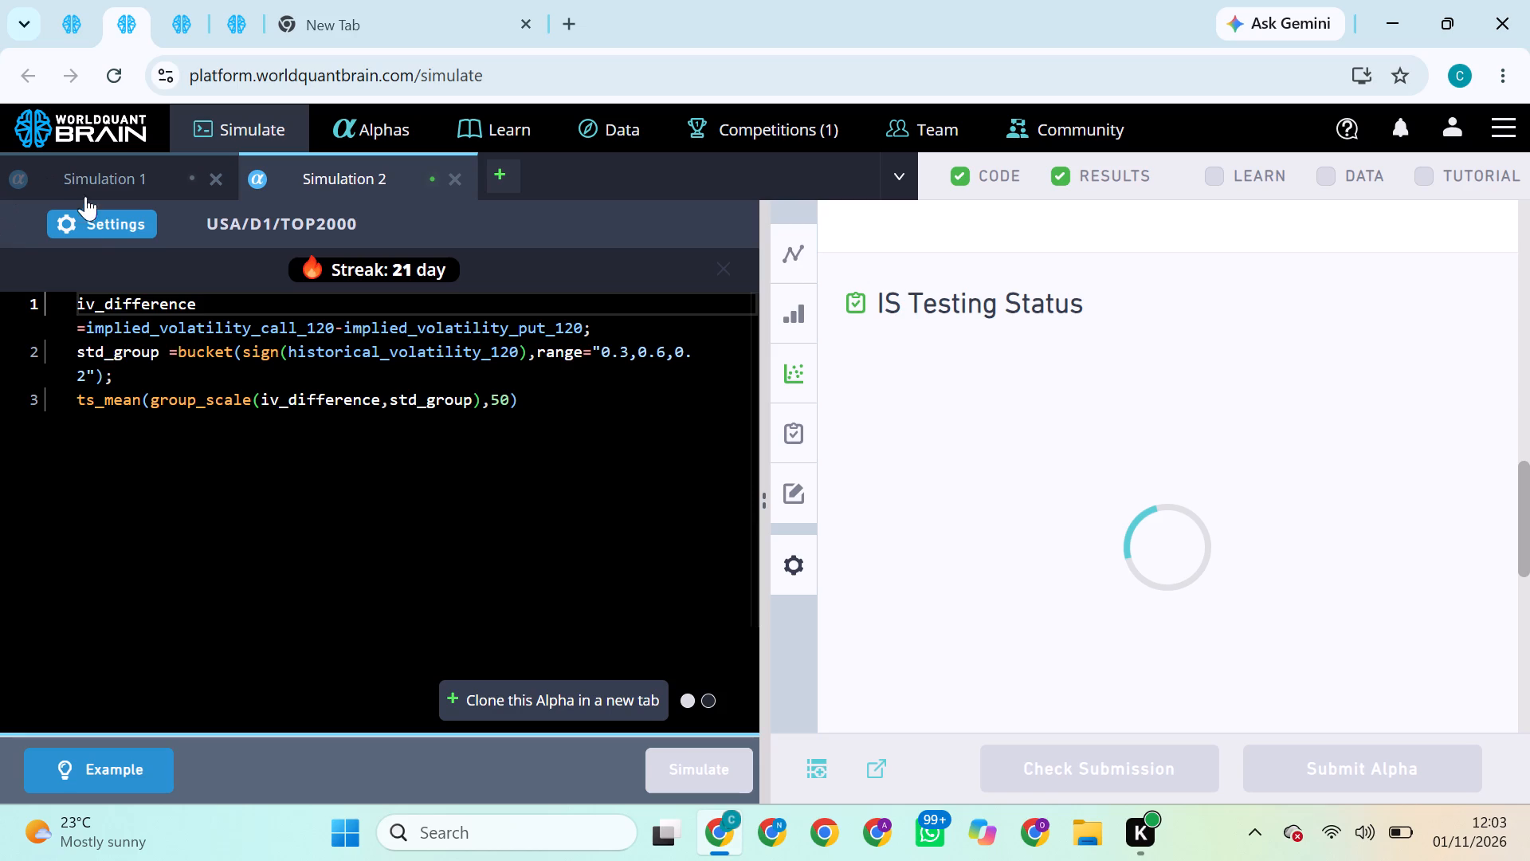
# Set the TOP2000 simulation's neutralization to Market and decay to 7, apply the settings and run the simulation.
pyautogui.click(87, 221)
pyautogui.moveTo(214, 588); pyautogui.dragTo(220, 578)
pyautogui.click(220, 578)
pyautogui.click(192, 592)
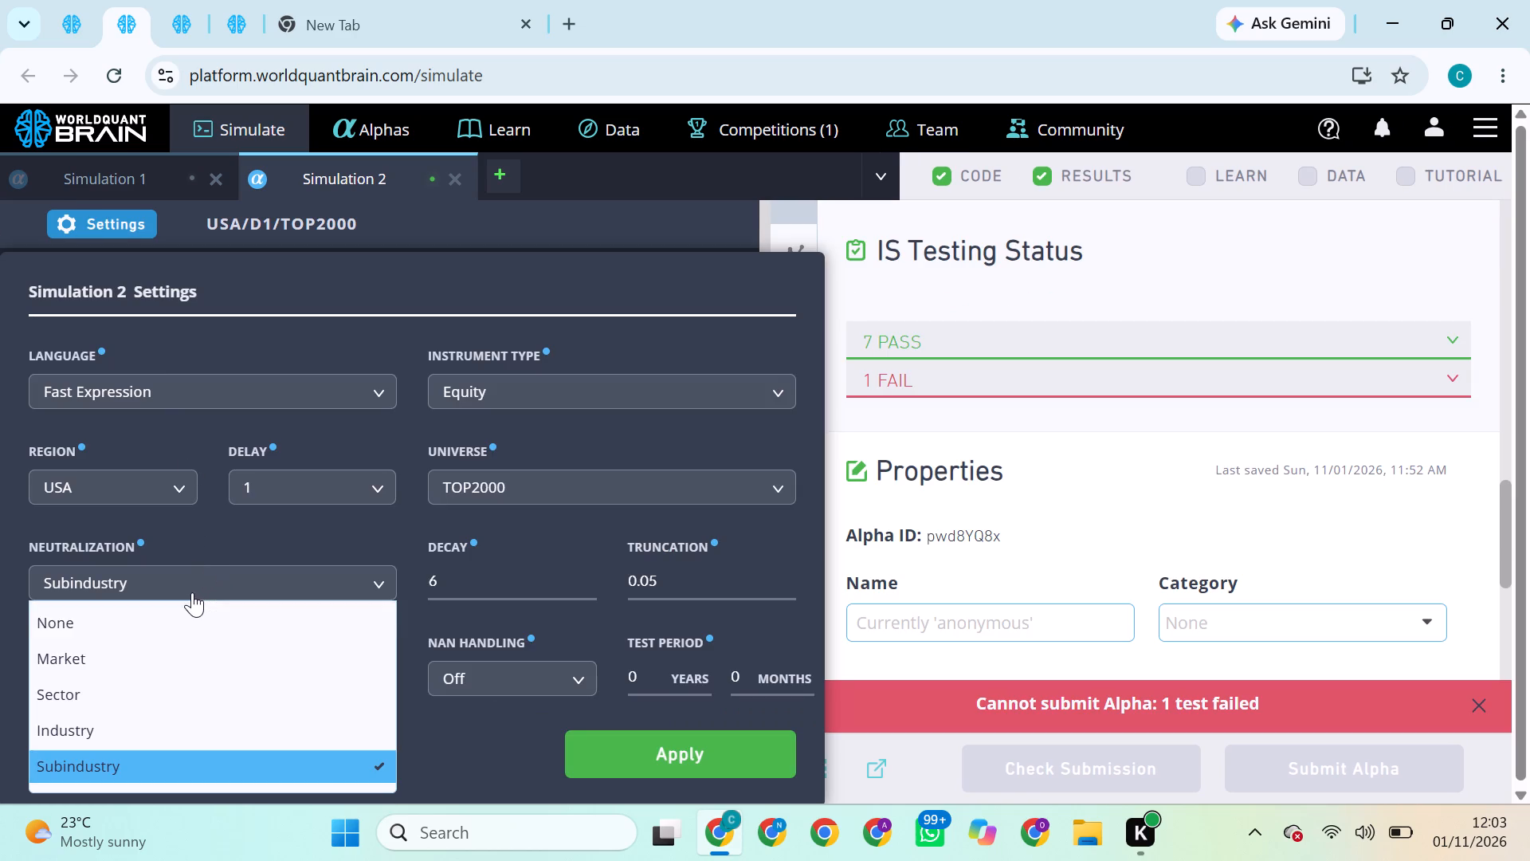
pyautogui.click(112, 667)
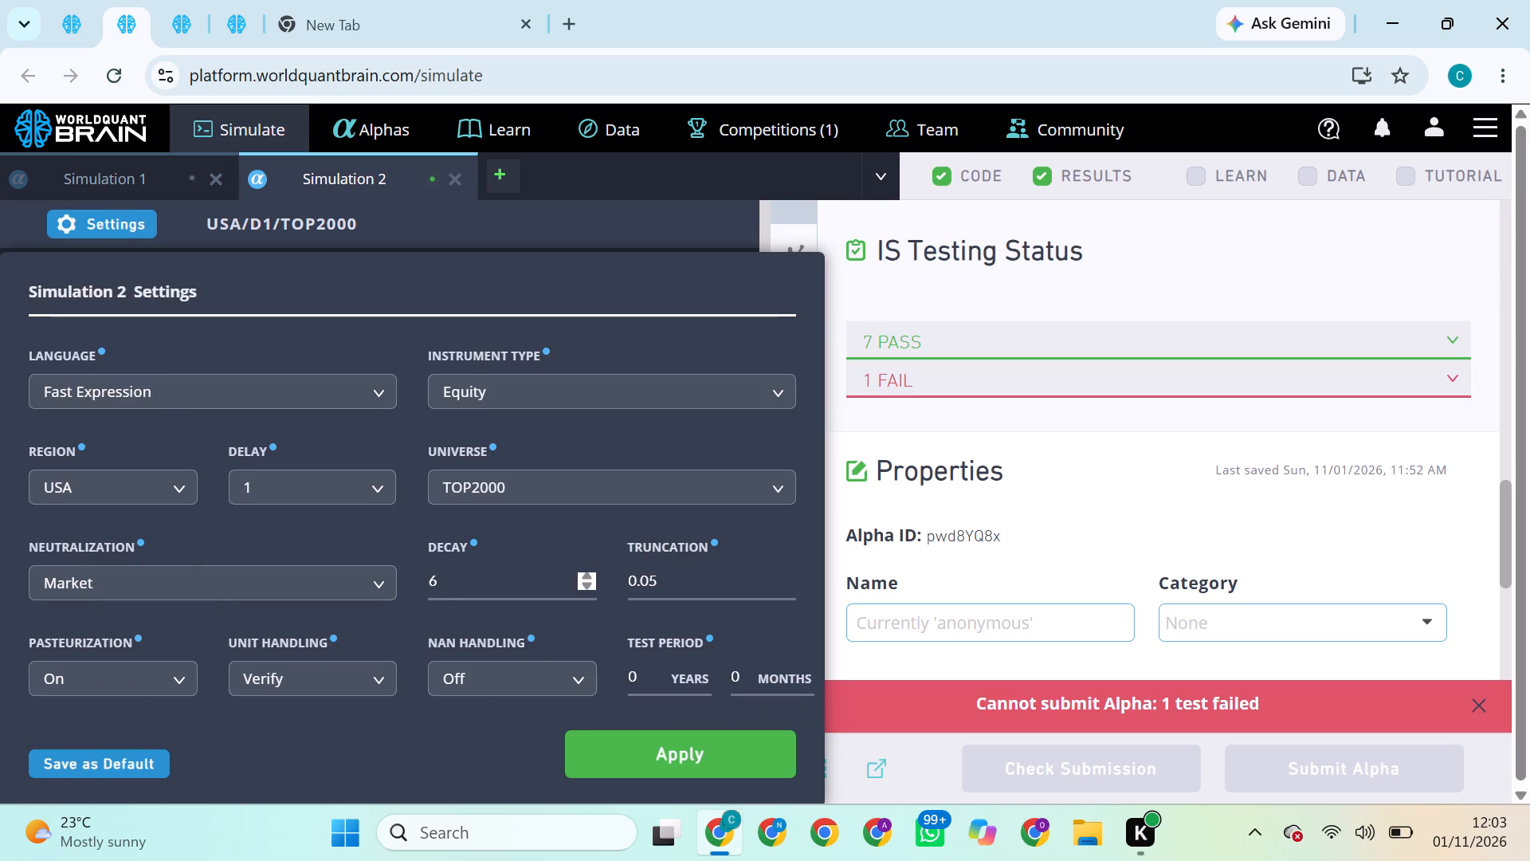
pyautogui.click(445, 572)
pyautogui.press('BackSpace')
pyautogui.press('7')
pyautogui.click(676, 748)
pyautogui.click(696, 765)
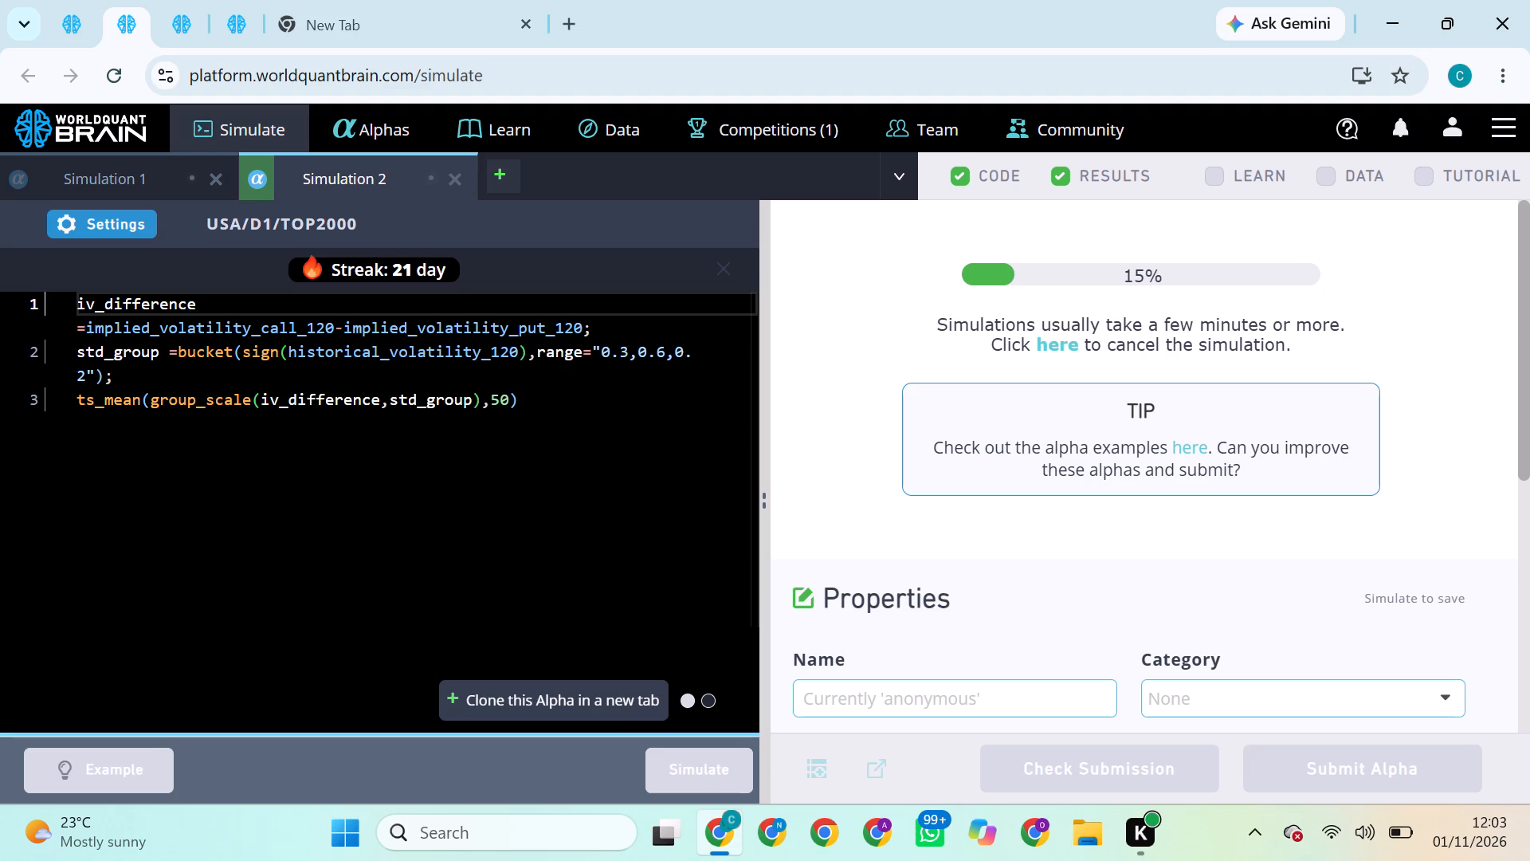
# Switch to the TOP1000 simulation and try to submit its alpha.
pyautogui.click(69, 44)
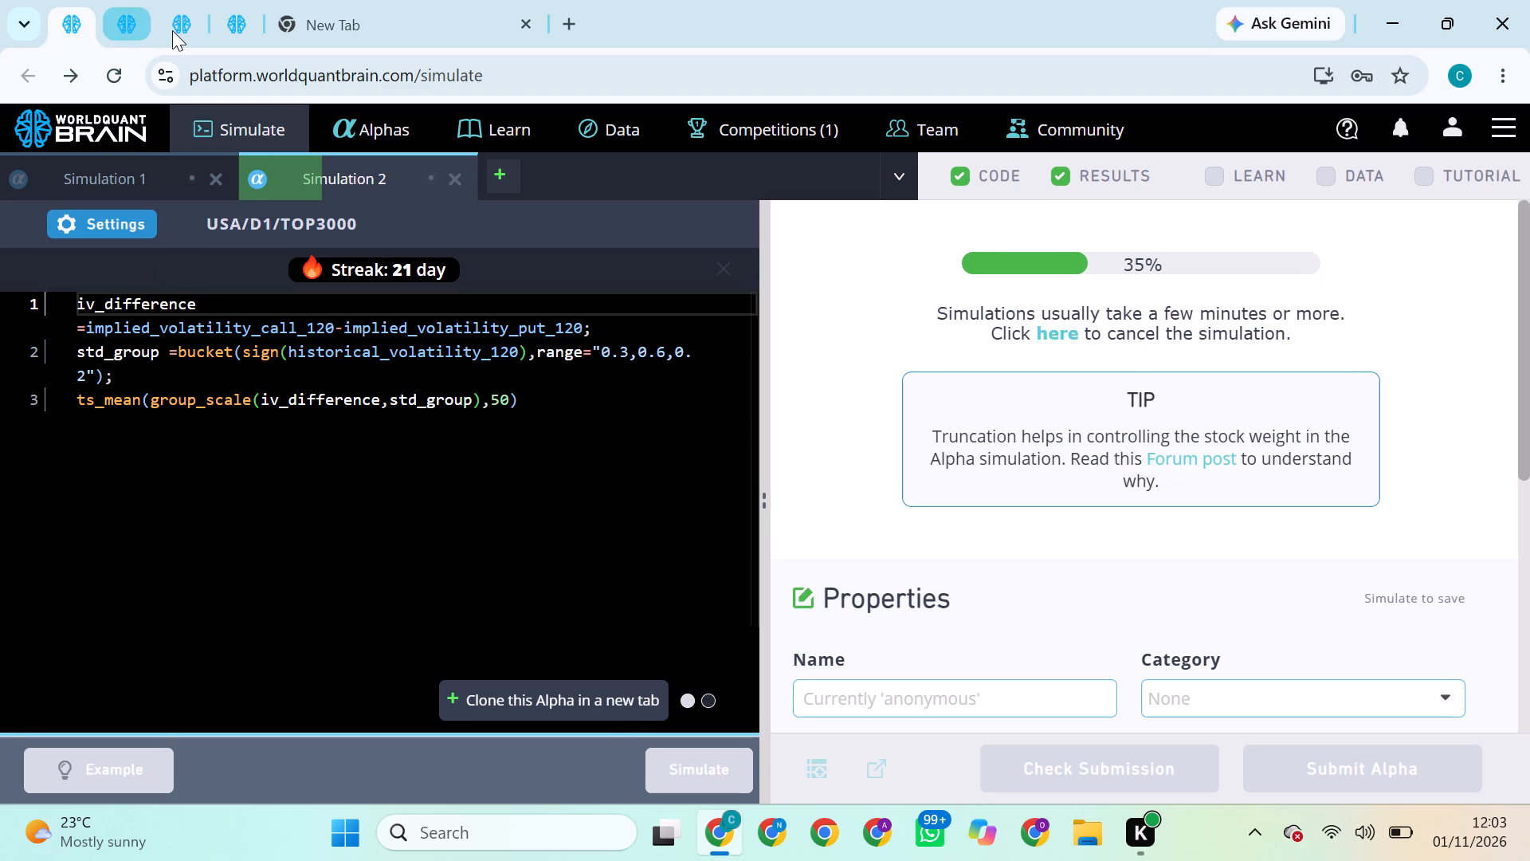
pyautogui.click(176, 30)
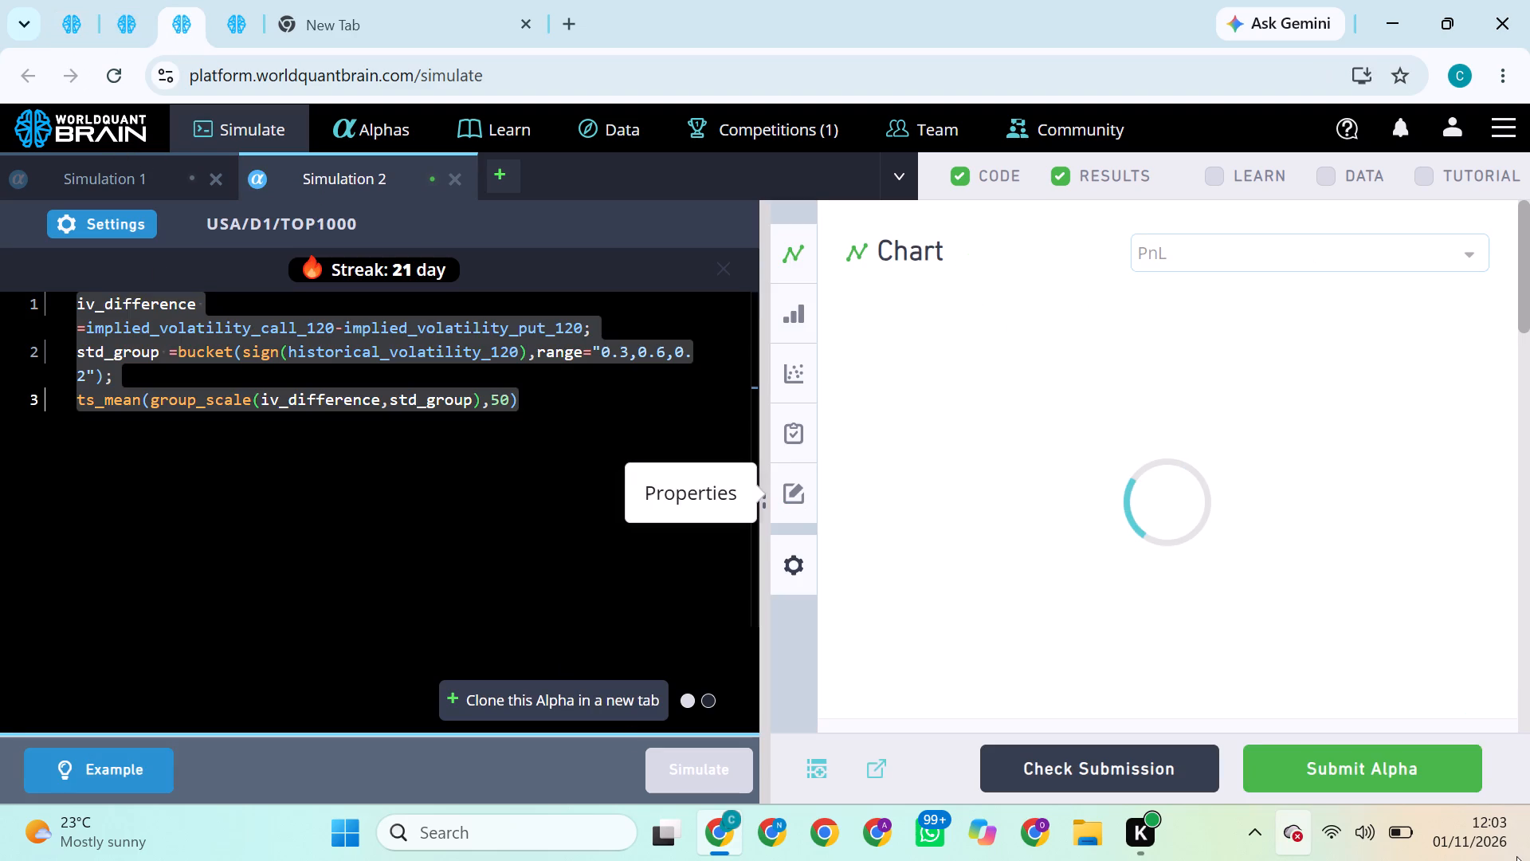
pyautogui.click(1375, 761)
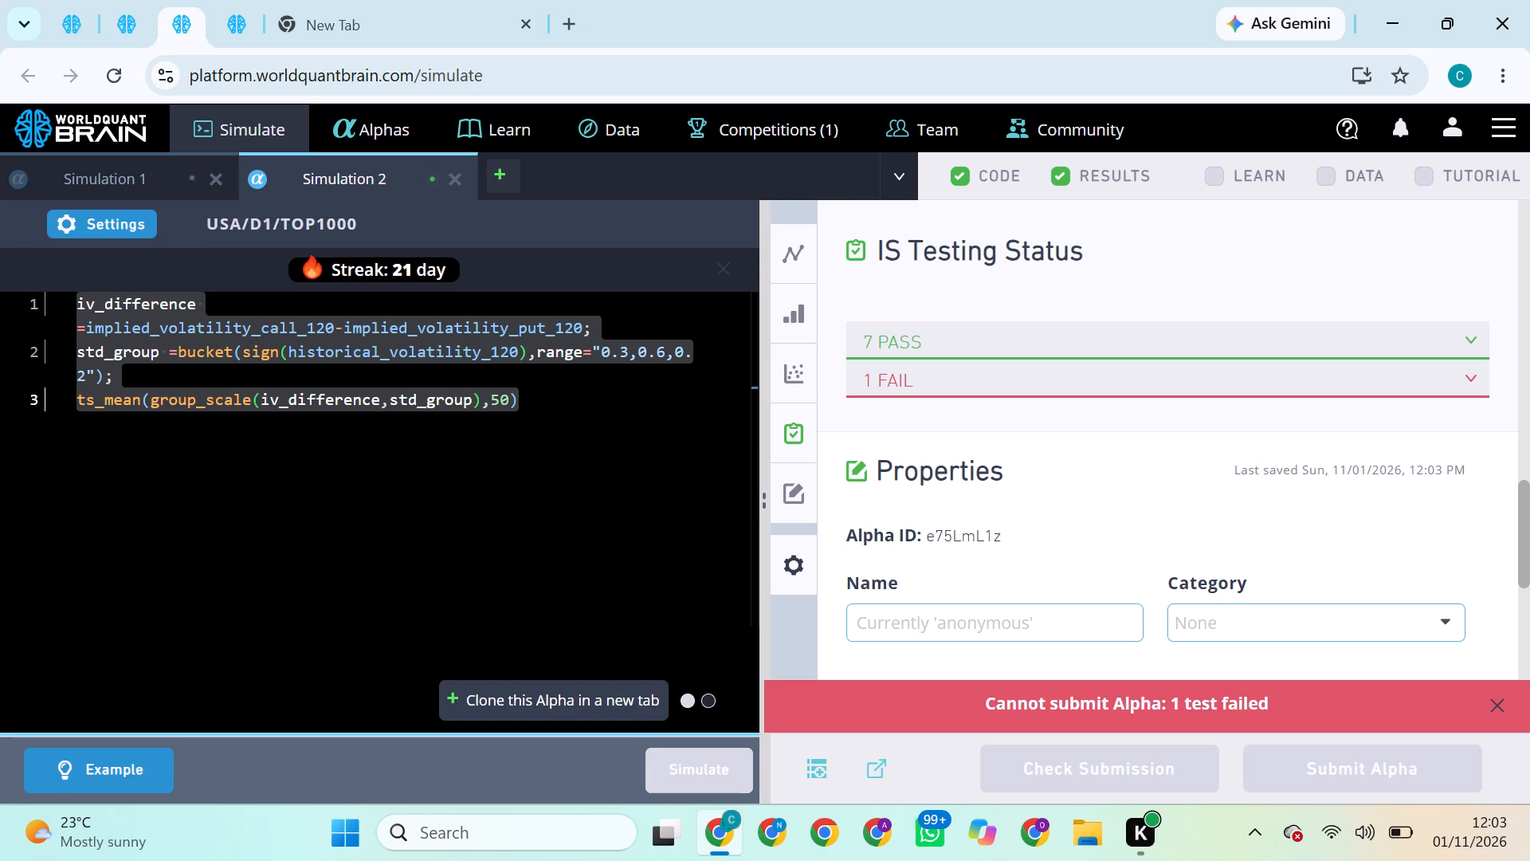
# Set the TOP1000 simulation's neutralization to Industry, apply the settings and run the simulation.
pyautogui.doubleClick(87, 234)
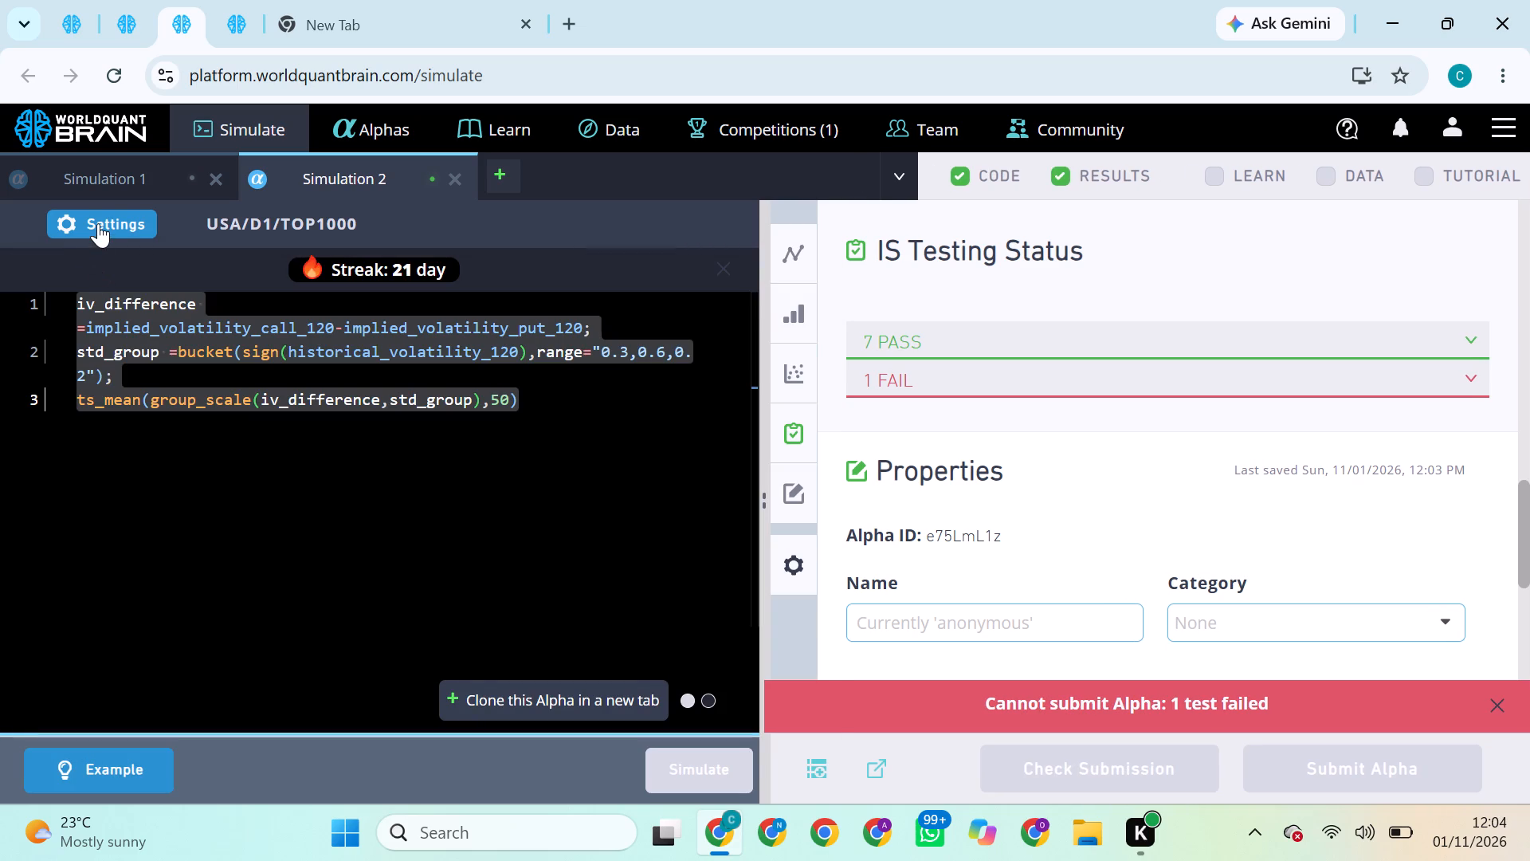
pyautogui.click(98, 223)
pyautogui.click(184, 569)
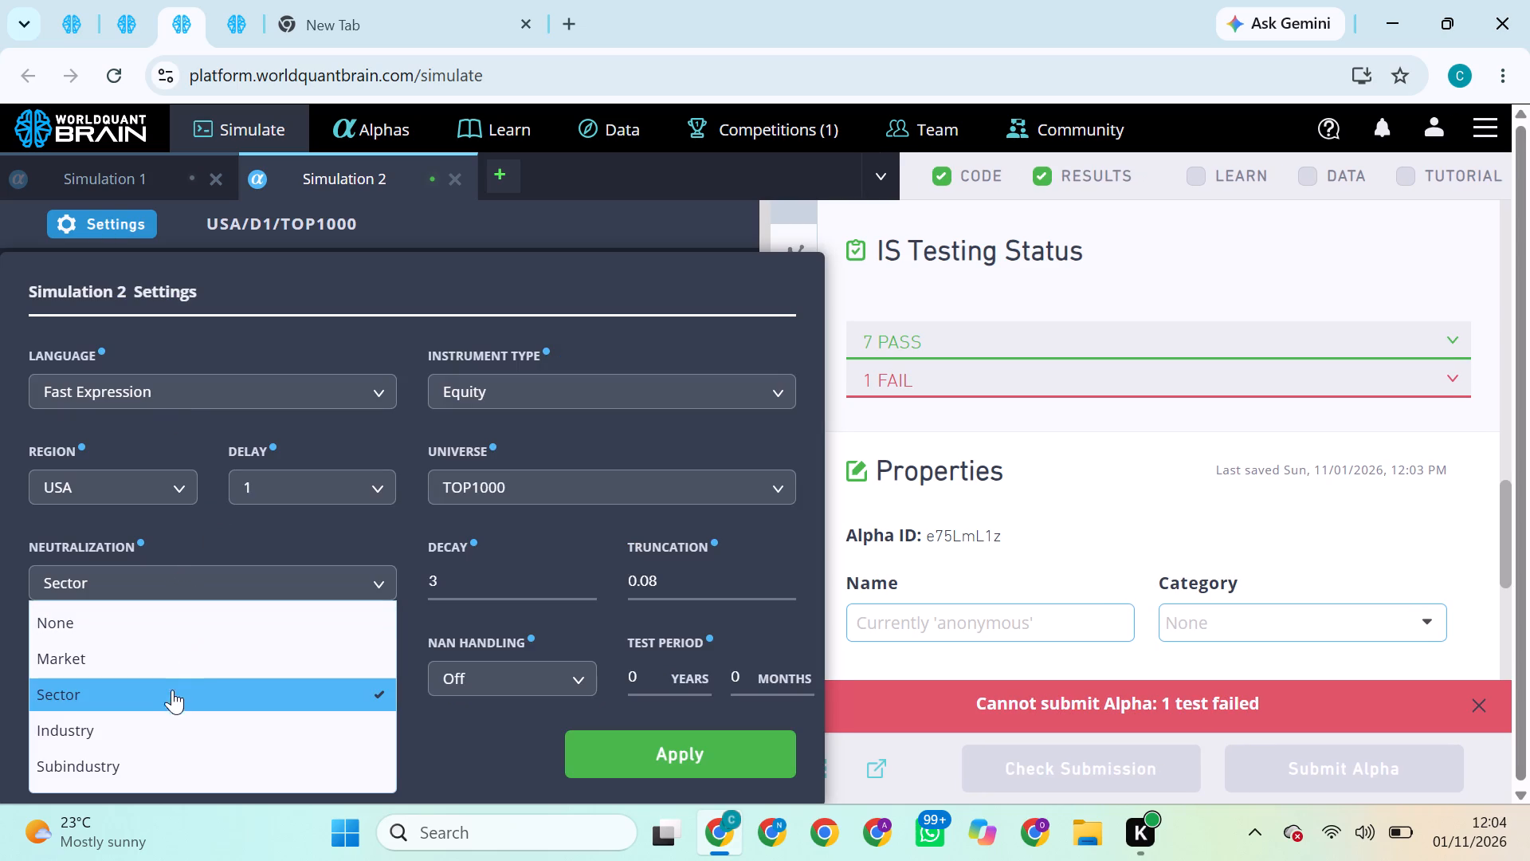
pyautogui.click(171, 717)
pyautogui.click(639, 745)
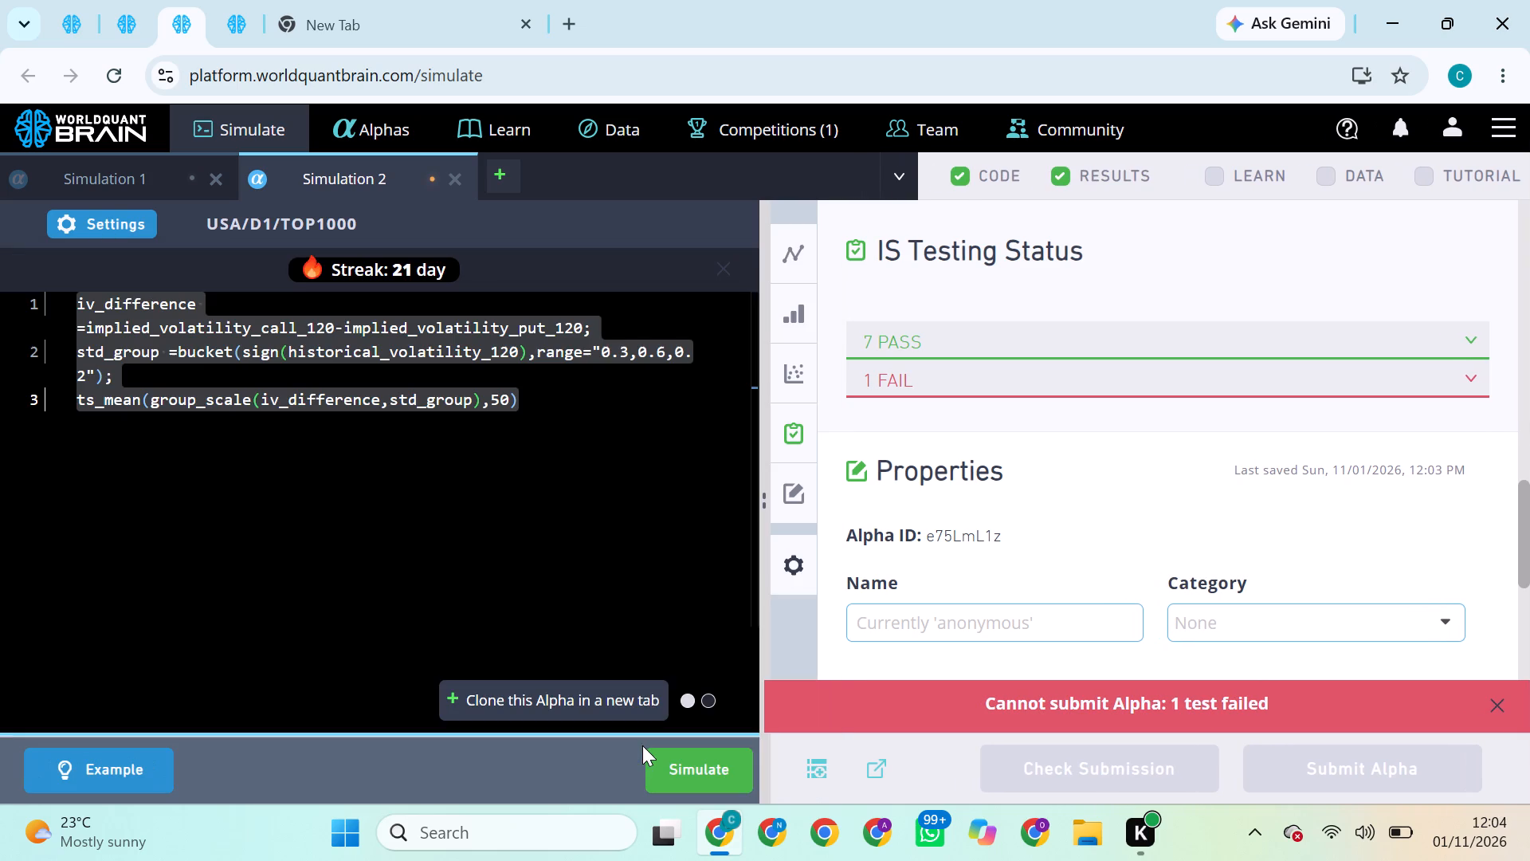
pyautogui.click(696, 769)
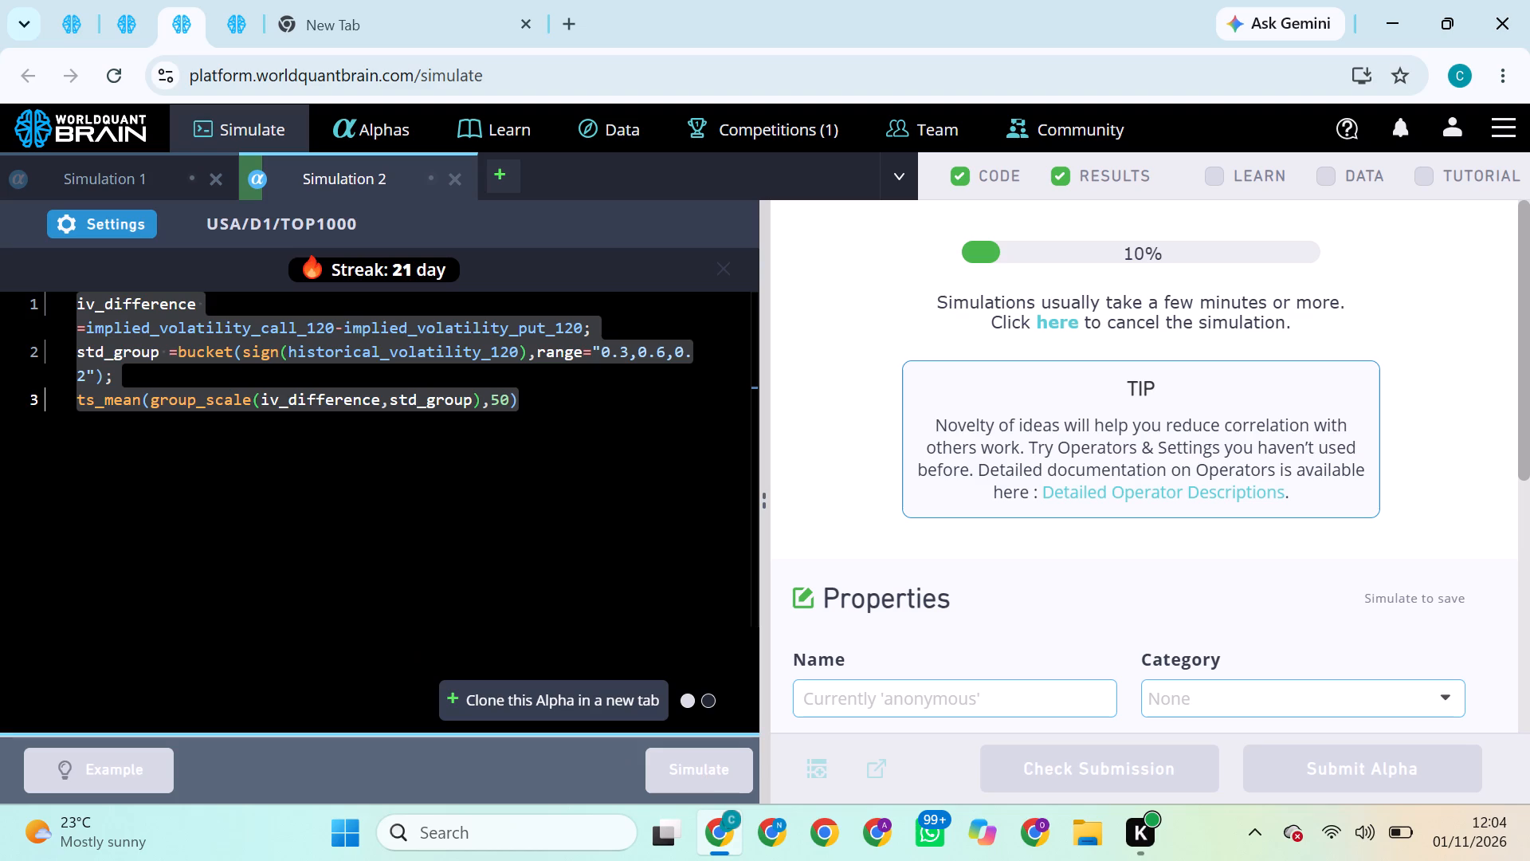
# Switch to the TOP3000 simulation and try to submit its alpha.
pyautogui.click(72, 13)
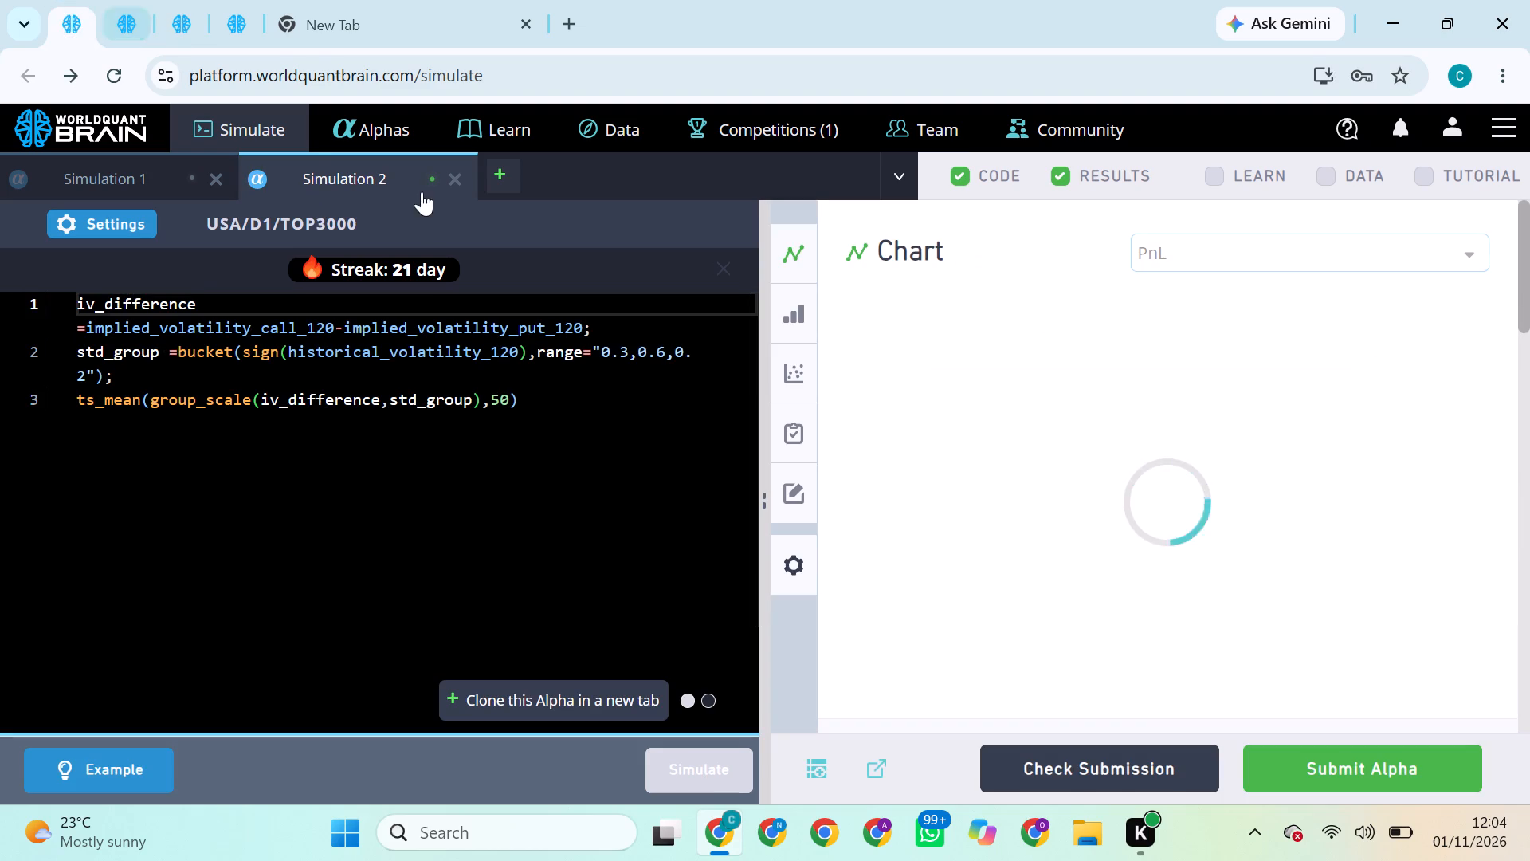
pyautogui.click(1332, 776)
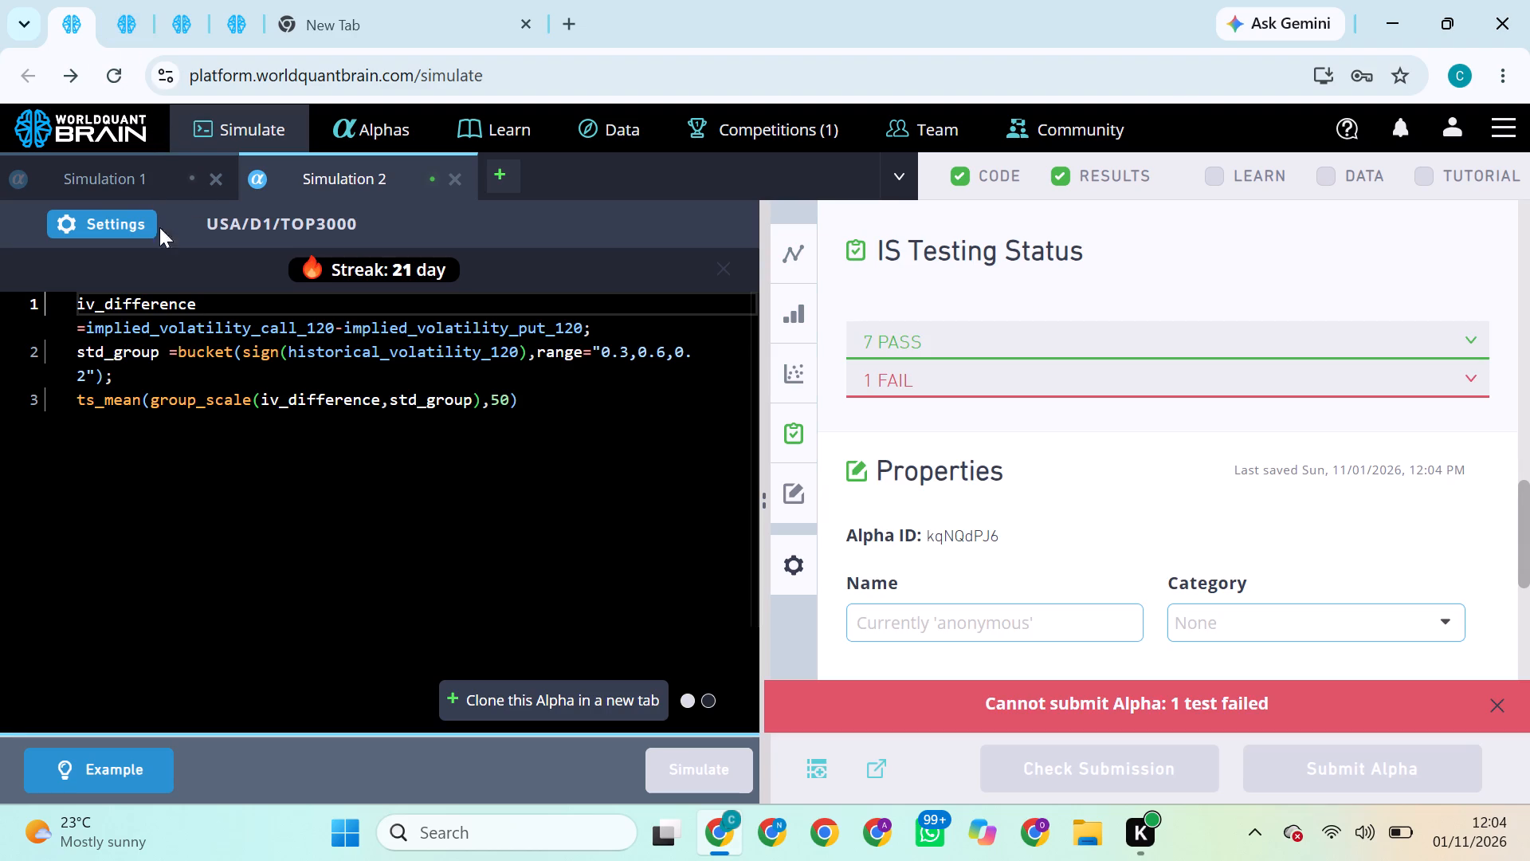
# Set the TOP3000 simulation's neutralization to Sector, apply the settings and run the simulation.
pyautogui.click(112, 220)
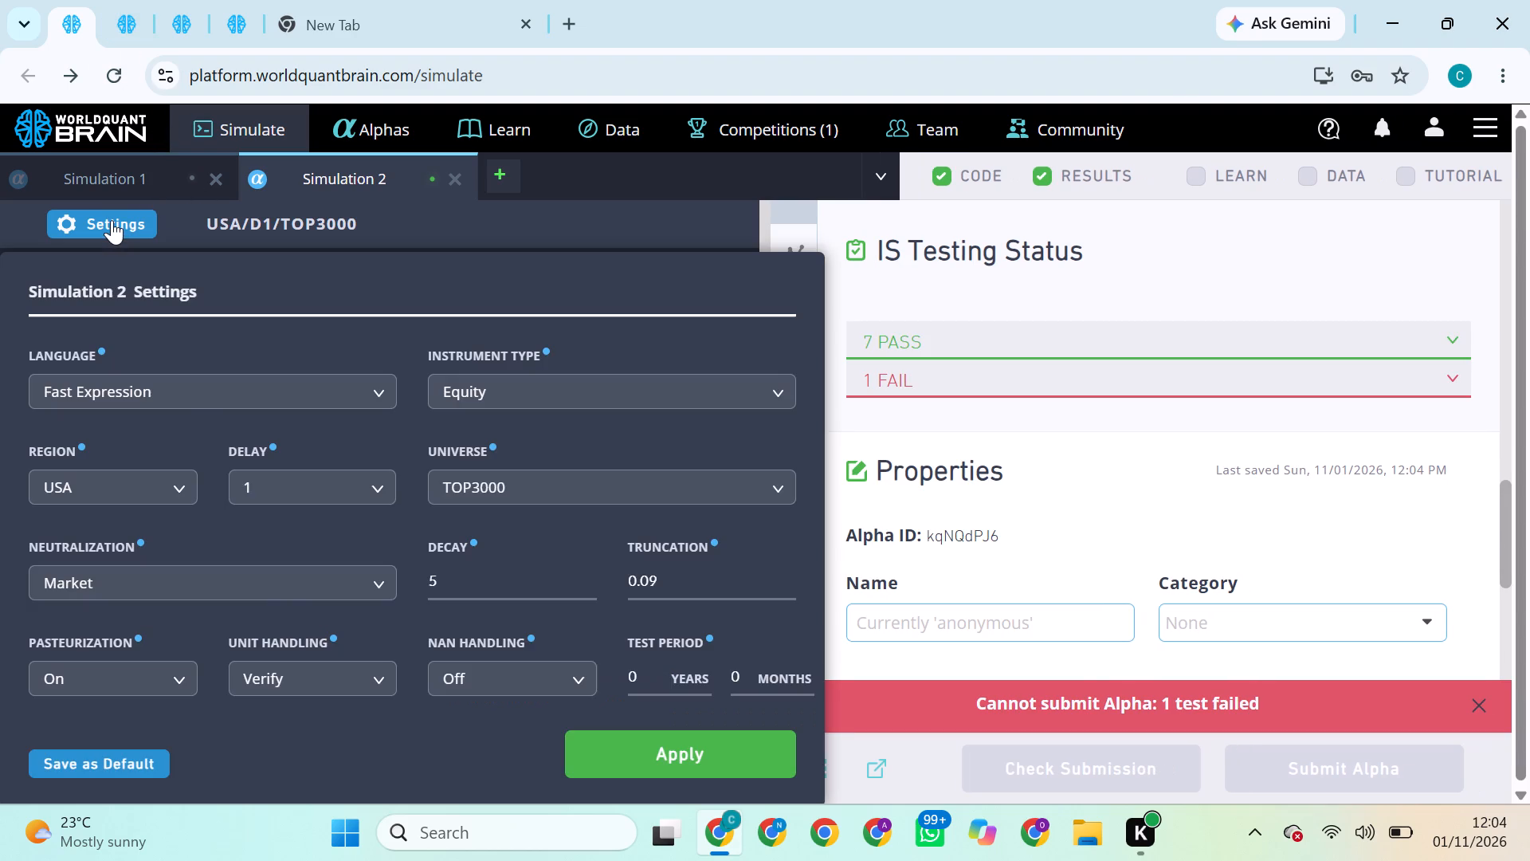
pyautogui.click(288, 581)
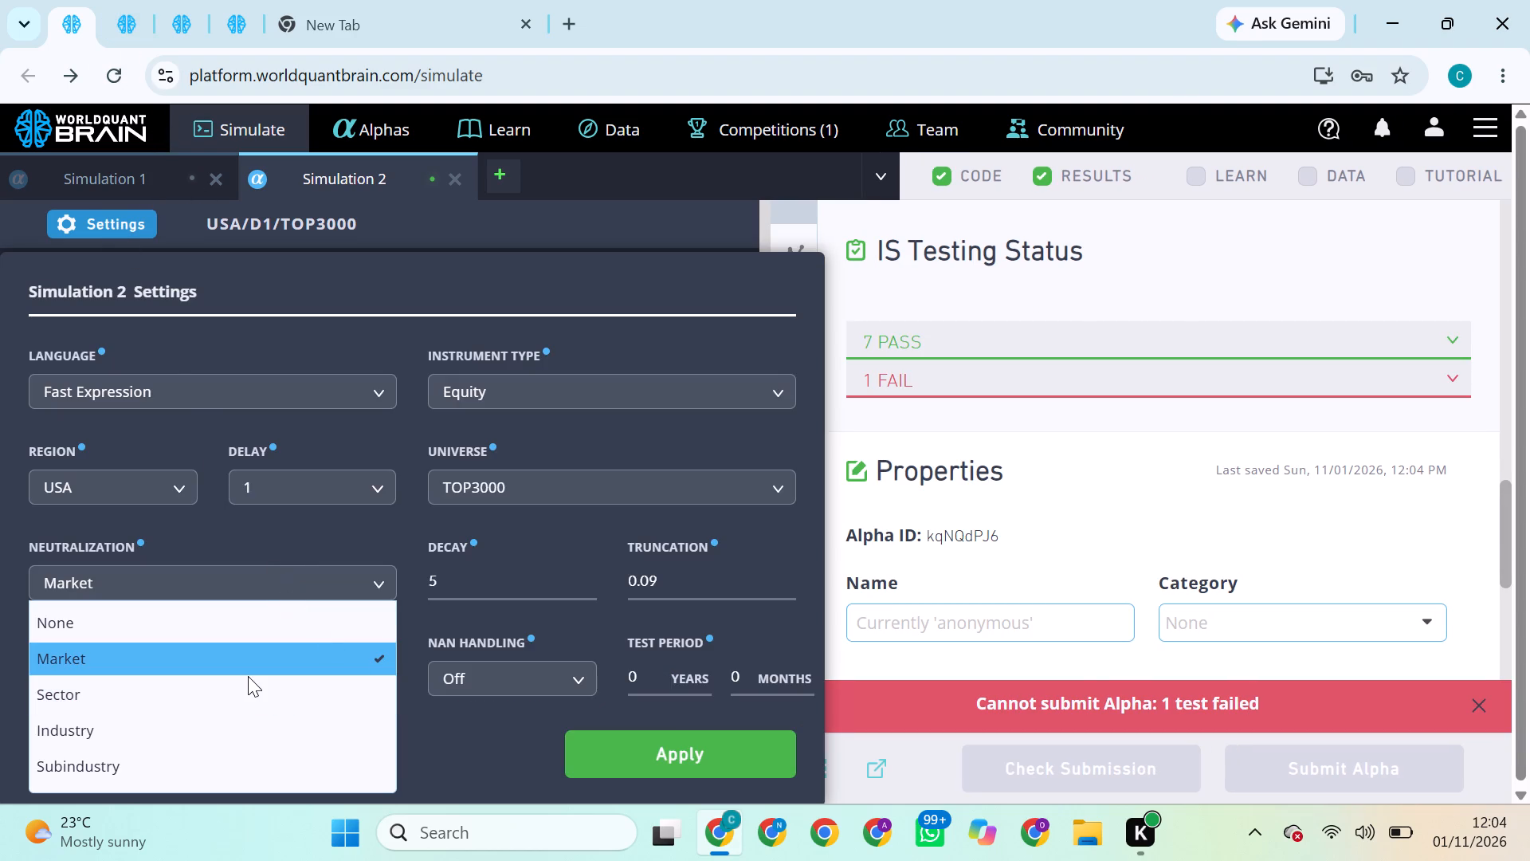
pyautogui.click(246, 676)
pyautogui.click(237, 692)
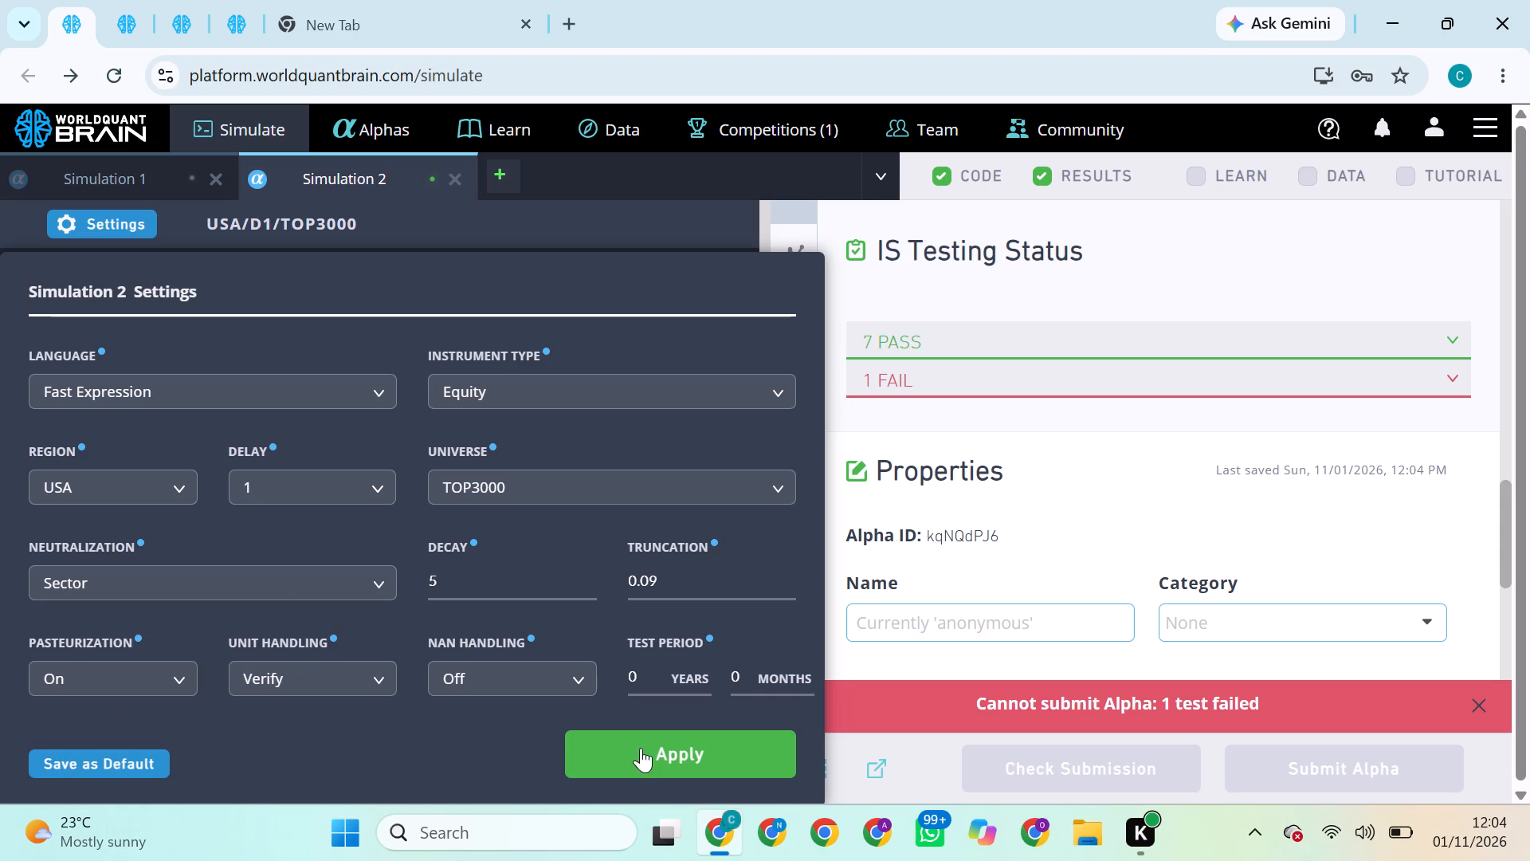
pyautogui.click(682, 761)
pyautogui.click(724, 761)
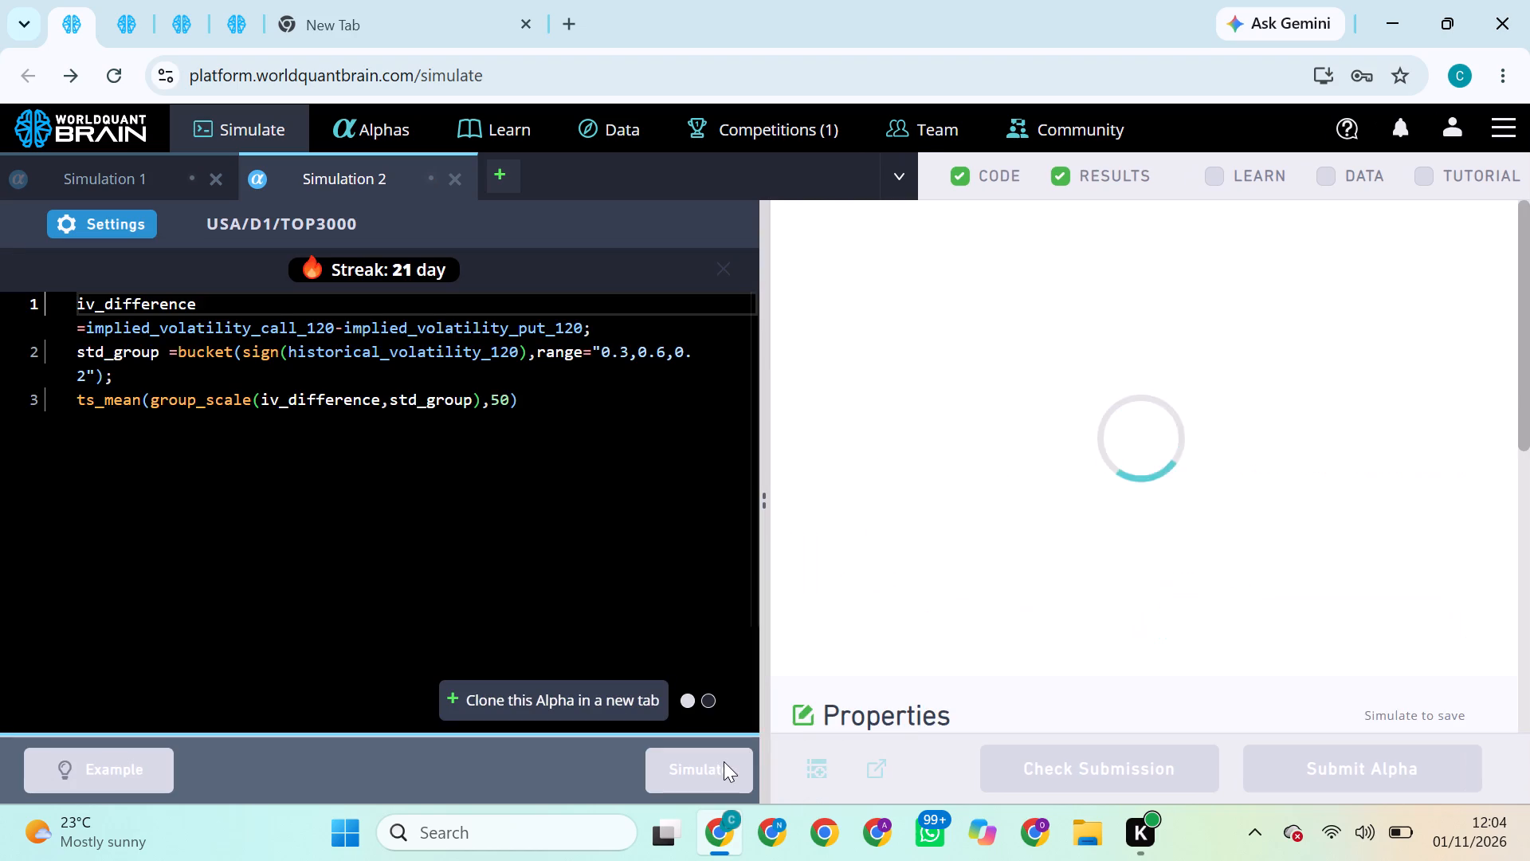
# Check the running simulations and try to submit the TOP2000 simulation's alpha once its run is complete.
pyautogui.click(148, 32)
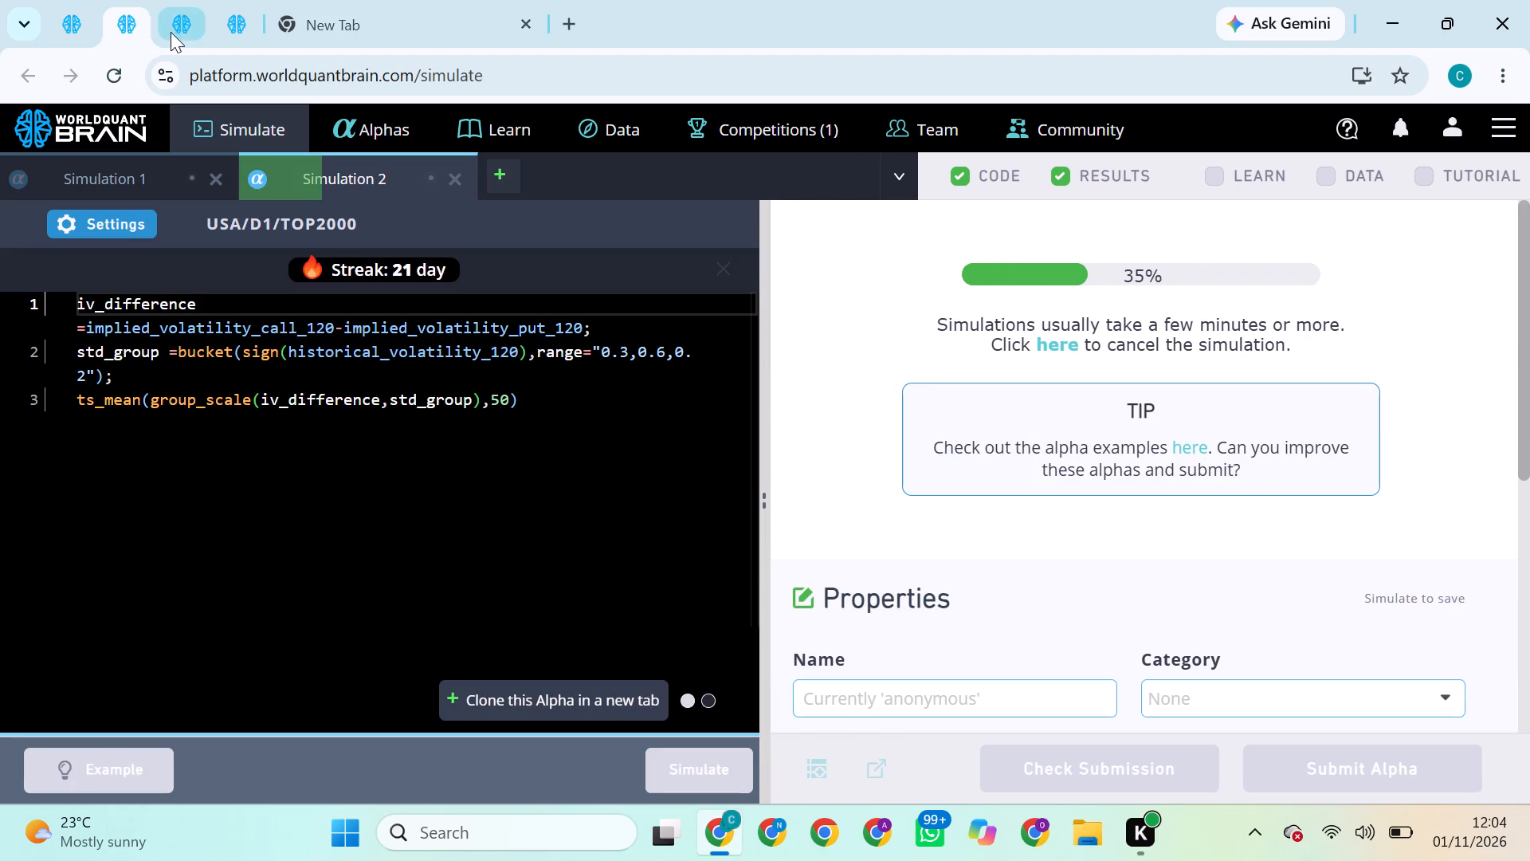
pyautogui.click(178, 28)
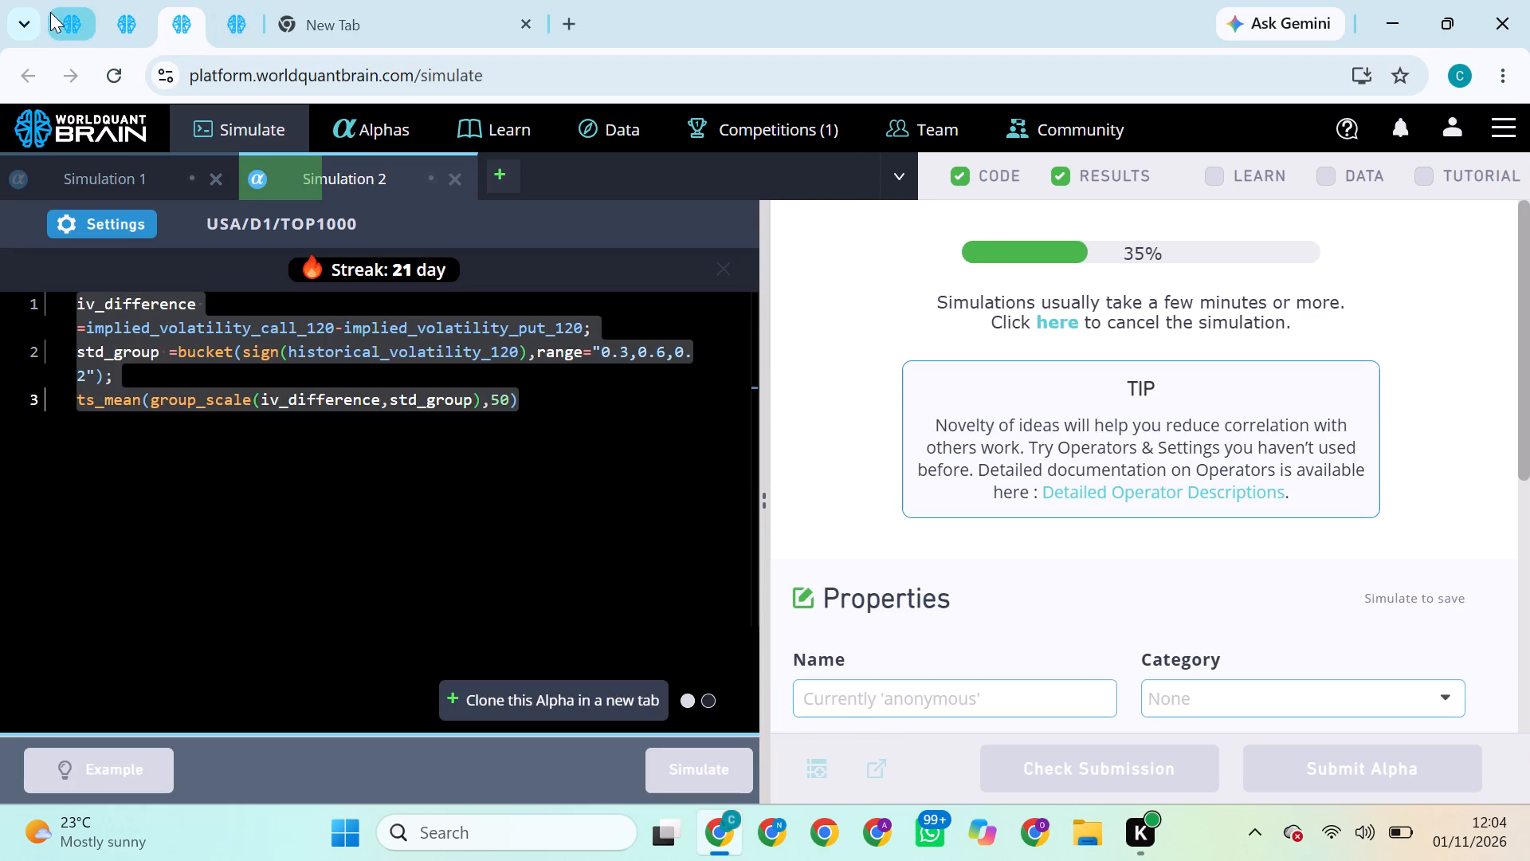
pyautogui.click(50, 12)
pyautogui.click(130, 26)
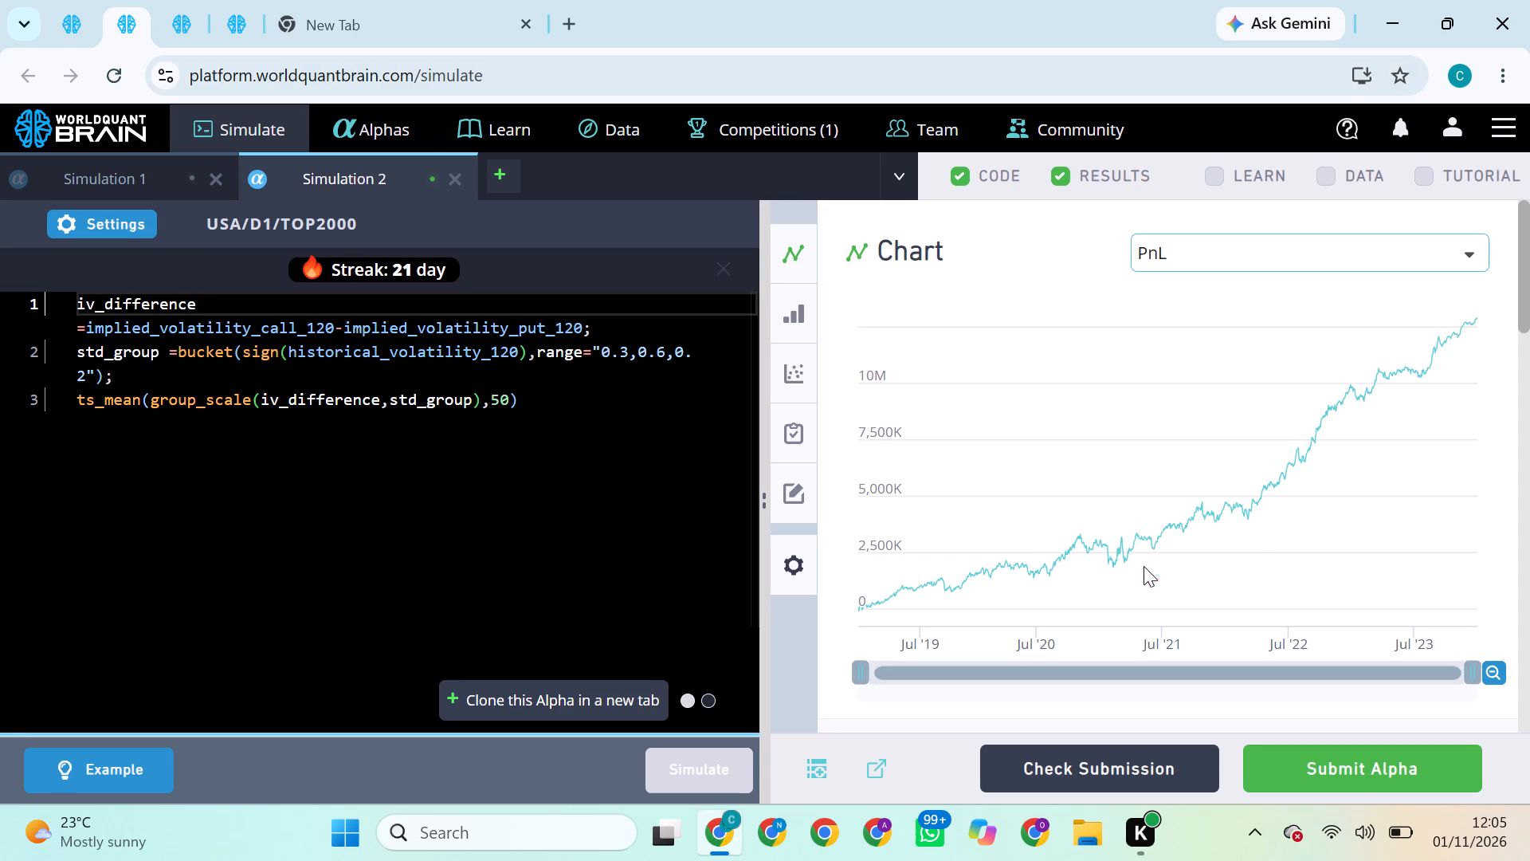
pyautogui.click(1412, 758)
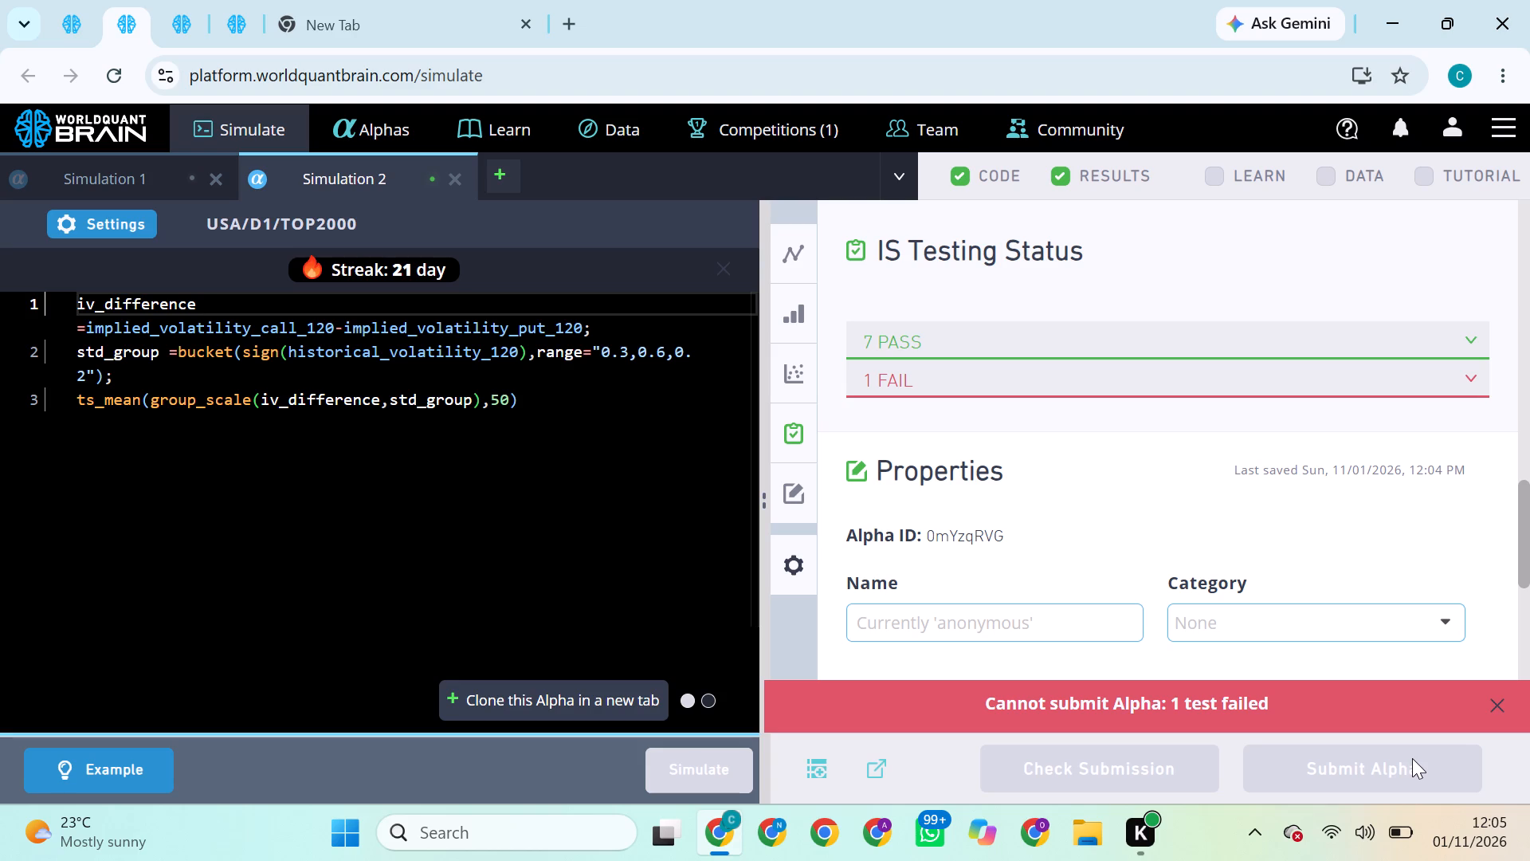
# Set the TOP2000 simulation's neutralization to Sector, apply the settings and run the simulation.
pyautogui.click(92, 211)
pyautogui.click(325, 585)
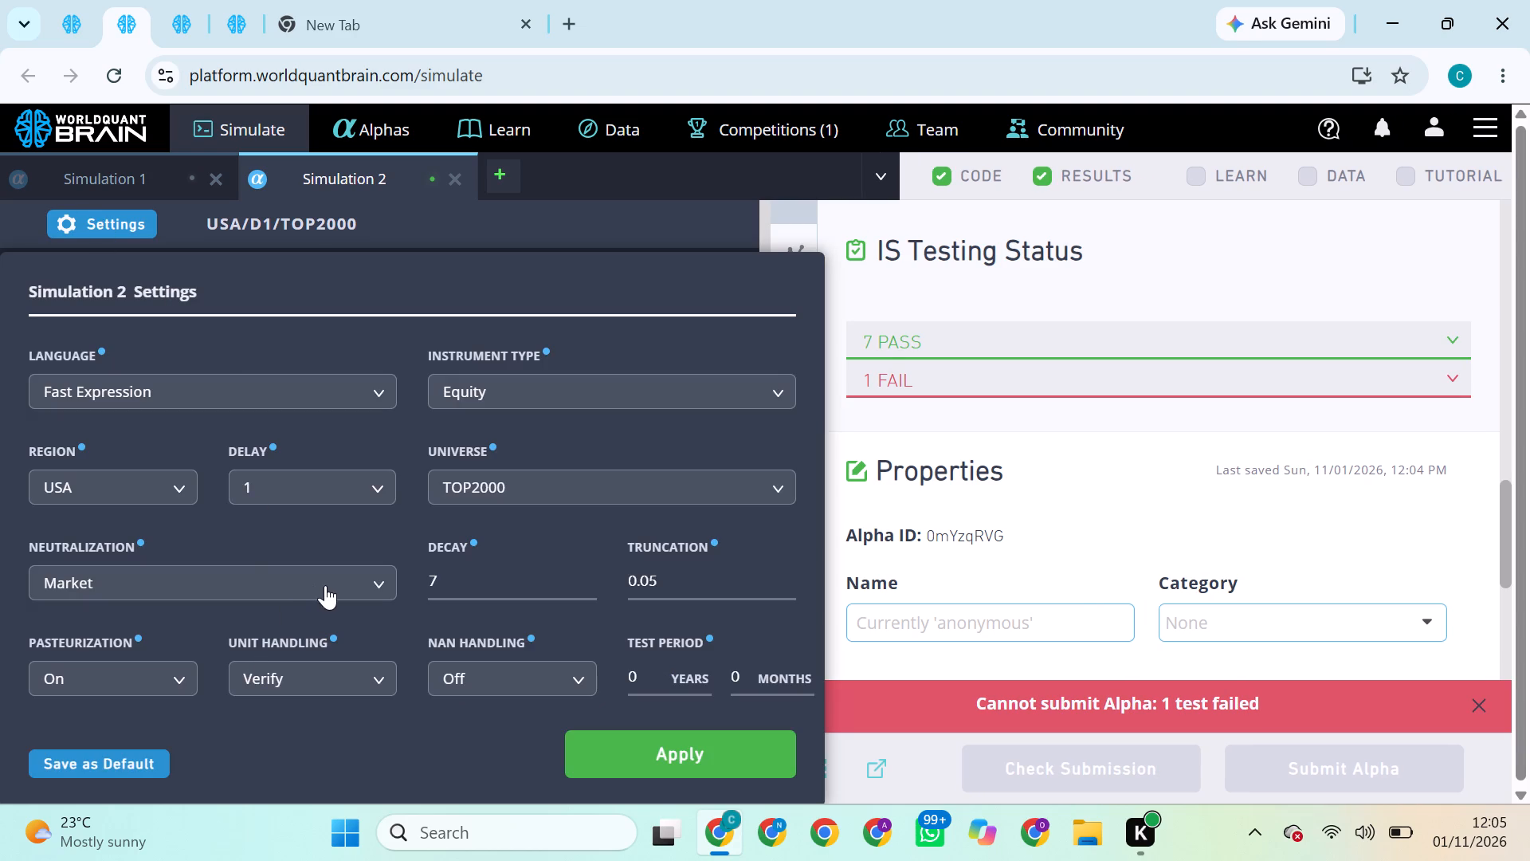
pyautogui.click(206, 698)
pyautogui.click(743, 757)
pyautogui.click(698, 769)
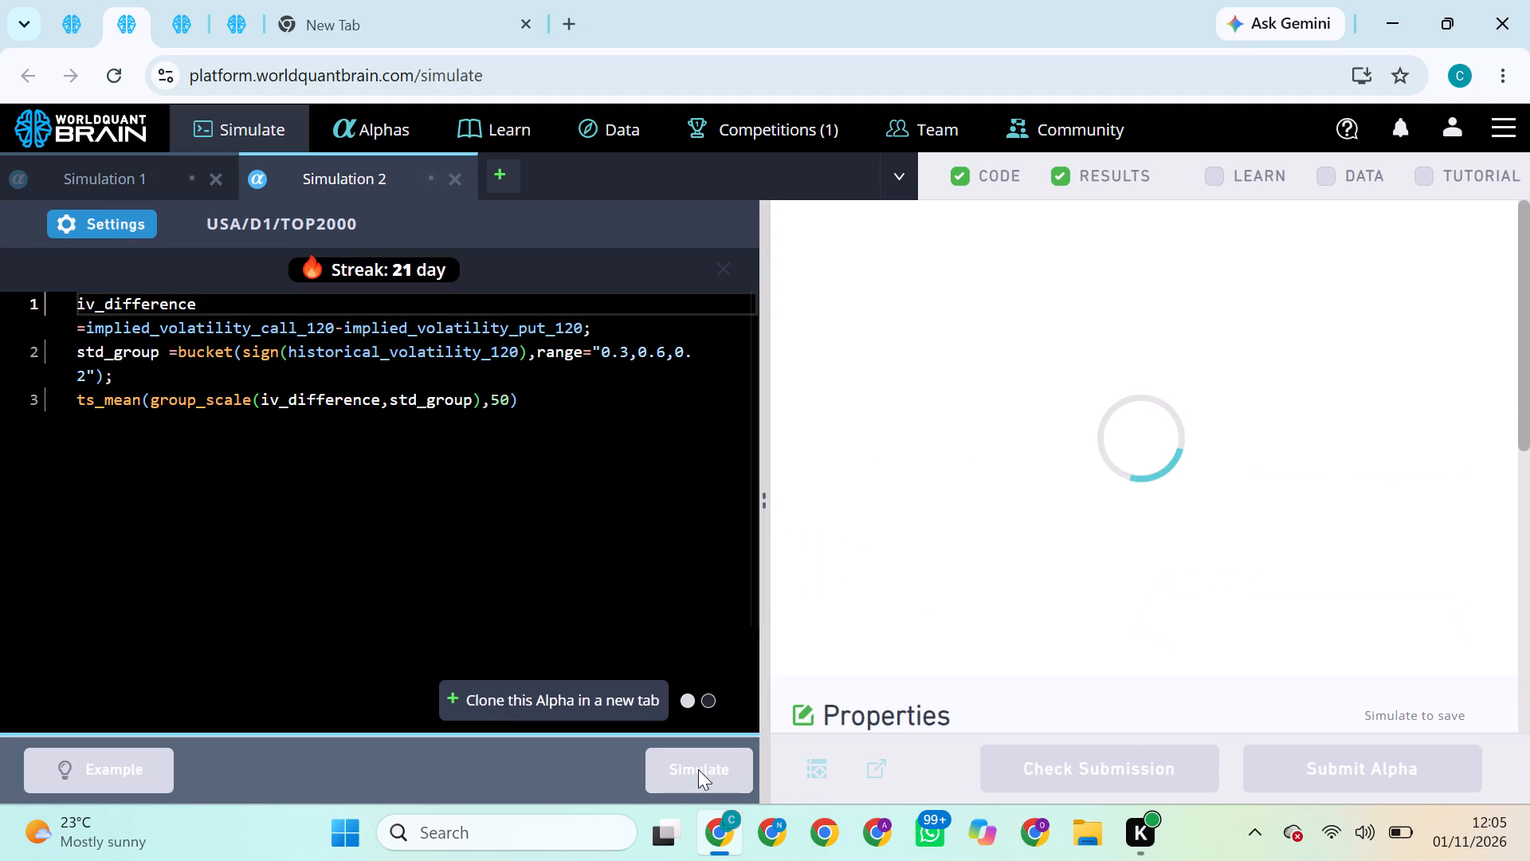
# Switch to the TOP1000 simulation and try to submit its alpha.
pyautogui.click(69, 28)
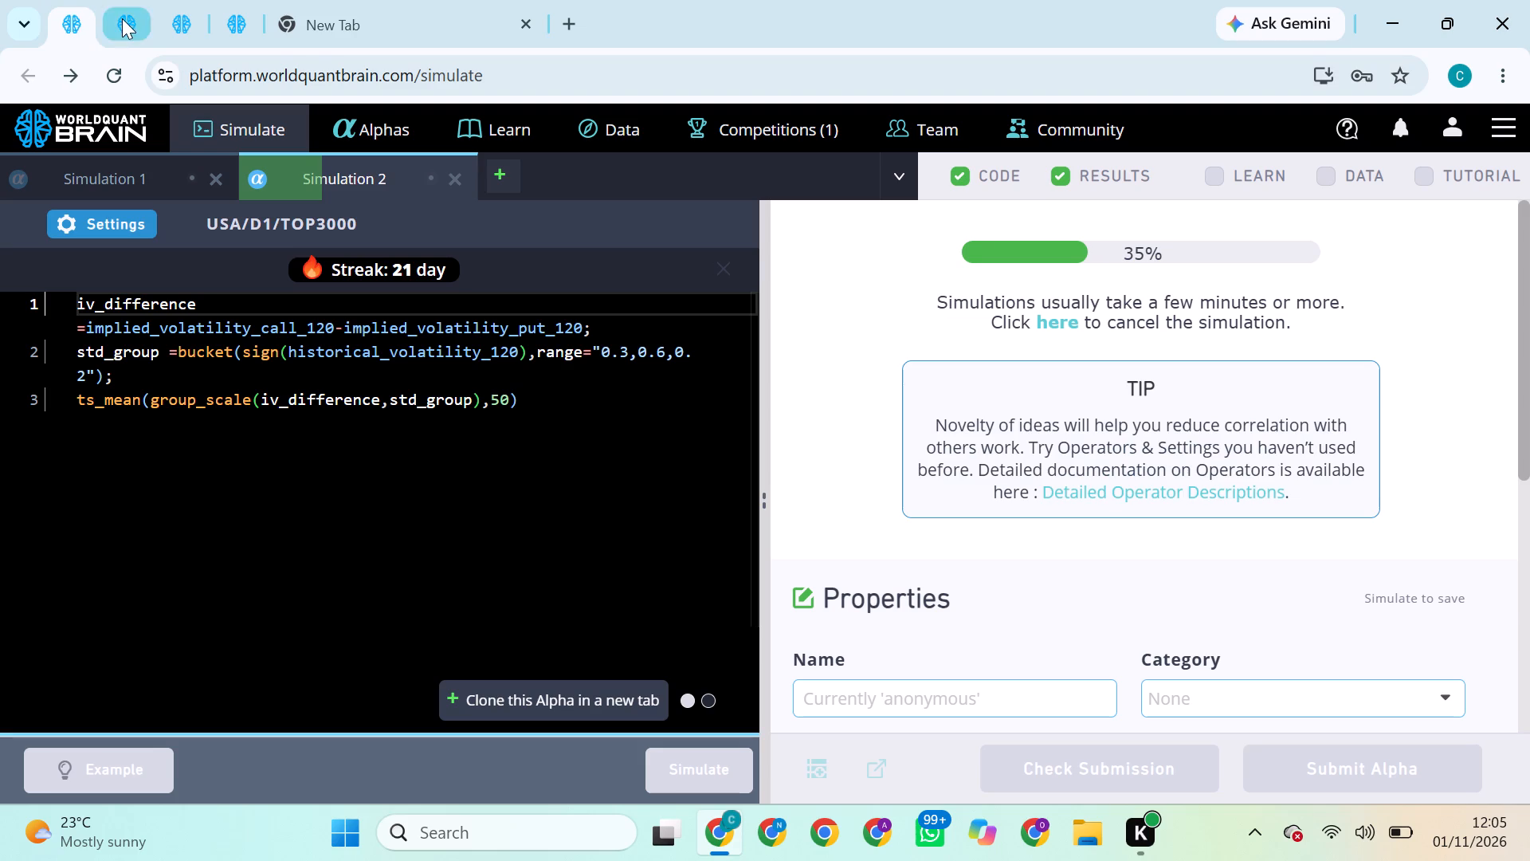
pyautogui.click(122, 18)
pyautogui.click(189, 23)
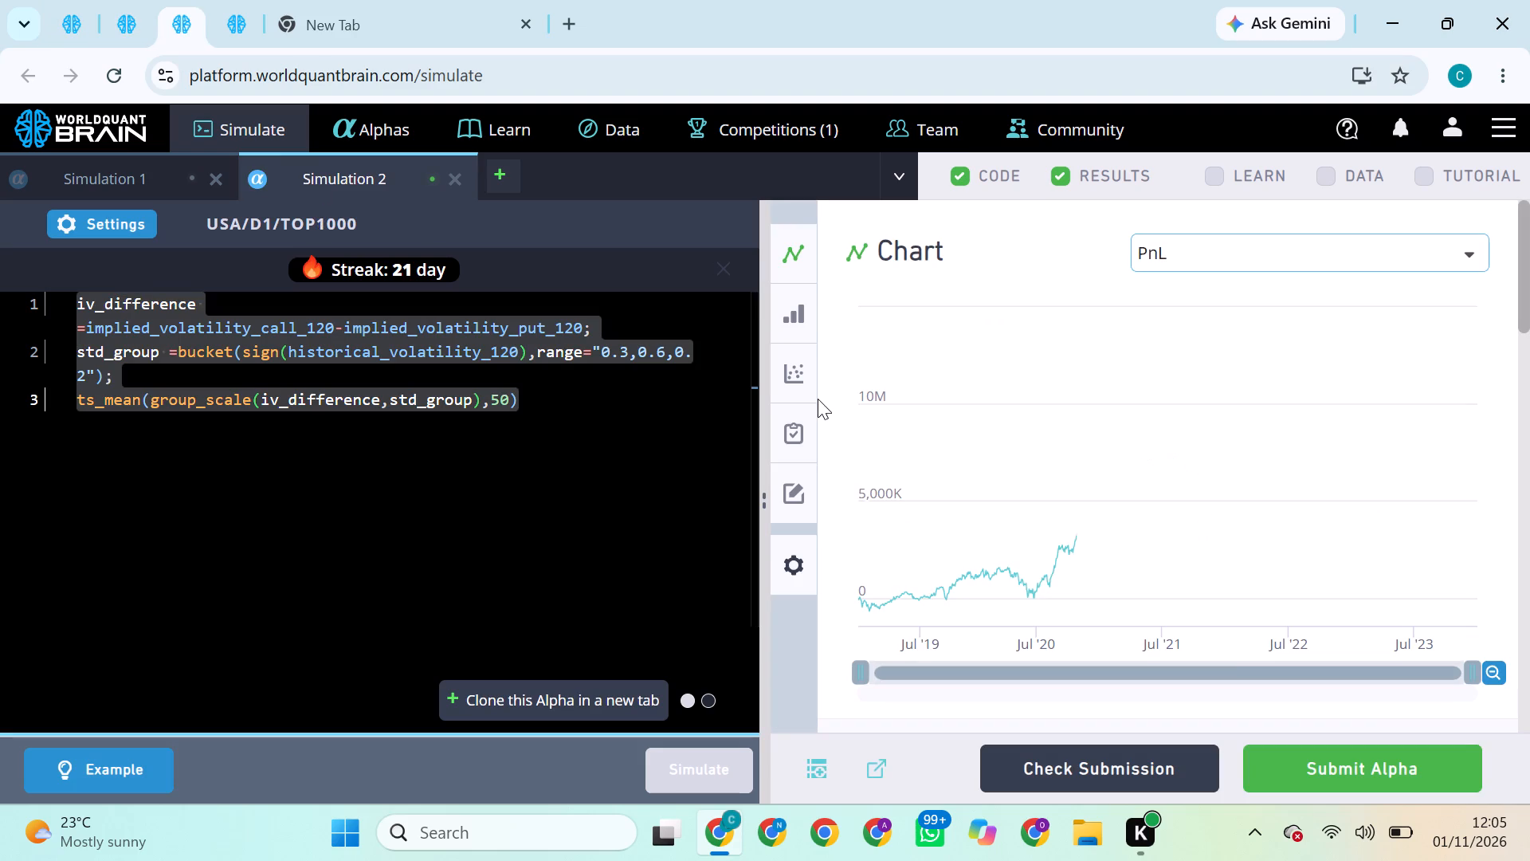
pyautogui.click(1354, 778)
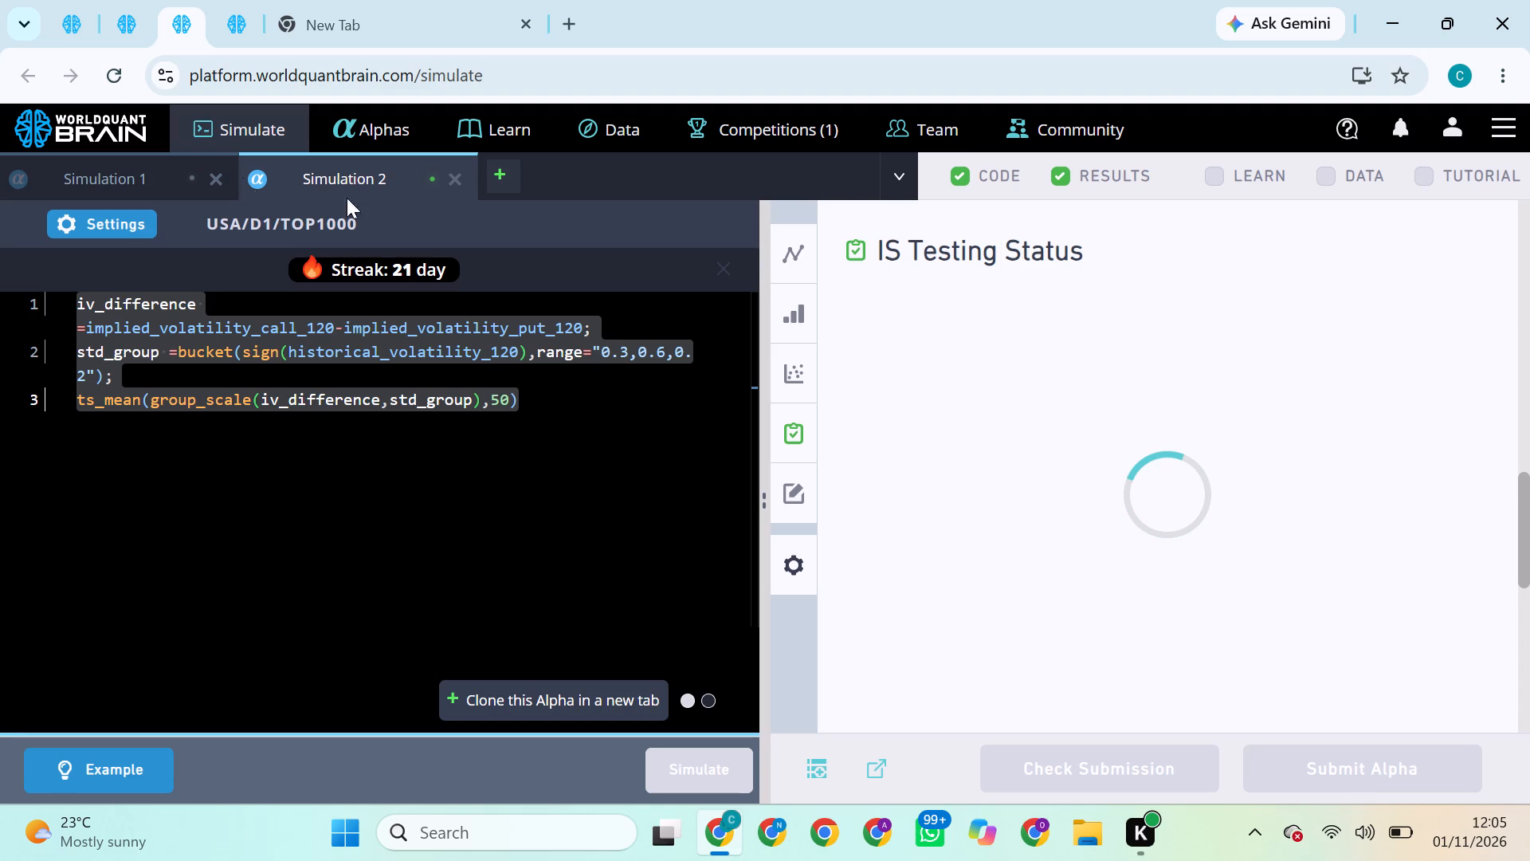
# Set the TOP1000 simulation's neutralization to Subindustry, apply the settings and run the simulation.
pyautogui.click(114, 215)
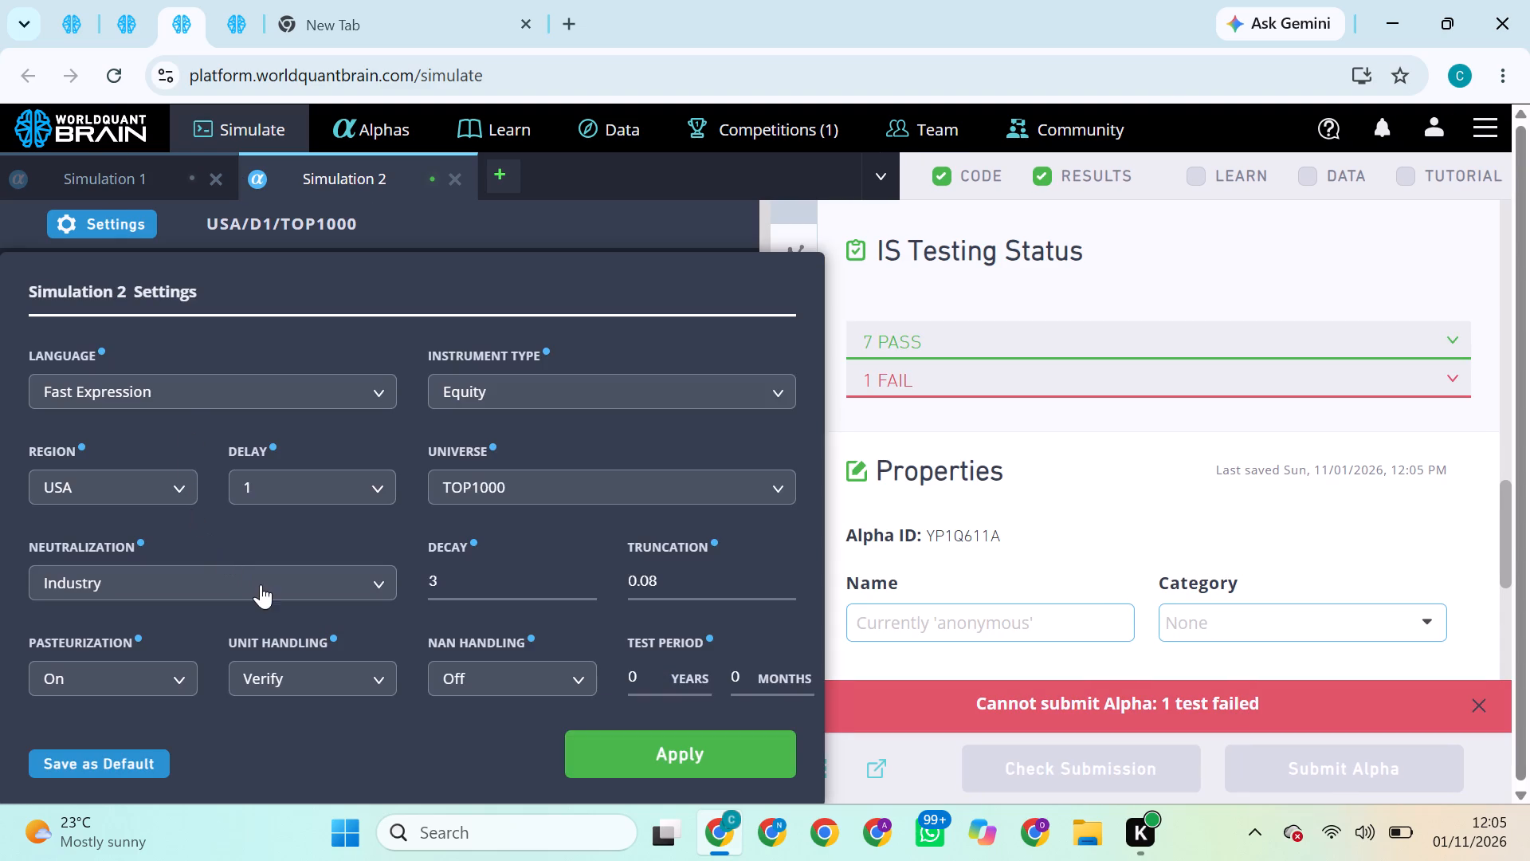
pyautogui.click(261, 584)
pyautogui.click(189, 766)
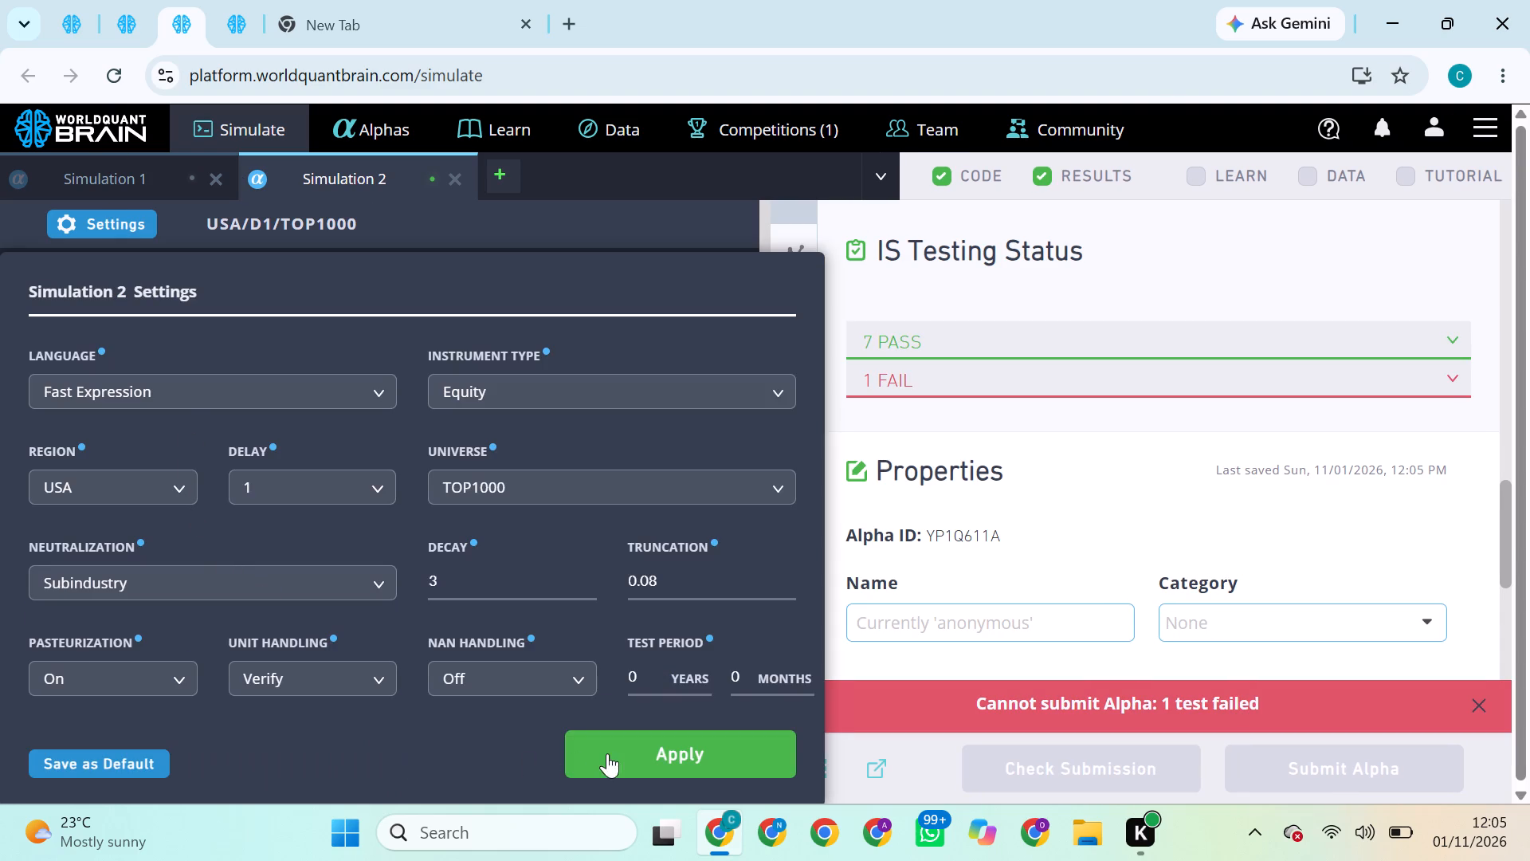
pyautogui.click(617, 753)
pyautogui.click(704, 775)
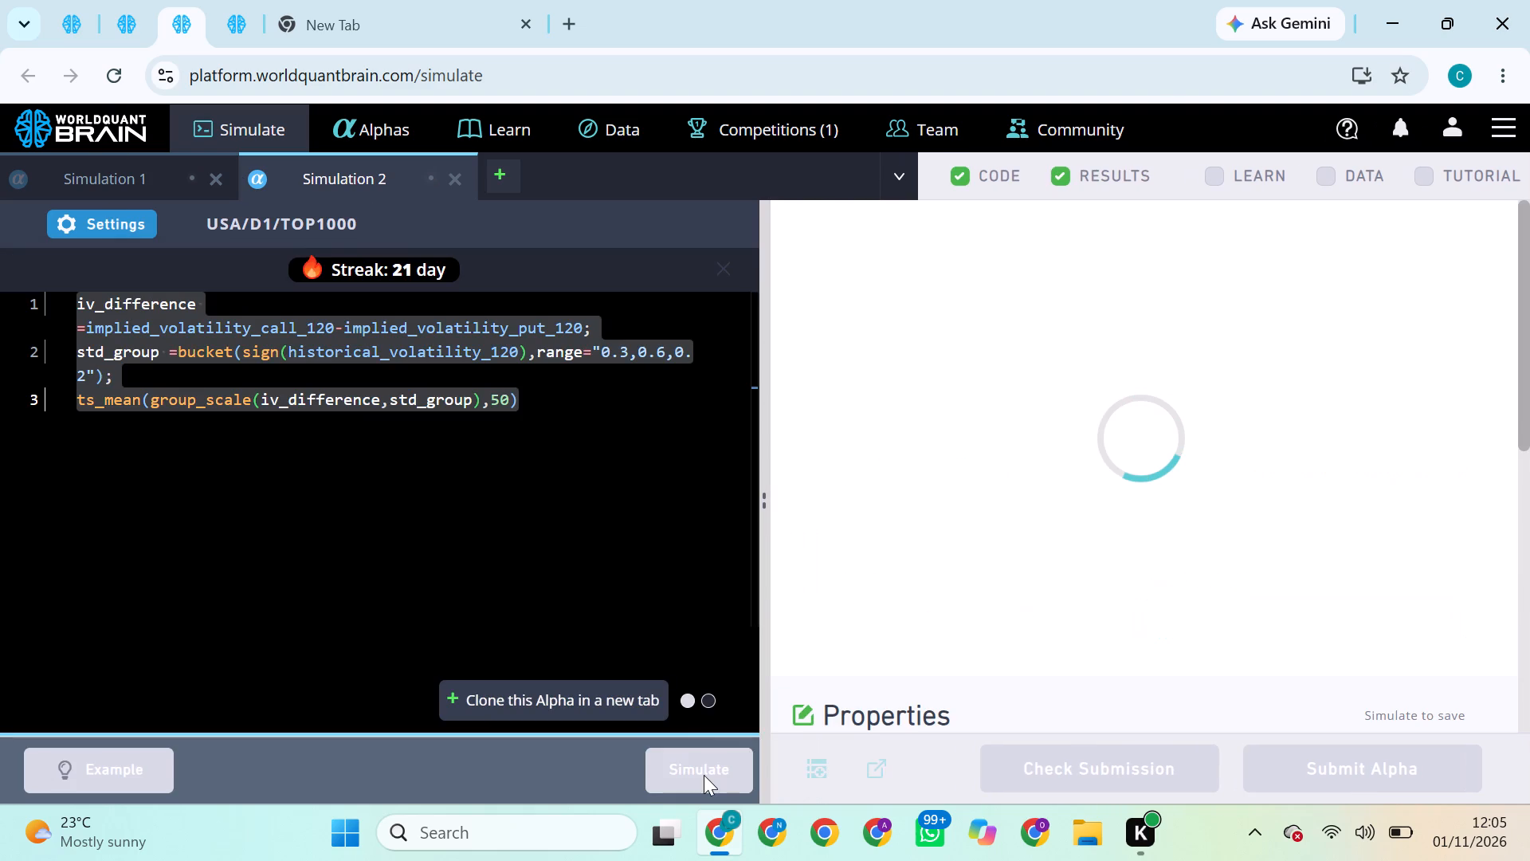
# Switch to the TOP3000 simulation and try to submit its alpha.
pyautogui.click(63, 15)
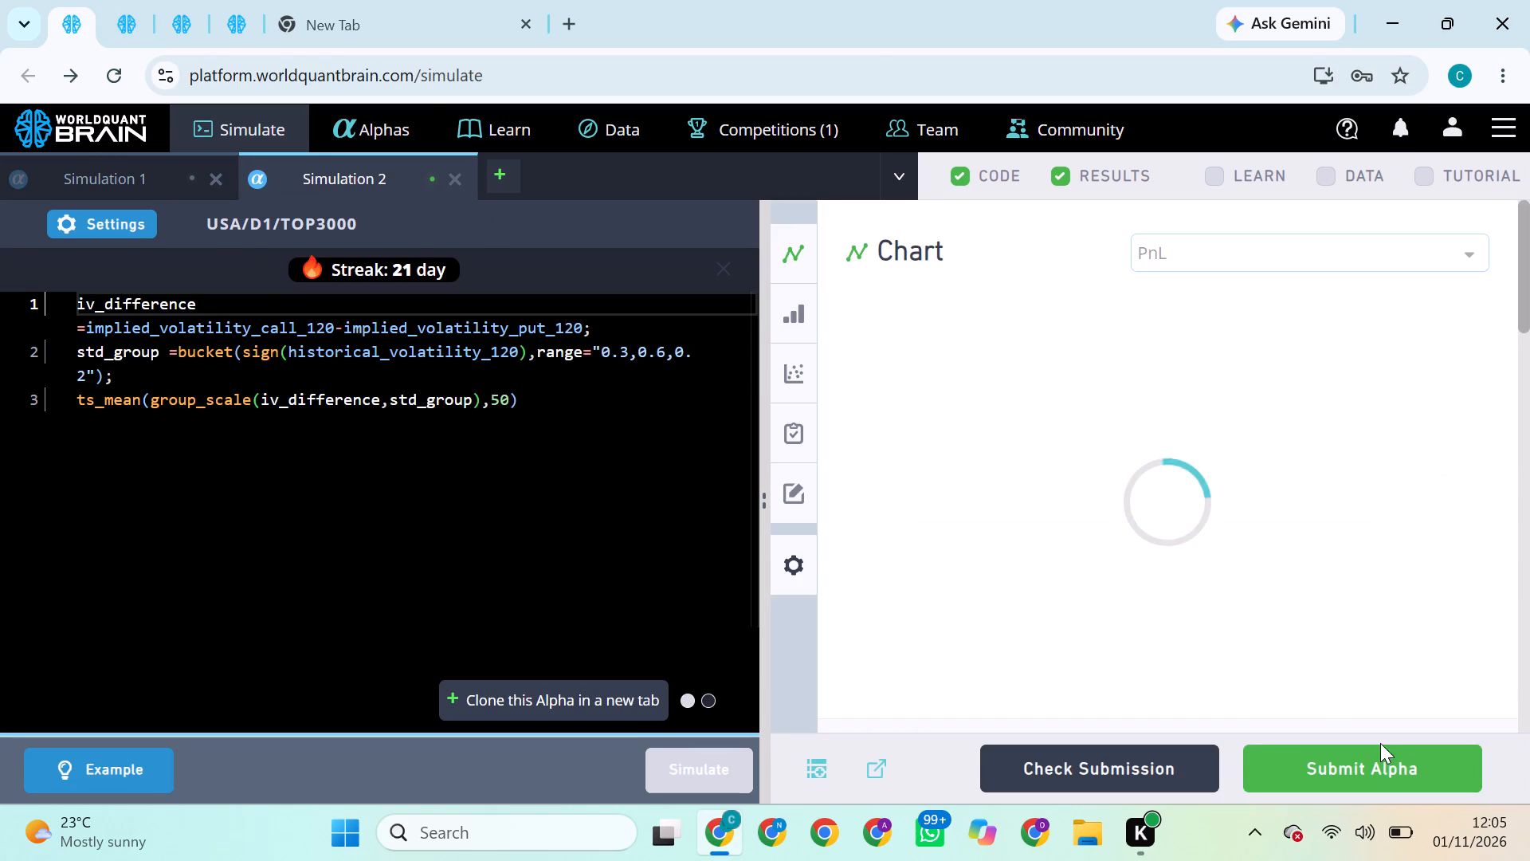
pyautogui.click(1376, 769)
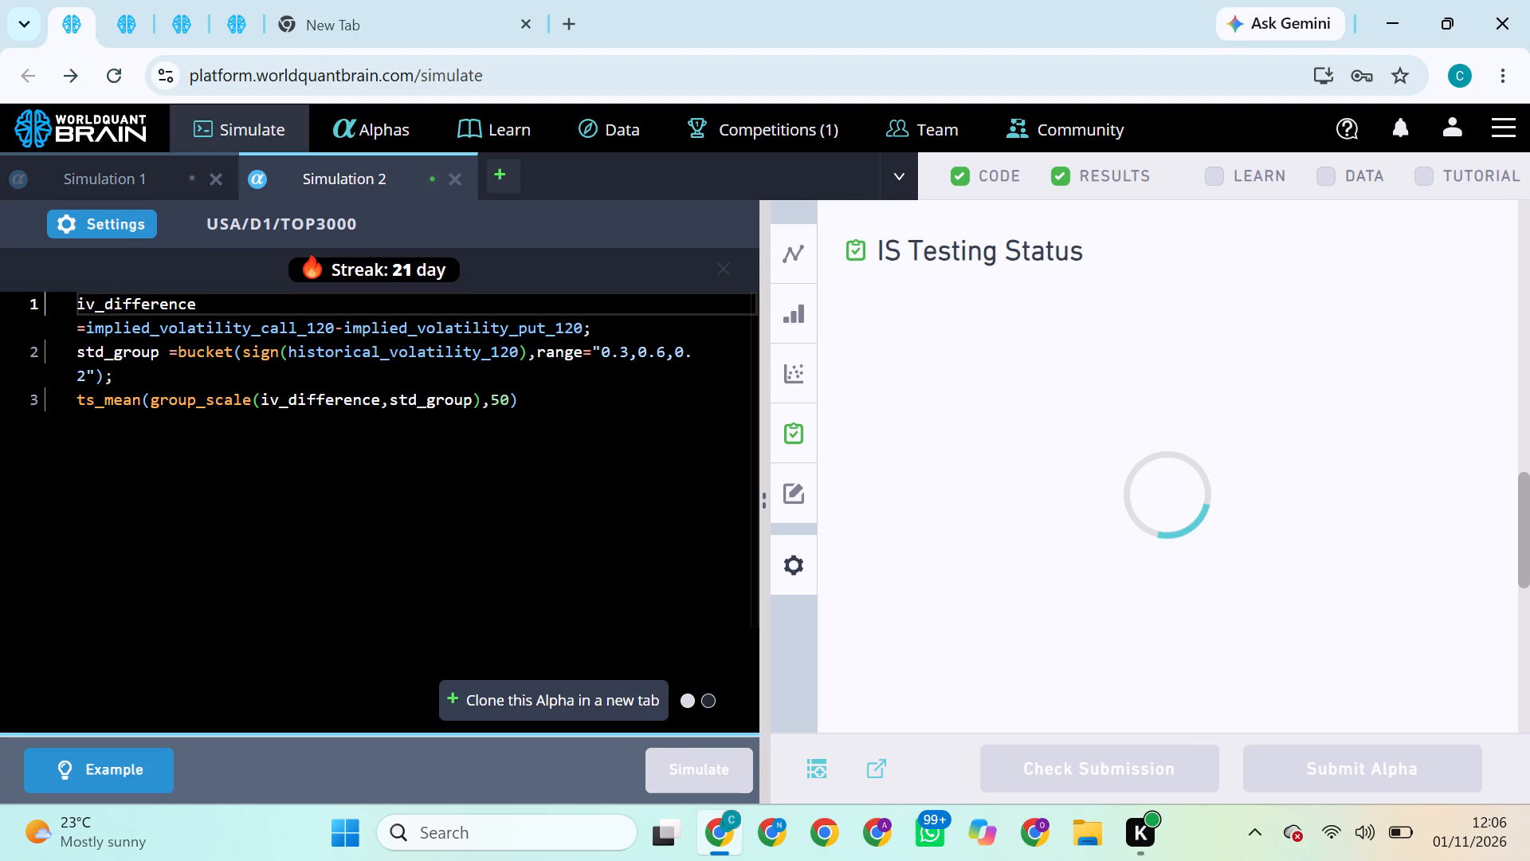
# Set the TOP3000 simulation's neutralization to Industry, apply the settings and run the simulation.
pyautogui.click(115, 229)
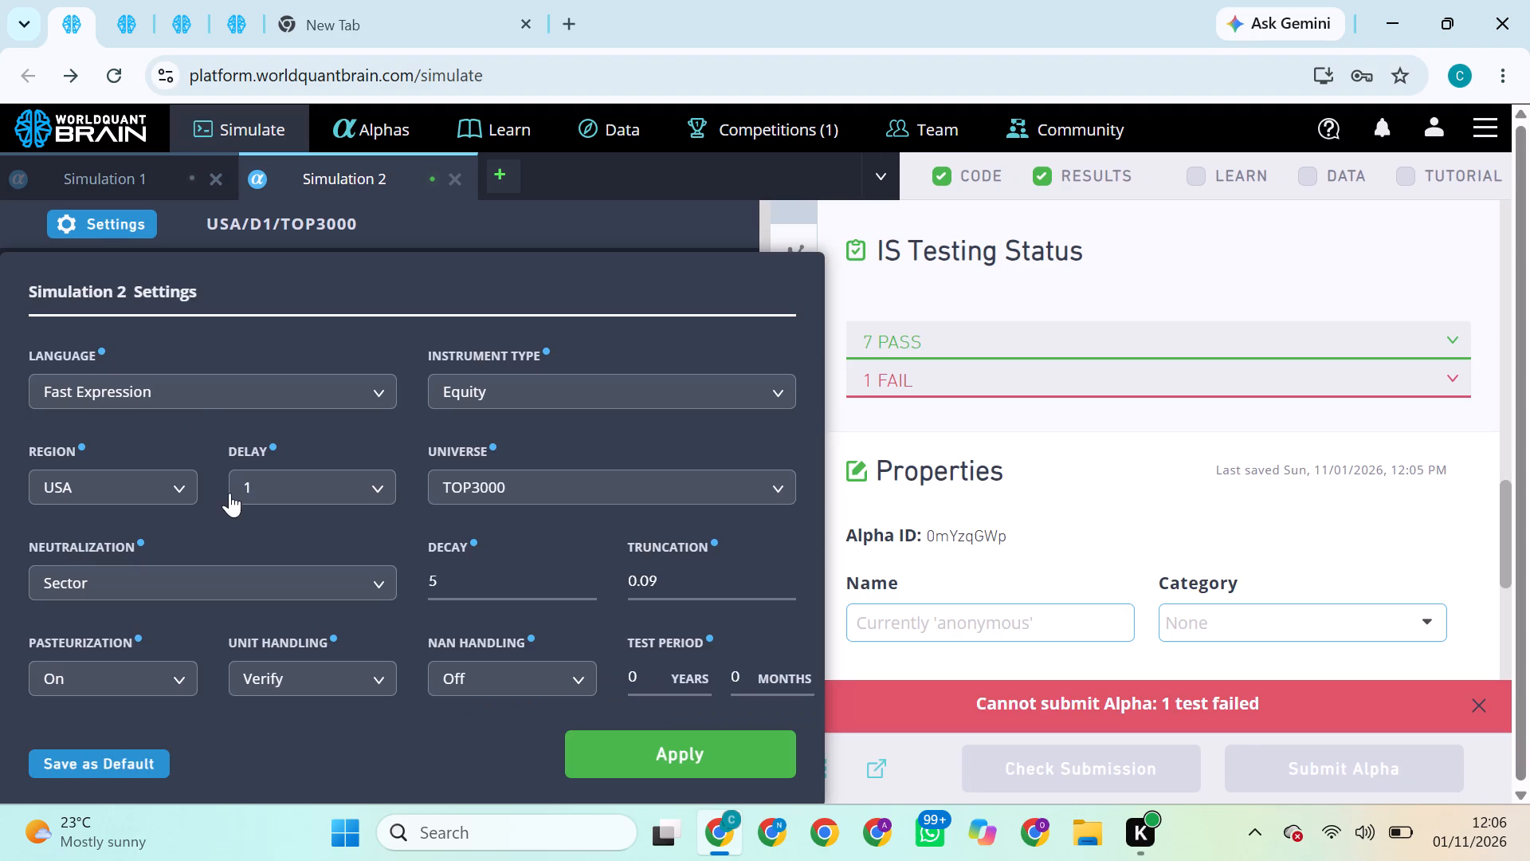
pyautogui.click(191, 576)
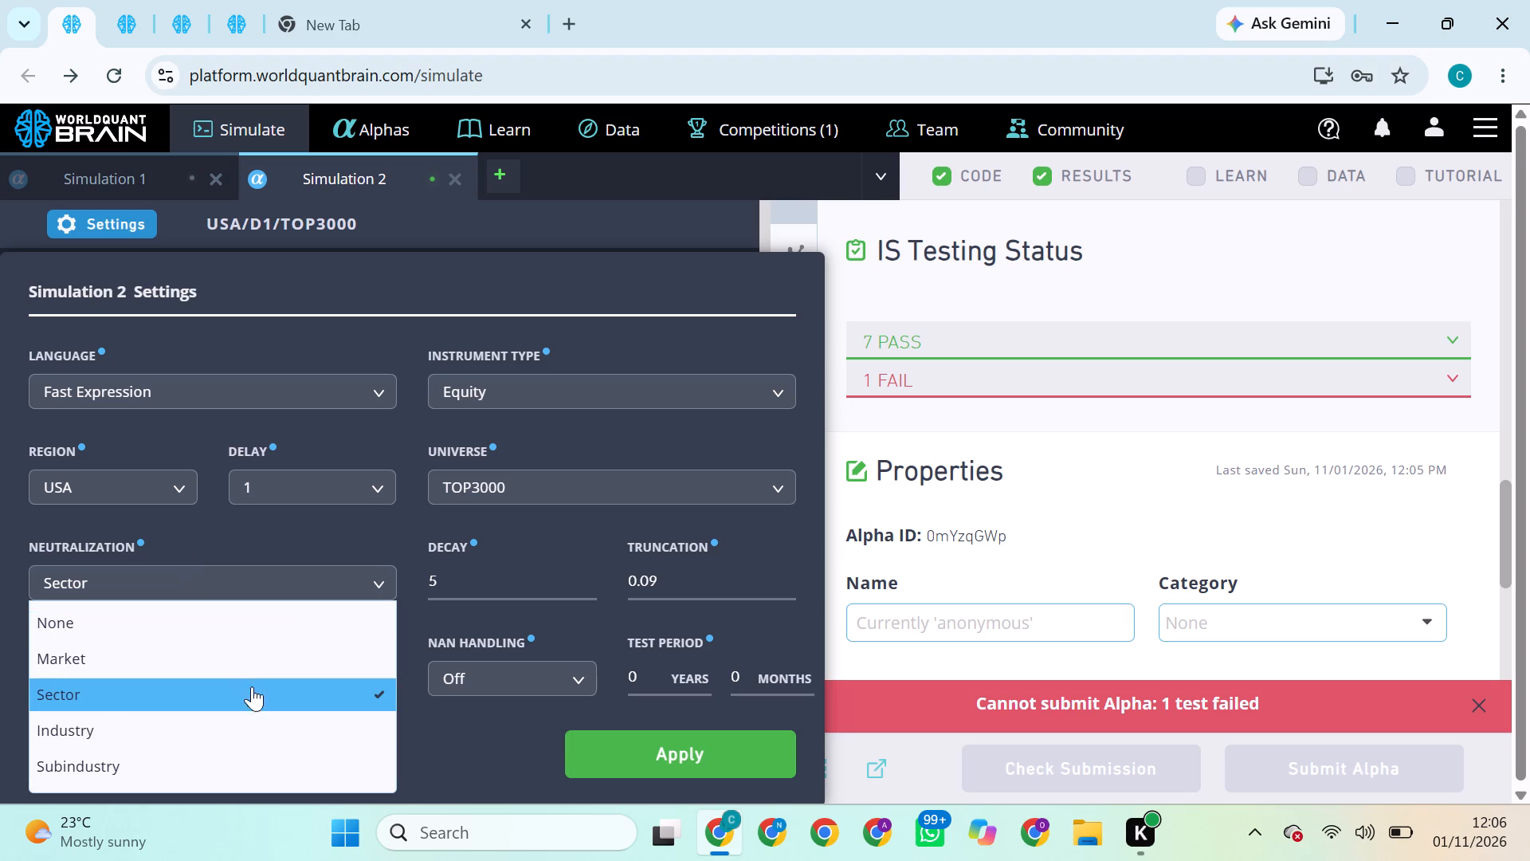
pyautogui.click(252, 725)
pyautogui.click(681, 757)
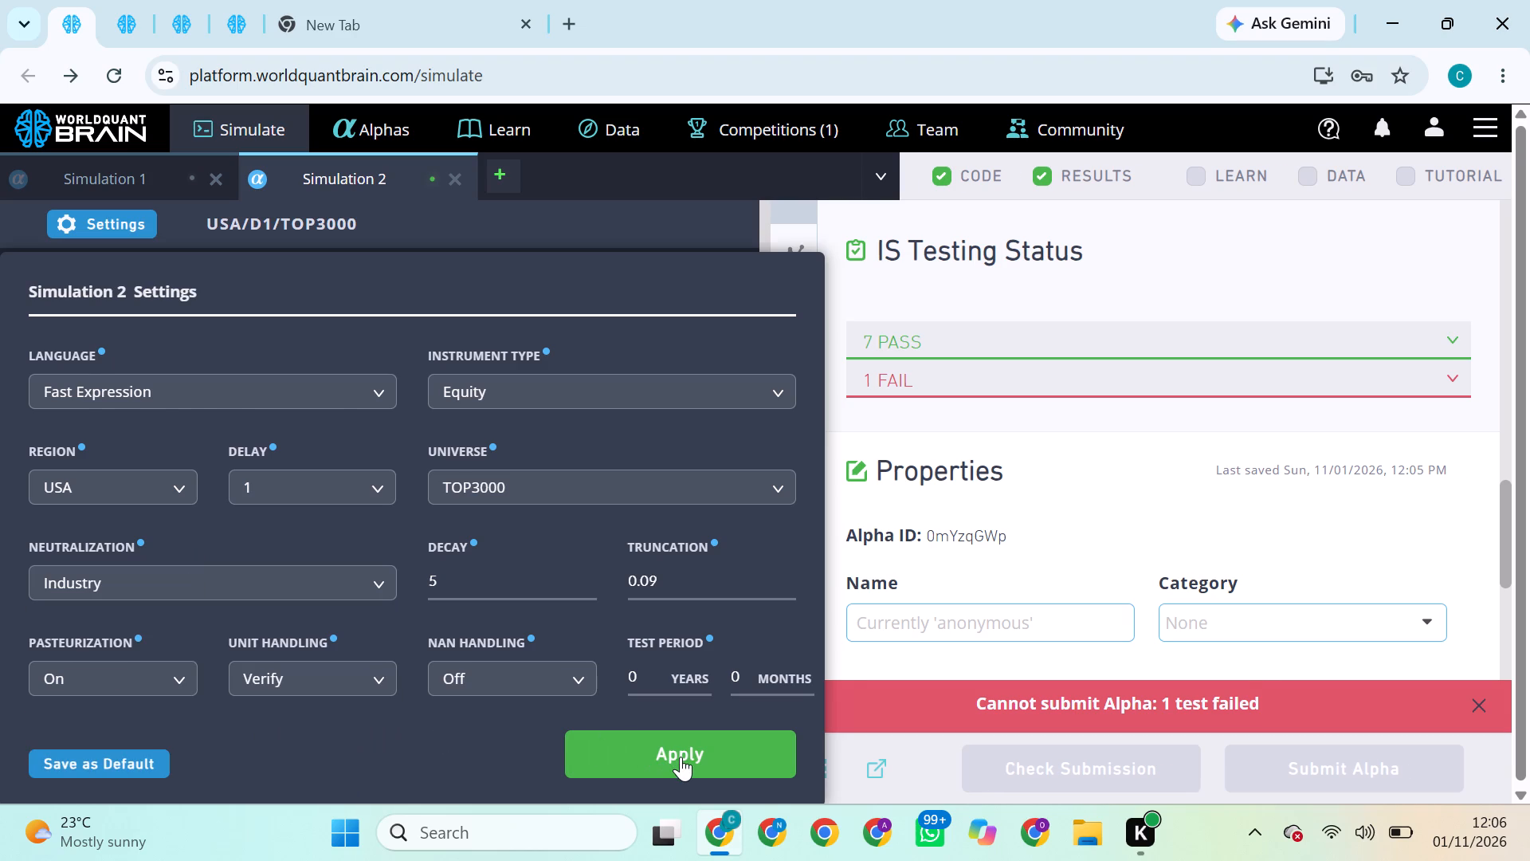
pyautogui.click(702, 773)
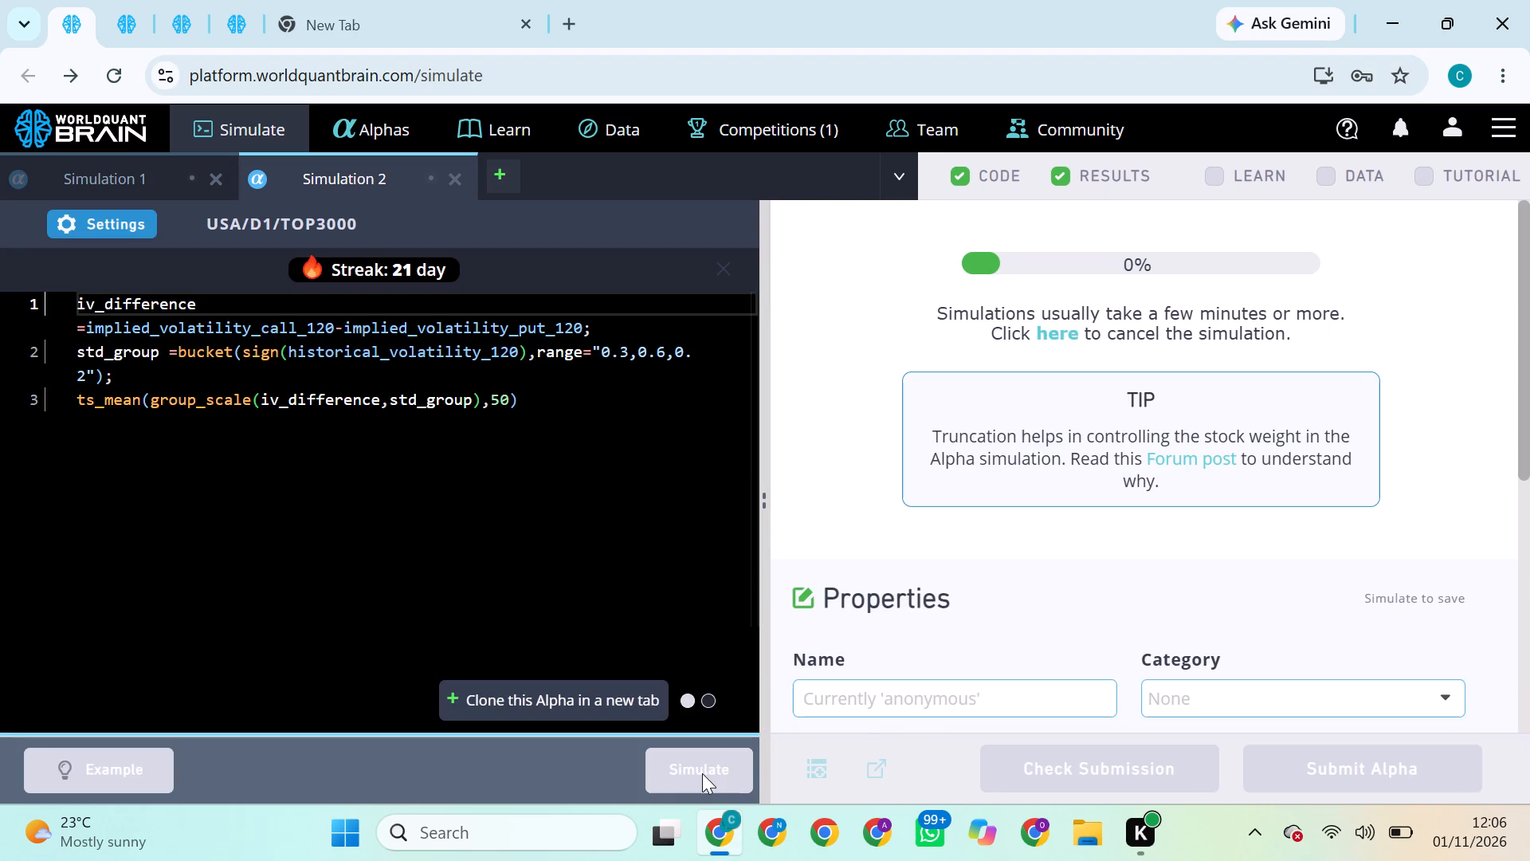
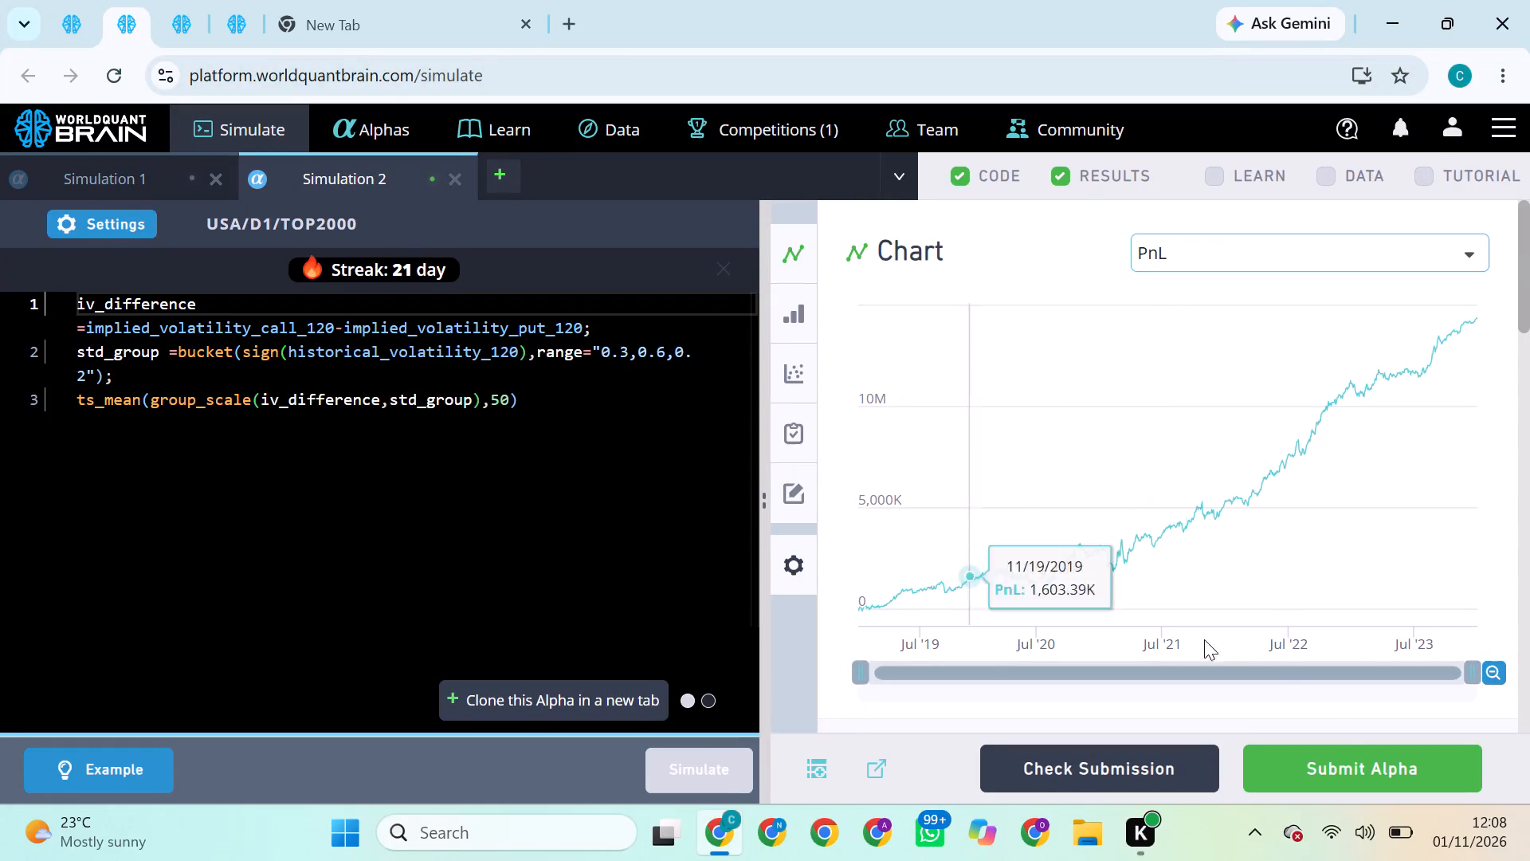
# Try to submit the alpha from the TOP2000 simulation.
pyautogui.click(1350, 754)
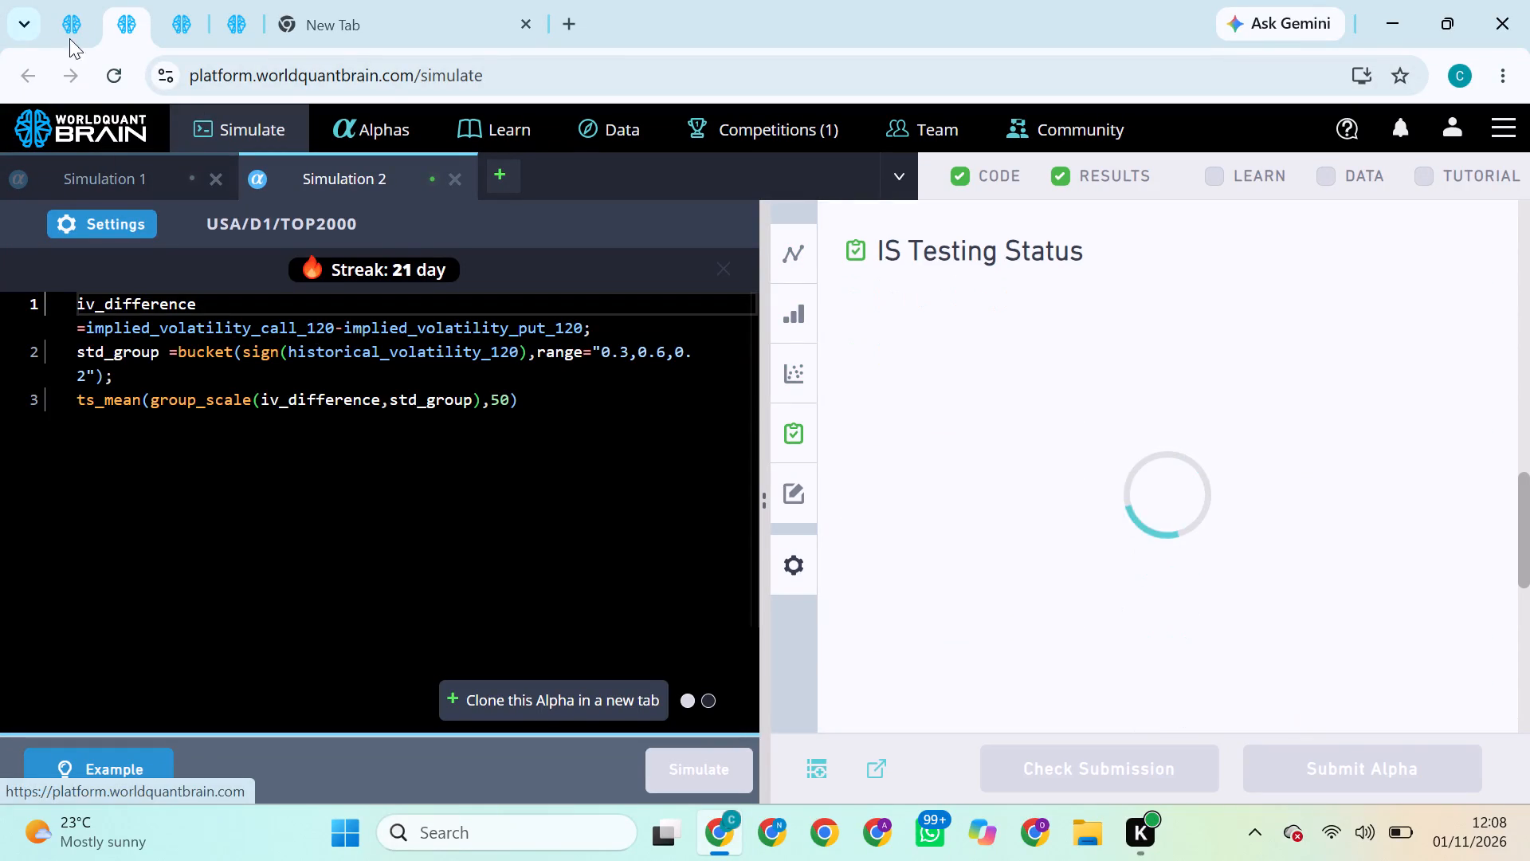
# Switch to the TOP3000 simulation and try to submit its alpha.
pyautogui.click(61, 0)
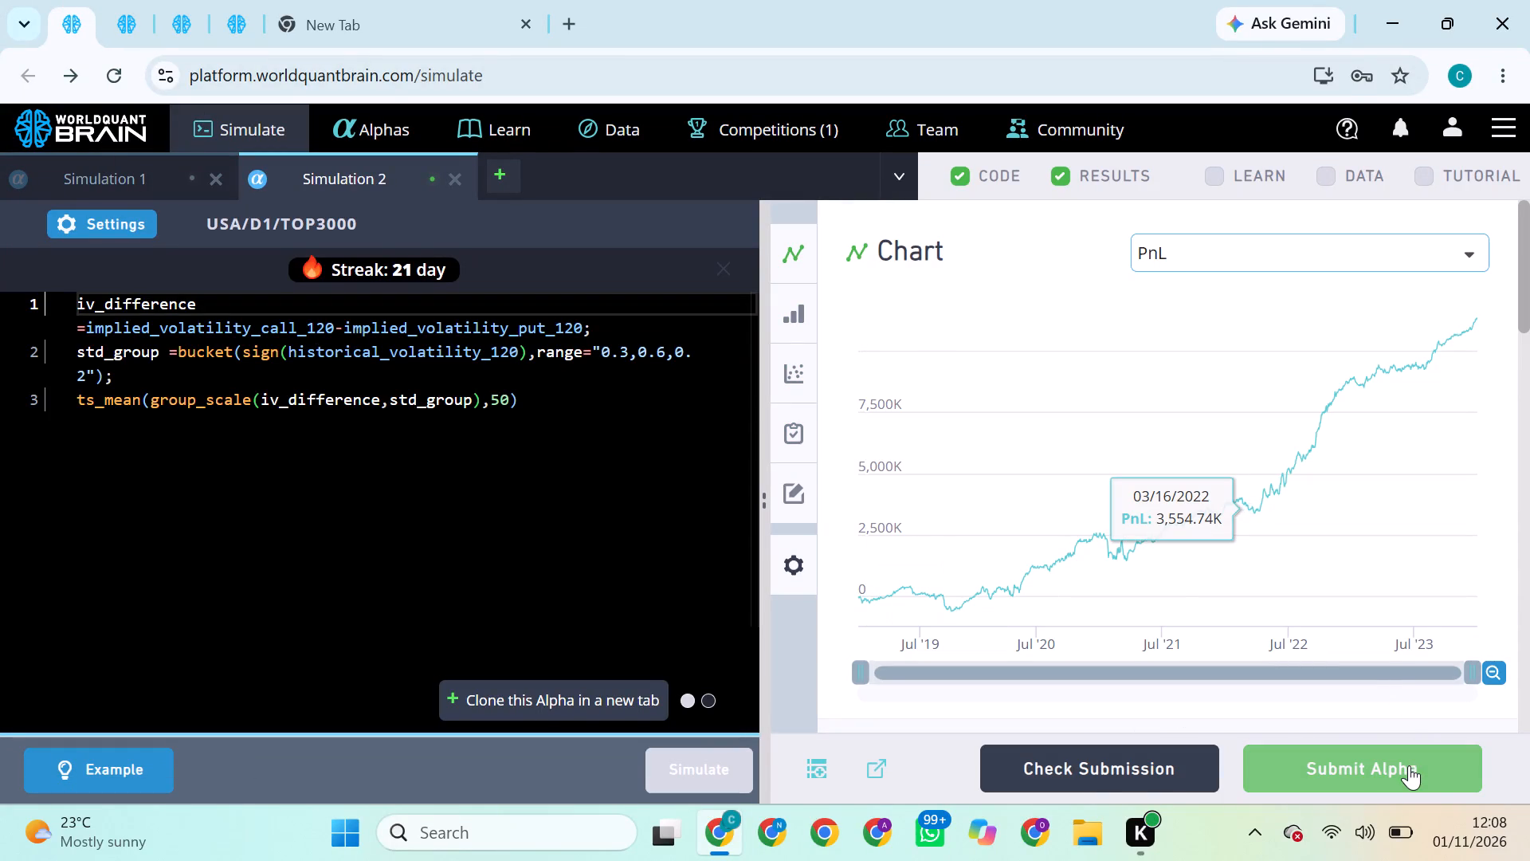
pyautogui.click(1409, 765)
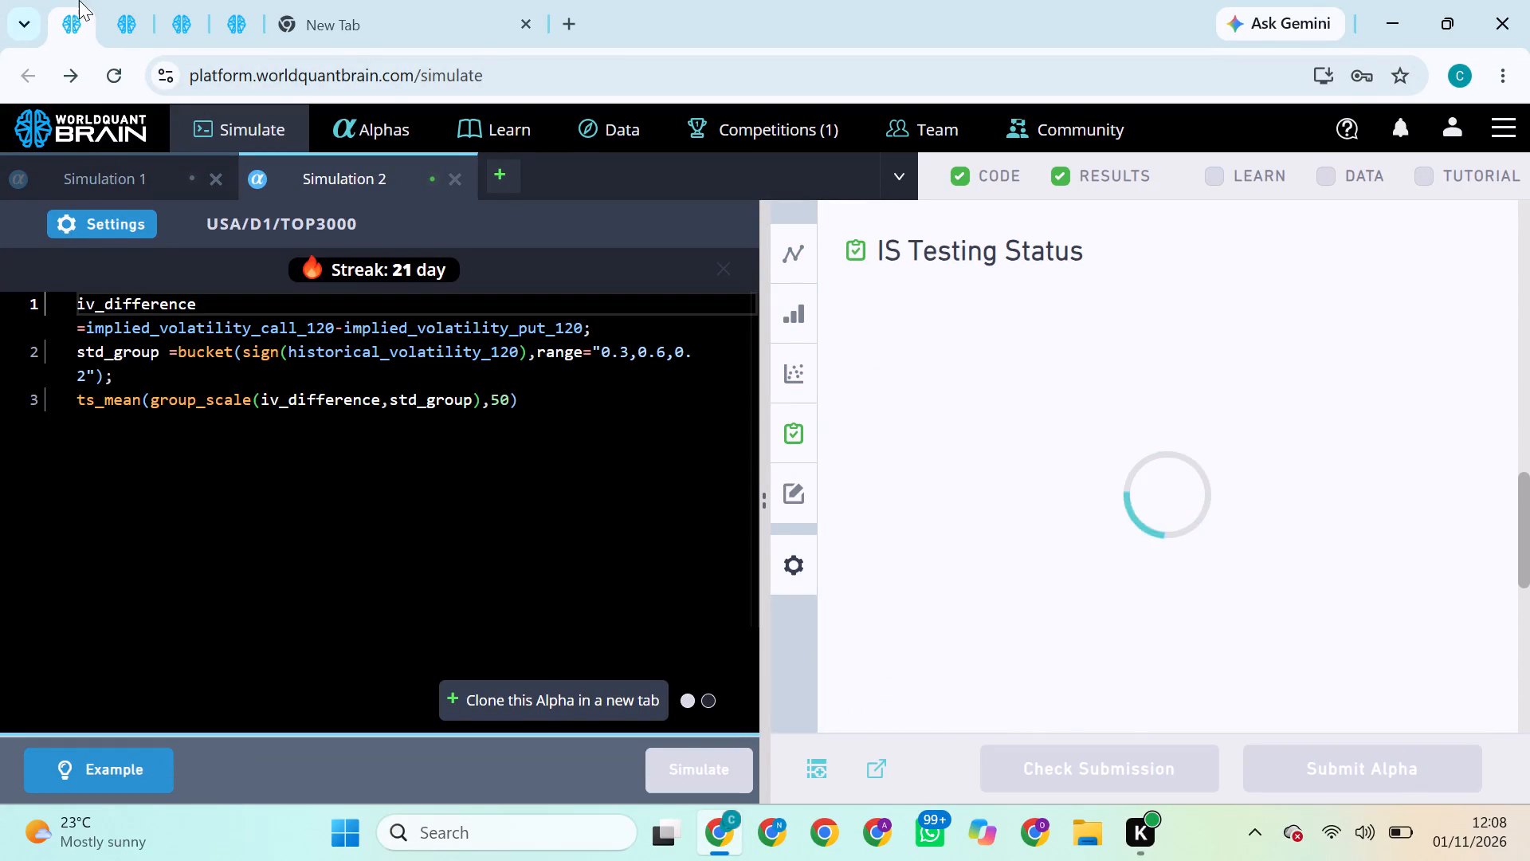
# Set the TOP2000 simulation's neutralization to Industry, apply the settings and run the simulation.
pyautogui.click(120, 2)
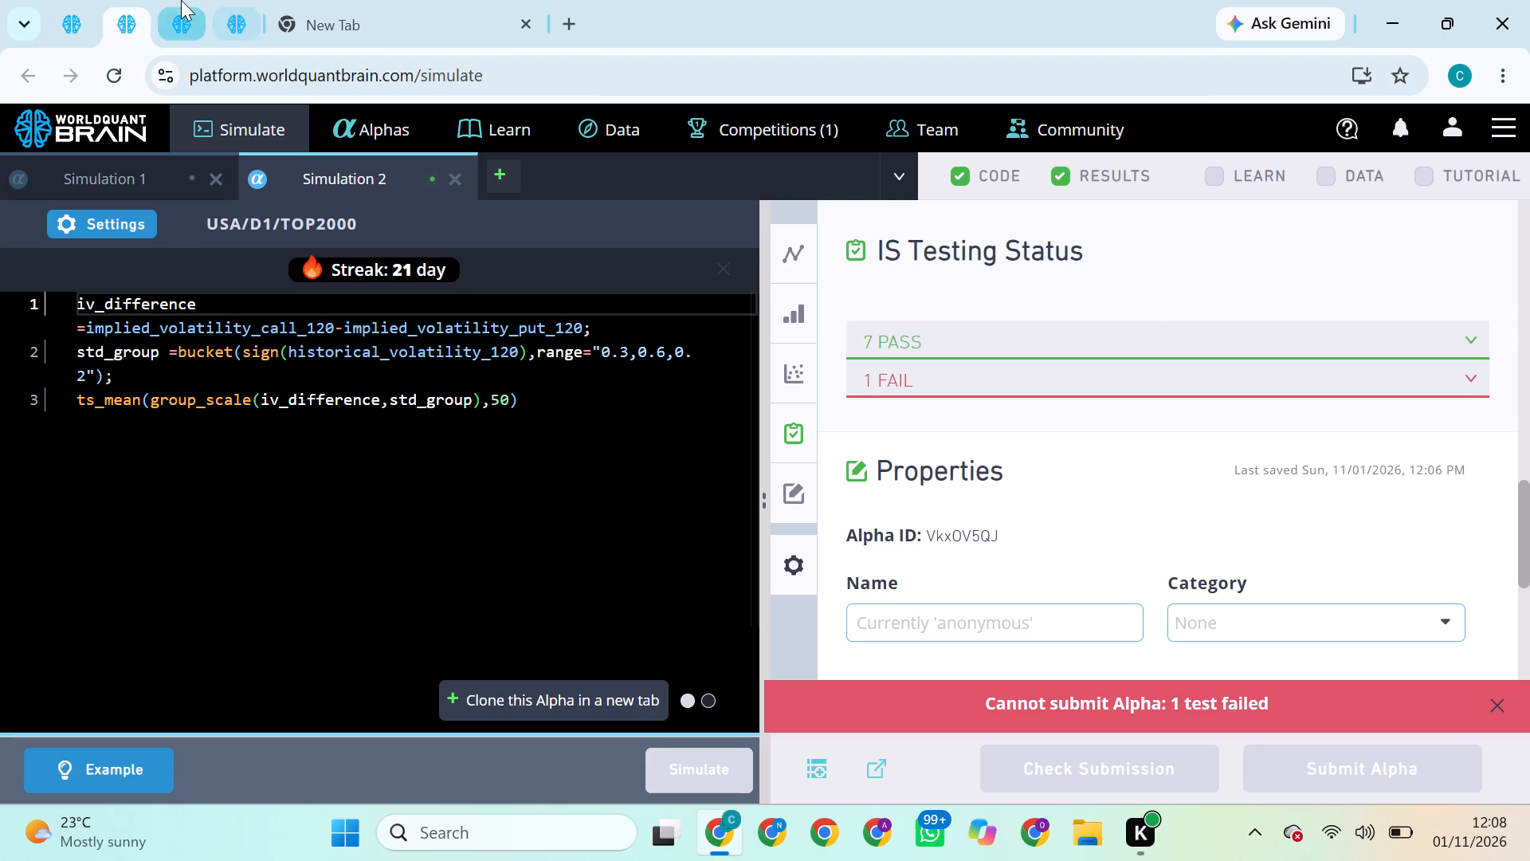
pyautogui.click(116, 213)
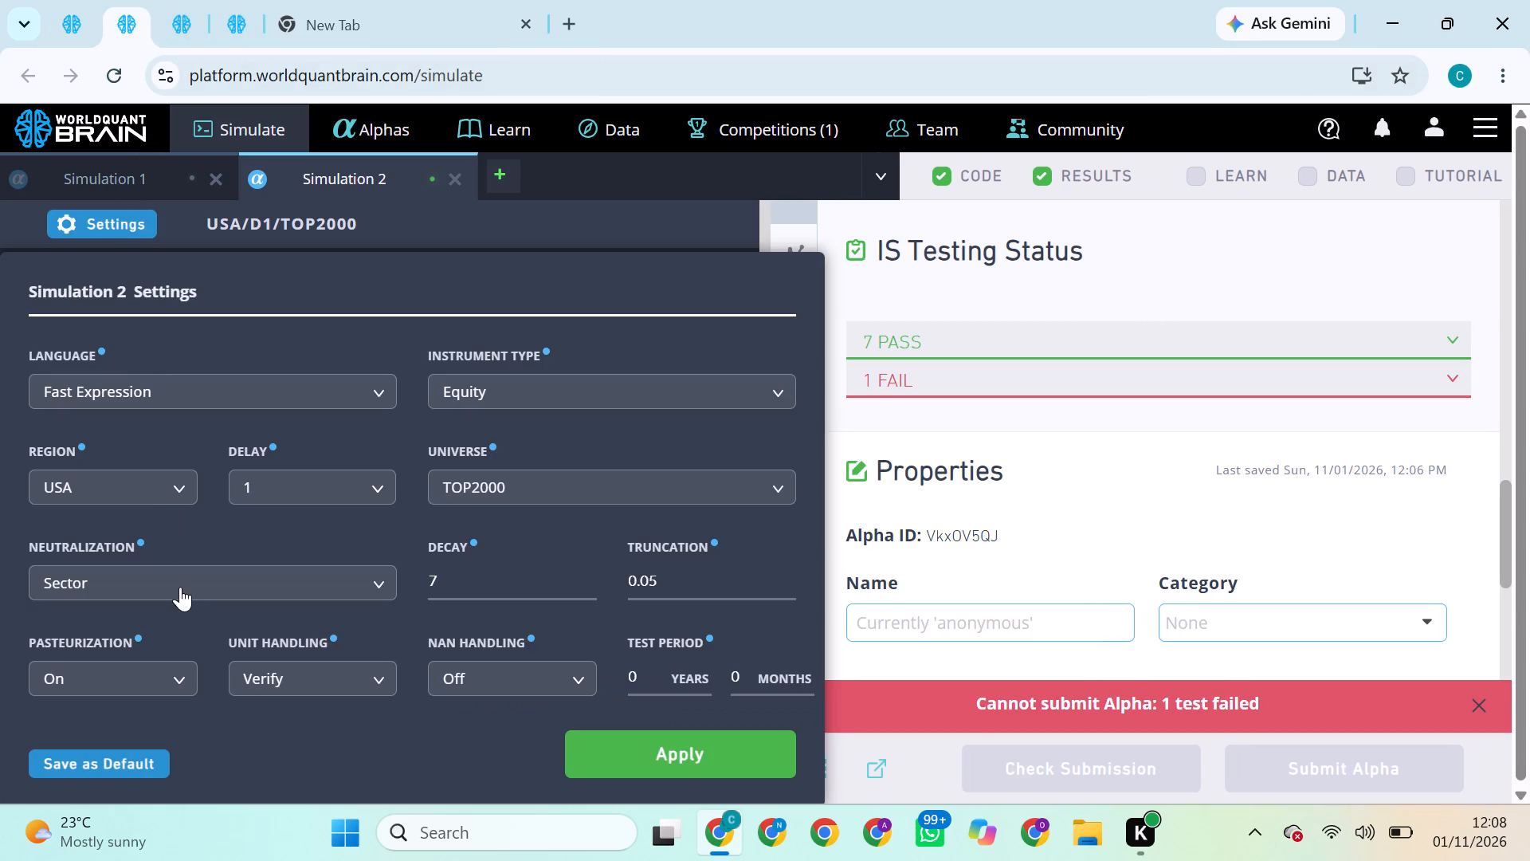
pyautogui.click(180, 588)
pyautogui.click(118, 733)
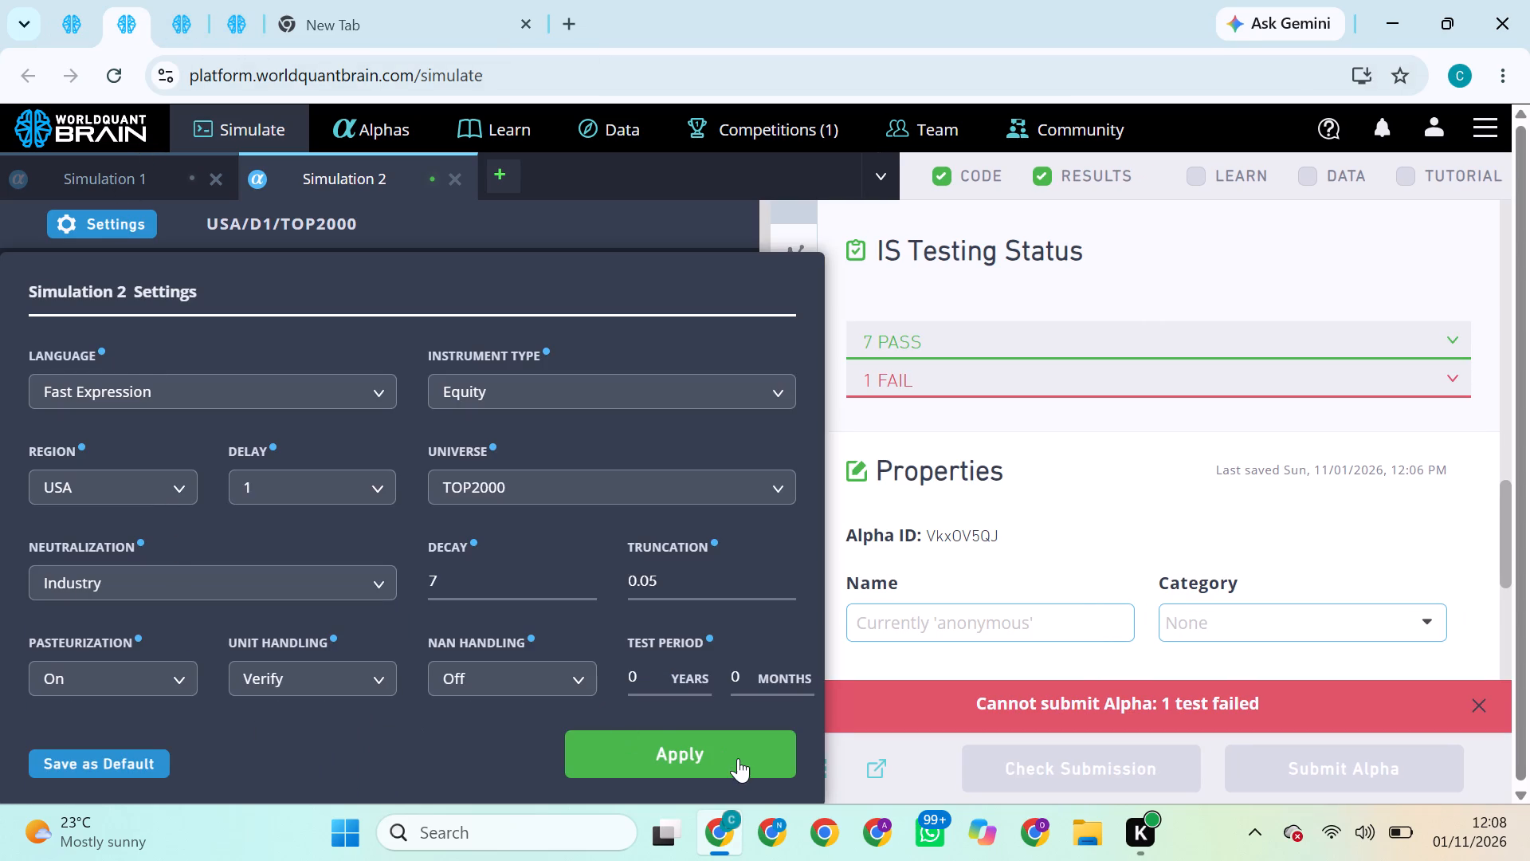
pyautogui.click(753, 764)
pyautogui.click(708, 775)
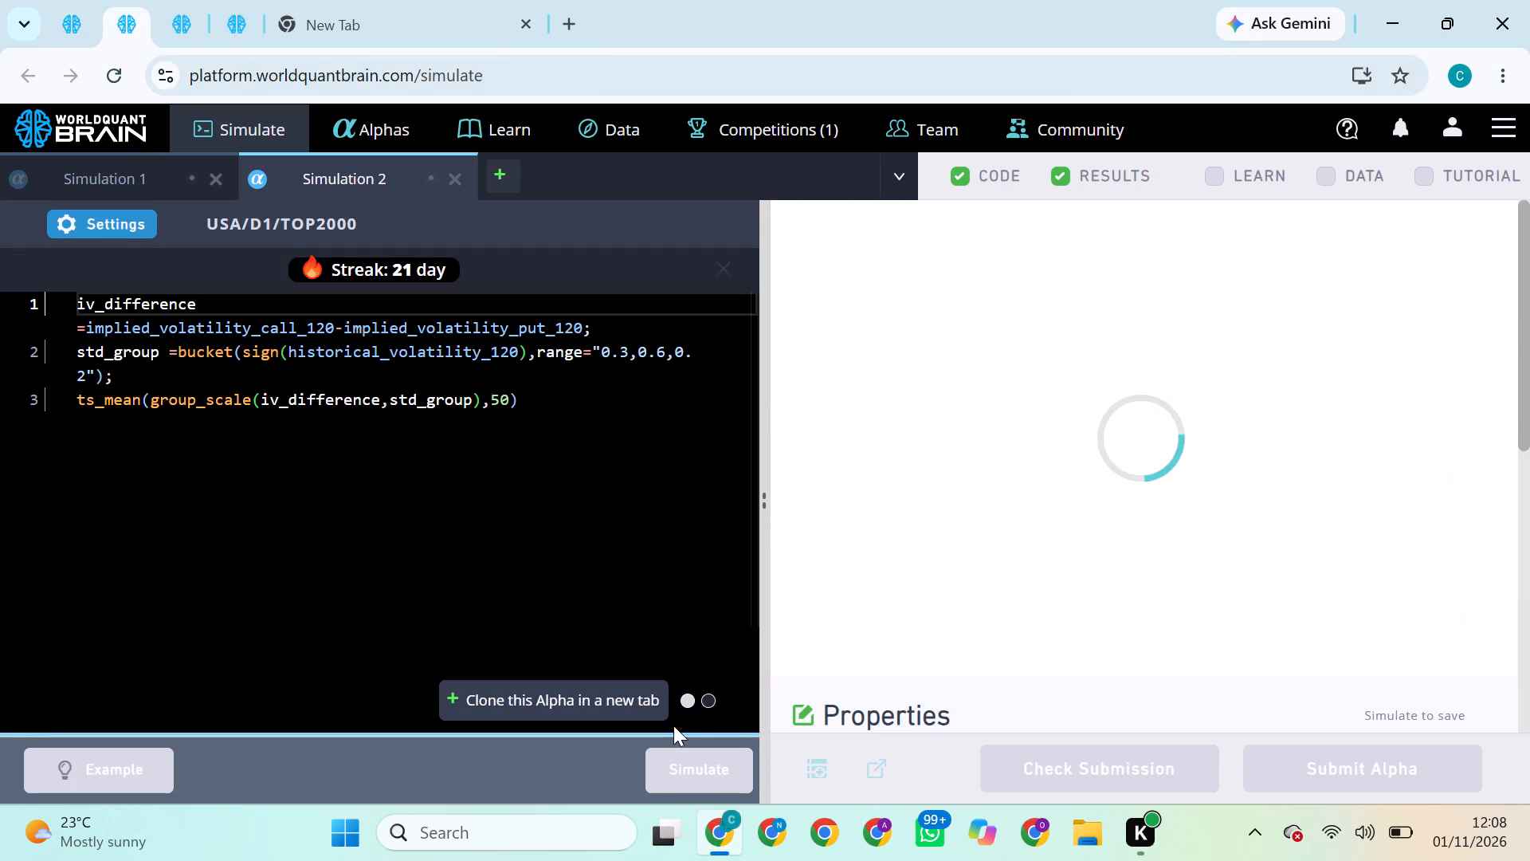
# Switch to the TOP1000 simulation and try to submit its alpha.
pyautogui.click(186, 0)
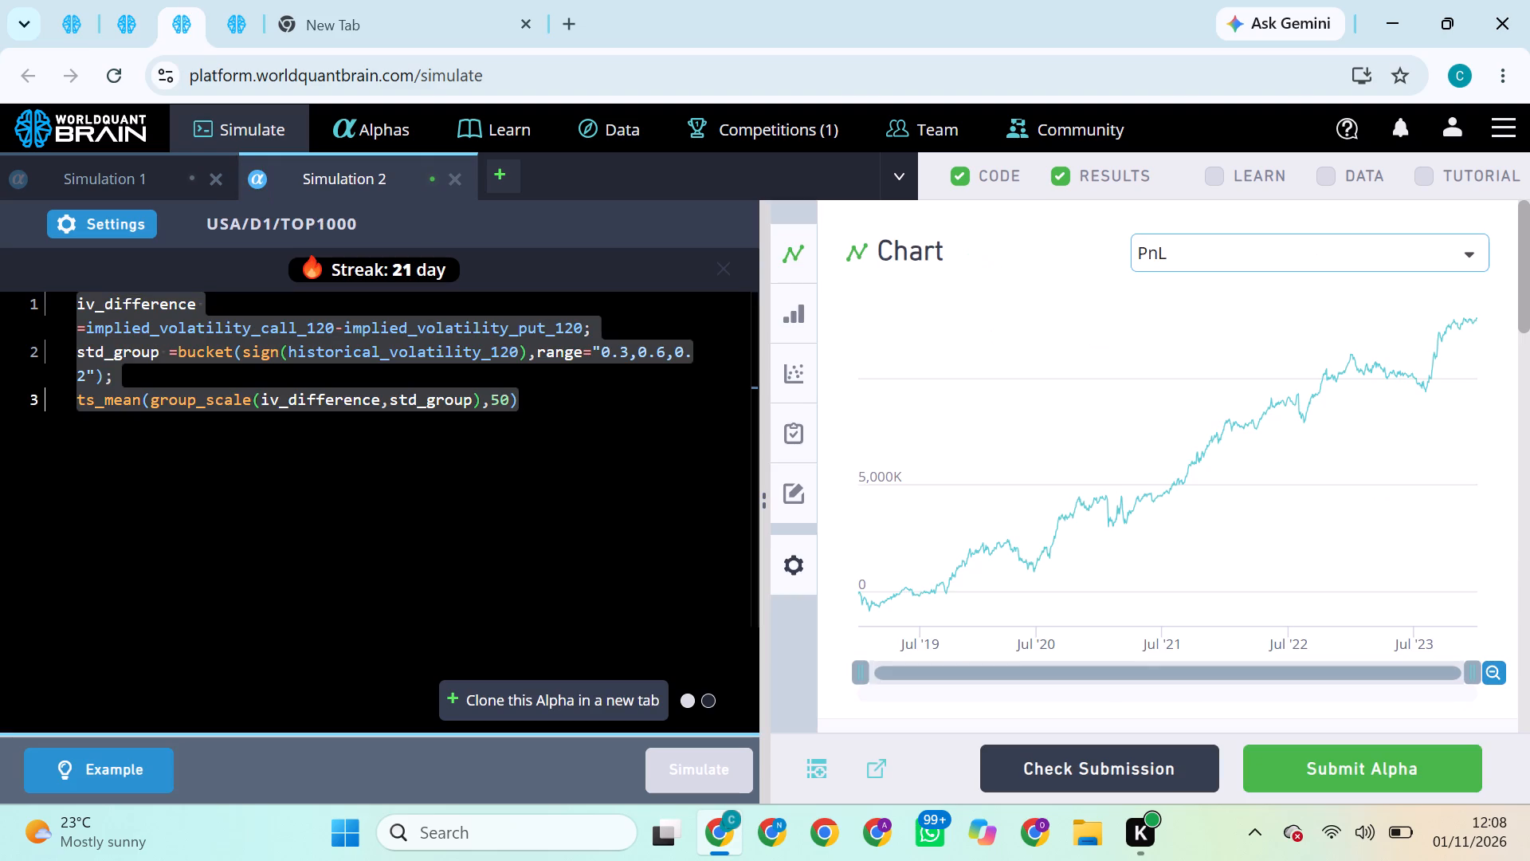
pyautogui.click(1336, 763)
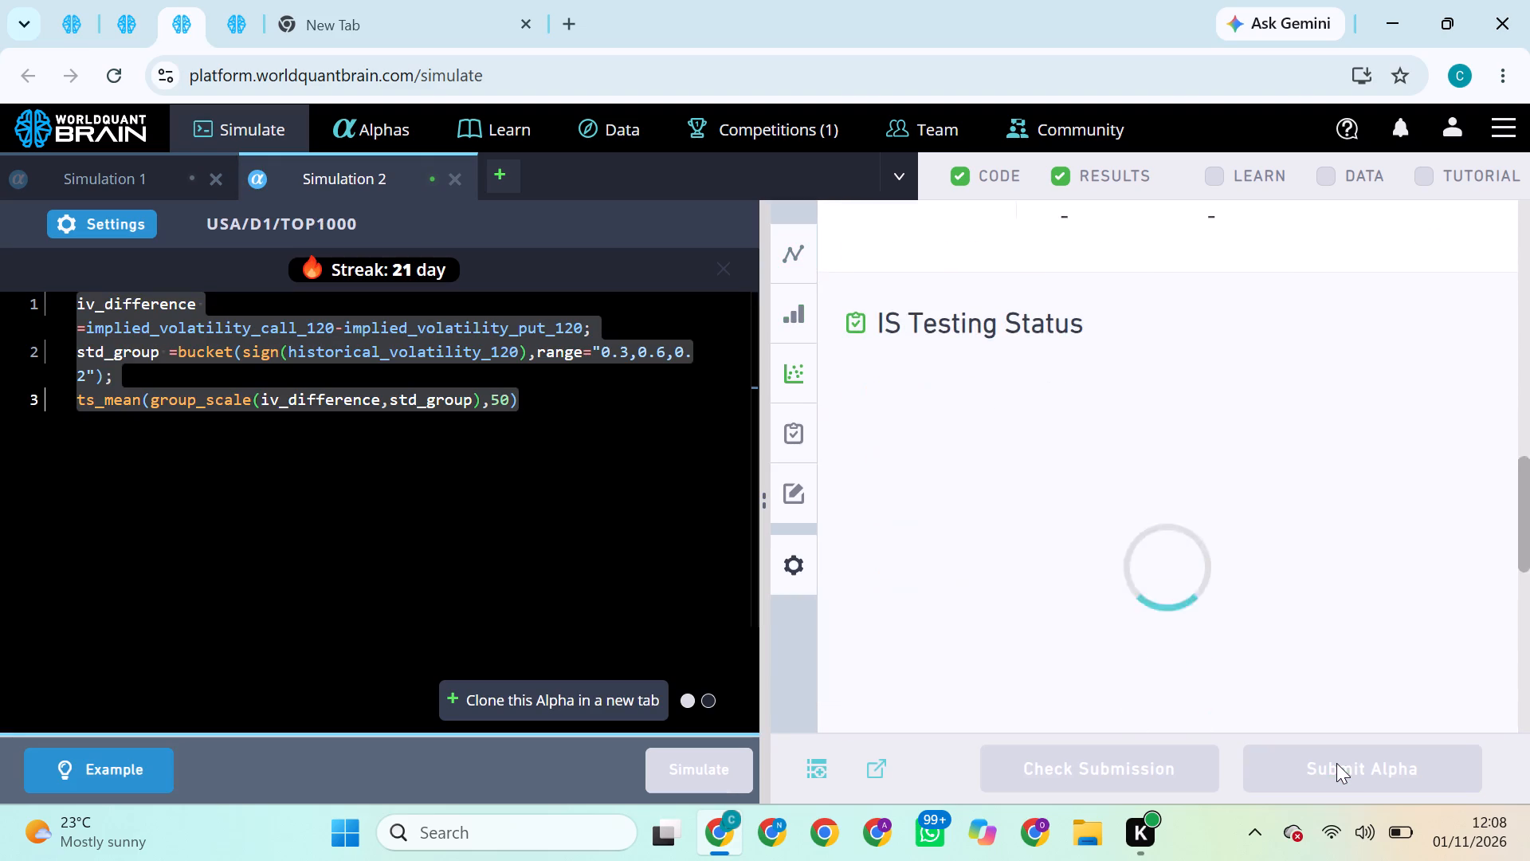
# Set the TOP3000 simulation's neutralization to Subindustry, apply the settings and run the simulation.
pyautogui.click(233, 12)
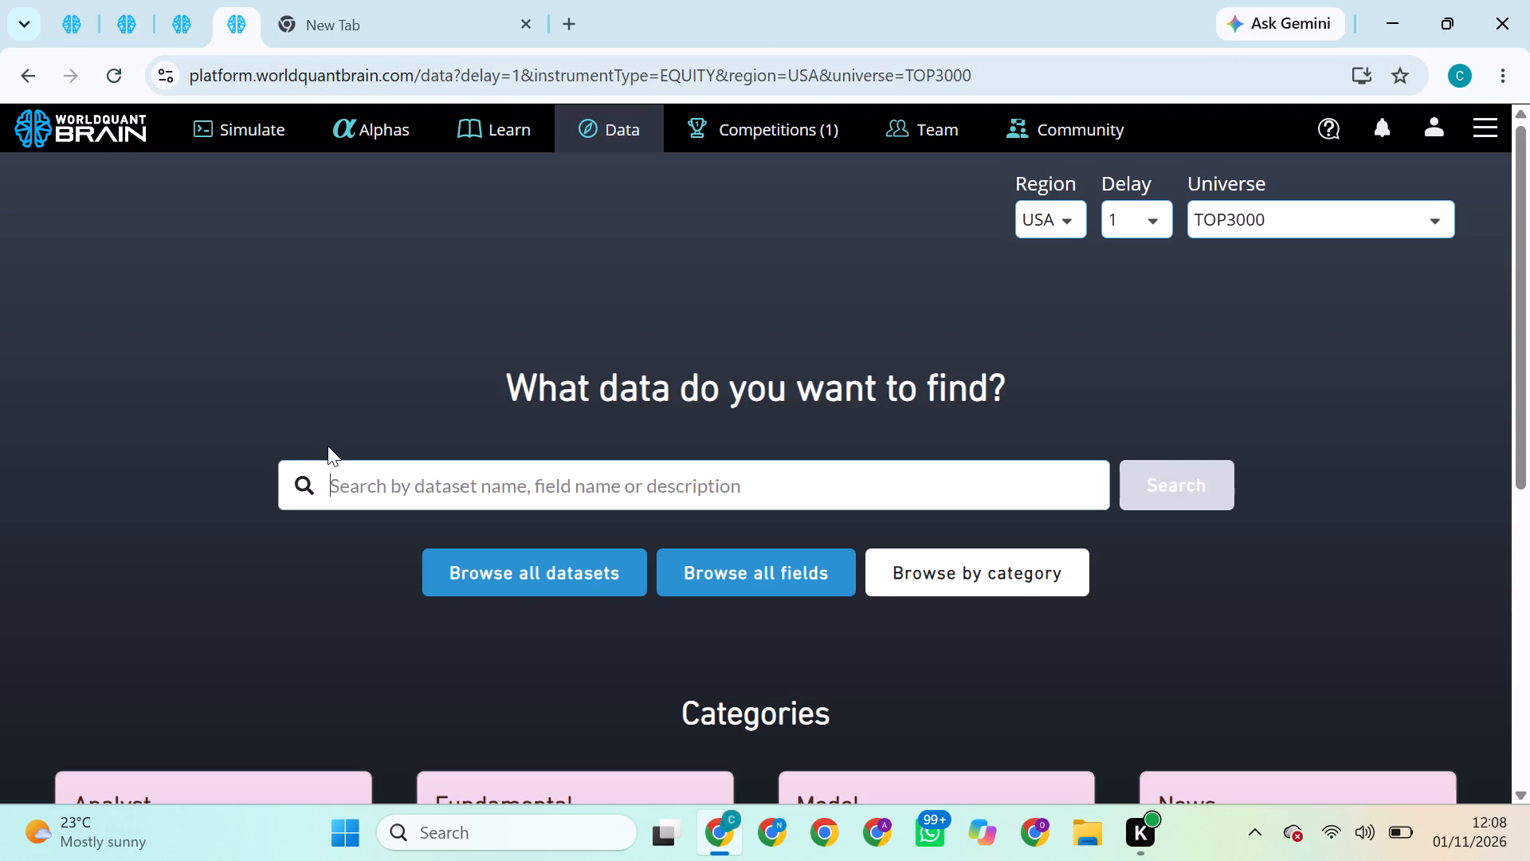
pyautogui.click(68, 10)
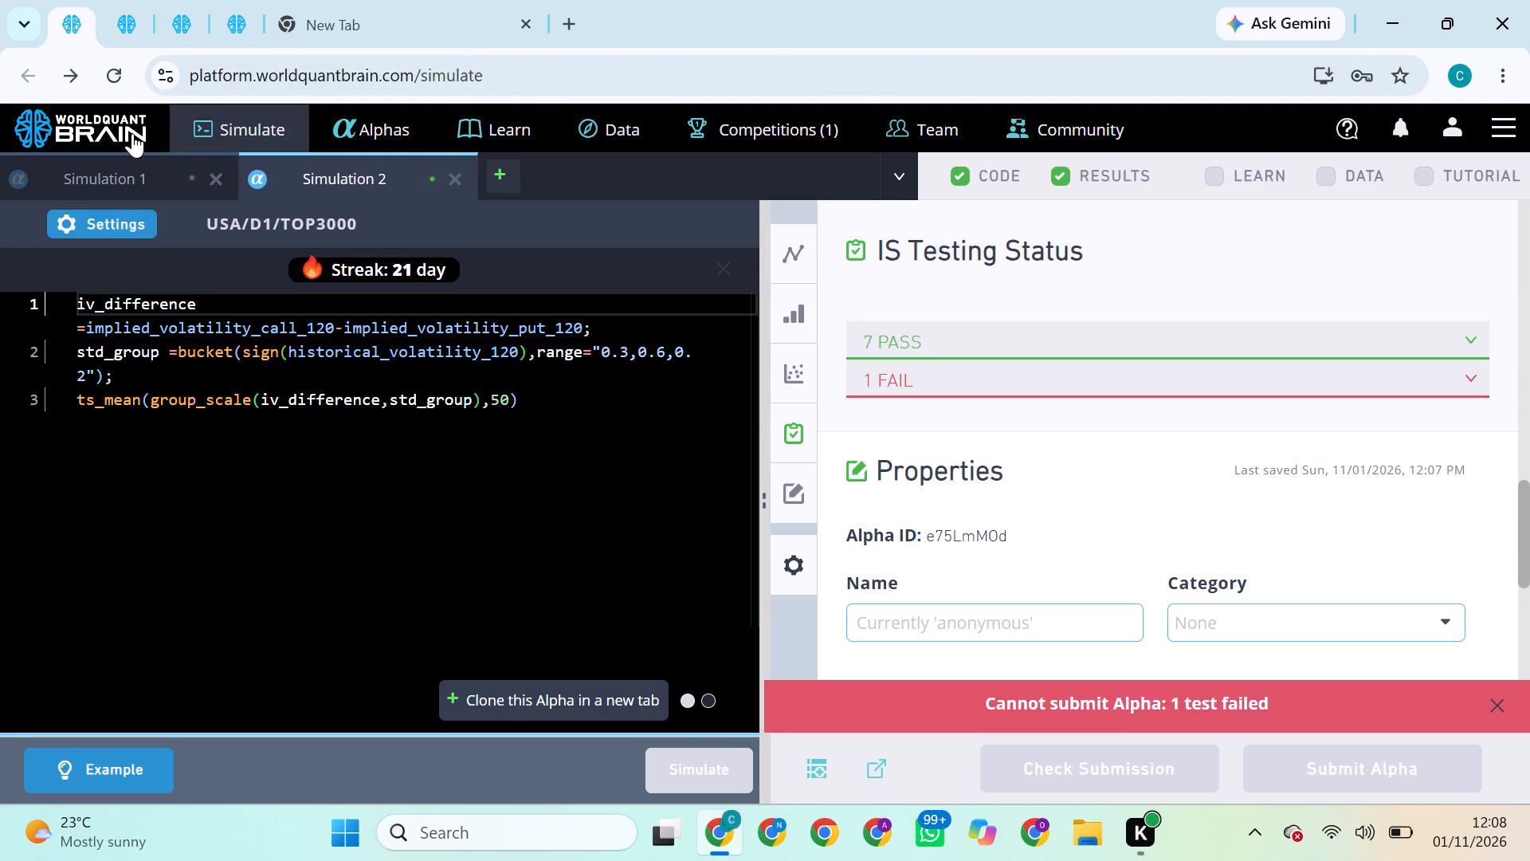
pyautogui.click(131, 232)
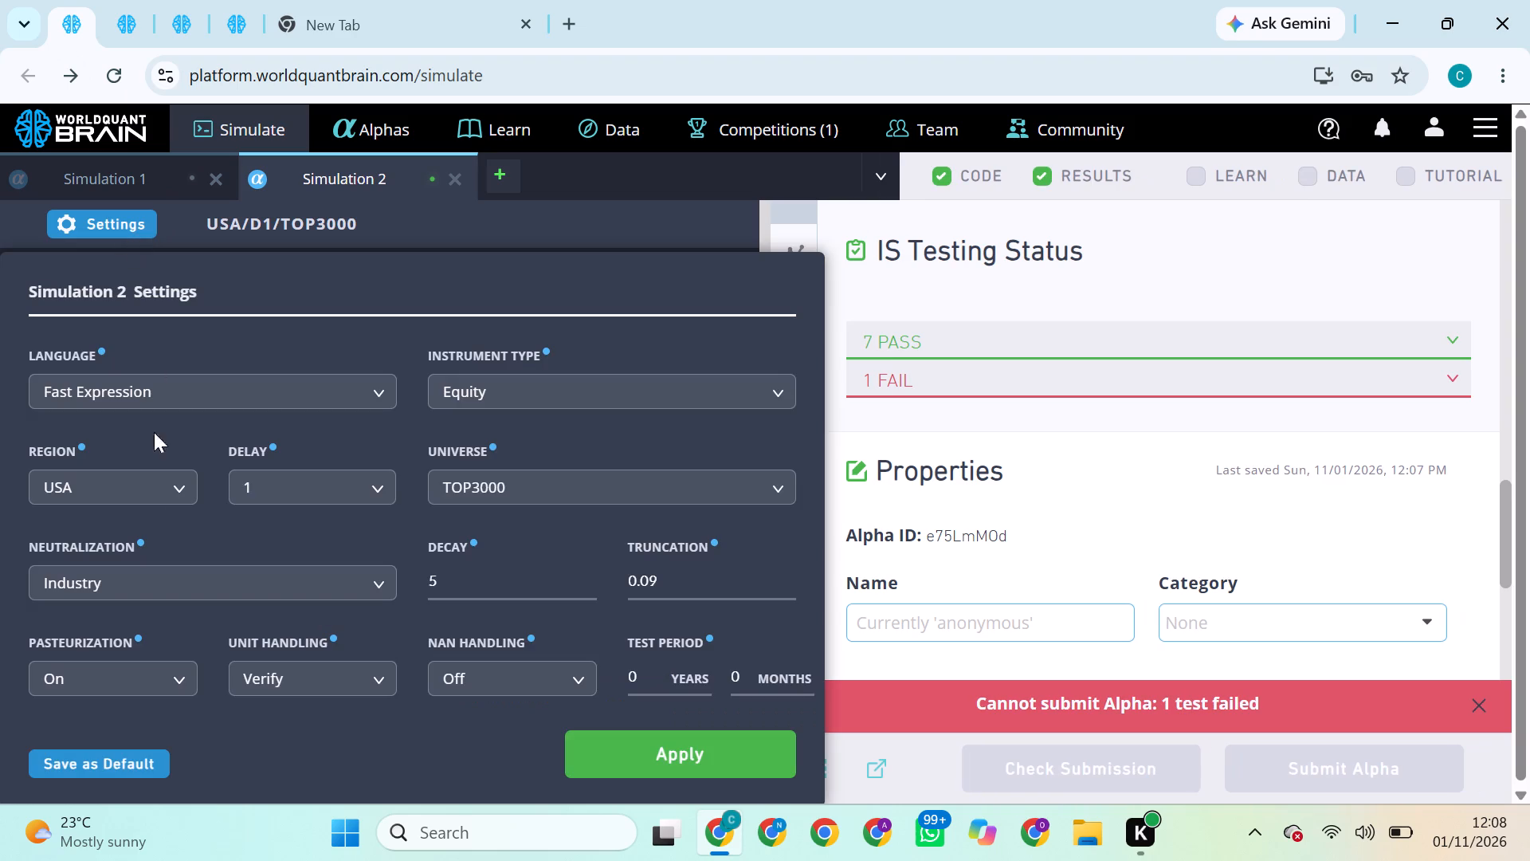
pyautogui.click(151, 592)
pyautogui.click(98, 752)
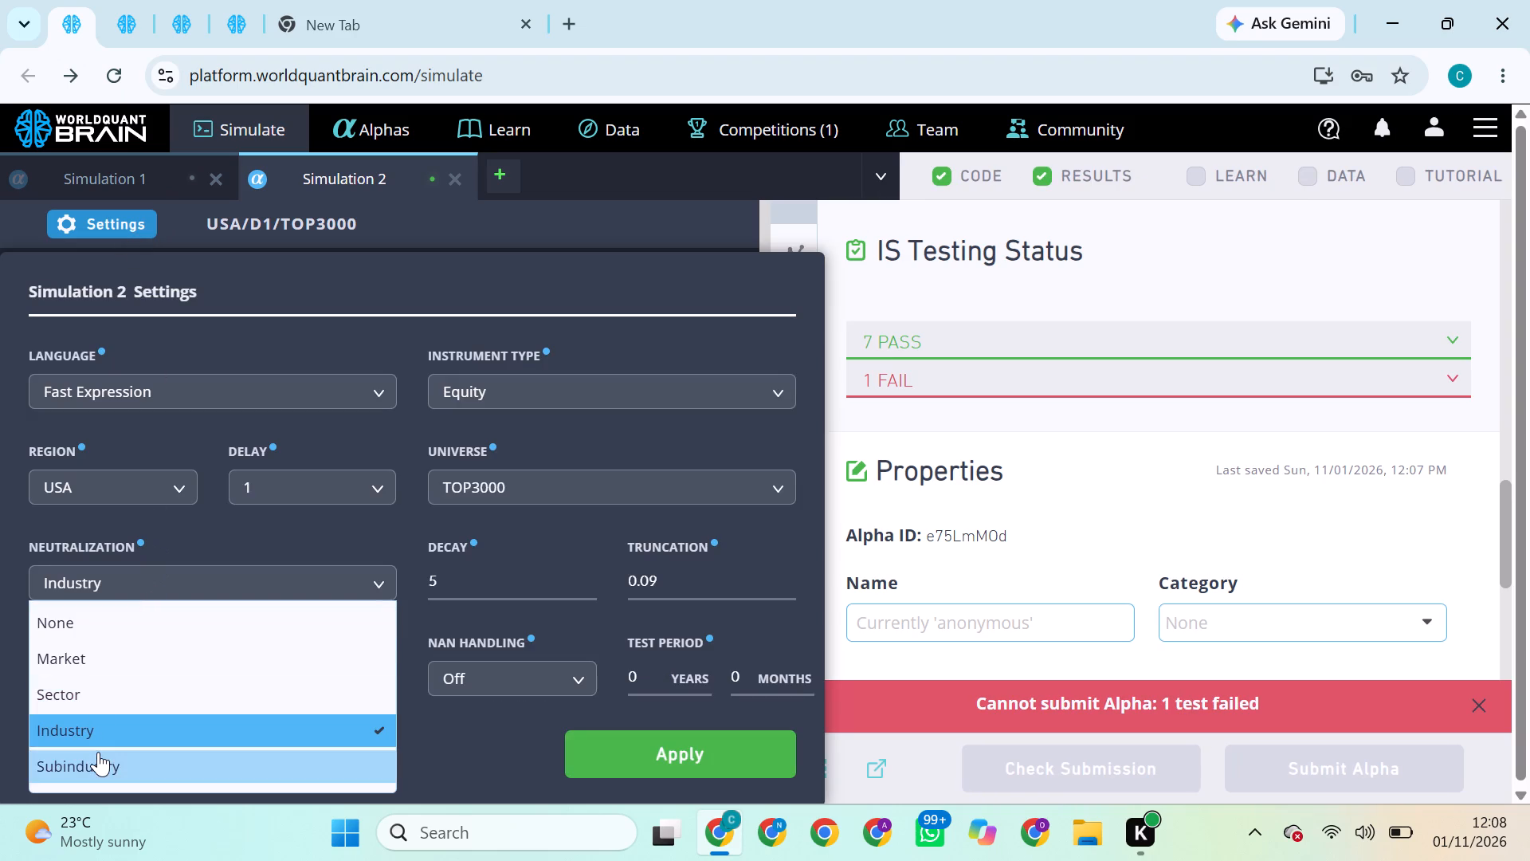
pyautogui.click(701, 765)
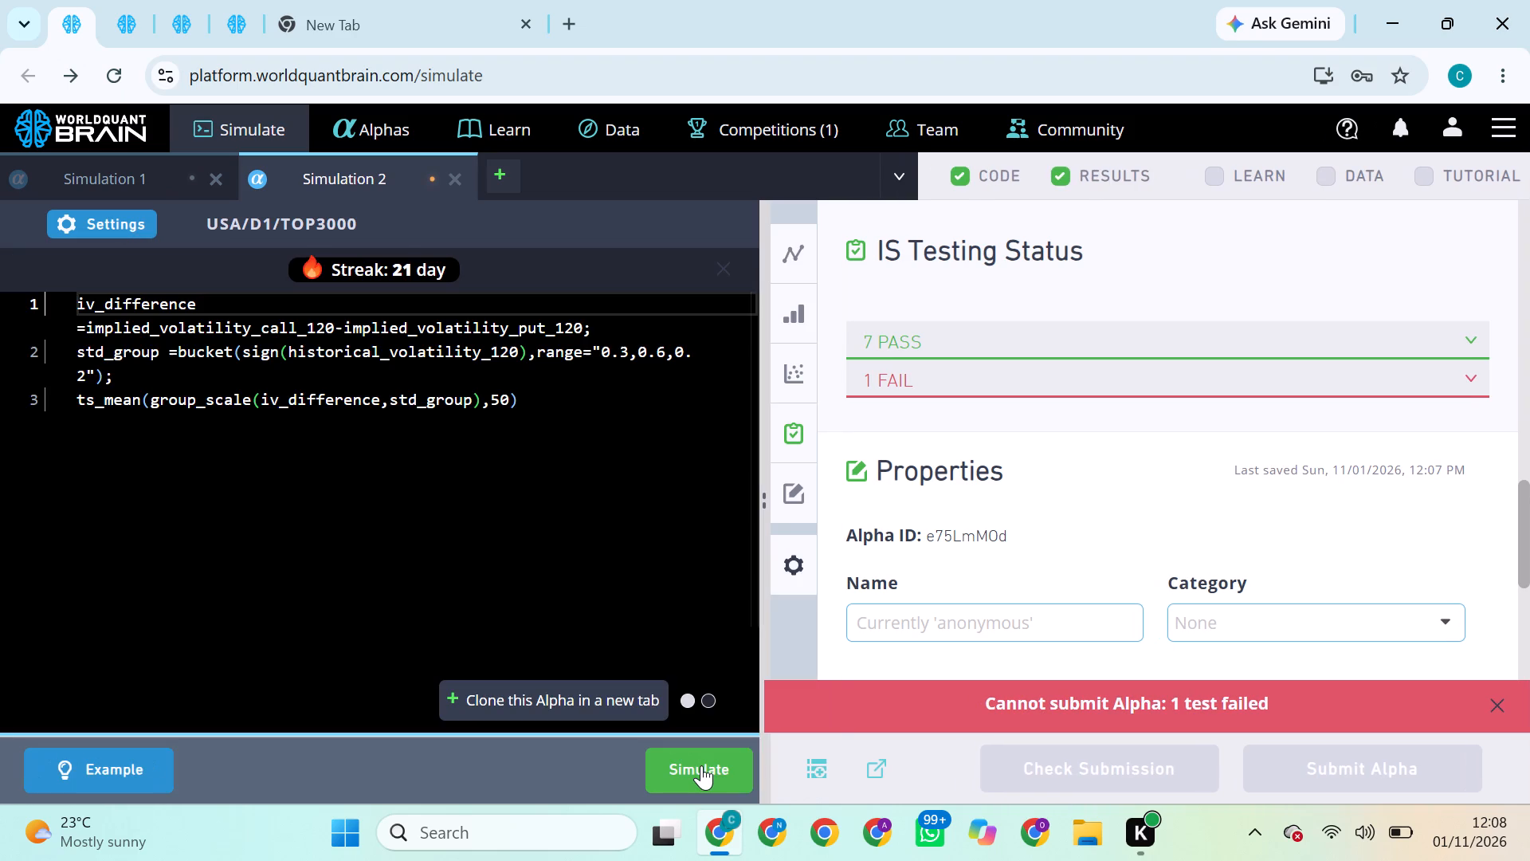
pyautogui.click(697, 765)
# Set the TOP1000 simulation to Market neutralization, decay 4 and truncation 0.06, apply the settings and run the simulation.
pyautogui.click(107, 1)
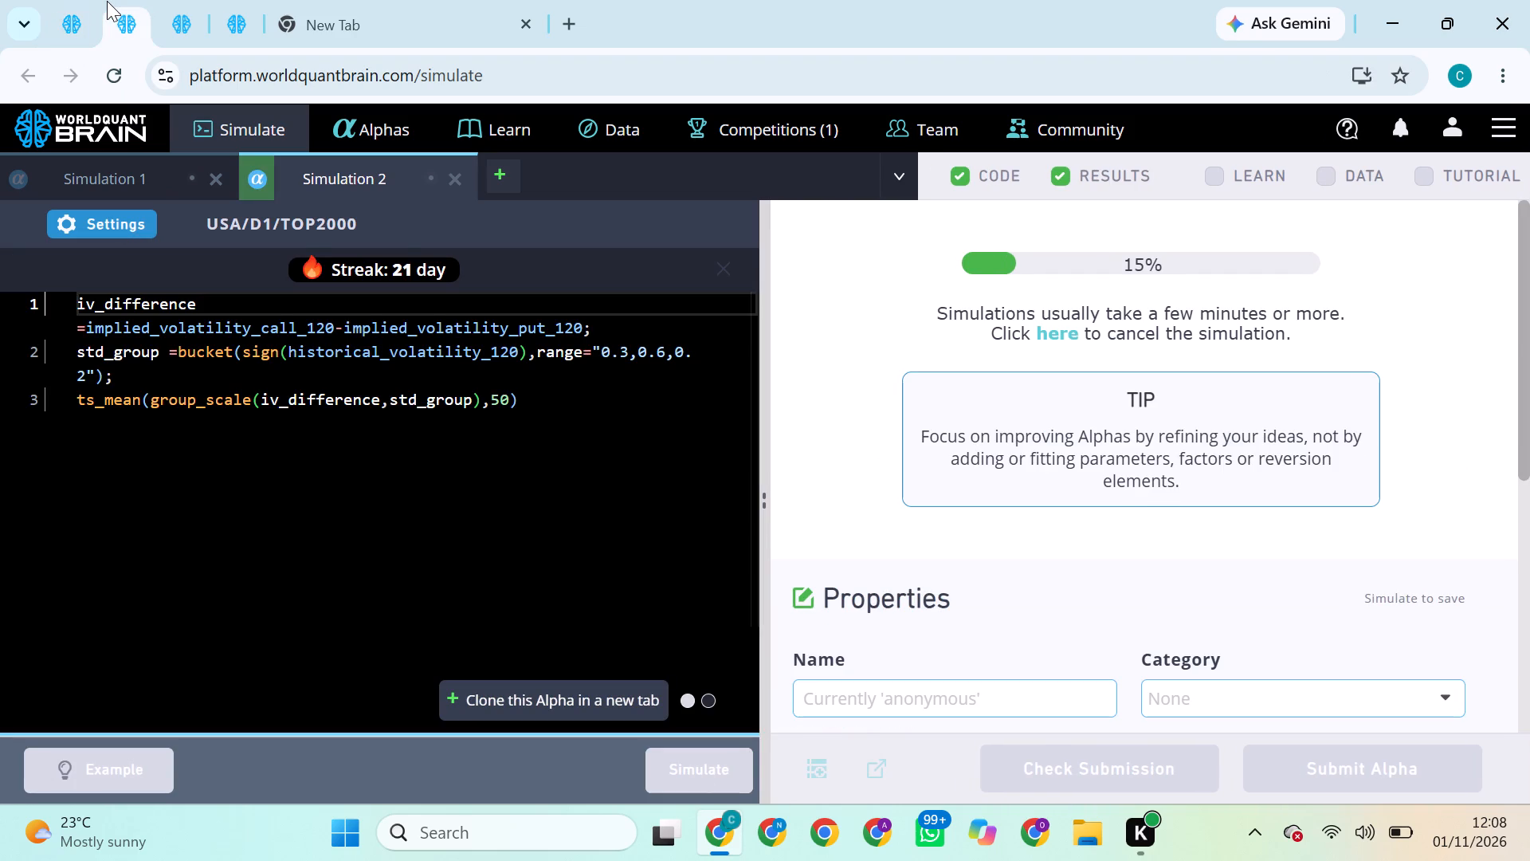
pyautogui.click(155, 6)
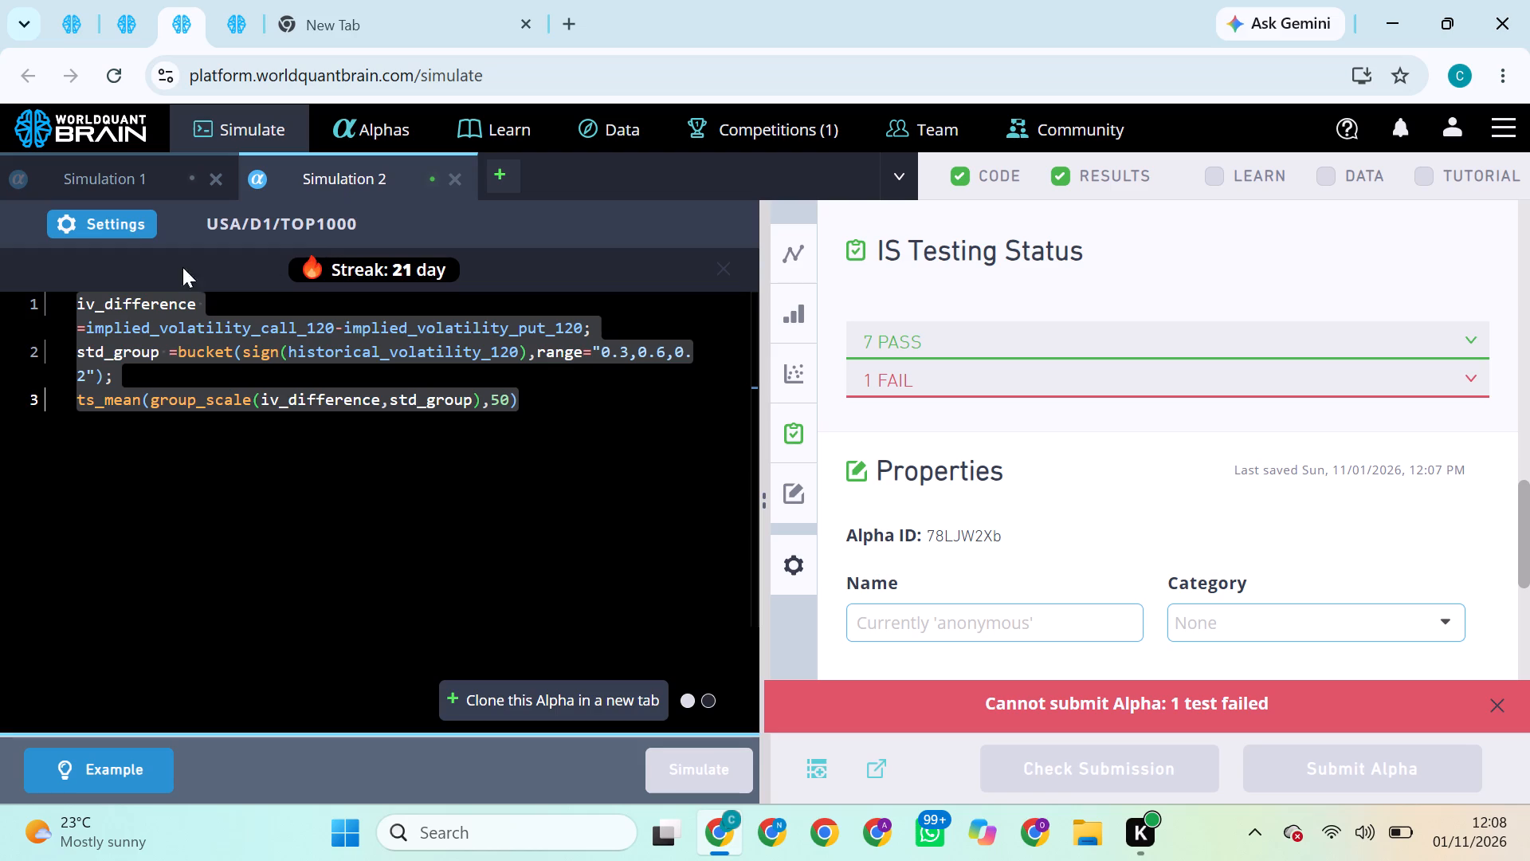
pyautogui.click(130, 222)
pyautogui.click(154, 579)
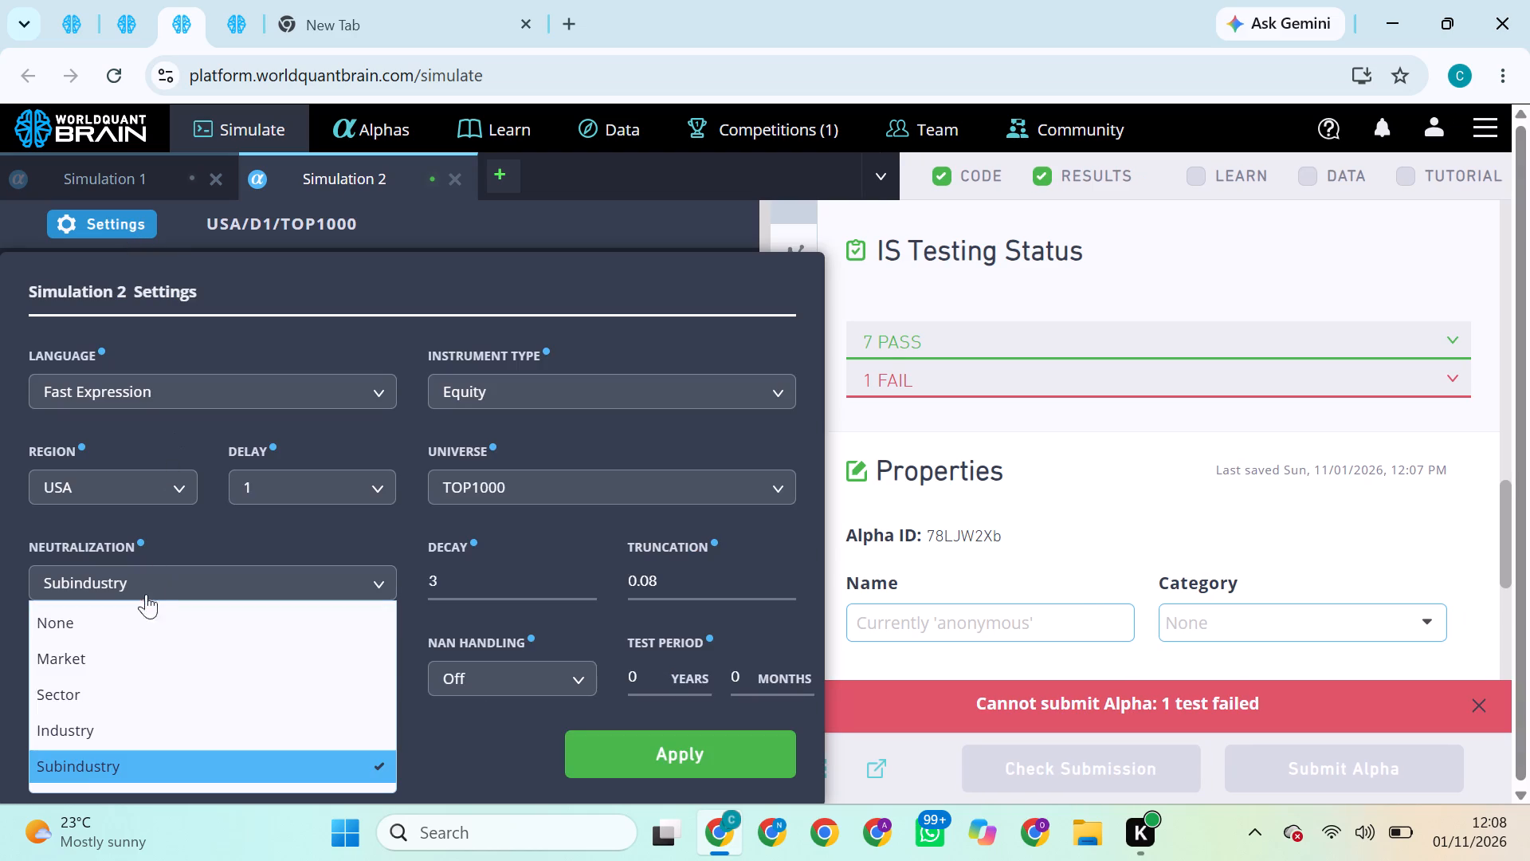
pyautogui.click(129, 661)
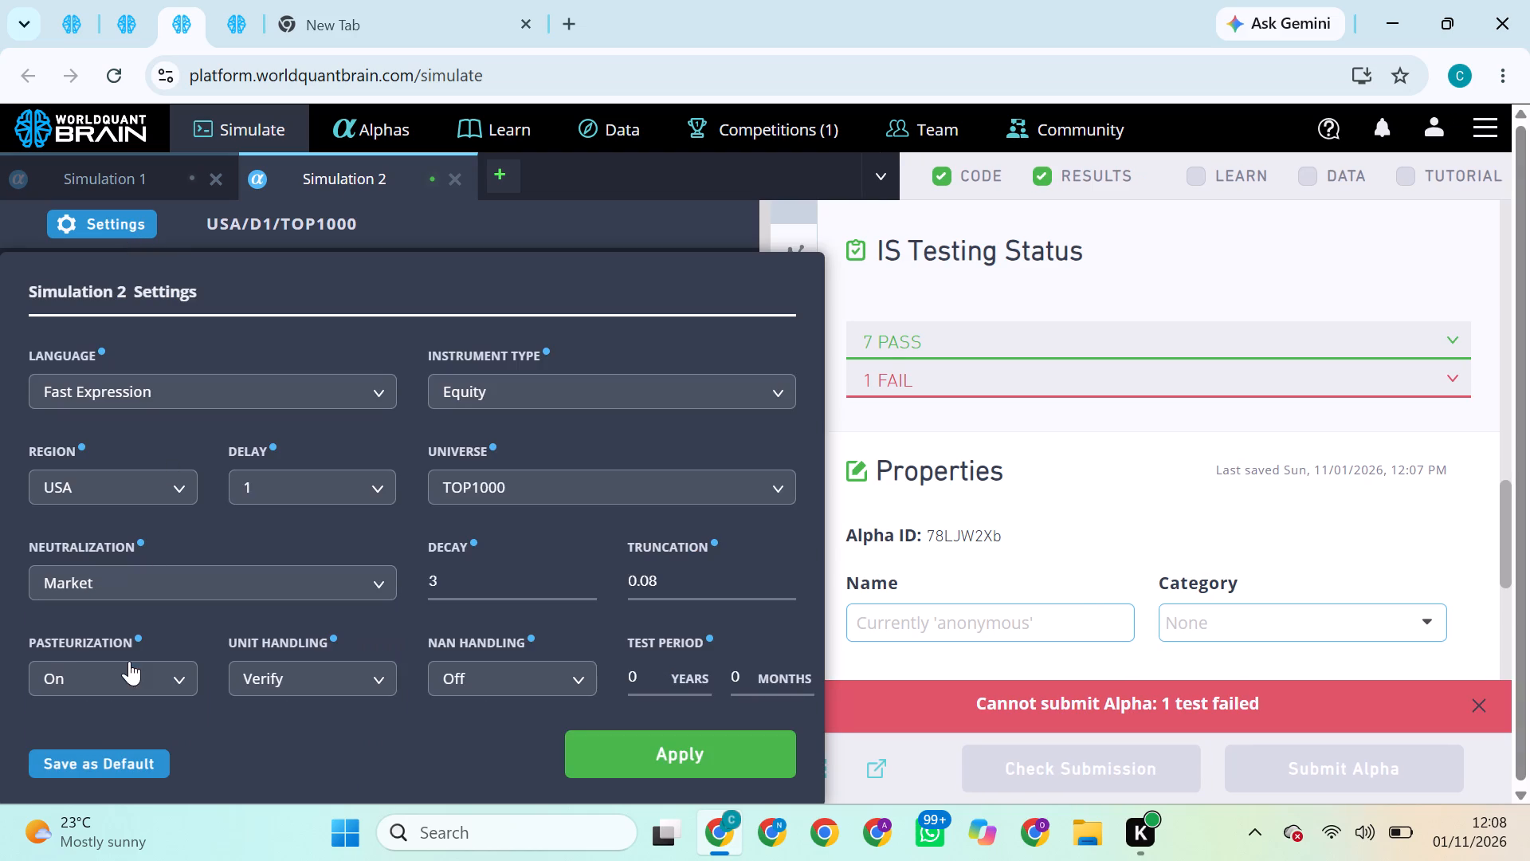
pyautogui.click(500, 593)
pyautogui.press('BackSpace')
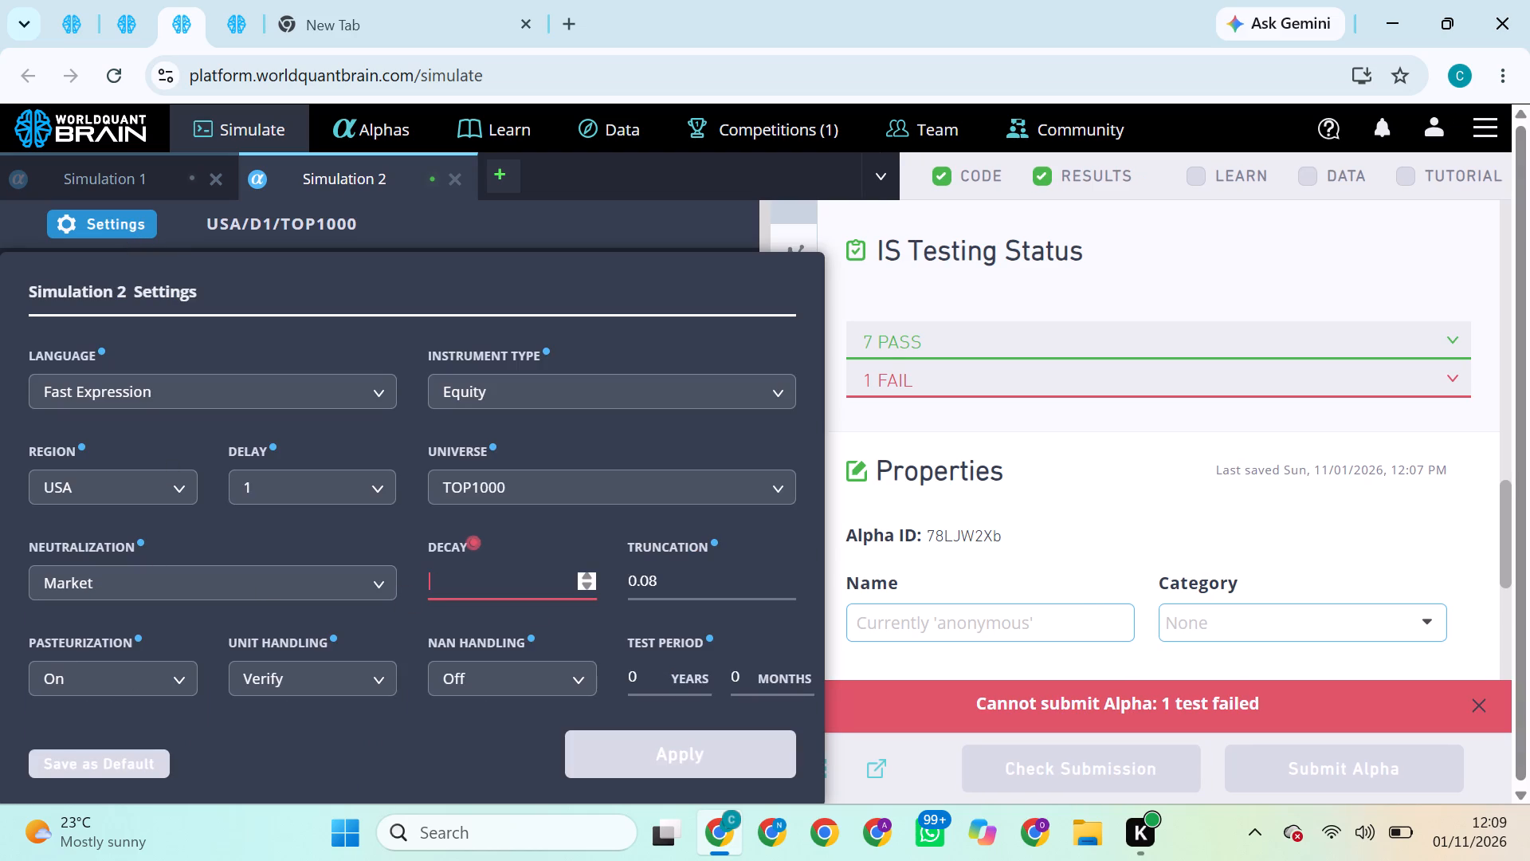
pyautogui.press('4')
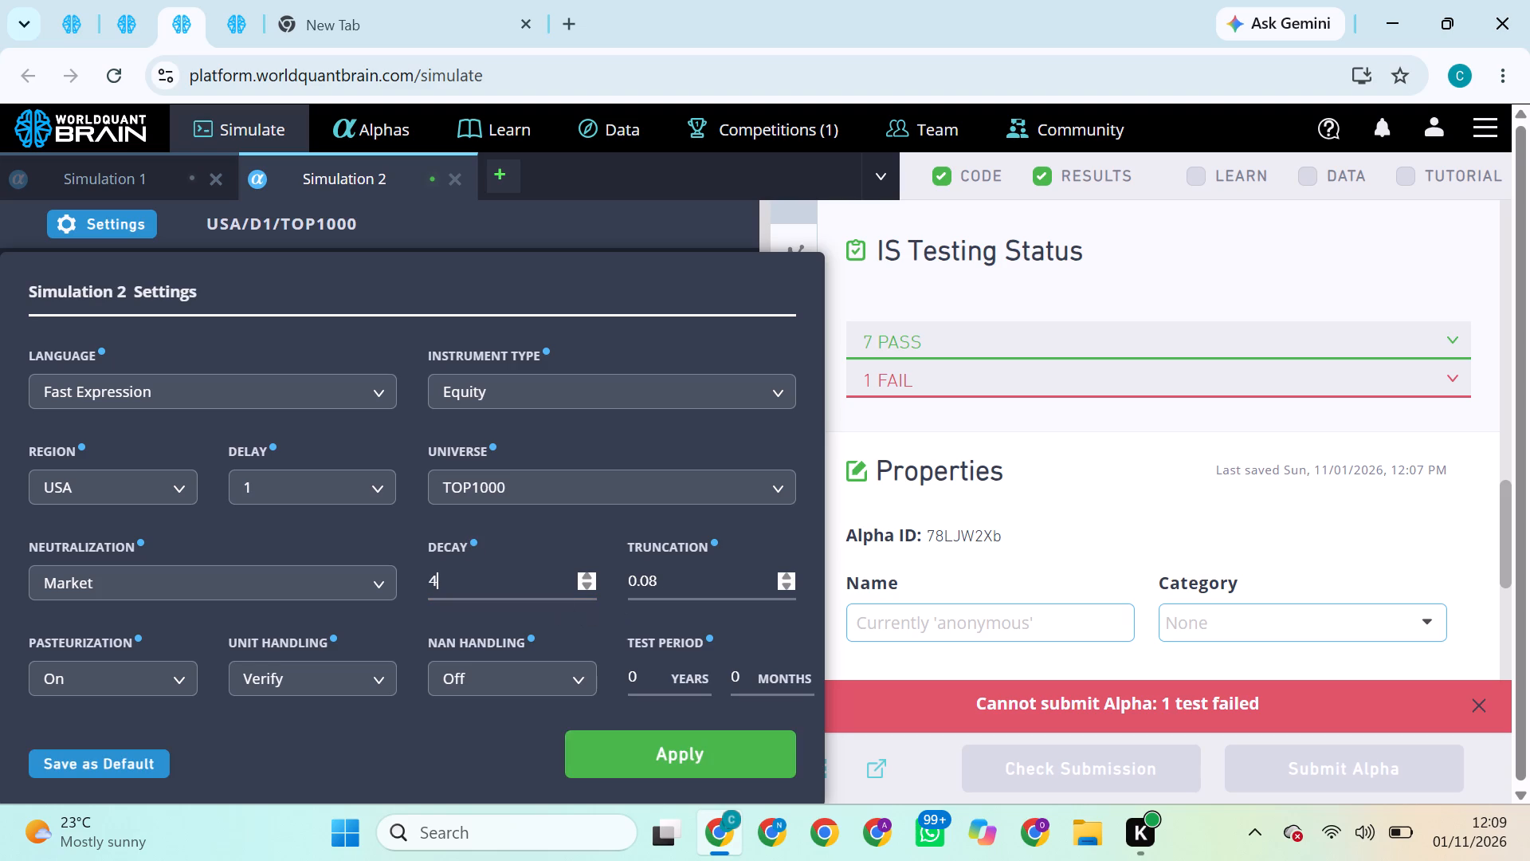
pyautogui.click(728, 583)
pyautogui.press('BackSpace')
pyautogui.press('6')
pyautogui.click(777, 775)
pyautogui.click(708, 758)
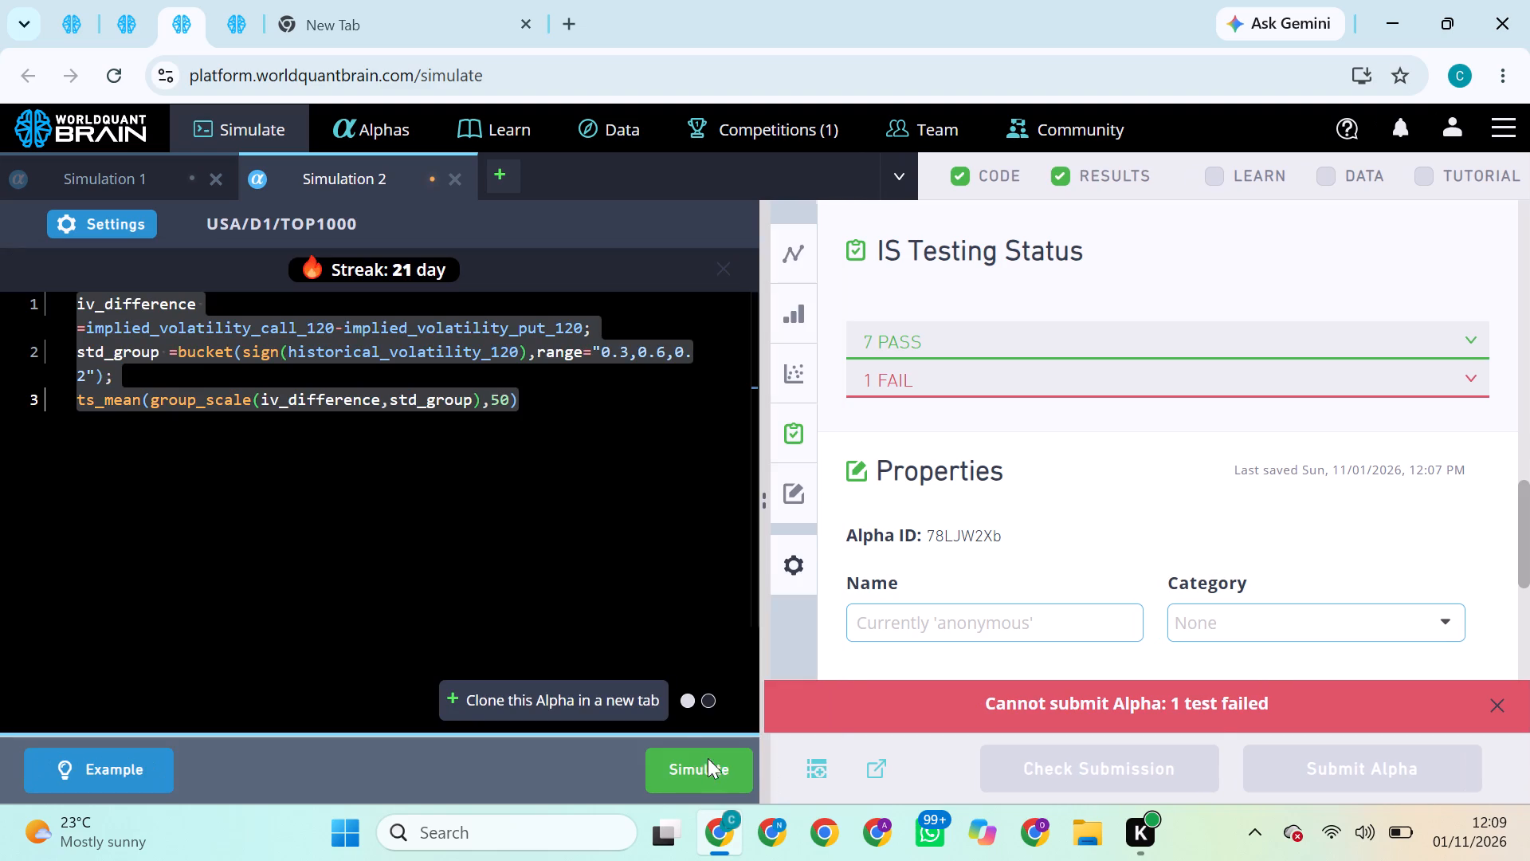
# Check the progress of the running TOP1000, TOP2000 and TOP3000 simulations.
pyautogui.click(151, 14)
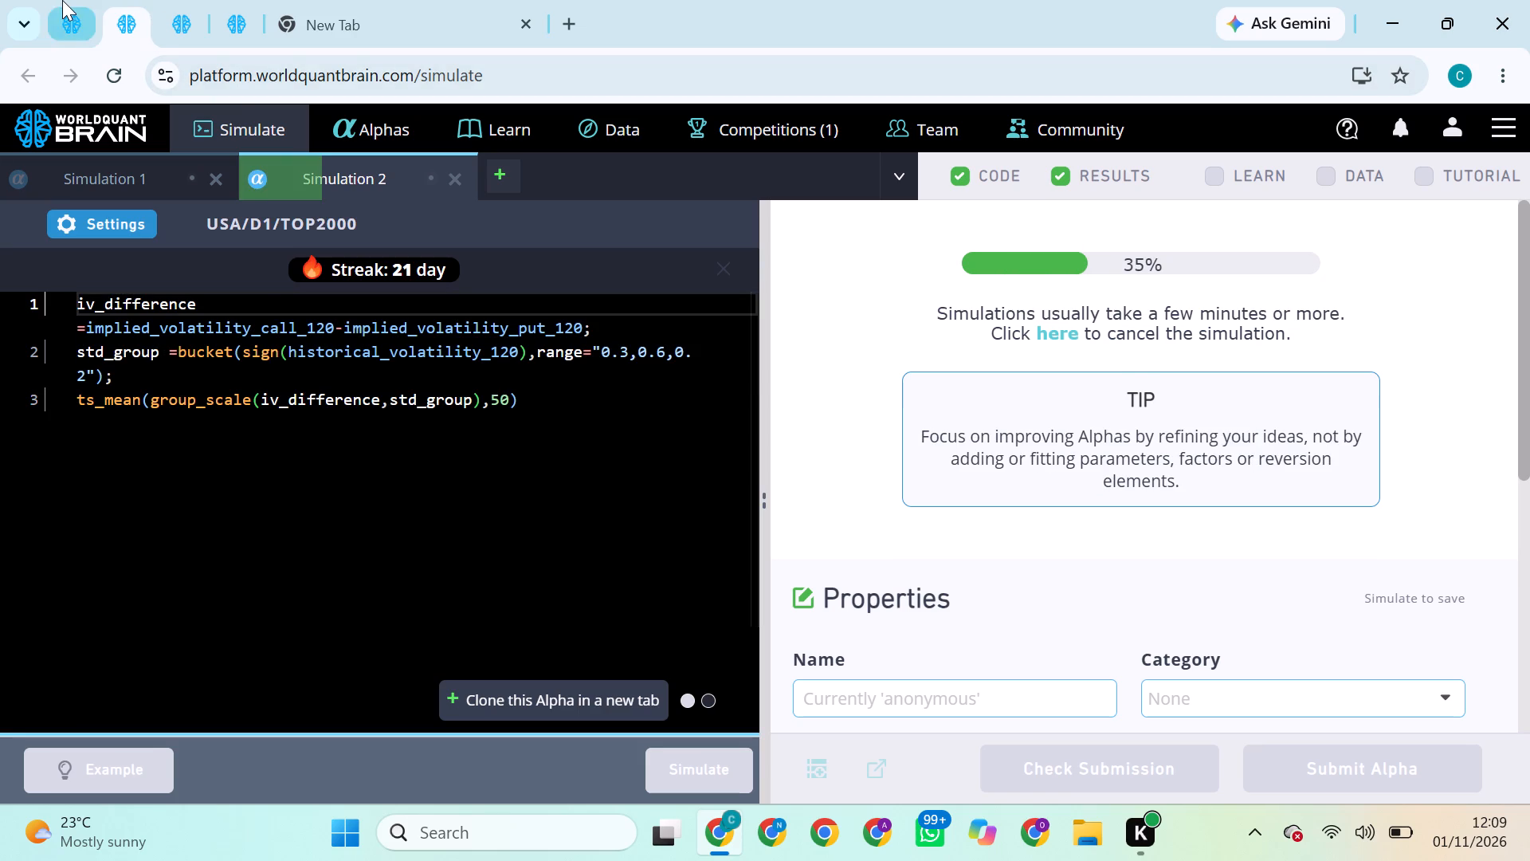
pyautogui.click(62, 0)
pyautogui.click(120, 0)
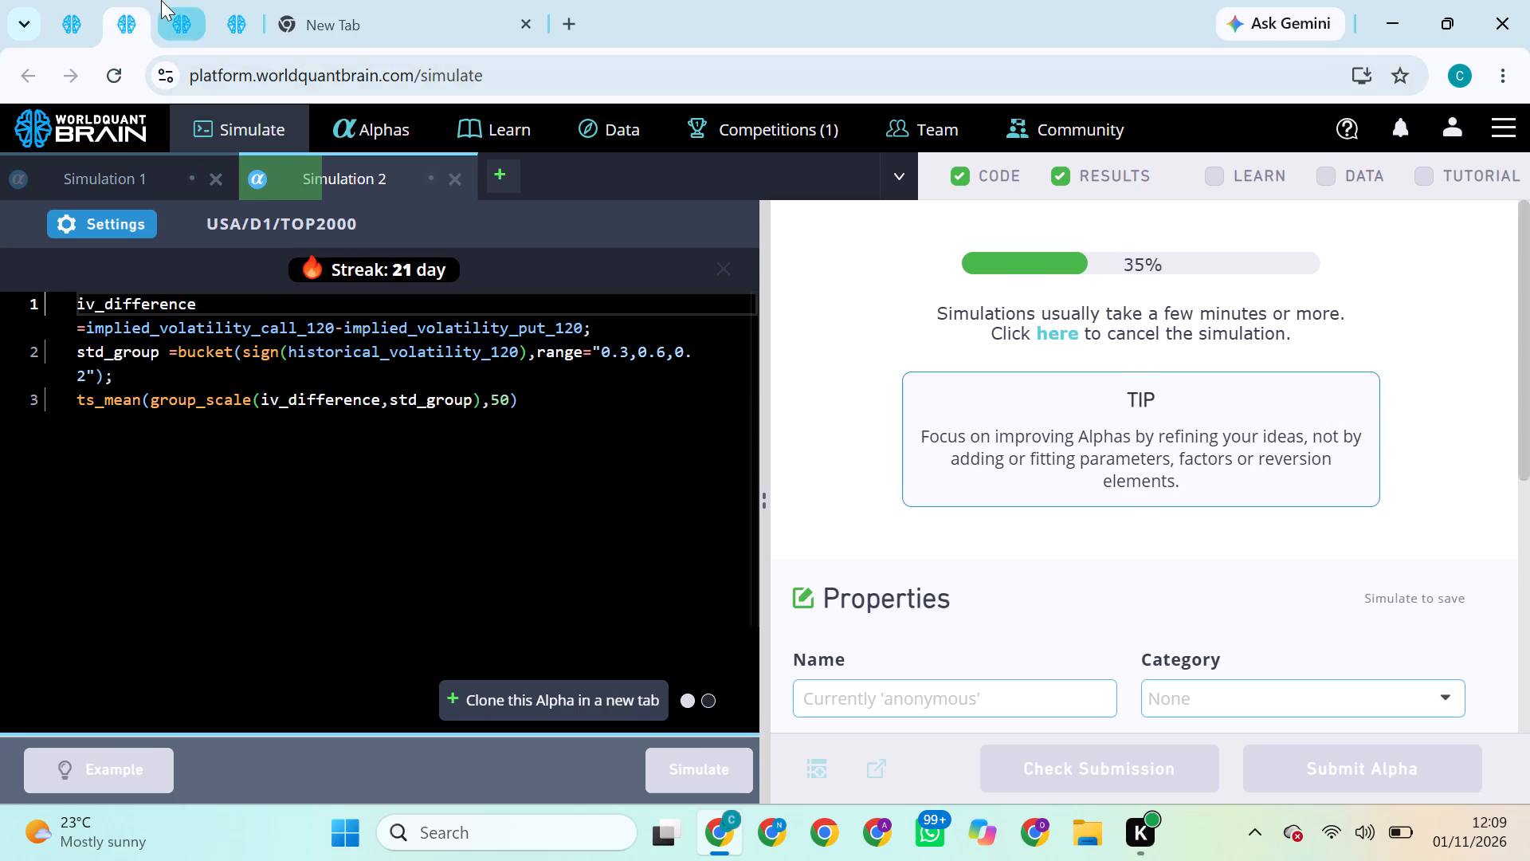
pyautogui.click(161, 0)
pyautogui.click(222, 0)
pyautogui.click(173, 2)
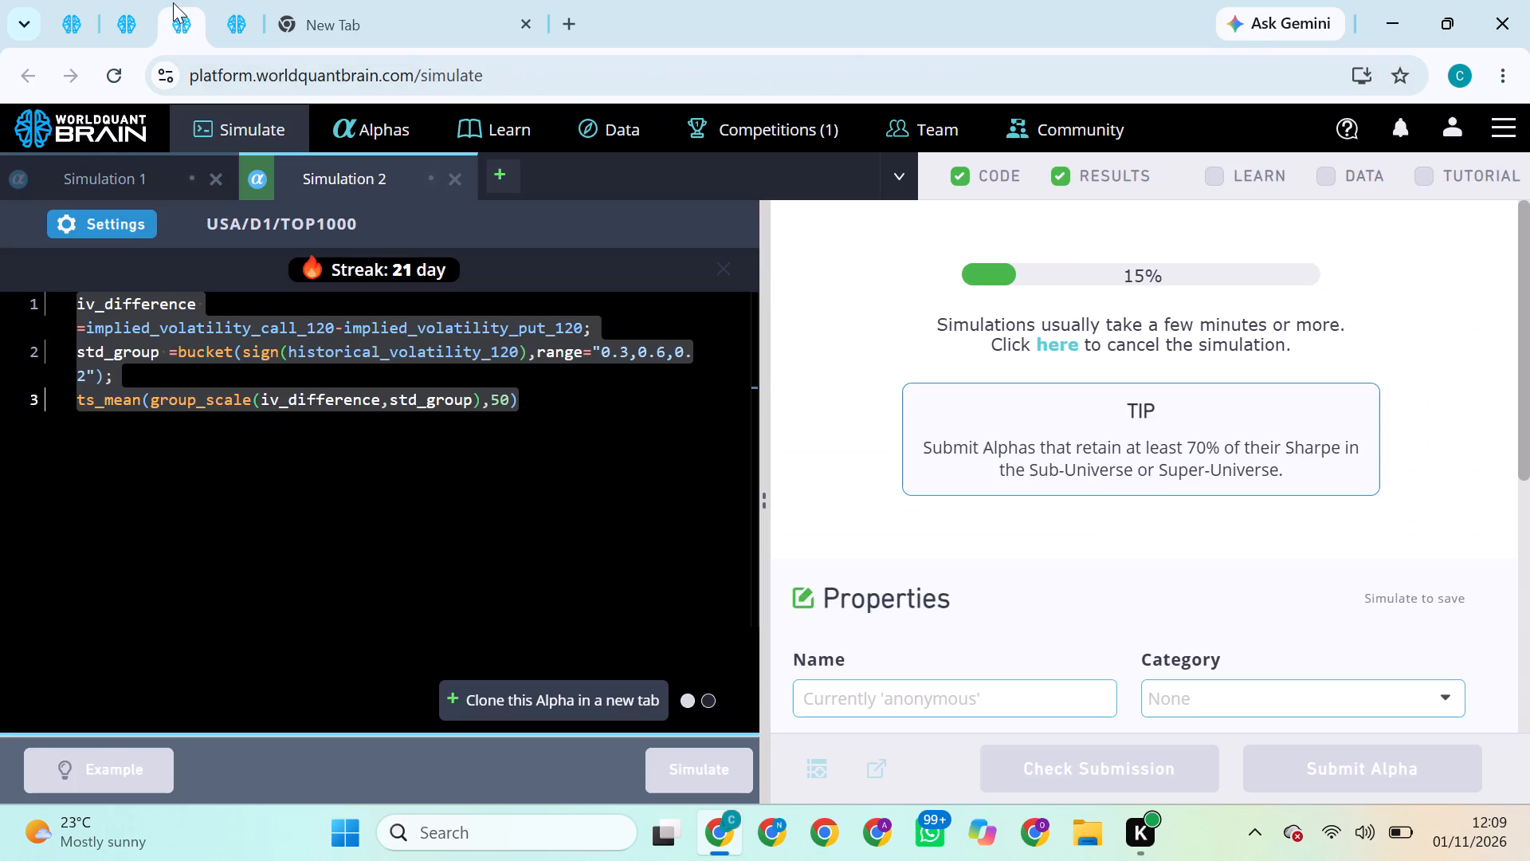
pyautogui.click(132, 1)
pyautogui.click(76, 0)
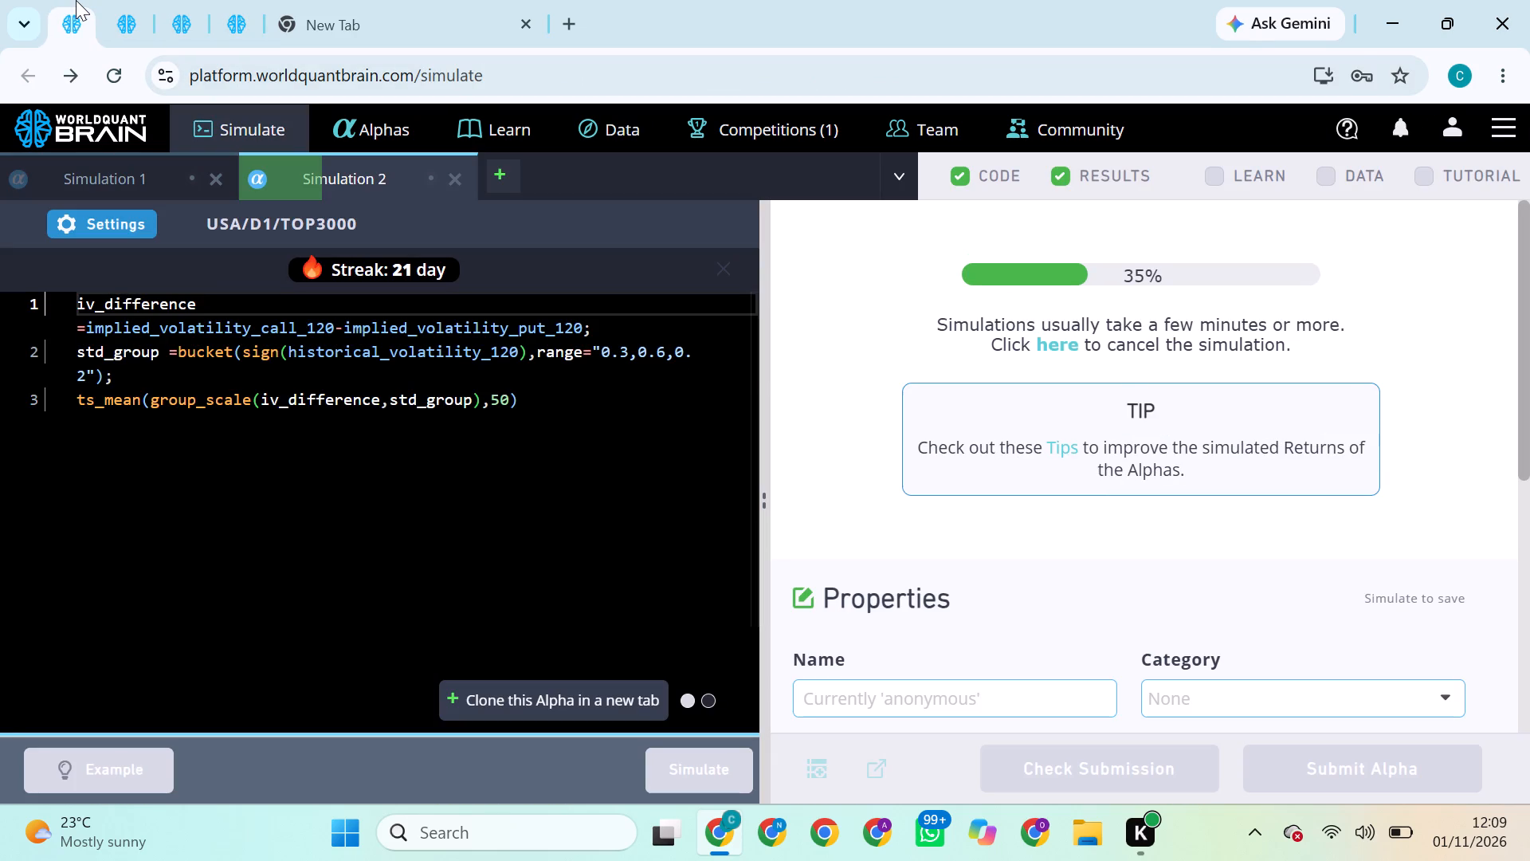
pyautogui.click(112, 4)
pyautogui.click(182, 2)
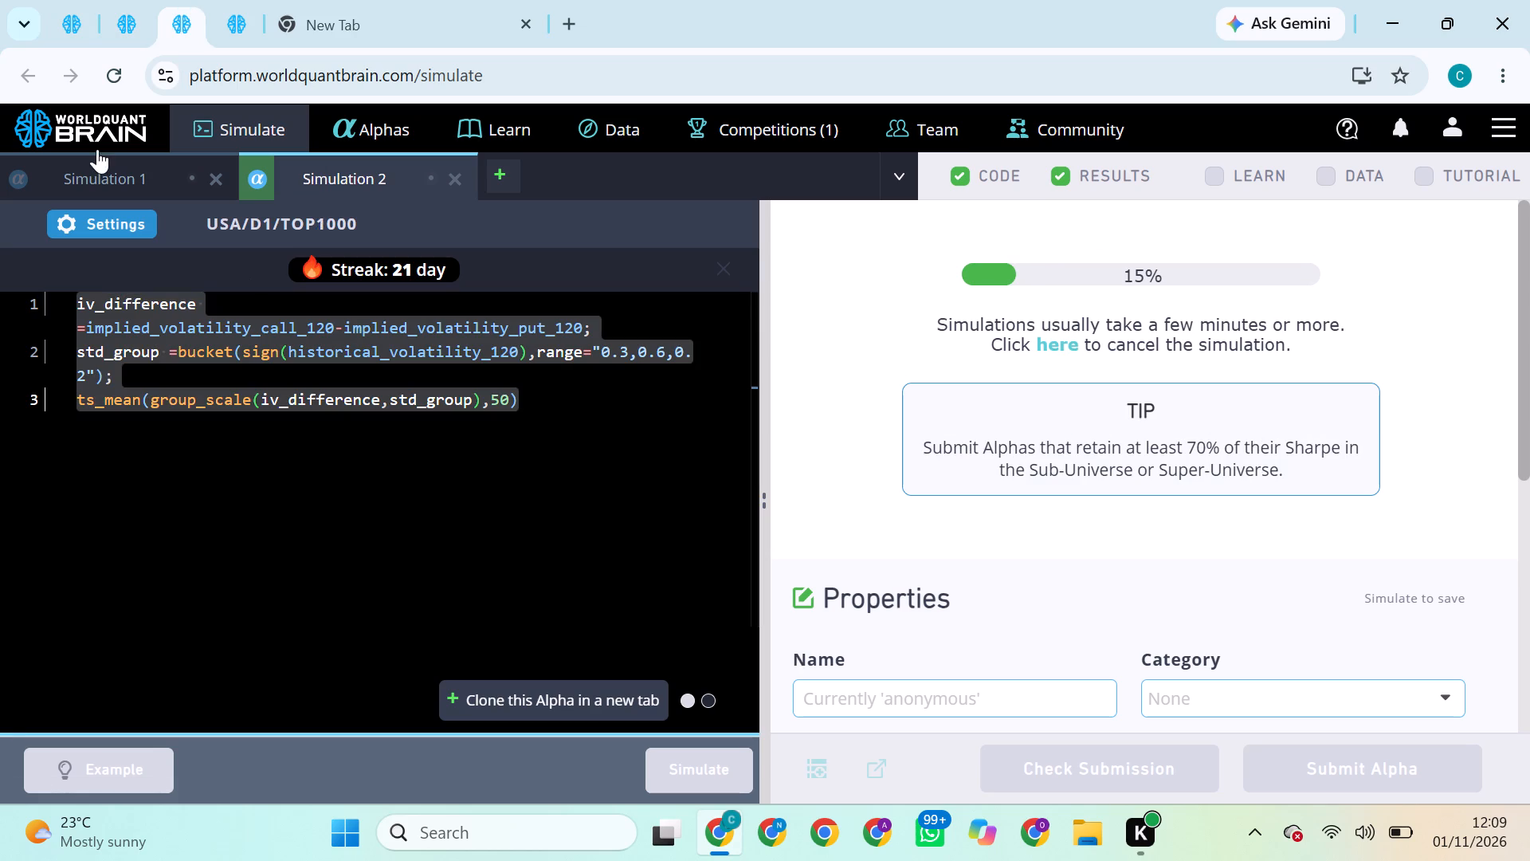
pyautogui.click(68, 14)
pyautogui.click(107, 0)
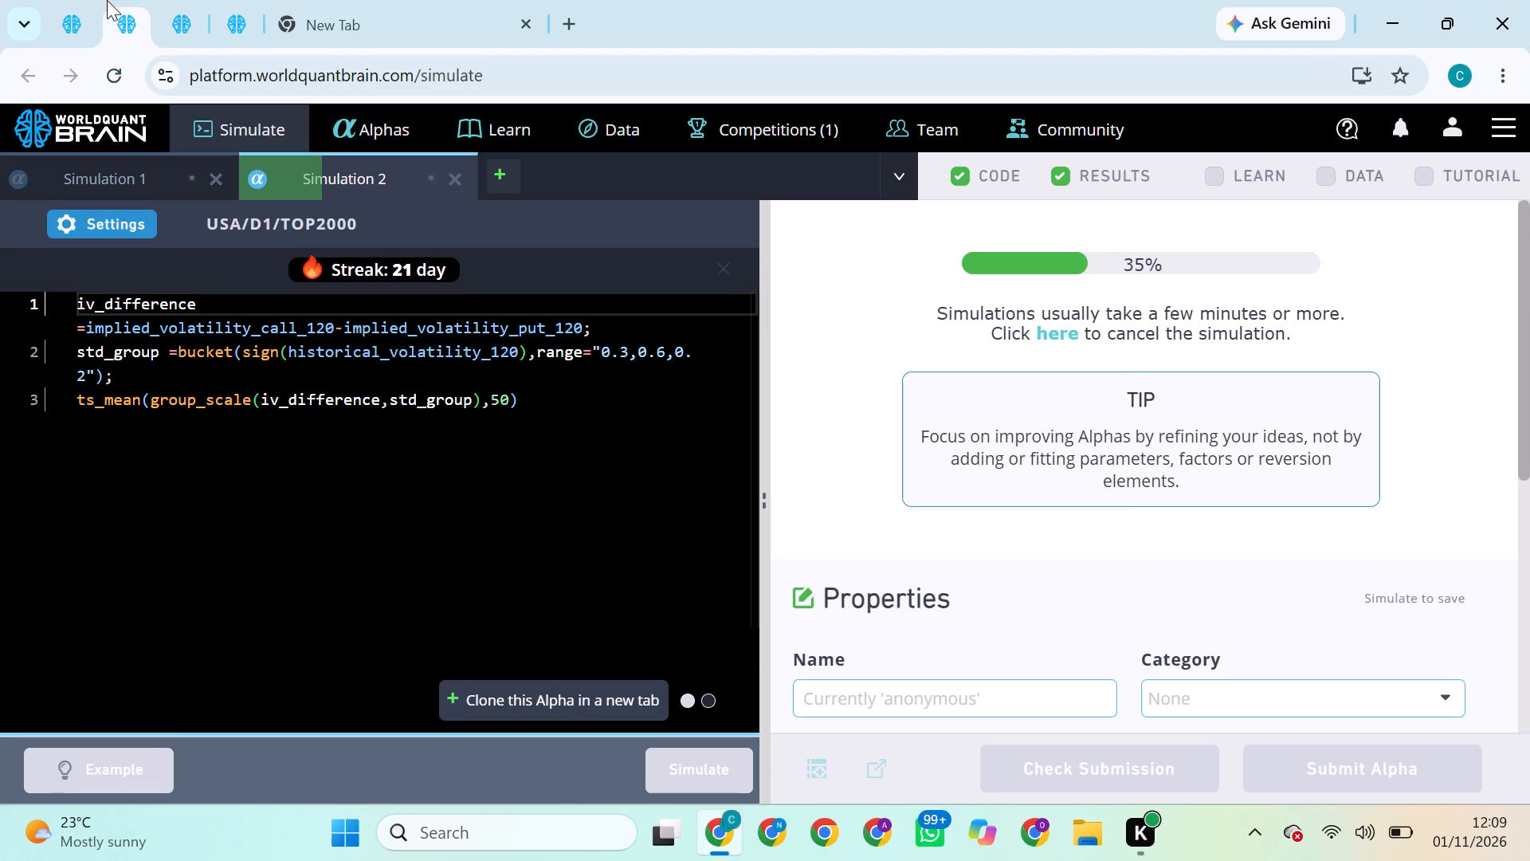
pyautogui.click(166, 12)
pyautogui.click(230, 0)
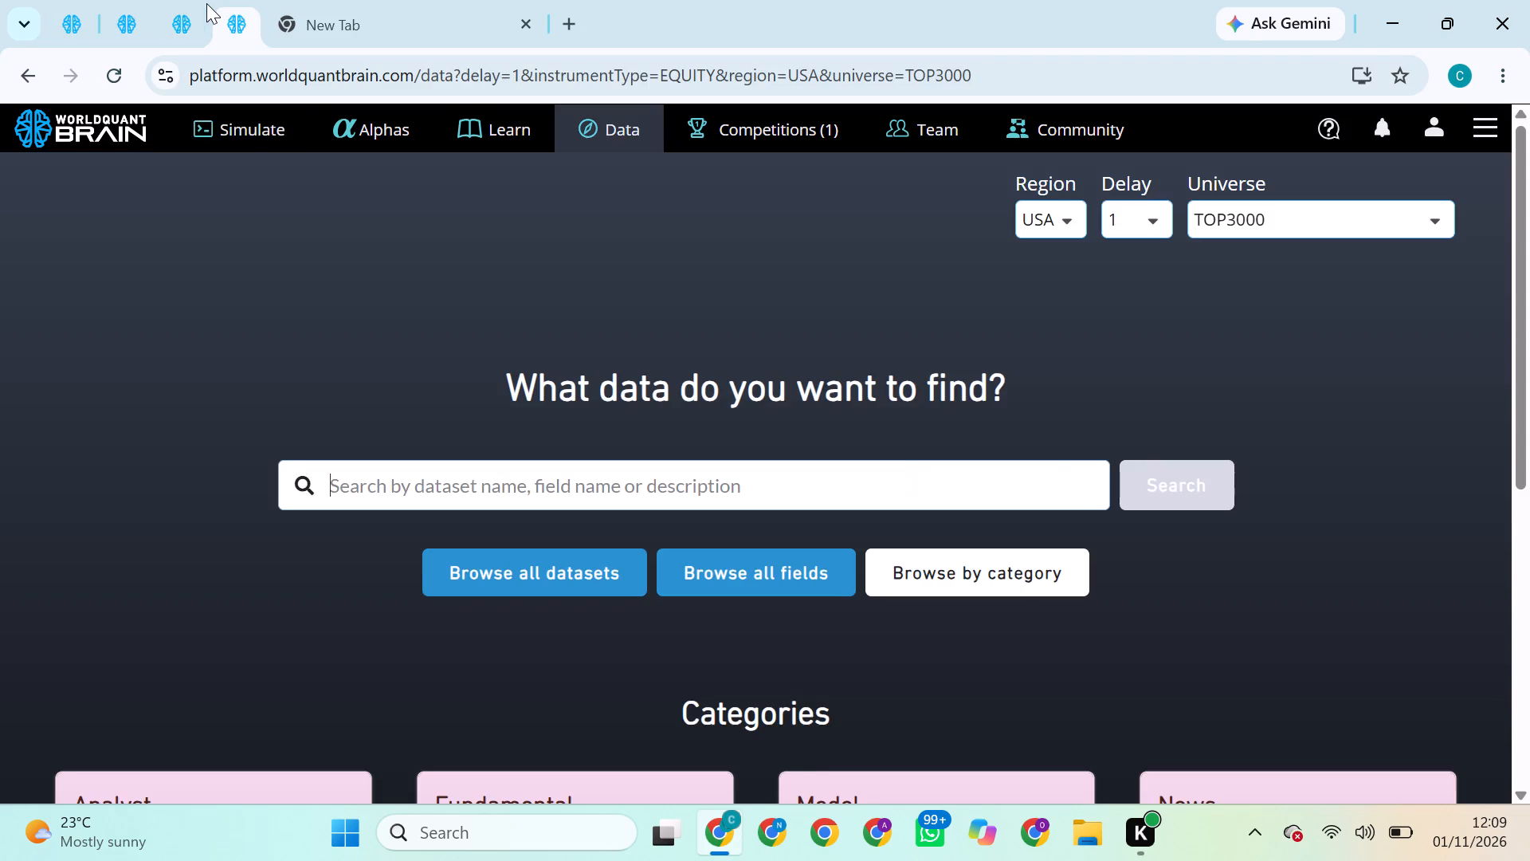
pyautogui.click(203, 3)
pyautogui.click(113, 0)
pyautogui.click(56, 0)
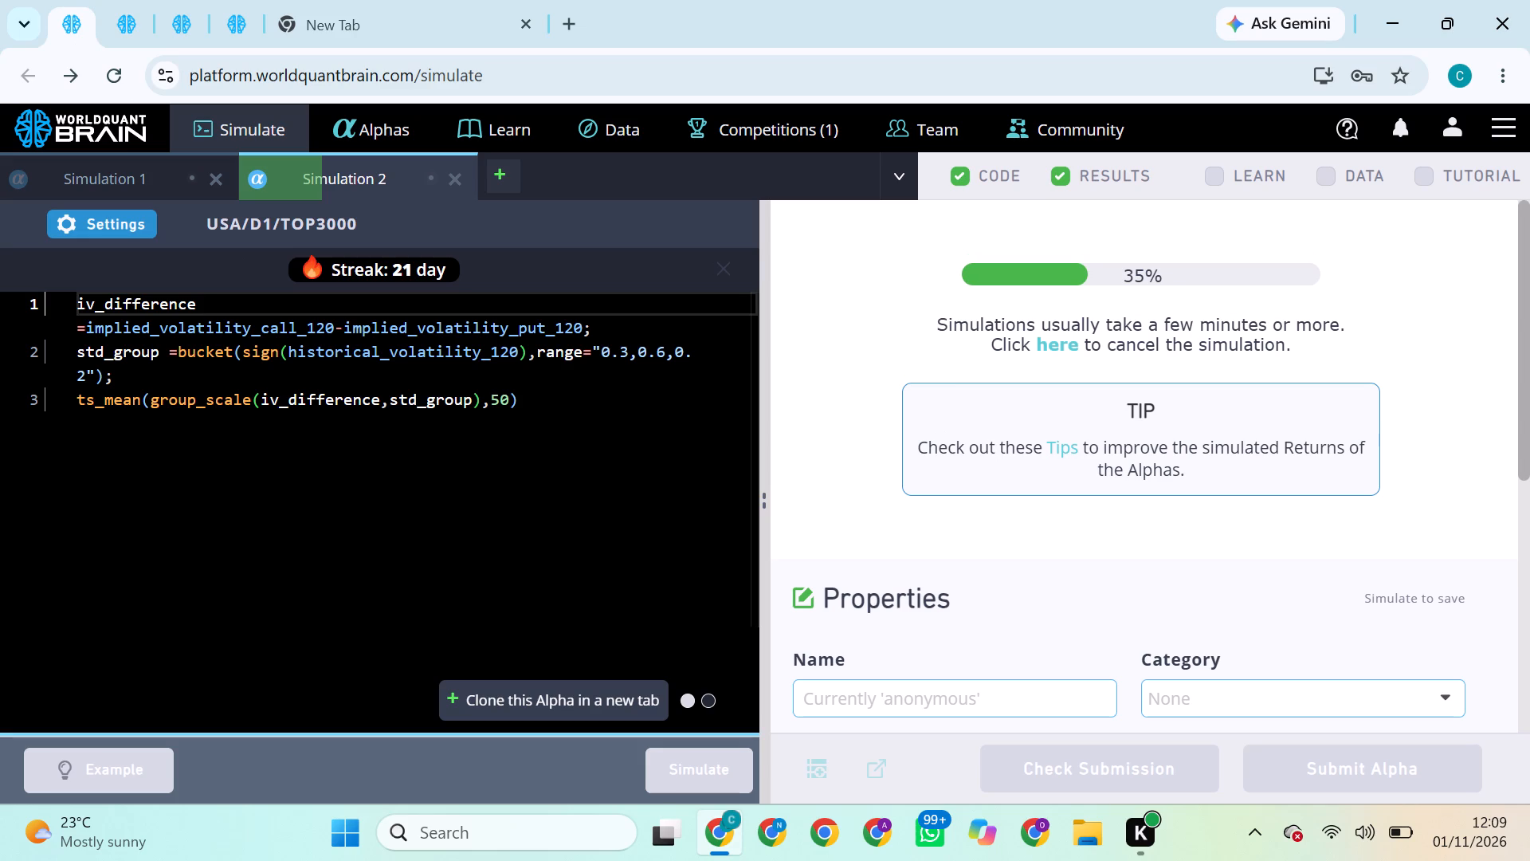
pyautogui.click(112, 0)
pyautogui.click(89, 0)
pyautogui.moveTo(112, 4); pyautogui.dragTo(192, 0)
pyautogui.click(192, 0)
pyautogui.click(134, 0)
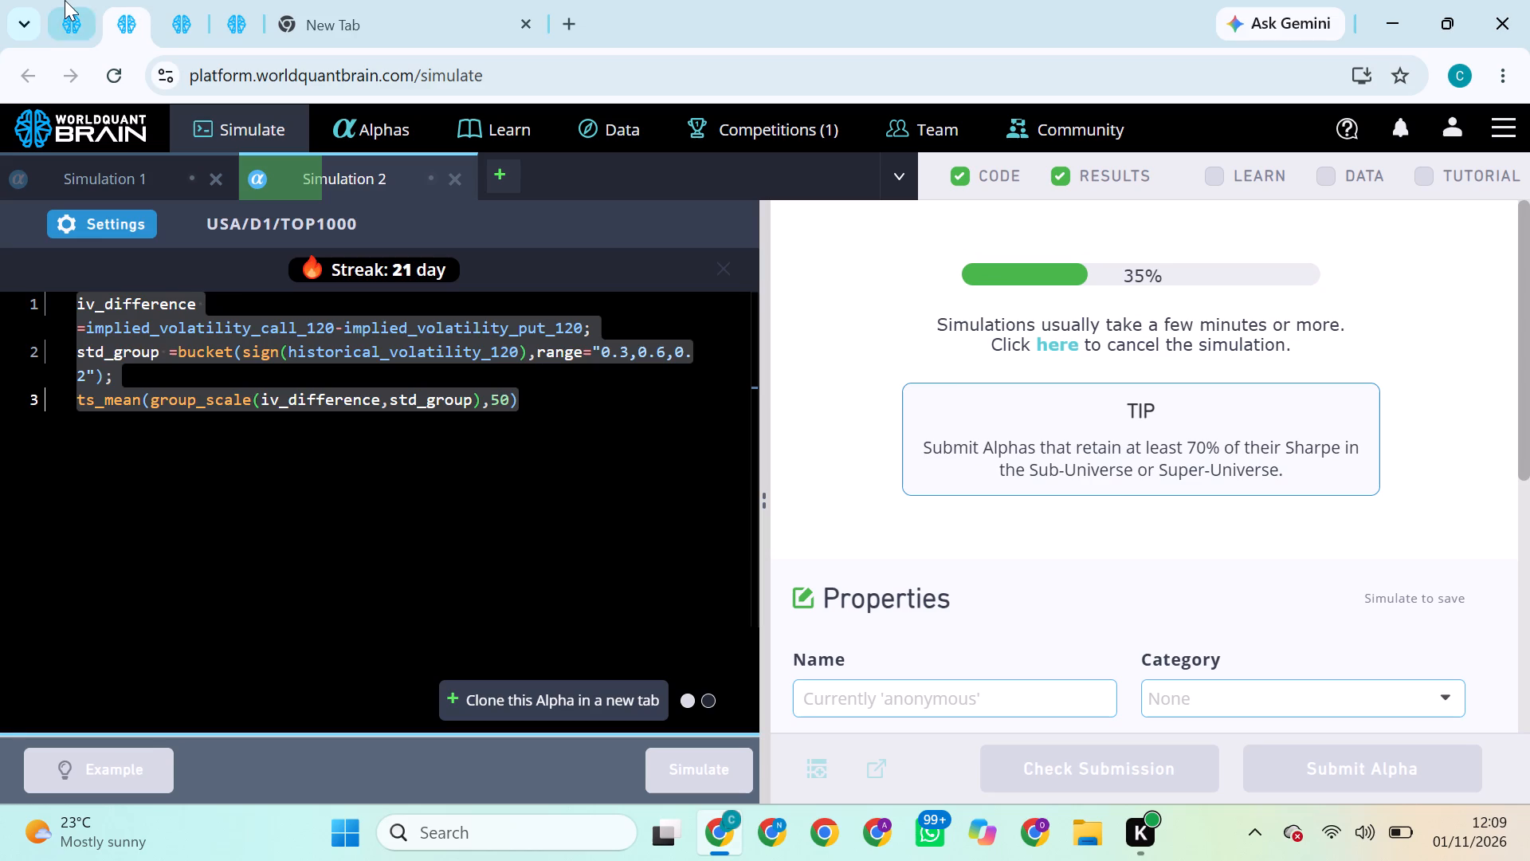
pyautogui.click(65, 0)
pyautogui.click(113, 0)
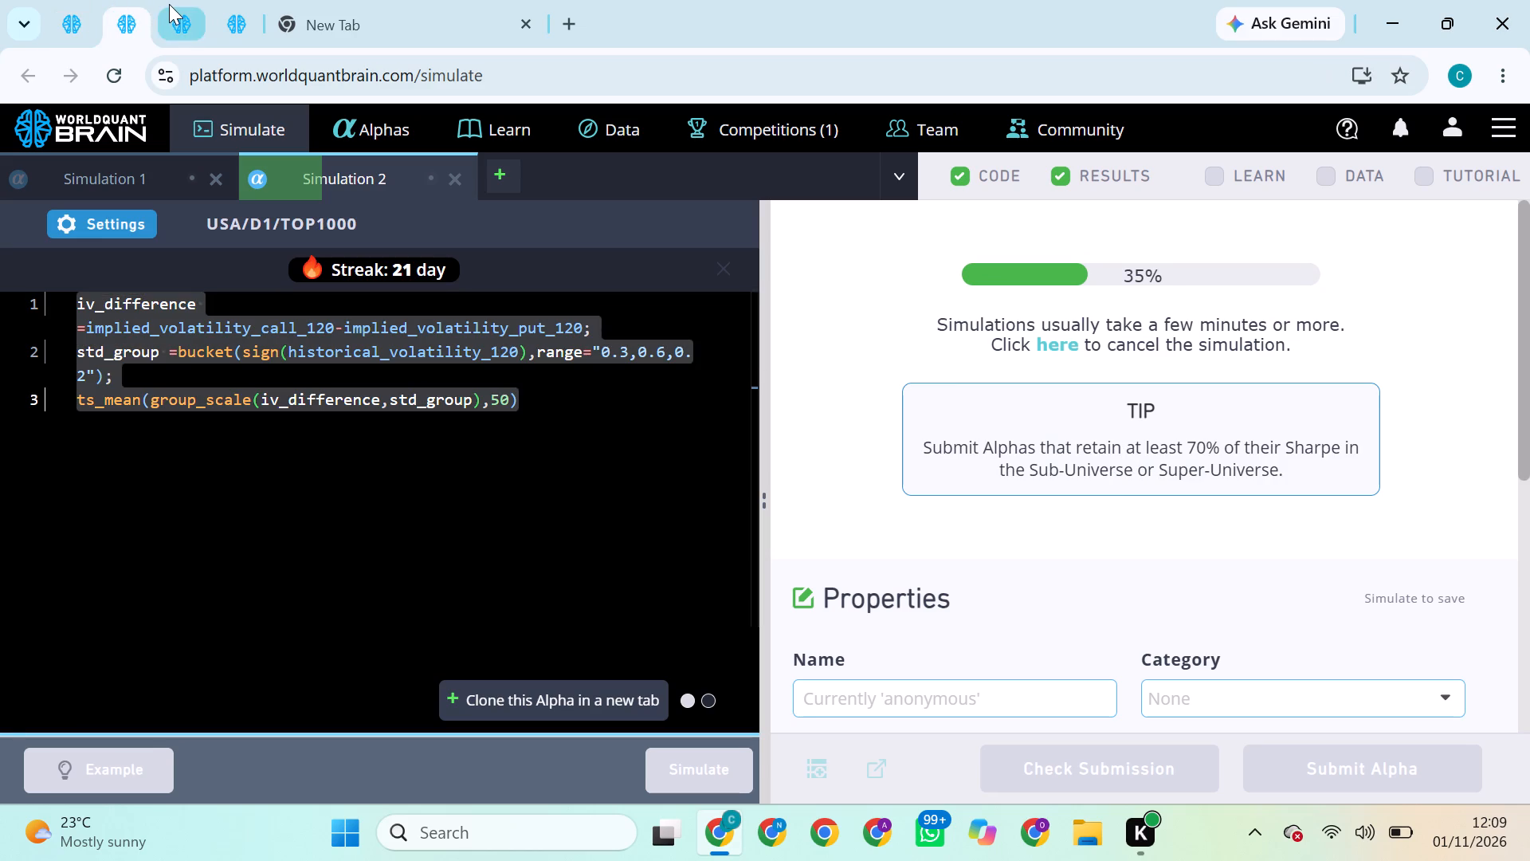
# Switch to the TOP2000 simulation and try to submit its alpha.
pyautogui.click(169, 4)
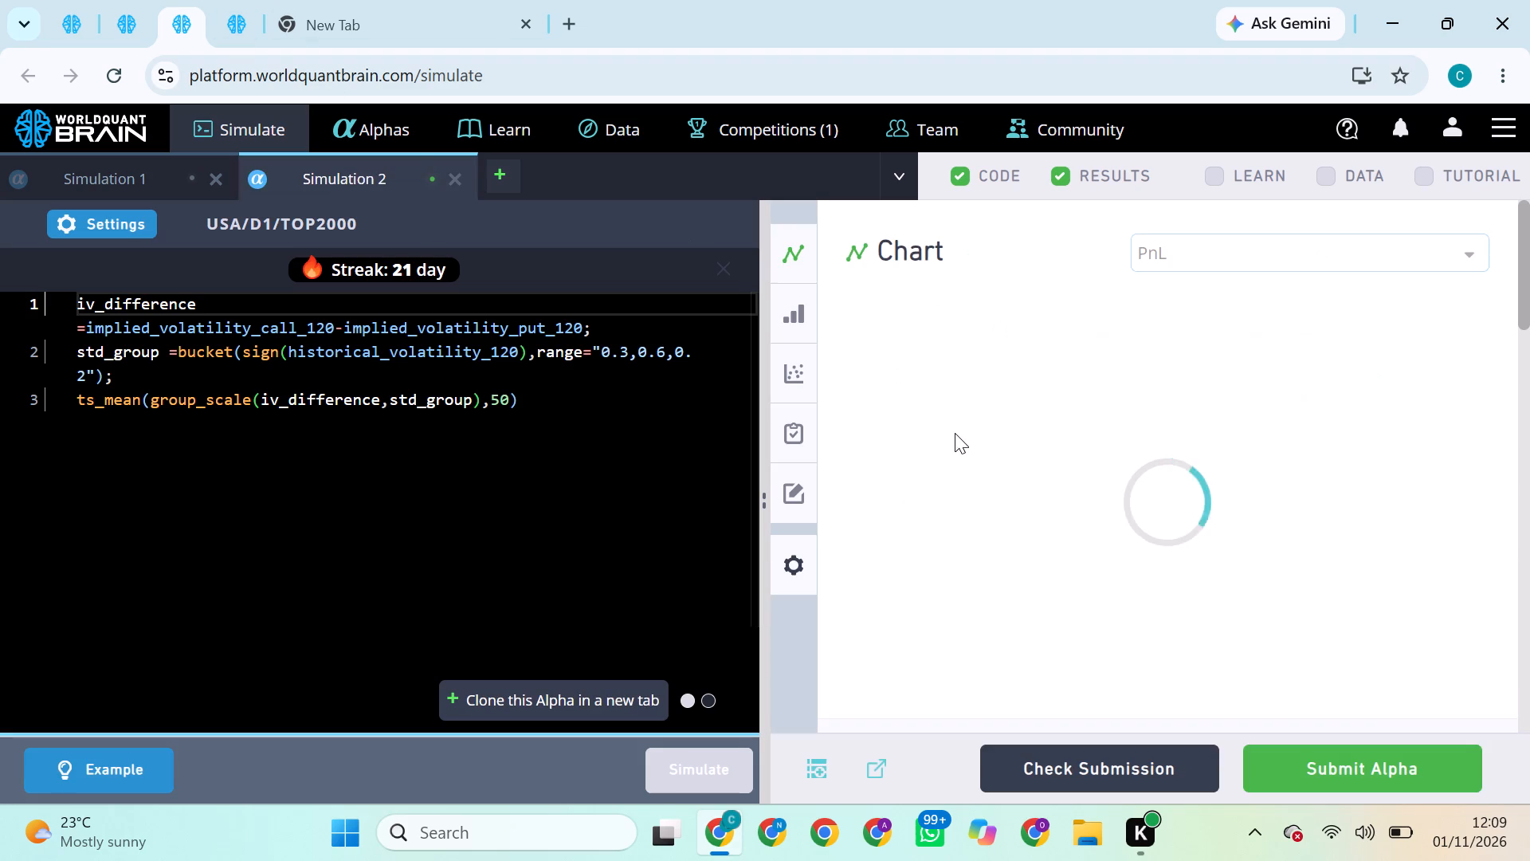
pyautogui.click(1387, 778)
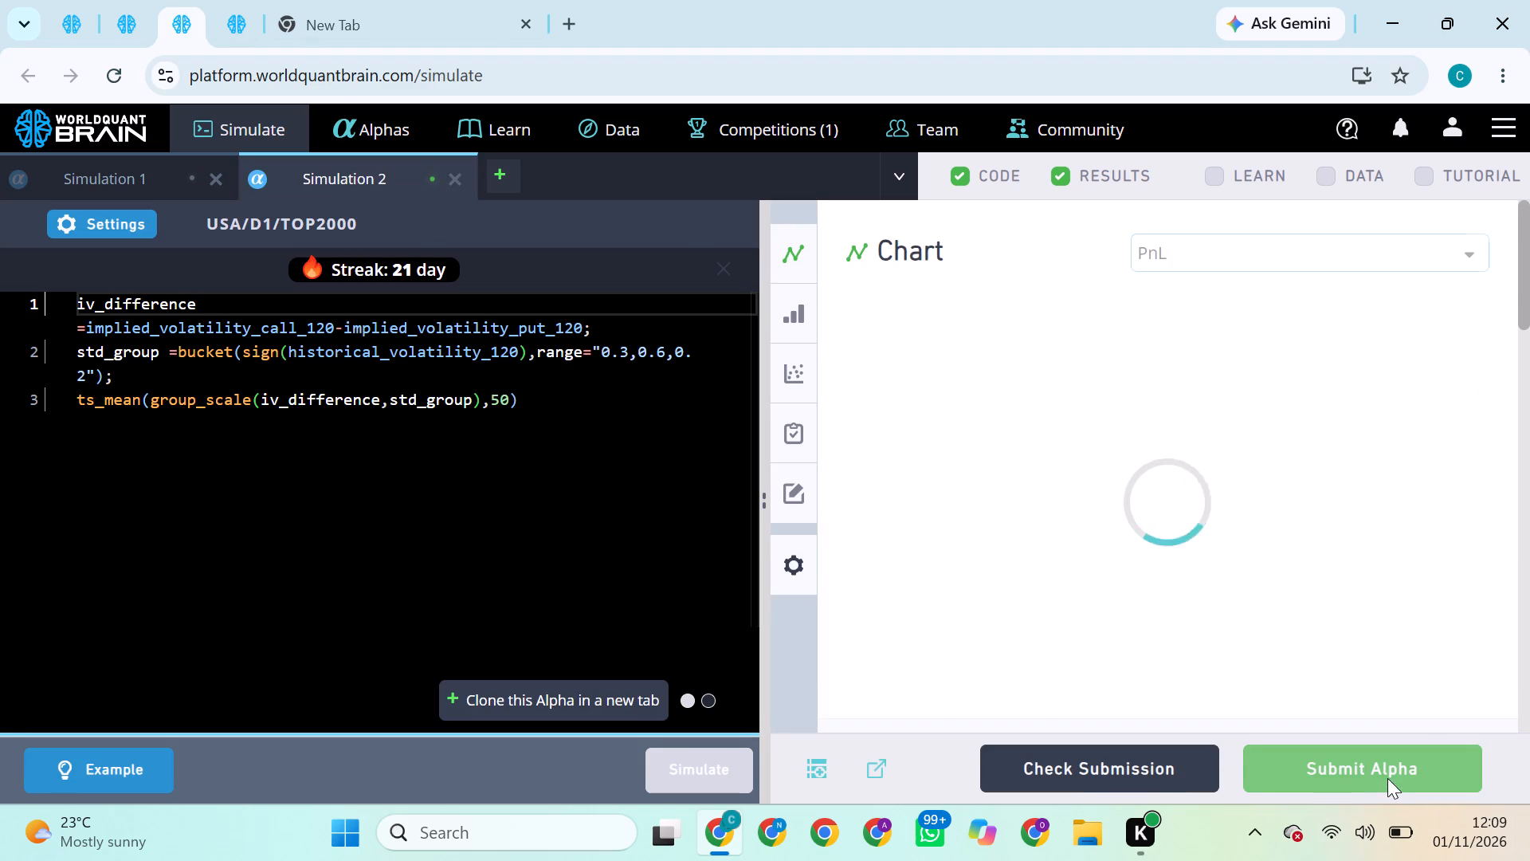
# Check the running TOP3000 simulation, then return to the TOP2000 simulation and expand its failed test details.
pyautogui.click(72, 0)
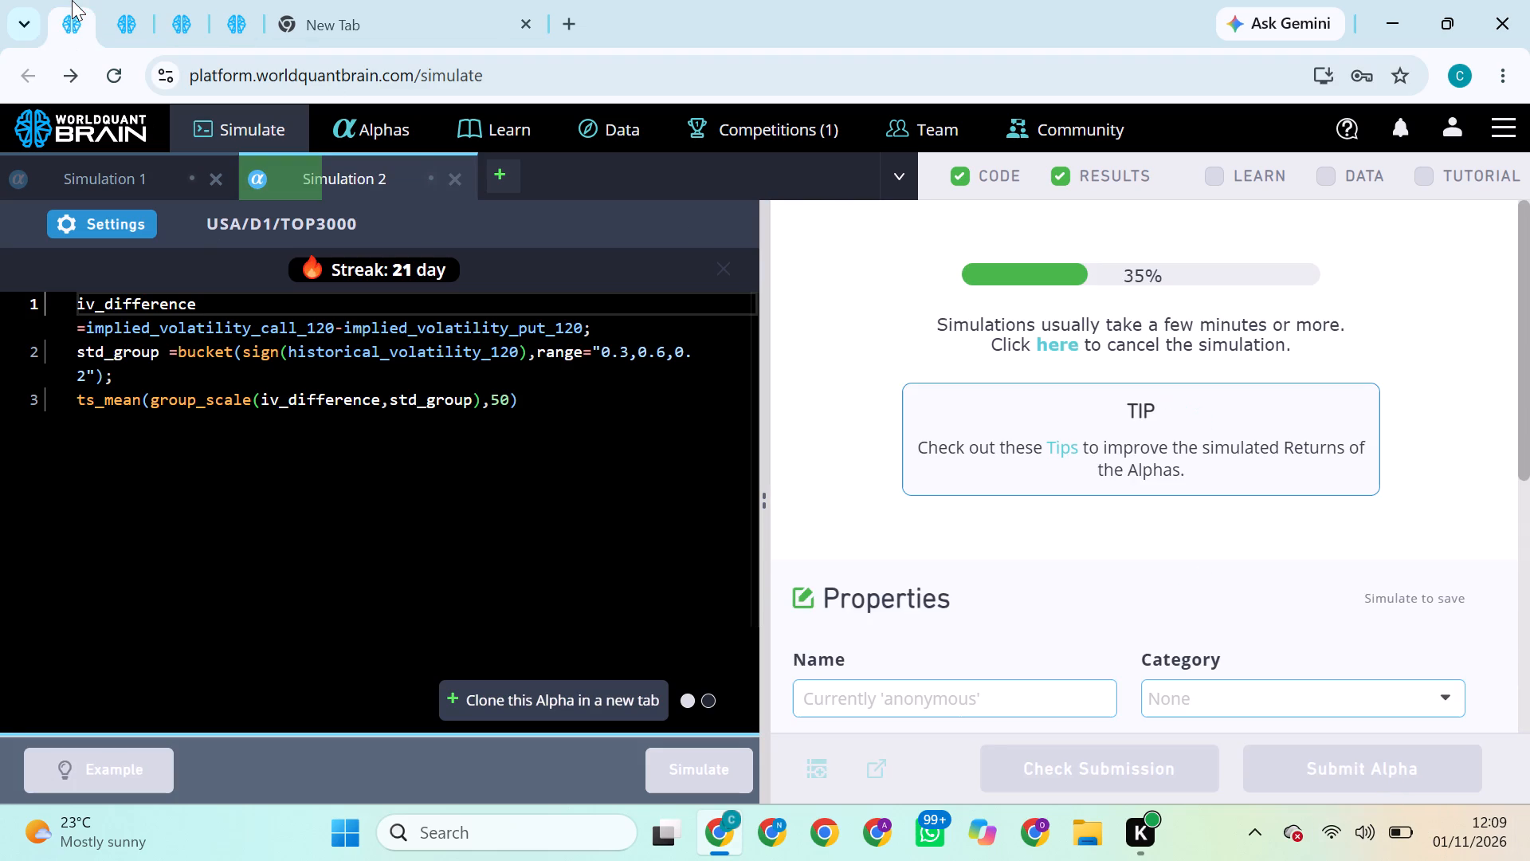
pyautogui.click(104, 0)
pyautogui.click(182, 12)
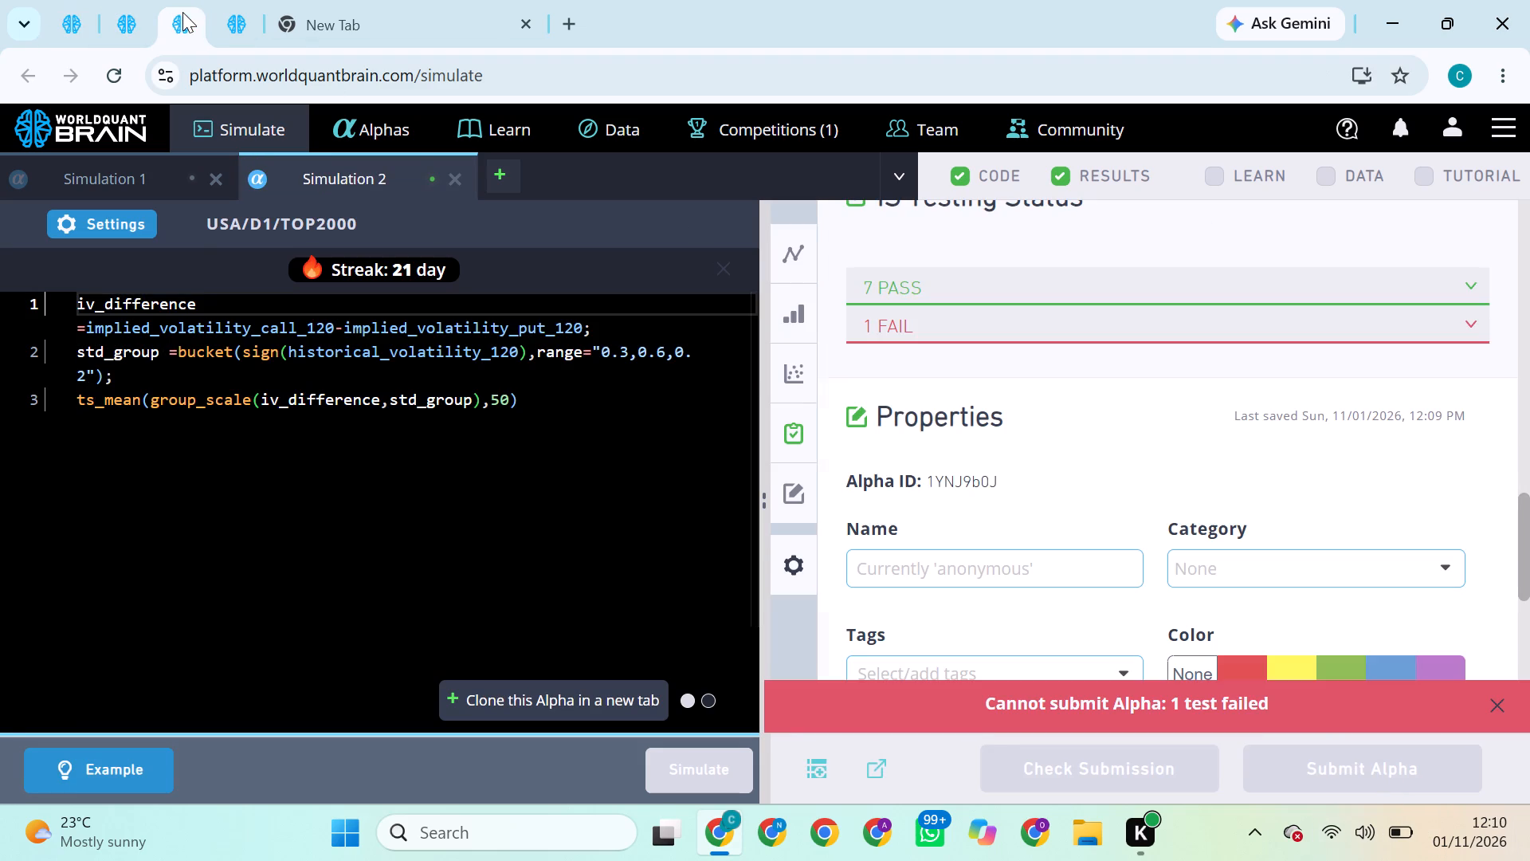
pyautogui.click(1026, 327)
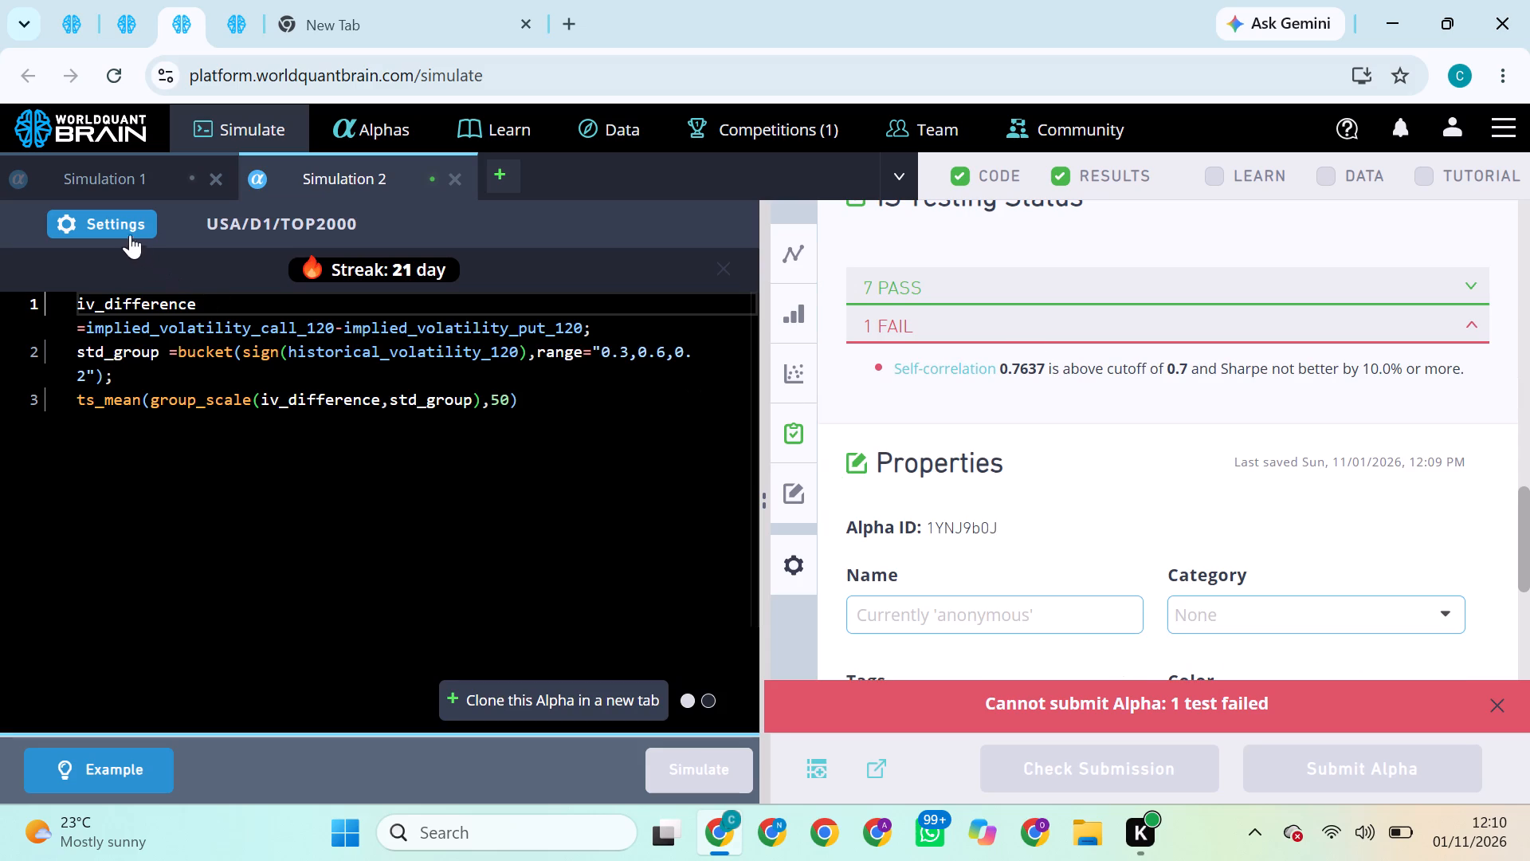
# Set the TOP2000 simulation to Subindustry neutralization and decay 4, apply the settings and run the simulation.
pyautogui.click(128, 224)
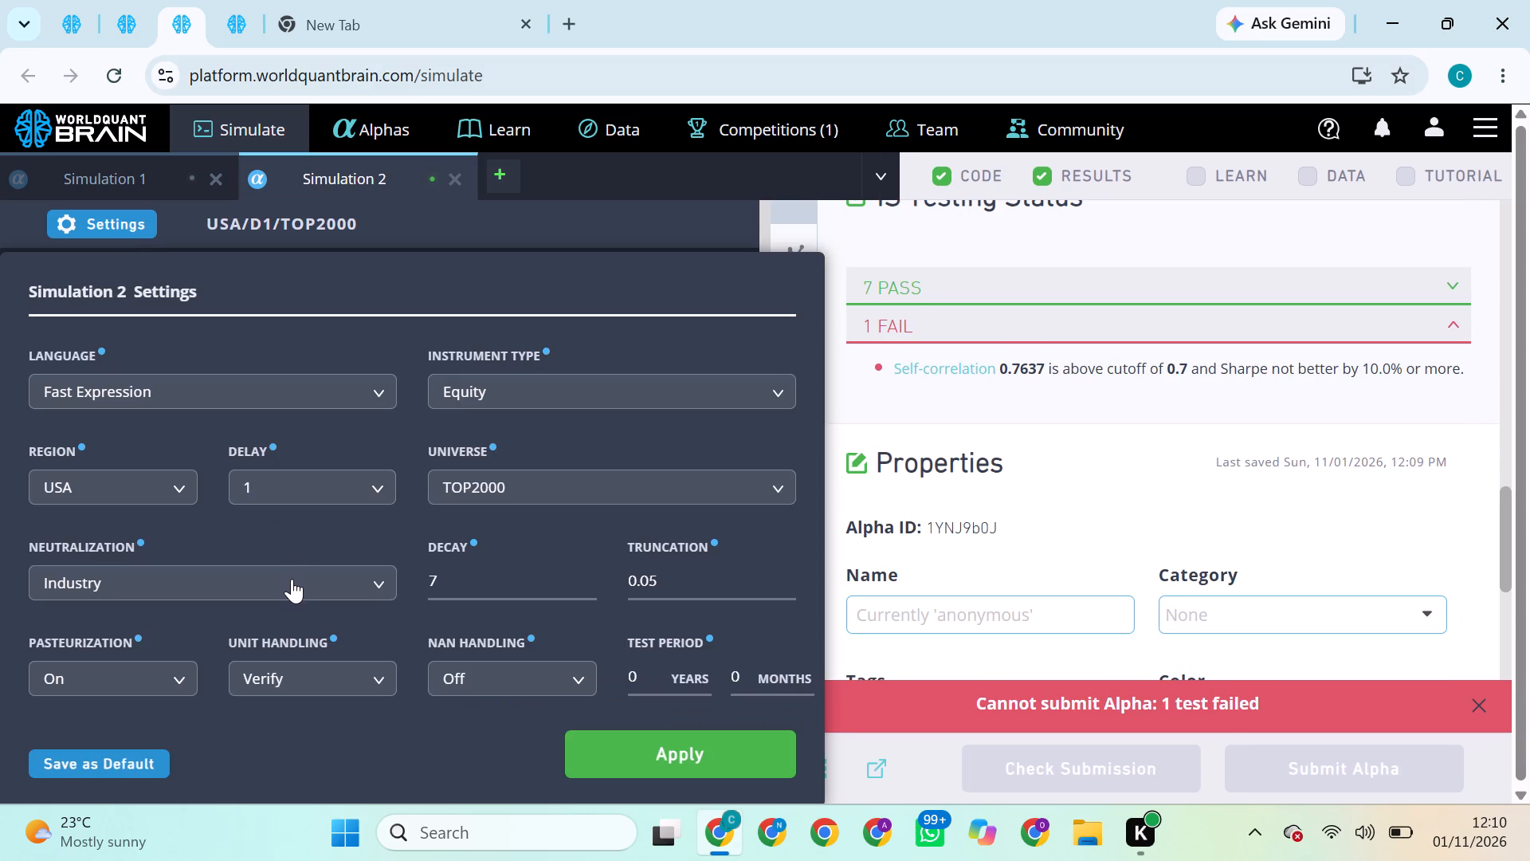
pyautogui.click(292, 579)
pyautogui.click(143, 759)
pyautogui.moveTo(478, 559); pyautogui.dragTo(481, 579)
pyautogui.click(481, 579)
pyautogui.press('BackSpace')
pyautogui.press('BackSpace')
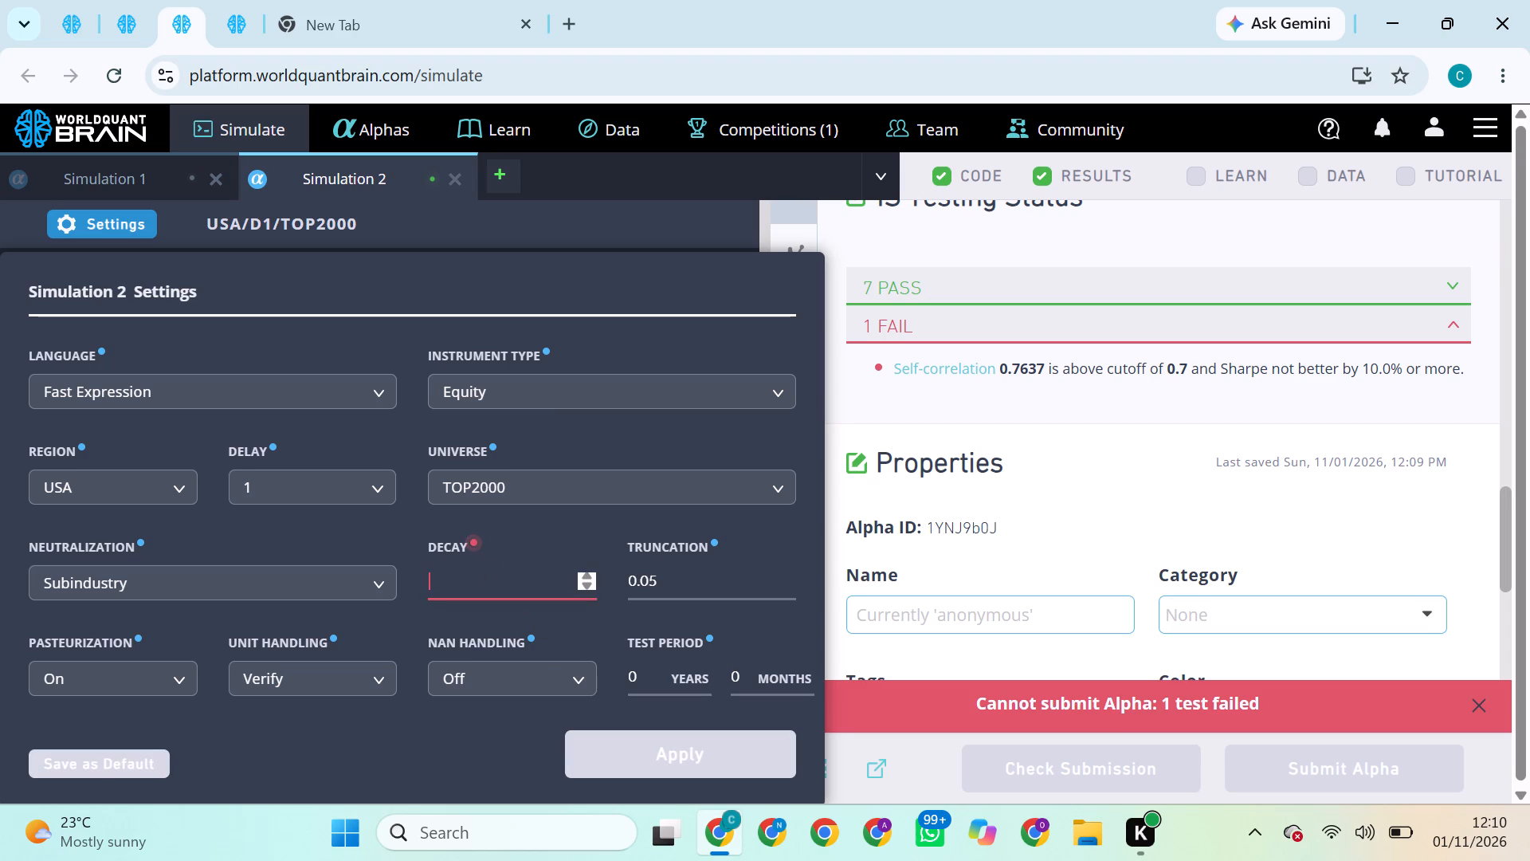
pyautogui.press('4')
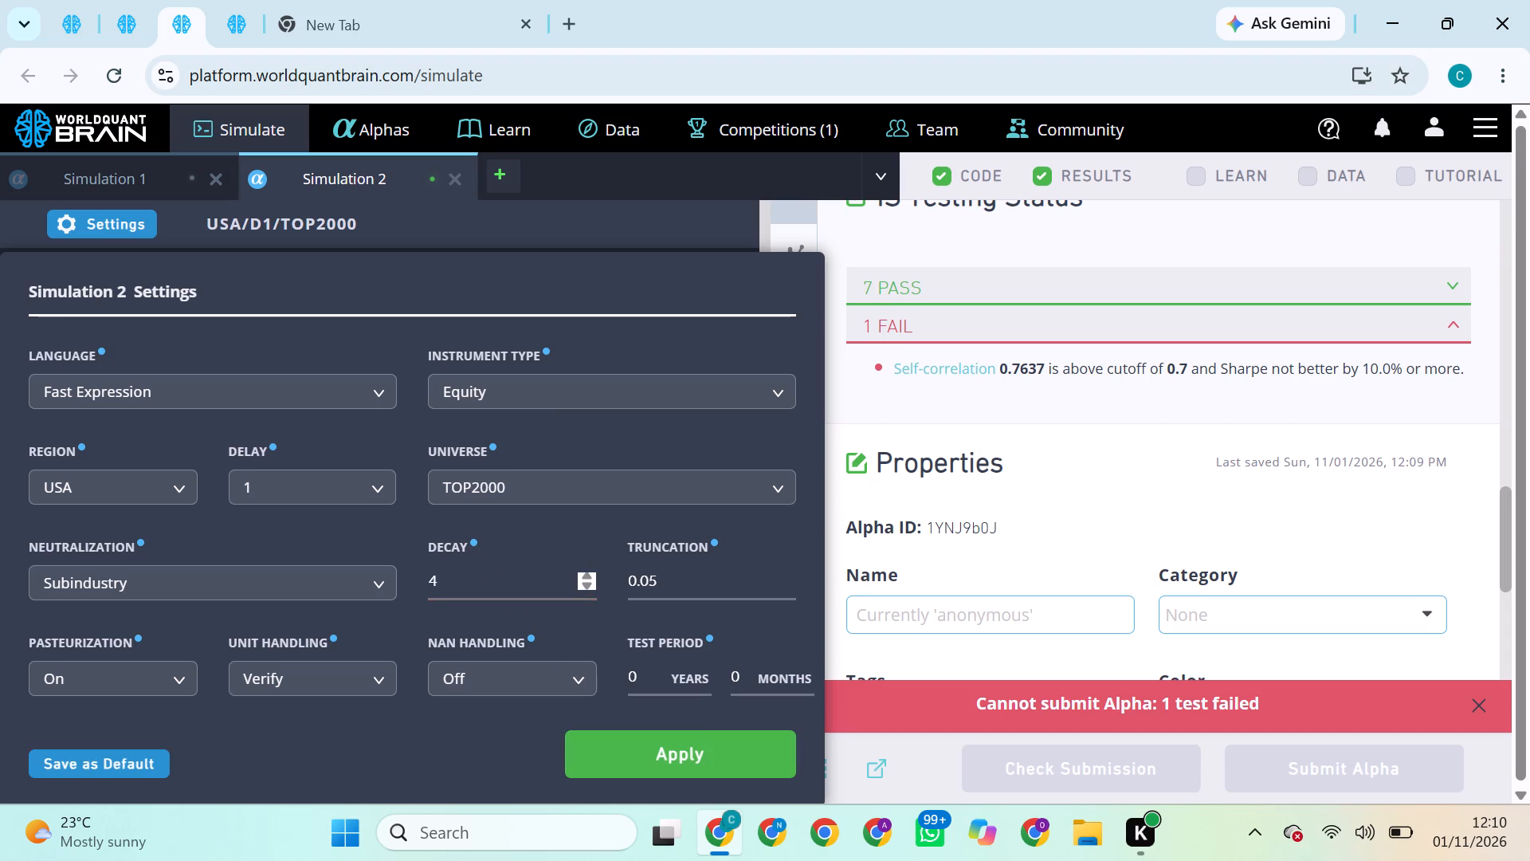
pyautogui.click(696, 750)
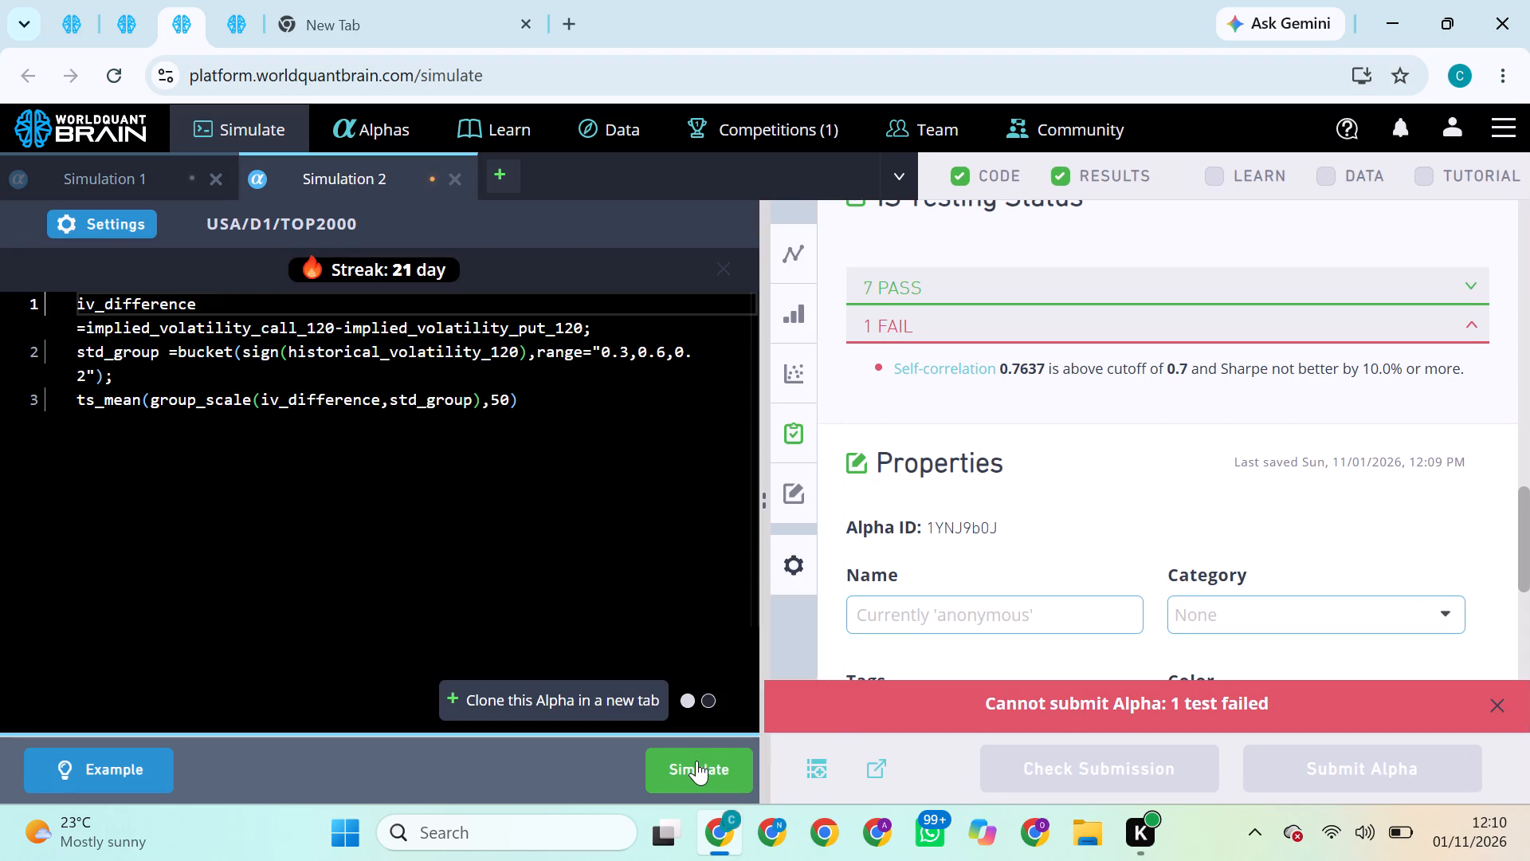
pyautogui.click(696, 761)
# Switch to the TOP3000 simulation, set Sector neutralization and truncation 0.08, apply the settings and run the simulation.
pyautogui.click(126, 0)
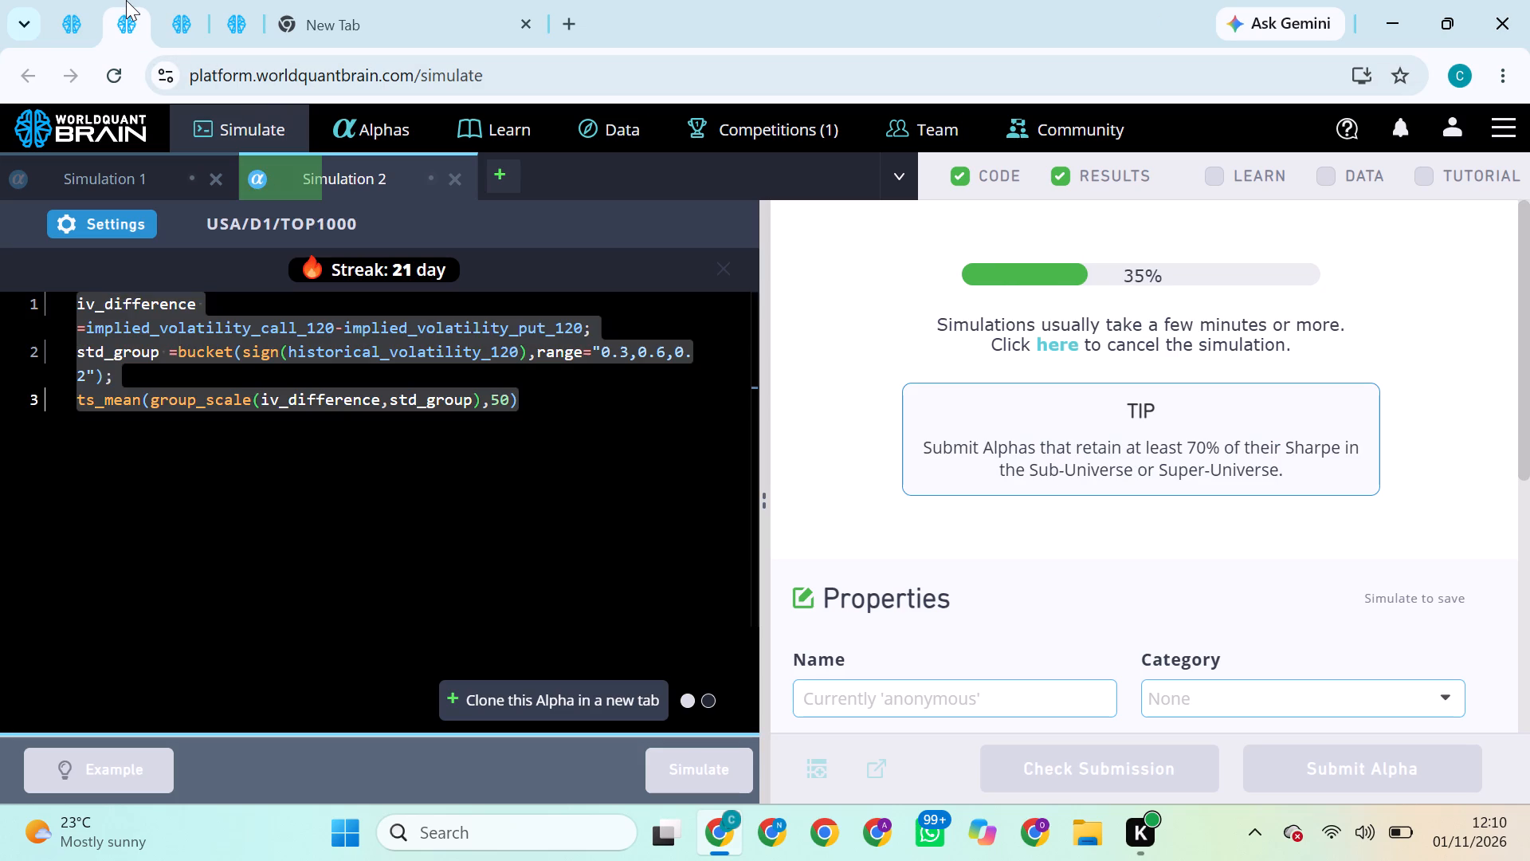
pyautogui.click(74, 0)
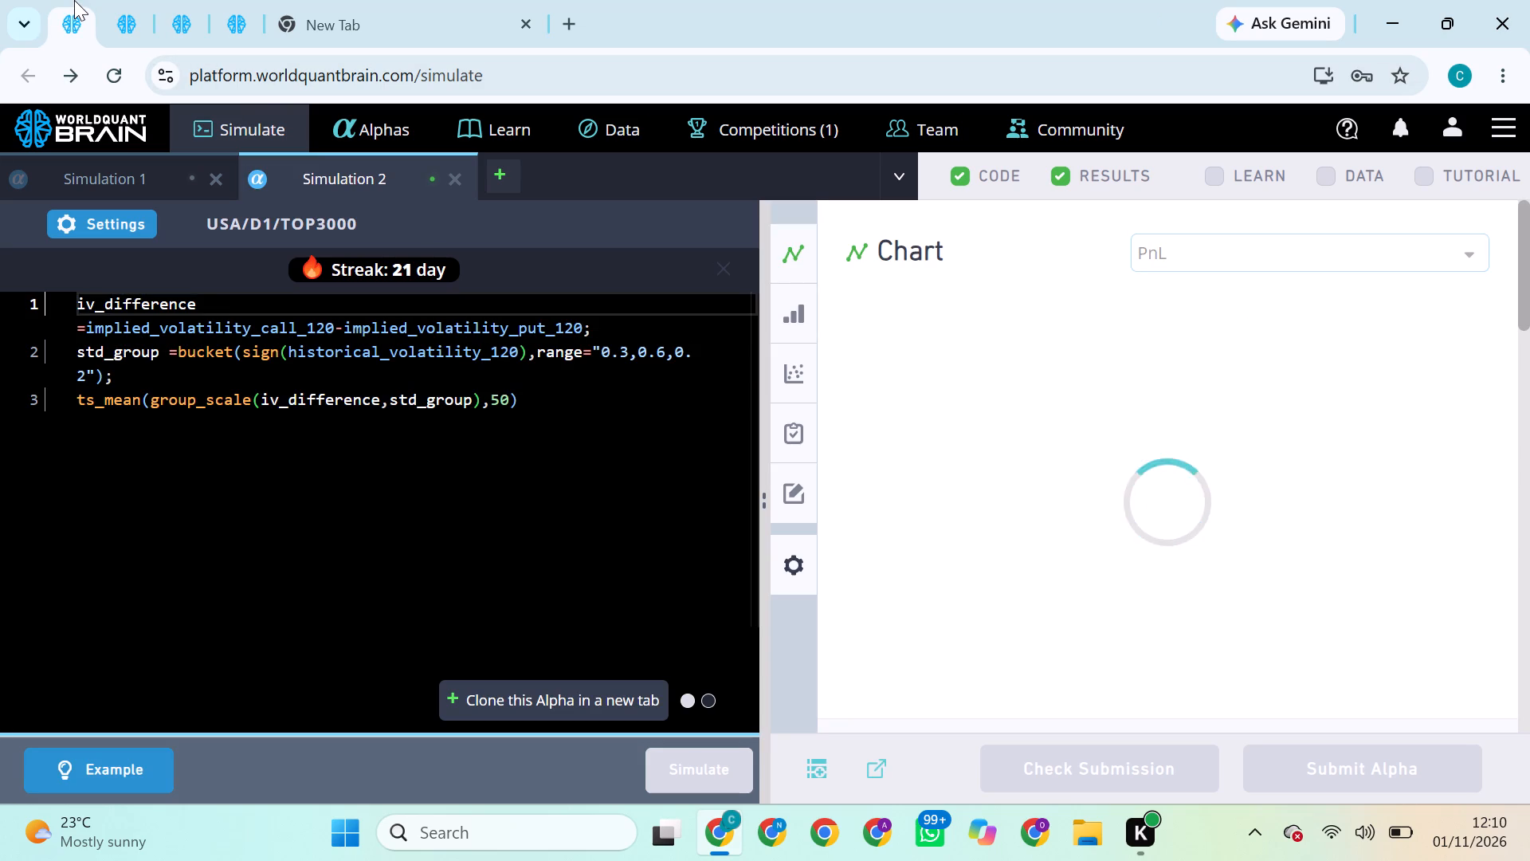
pyautogui.click(136, 234)
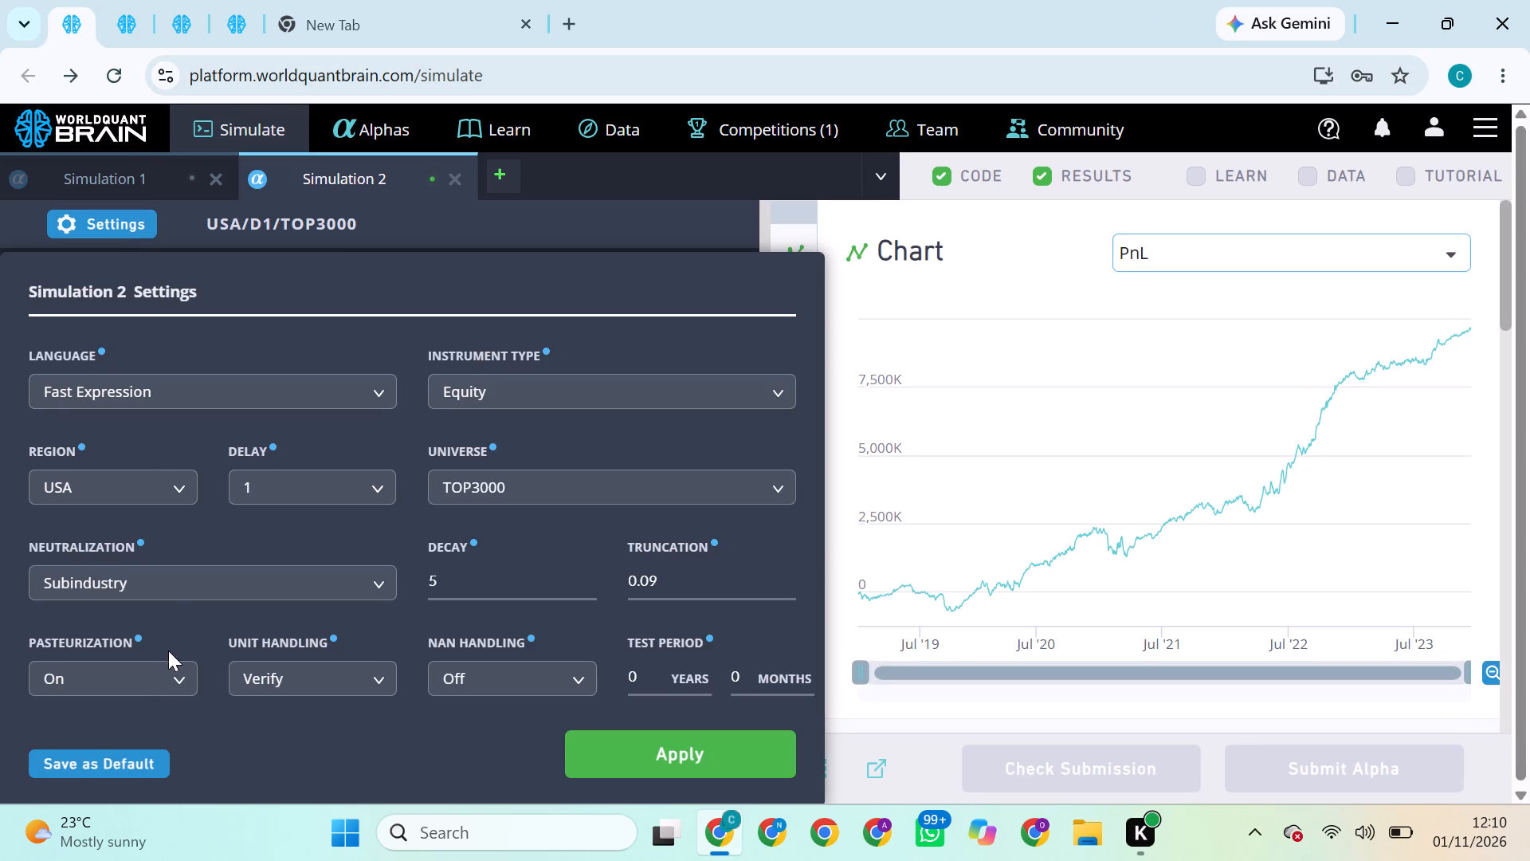
pyautogui.click(171, 600)
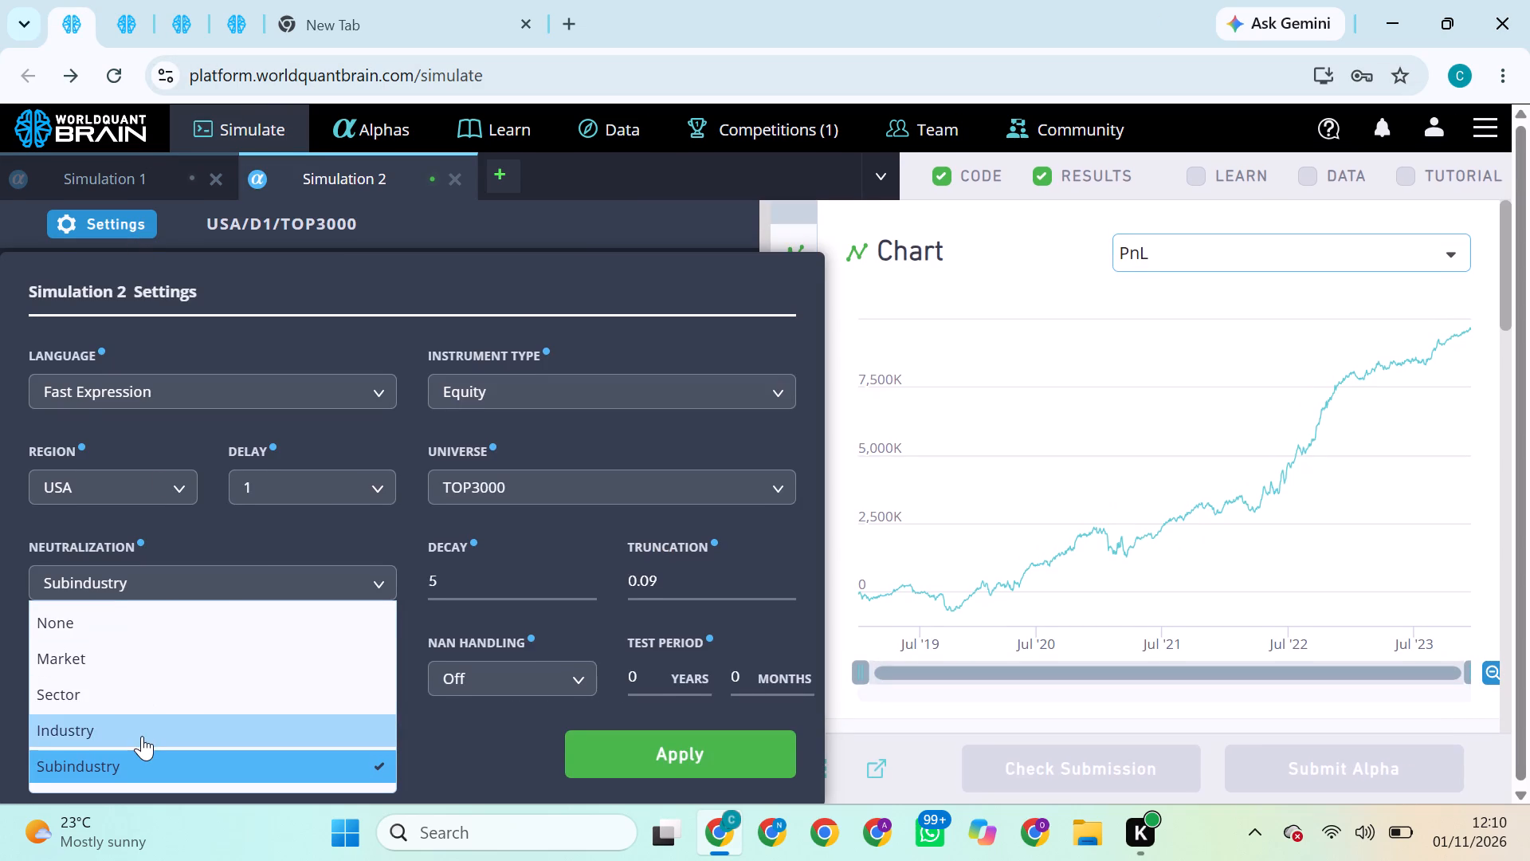
pyautogui.click(118, 665)
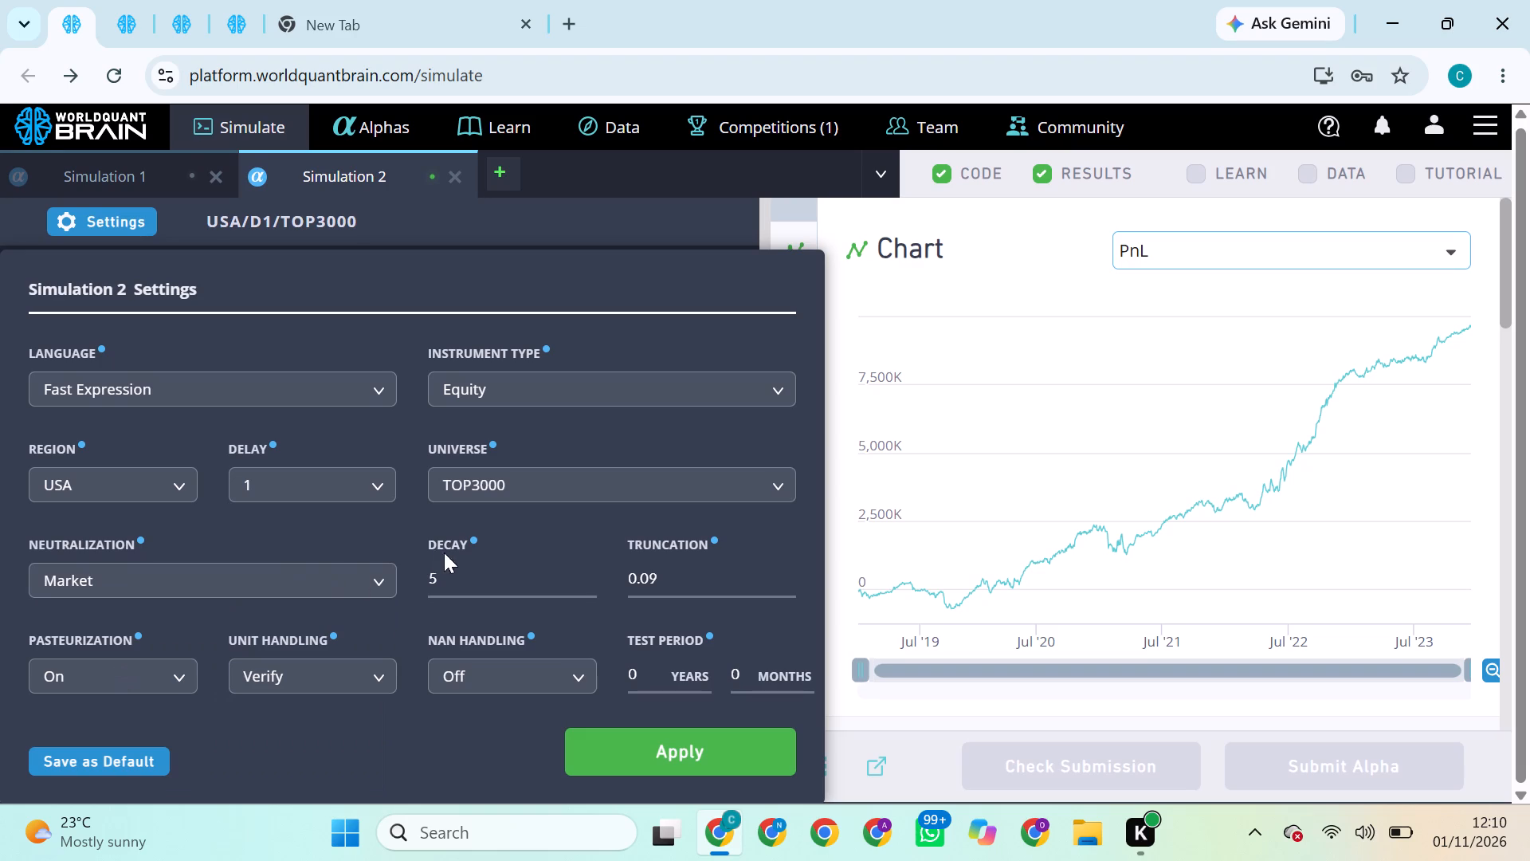
pyautogui.click(484, 572)
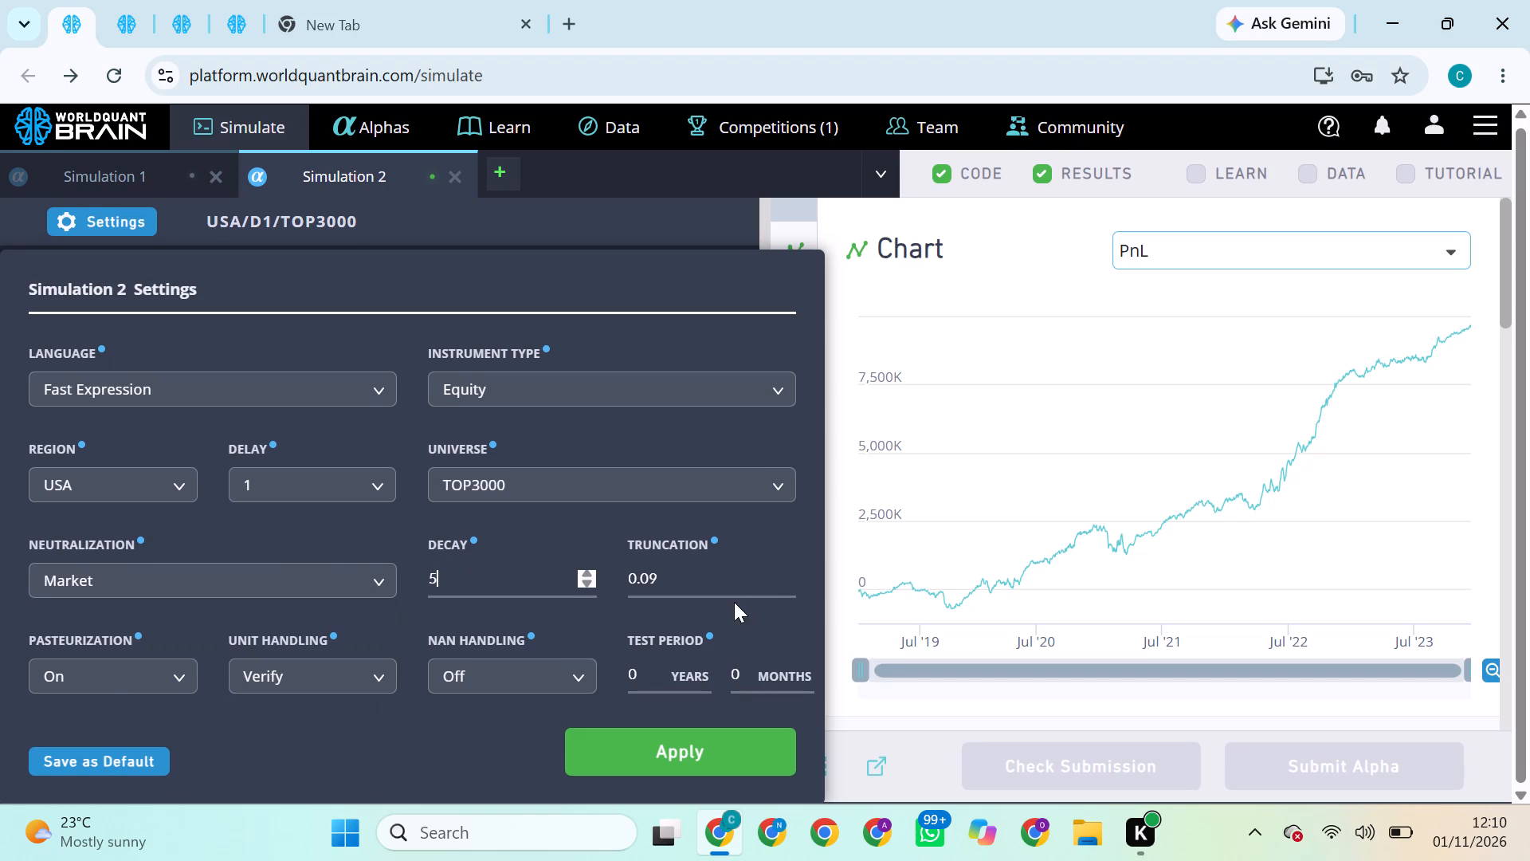
pyautogui.click(734, 590)
pyautogui.press('BackSpace')
pyautogui.press('8')
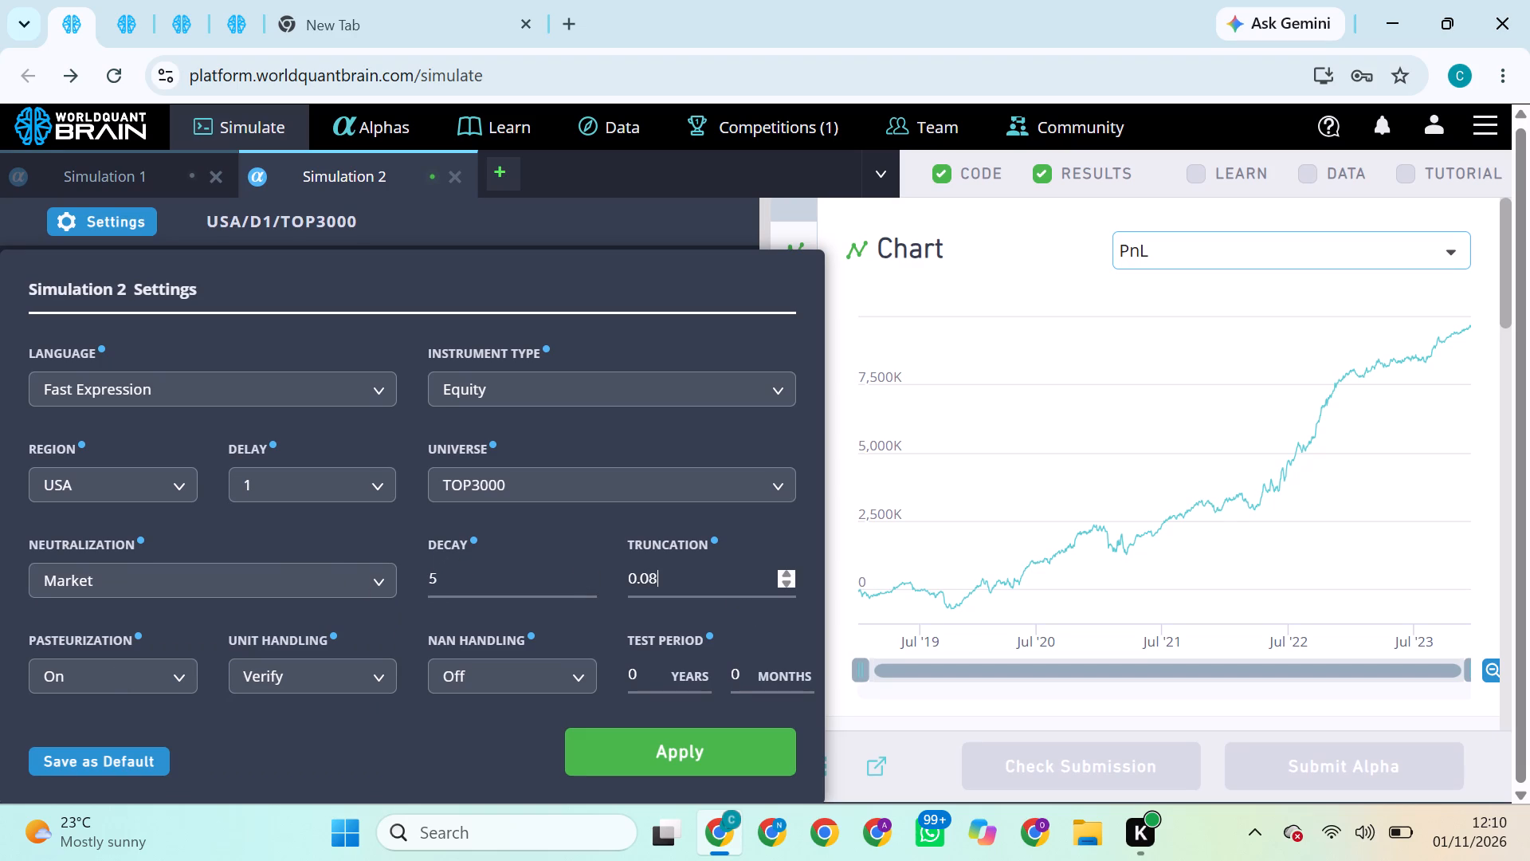
pyautogui.click(280, 580)
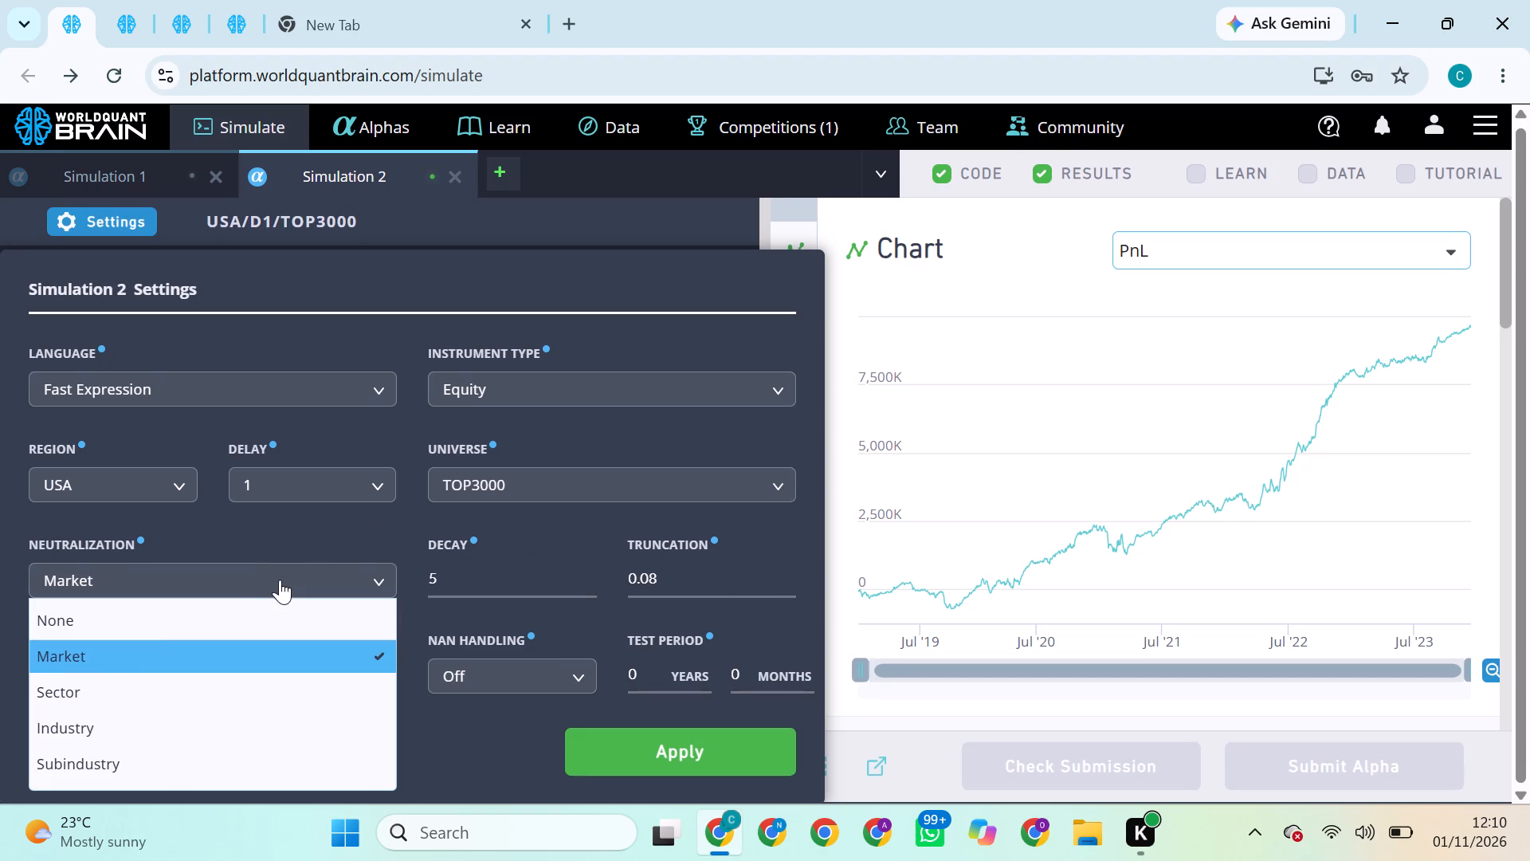
pyautogui.click(104, 685)
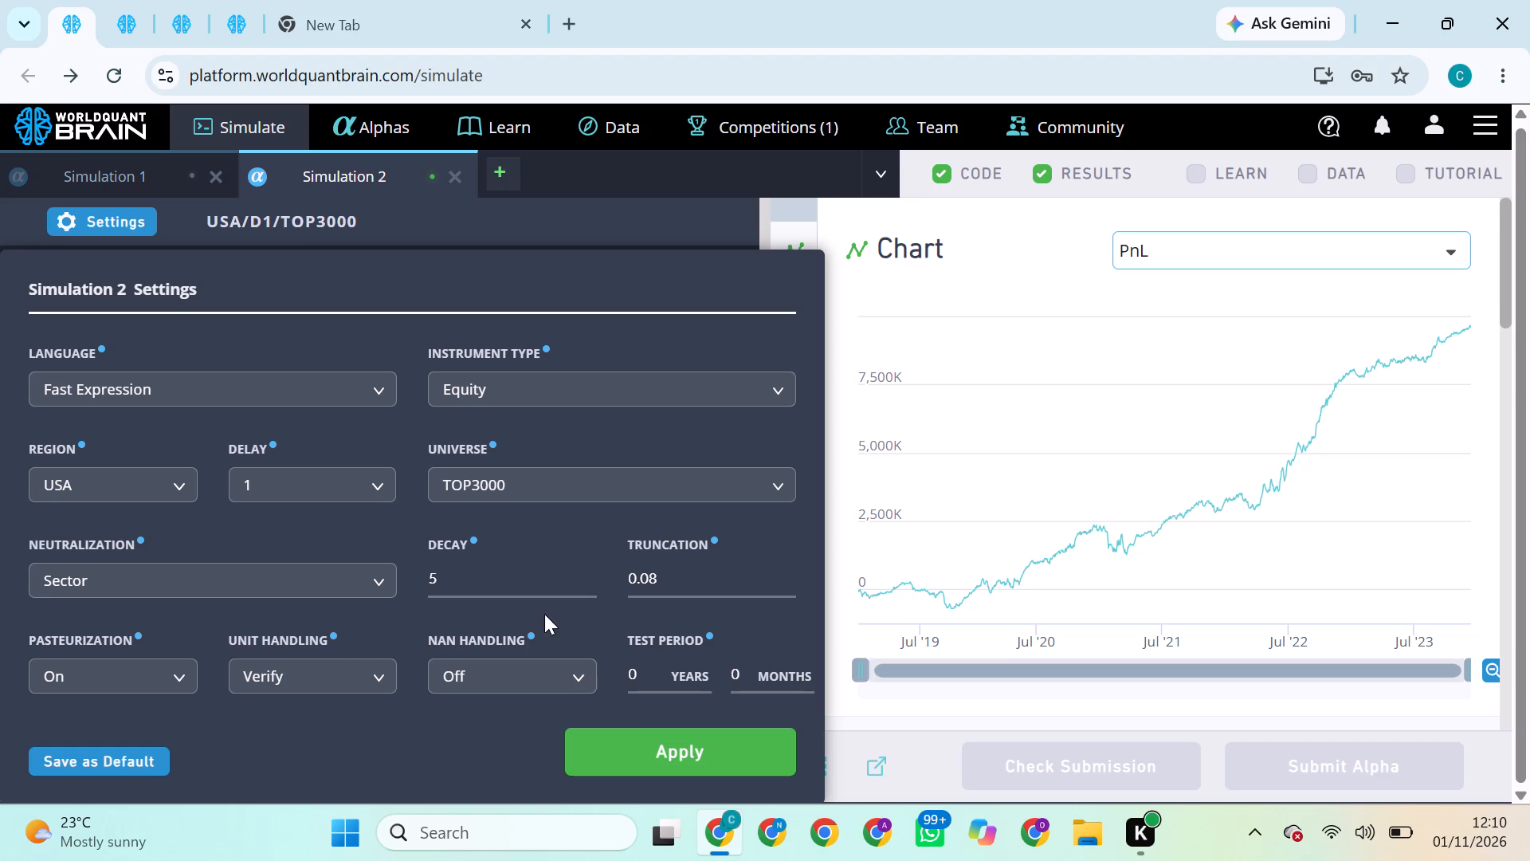
pyautogui.click(655, 741)
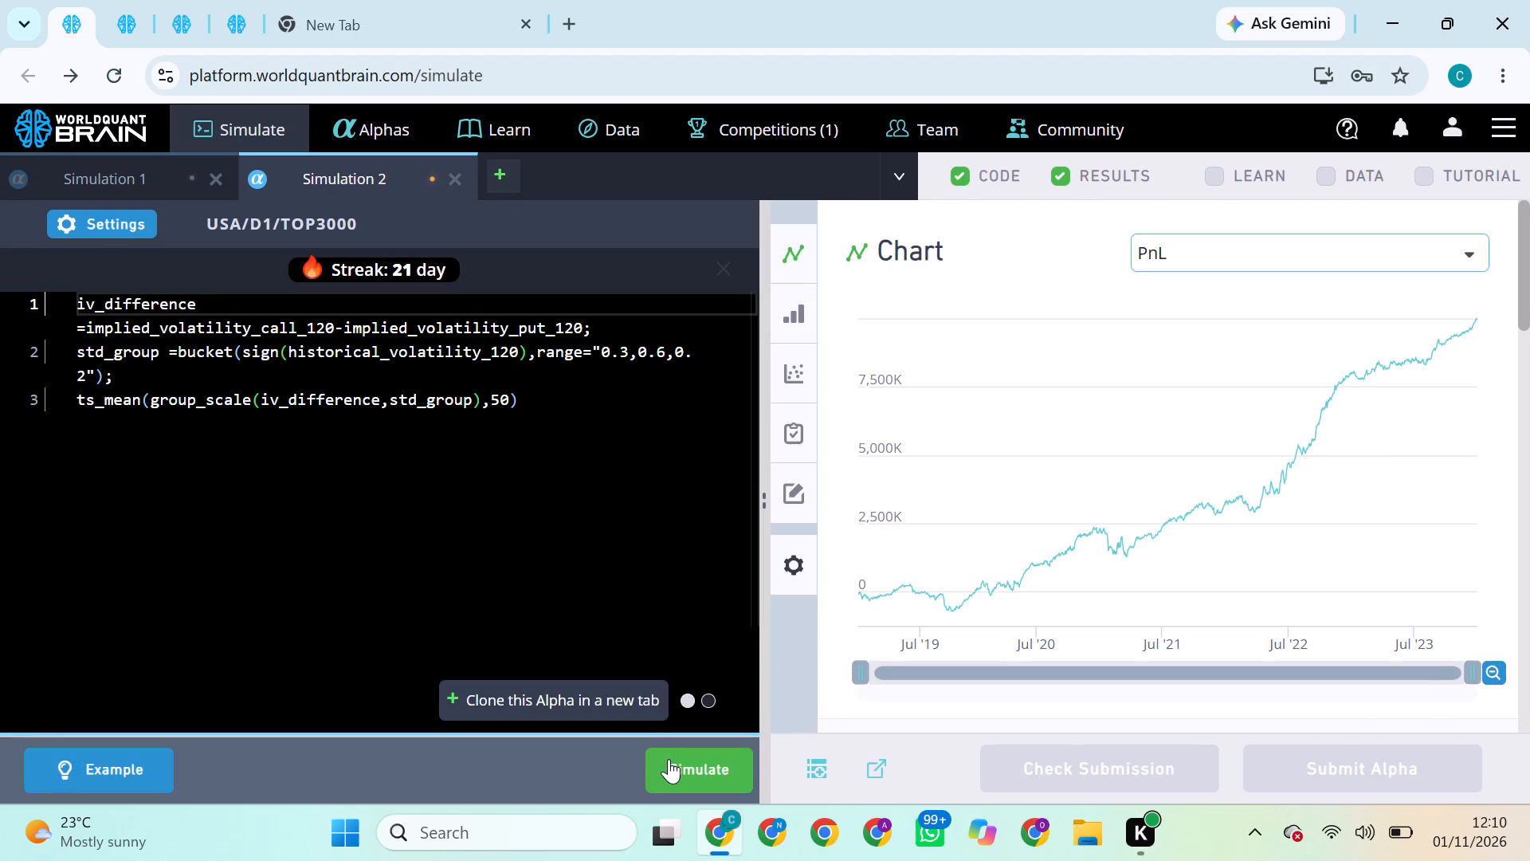
pyautogui.click(669, 759)
# Switch to the TOP1000 simulation and try to submit its alpha.
pyautogui.click(128, 0)
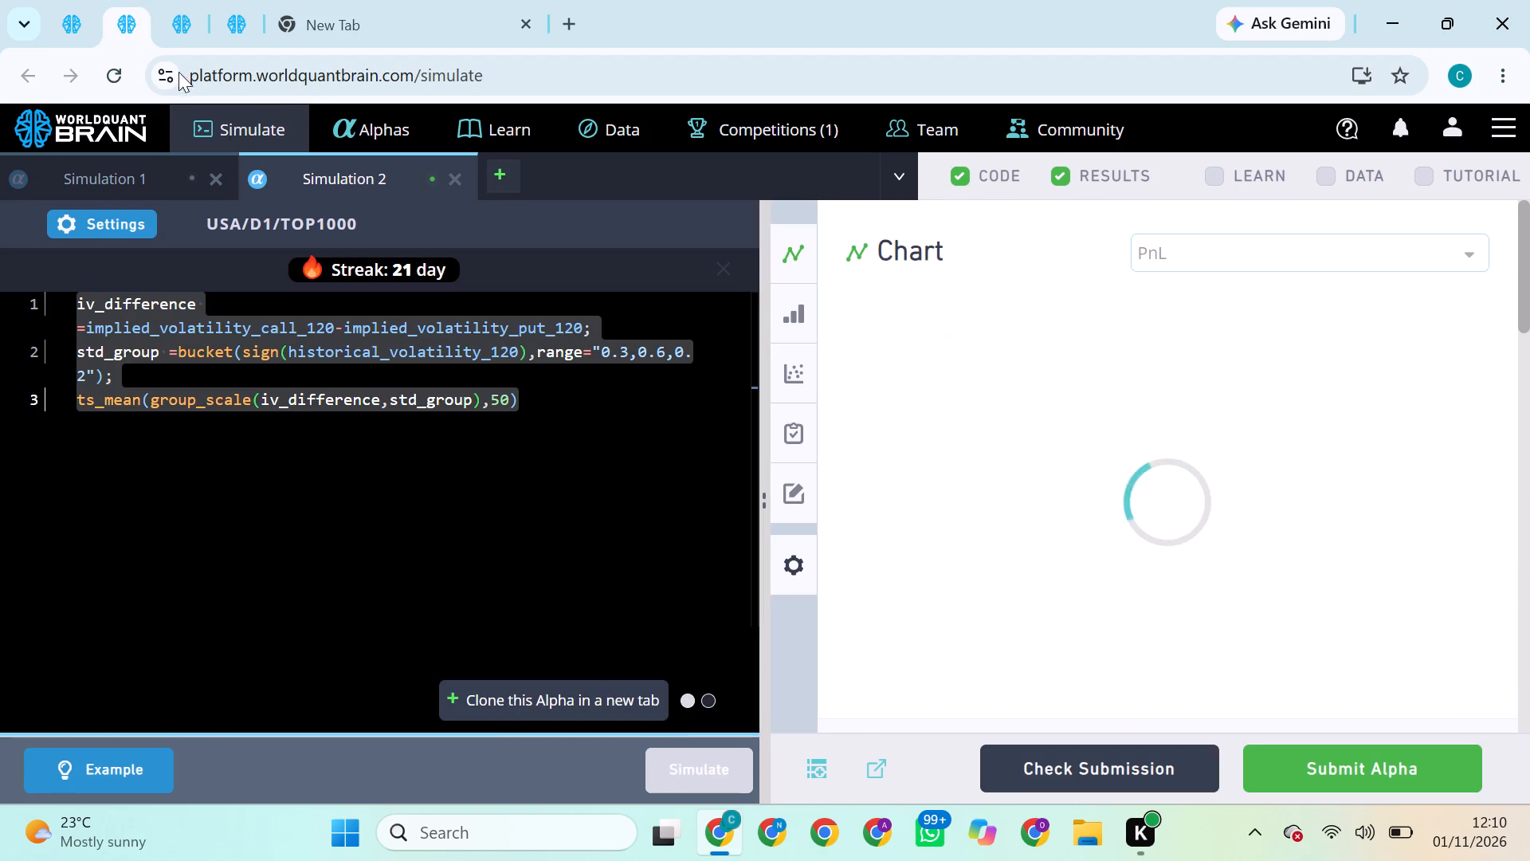
pyautogui.click(1353, 781)
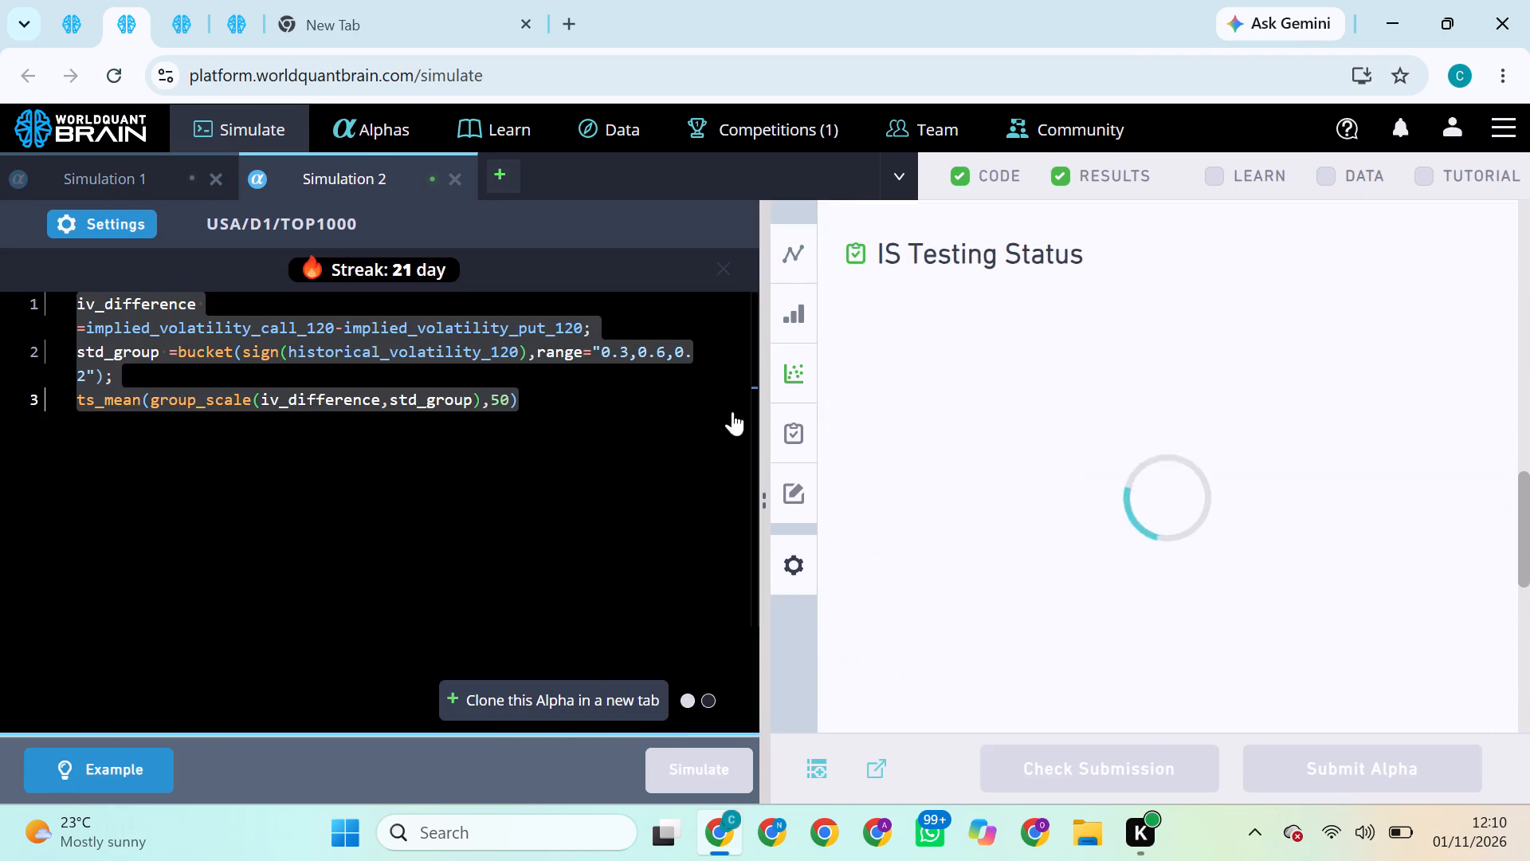
# Set the TOP1000 simulation's neutralization to Sector, apply the settings and run the simulation.
pyautogui.click(199, 0)
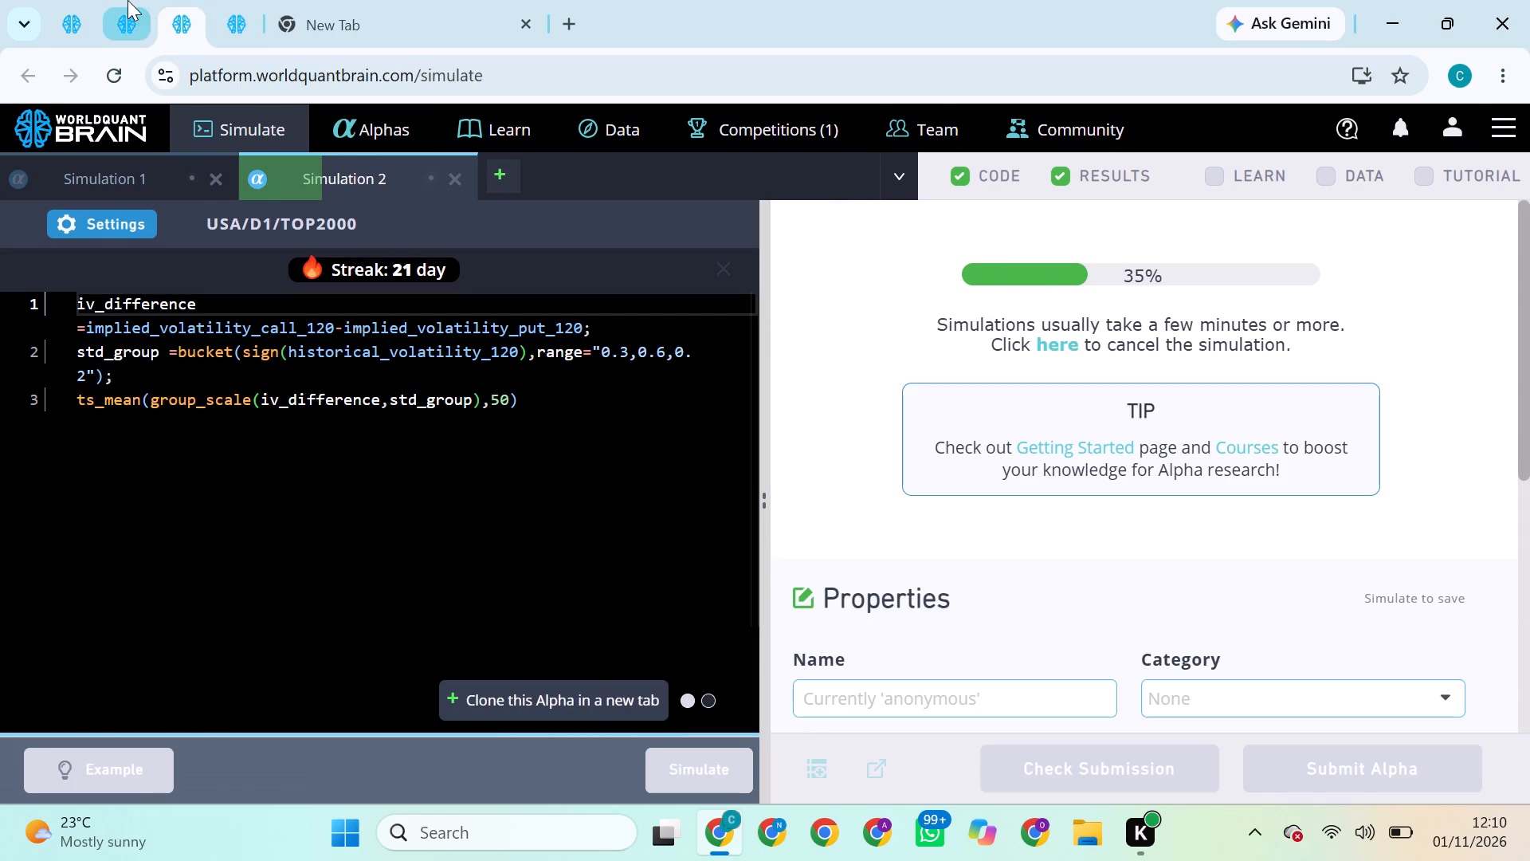
pyautogui.click(127, 0)
pyautogui.click(120, 225)
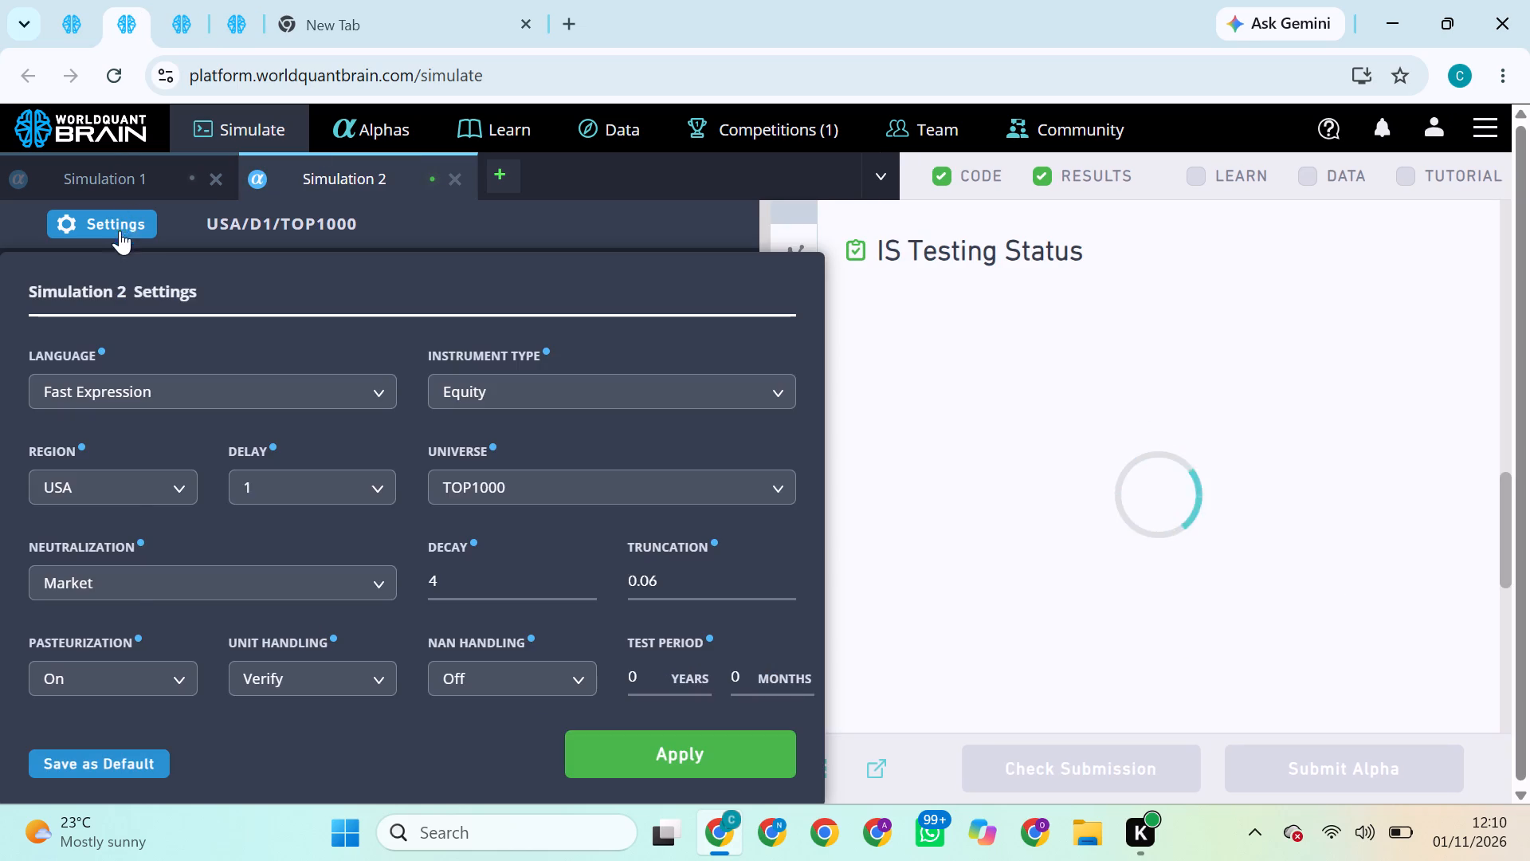
pyautogui.click(135, 584)
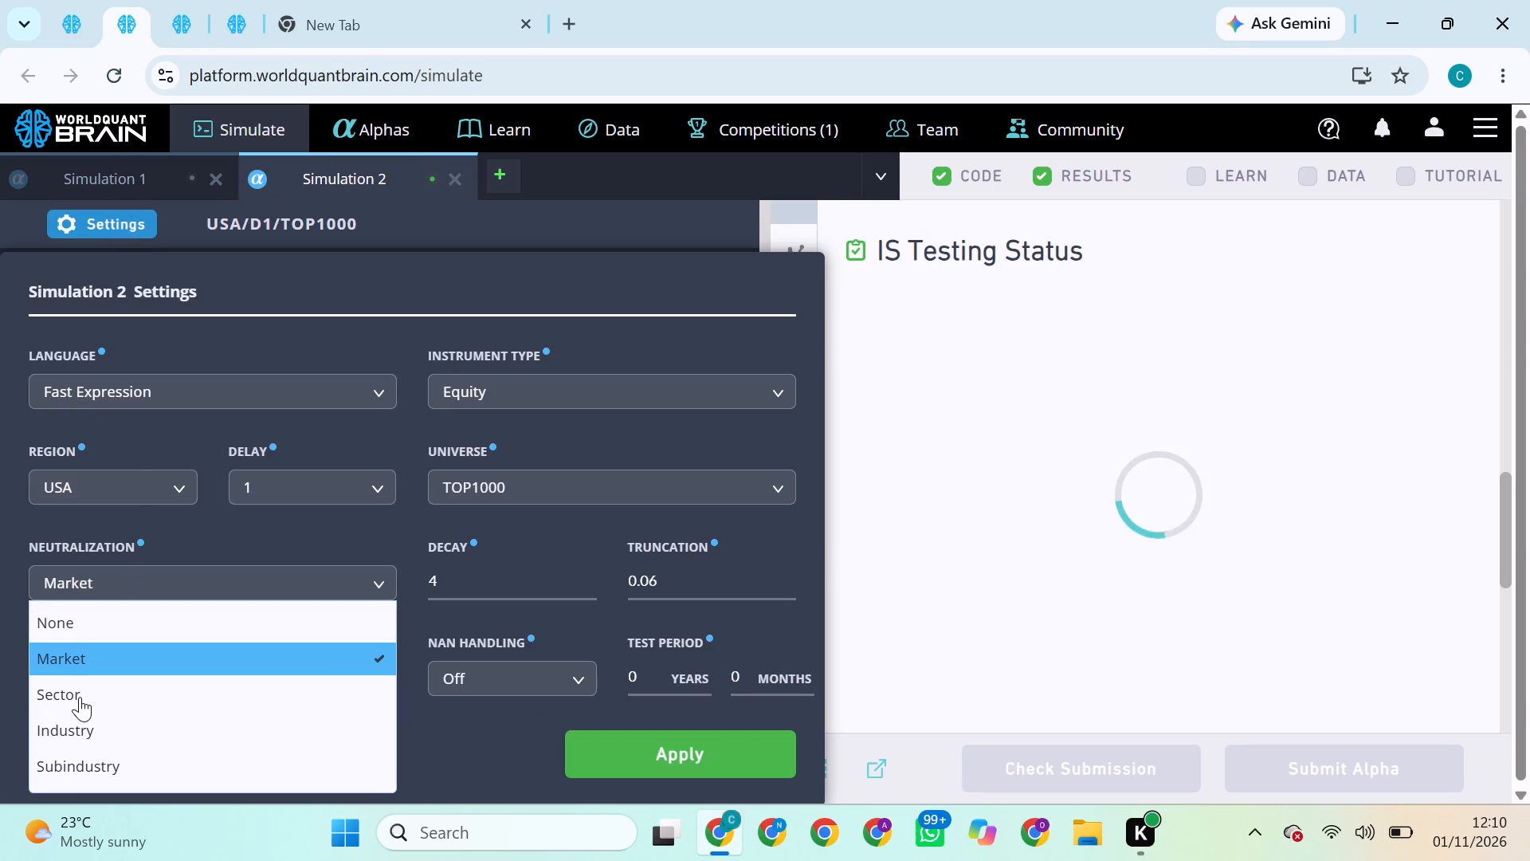
pyautogui.click(80, 697)
pyautogui.click(648, 759)
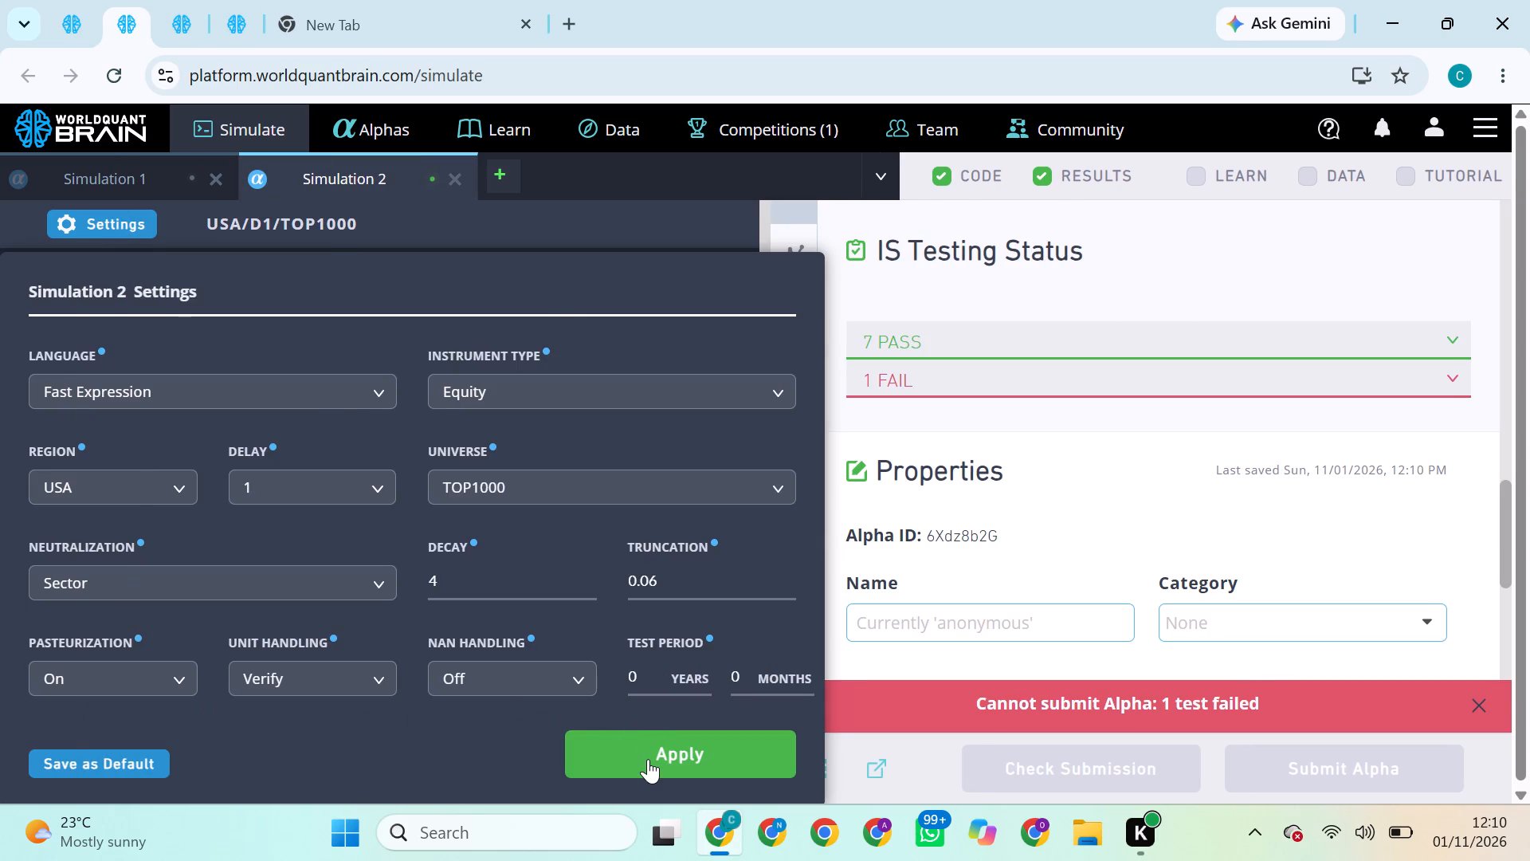
pyautogui.click(679, 761)
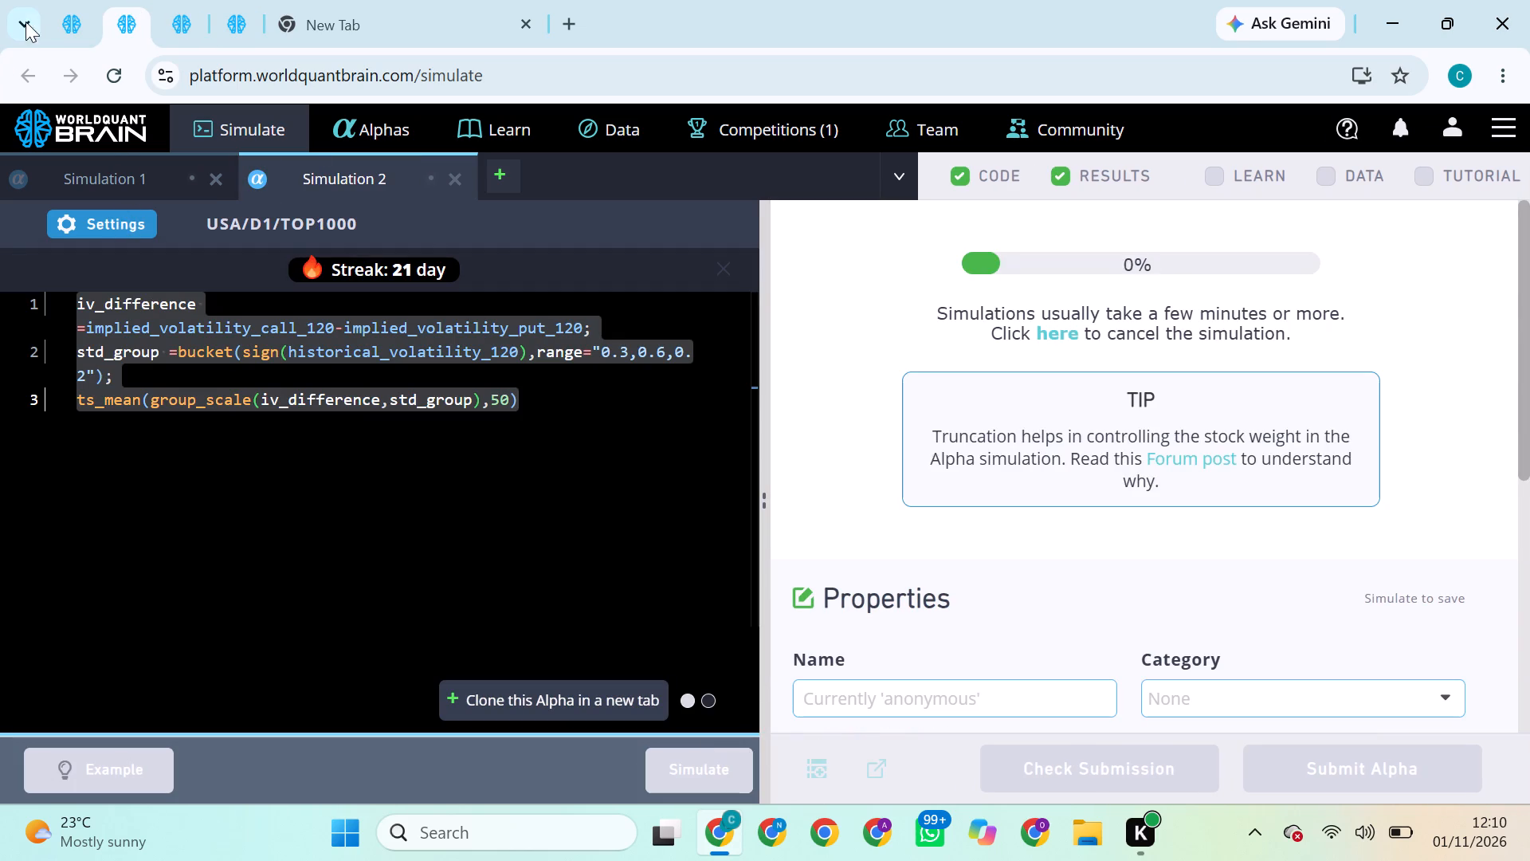
# Check the progress of the running TOP1000 and TOP3000 simulations.
pyautogui.click(73, 0)
pyautogui.click(104, 6)
pyautogui.click(186, 4)
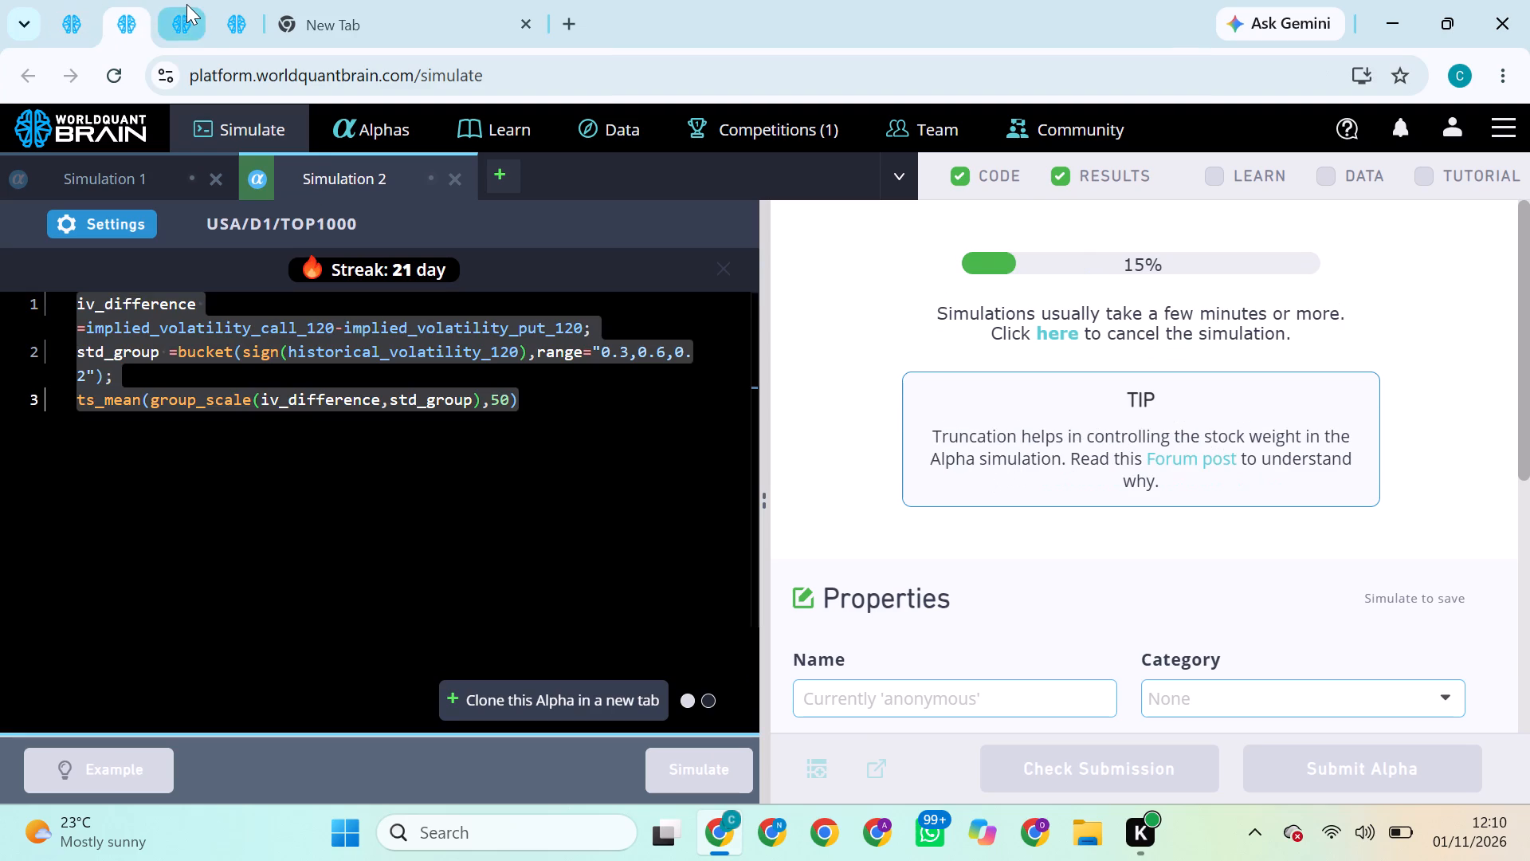
pyautogui.click(125, 12)
pyautogui.click(88, 2)
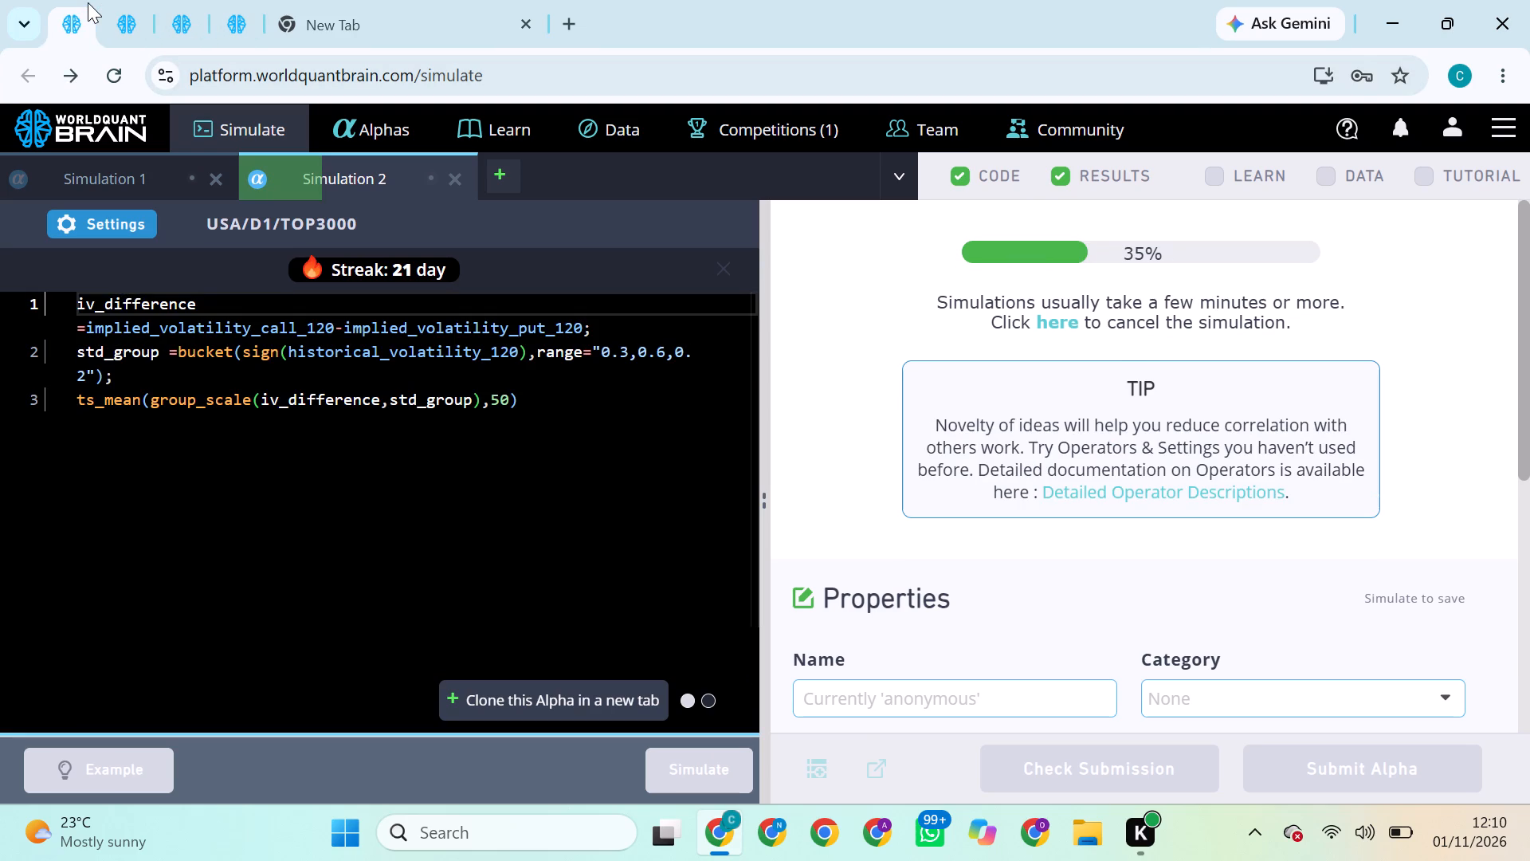
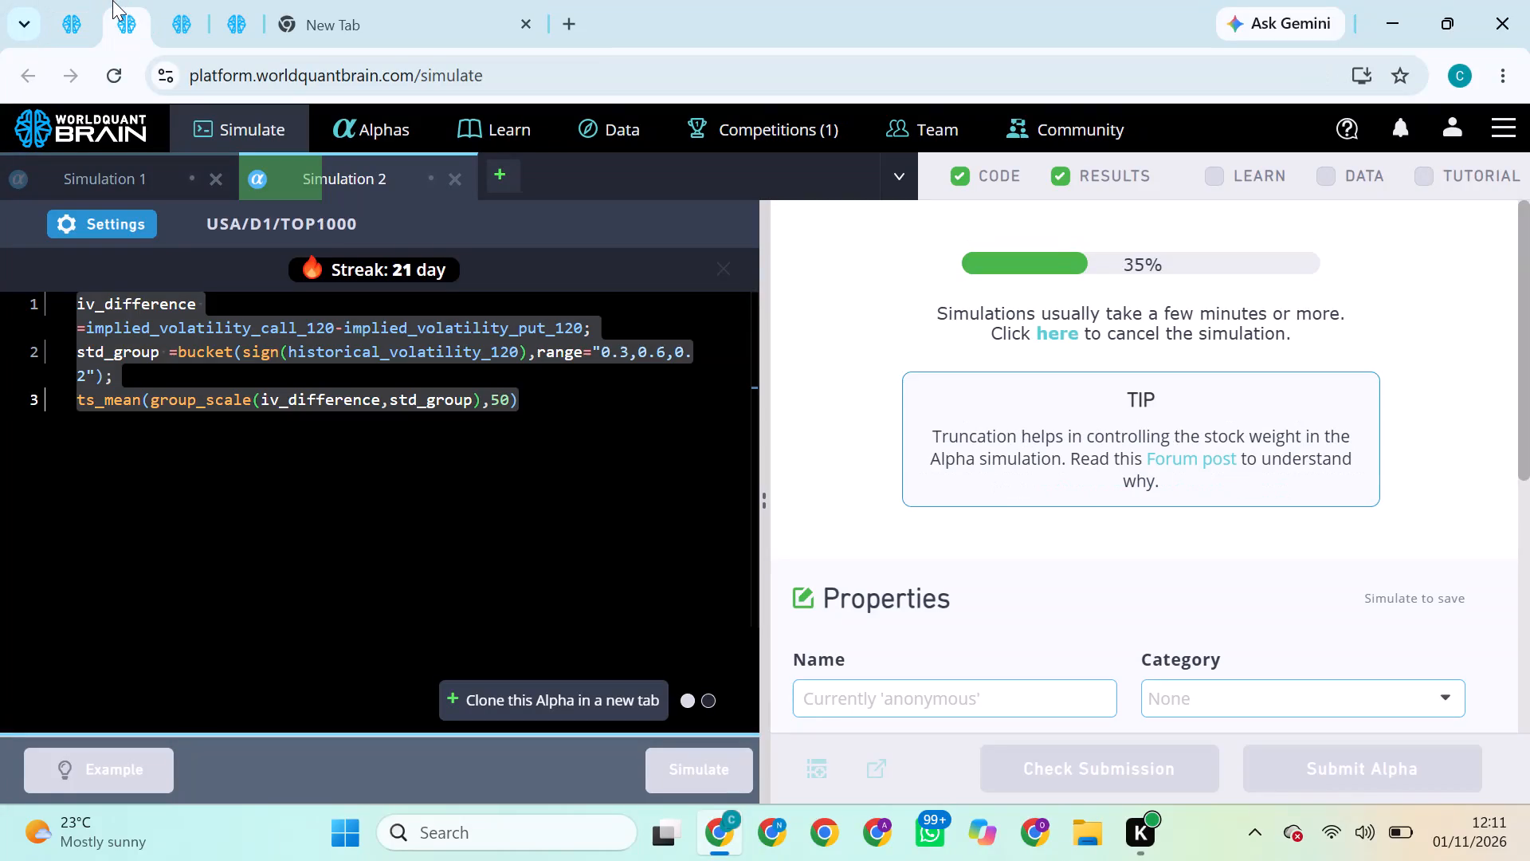
# Switch to the TOP2000 simulation, try to submit its alpha, and check the running TOP3000 and TOP1000 simulations.
pyautogui.click(167, 1)
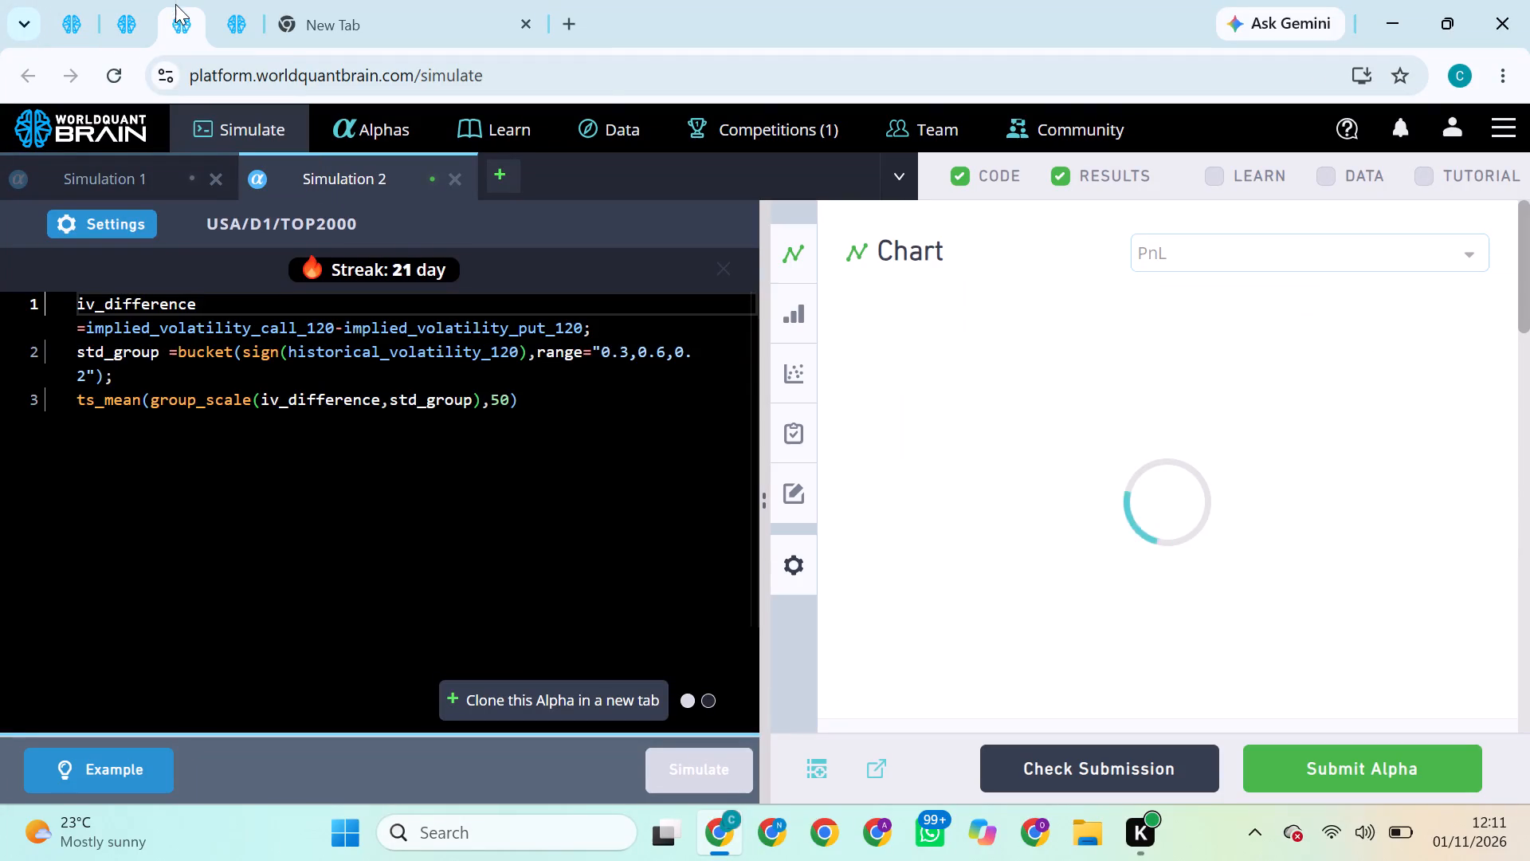
pyautogui.click(1308, 749)
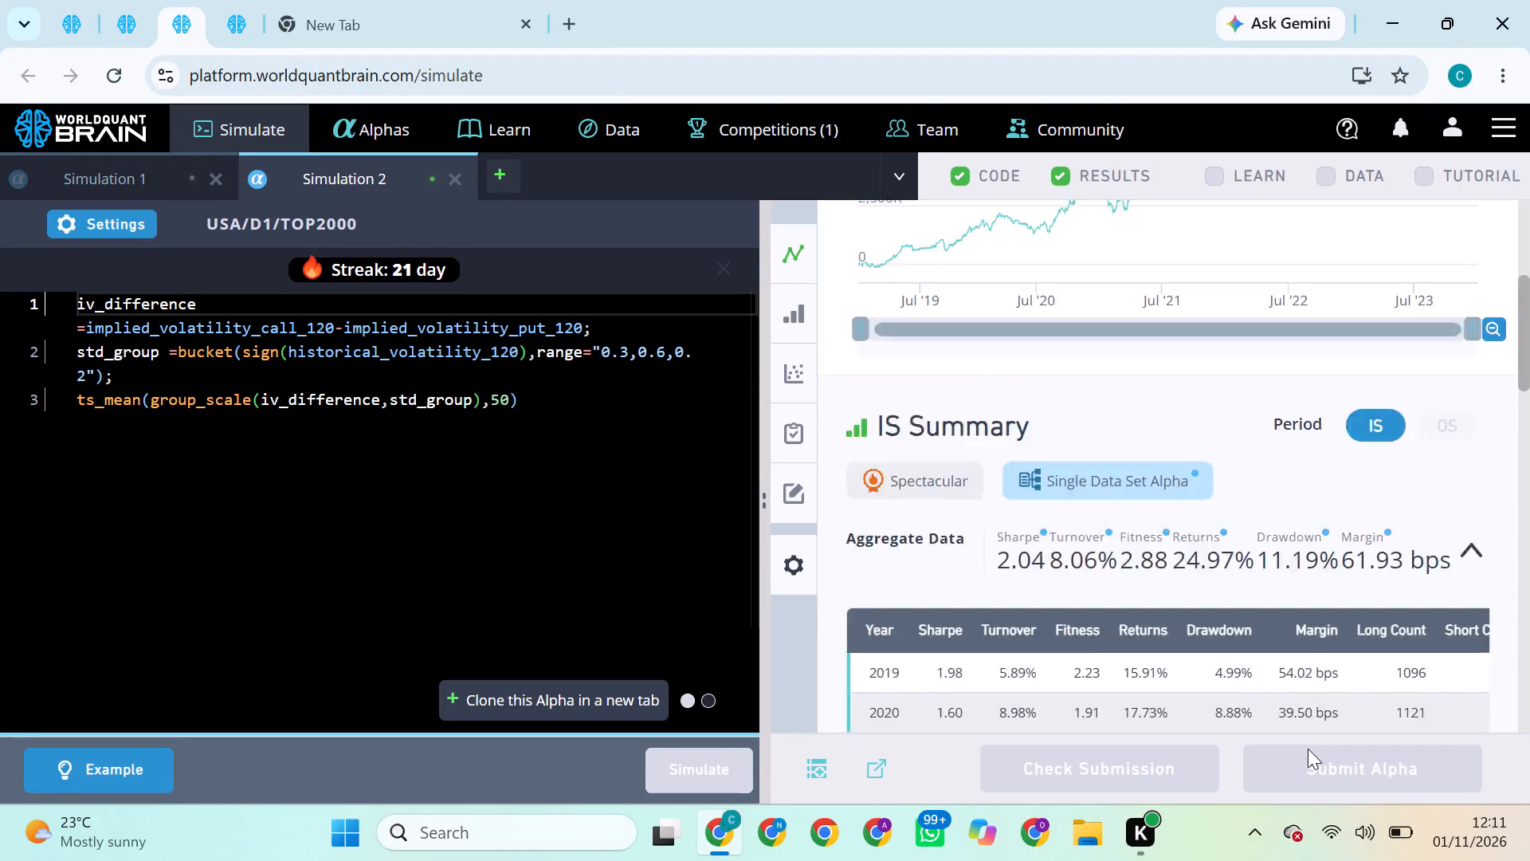
pyautogui.click(63, 0)
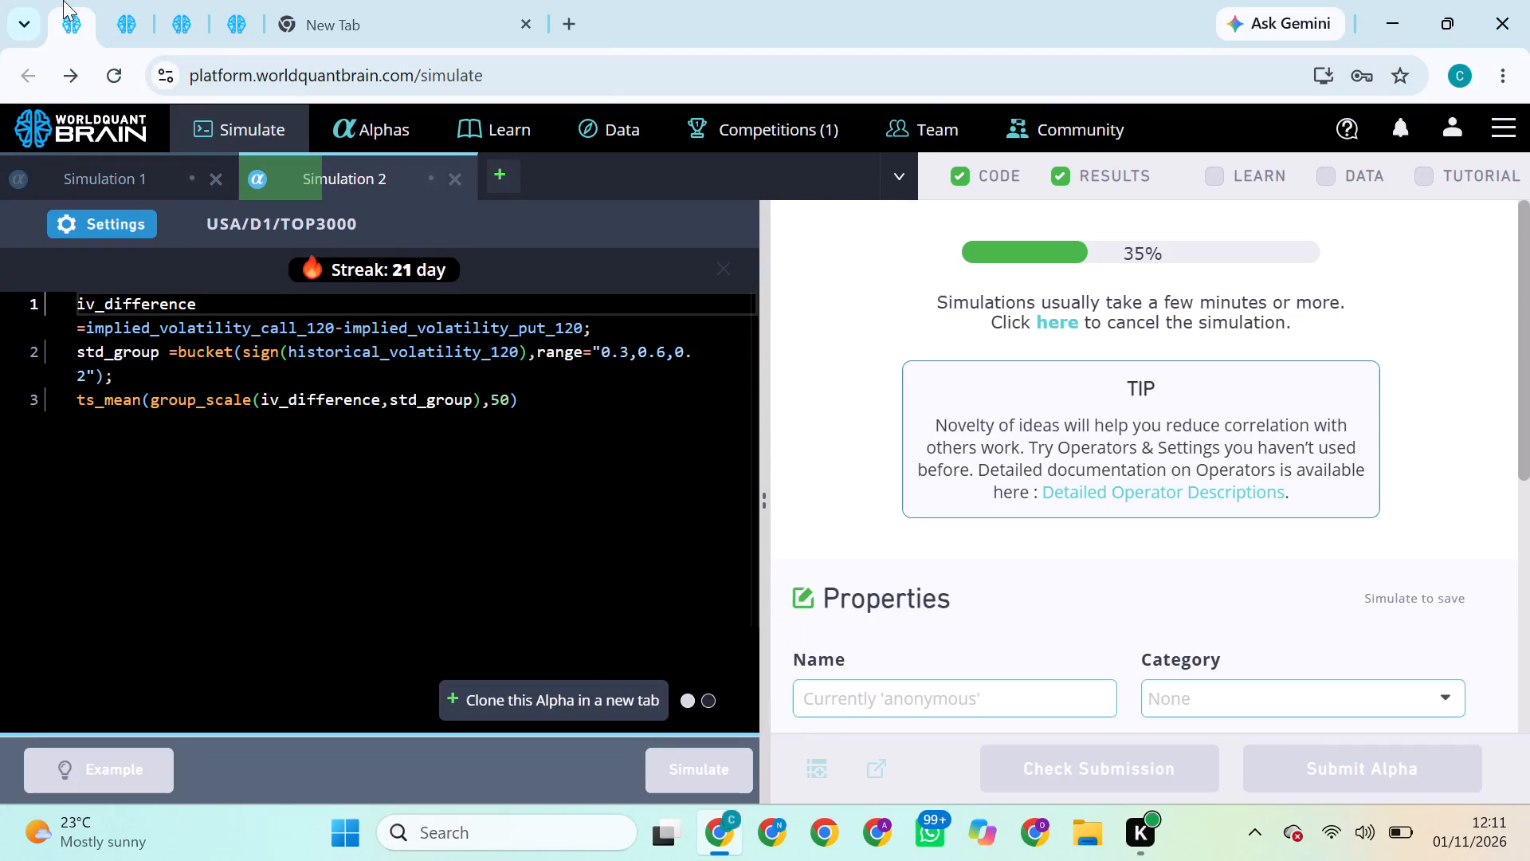
pyautogui.click(108, 2)
# Set the TOP2000 simulation's neutralization to Market and truncation to 0.04, apply the settings and run the simulation.
pyautogui.click(167, 22)
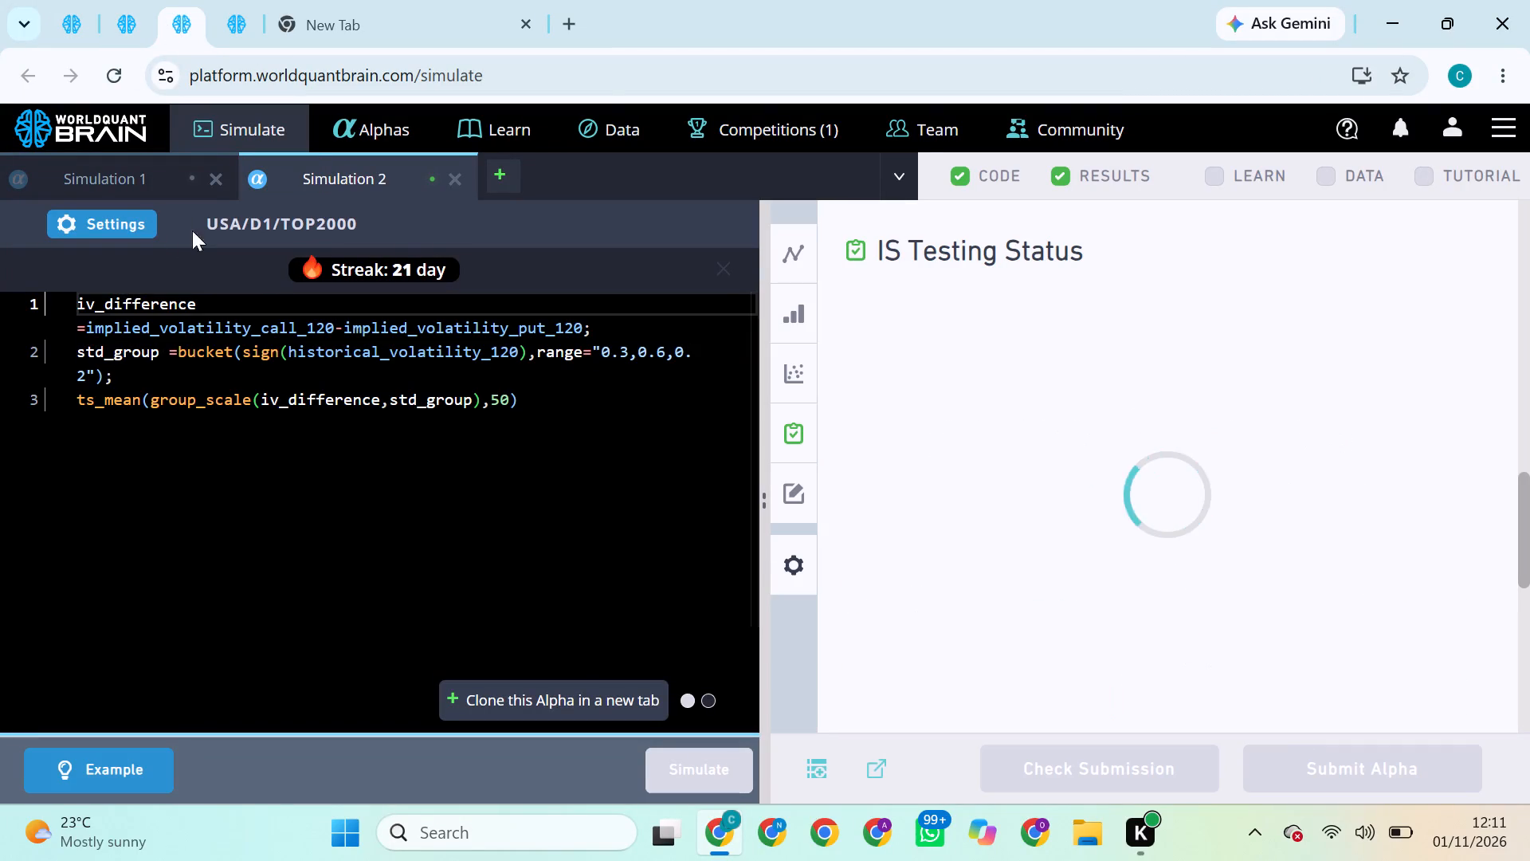
pyautogui.moveTo(106, 244); pyautogui.dragTo(125, 224)
pyautogui.click(125, 224)
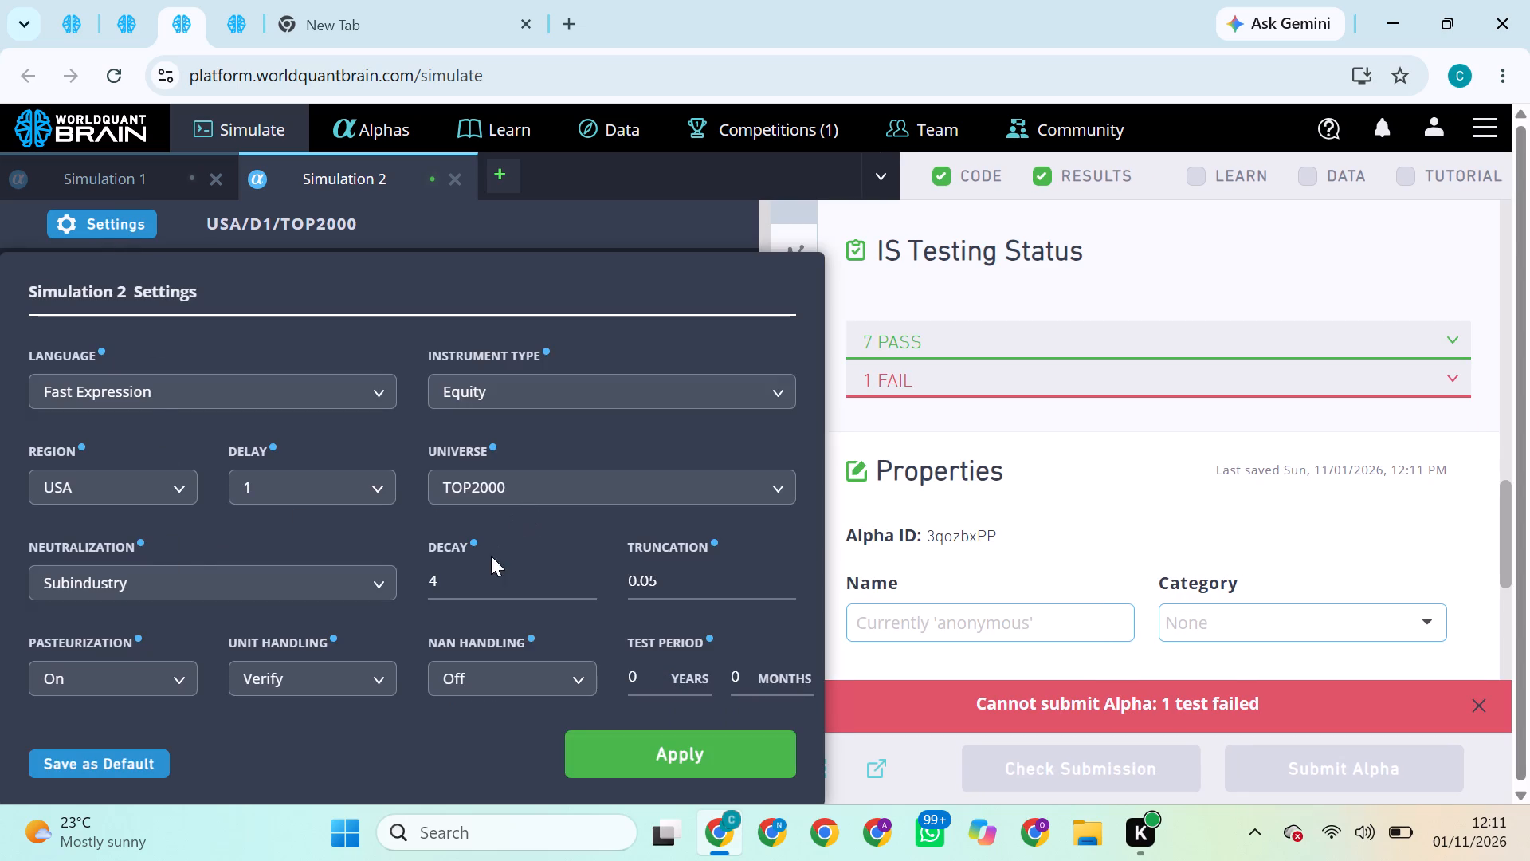
pyautogui.click(692, 586)
pyautogui.press('BackSpace')
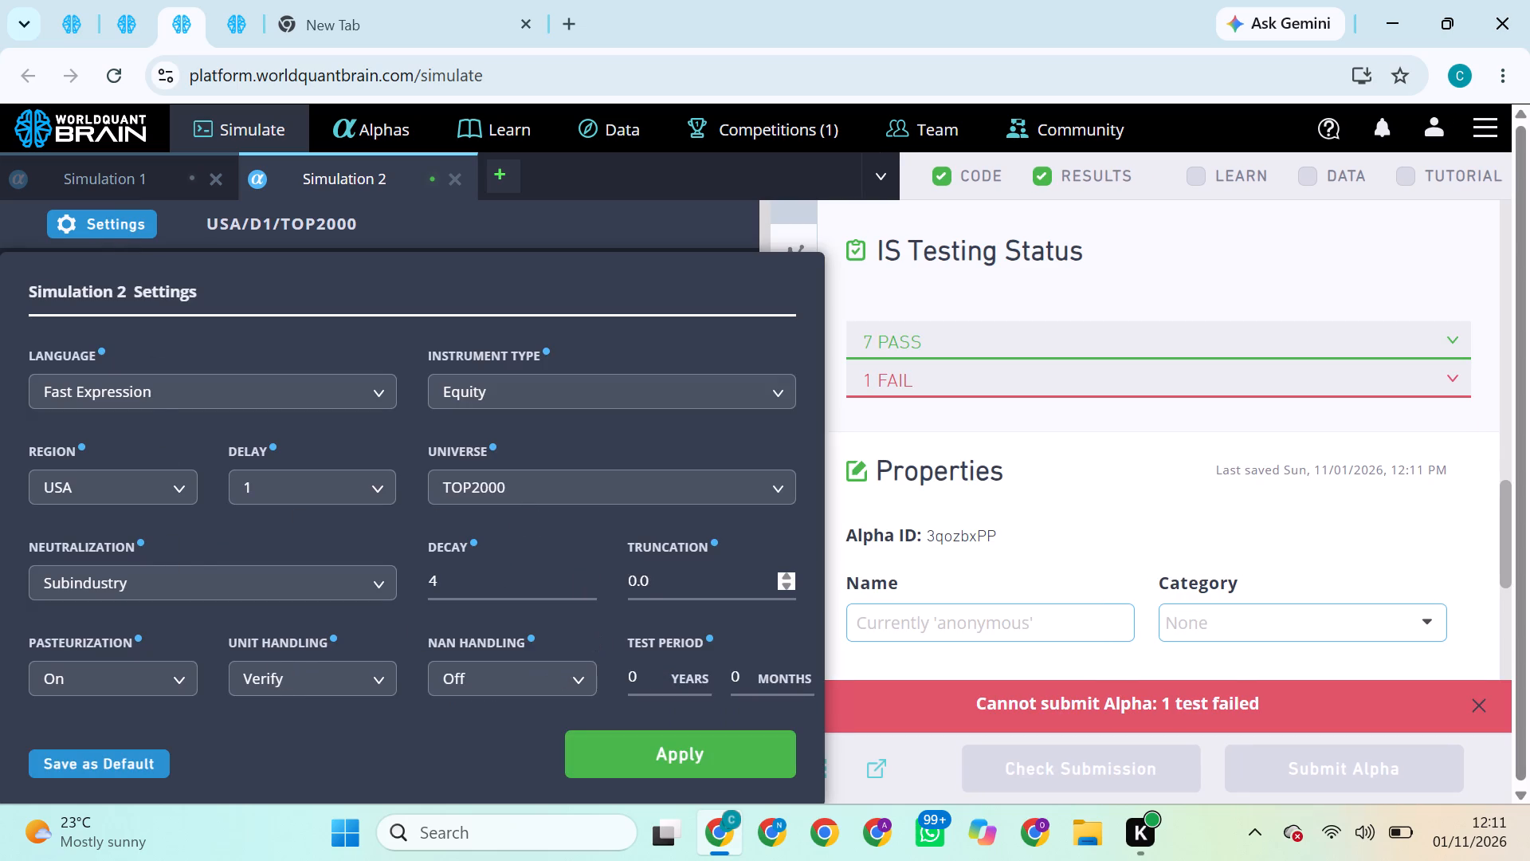
pyautogui.press('1')
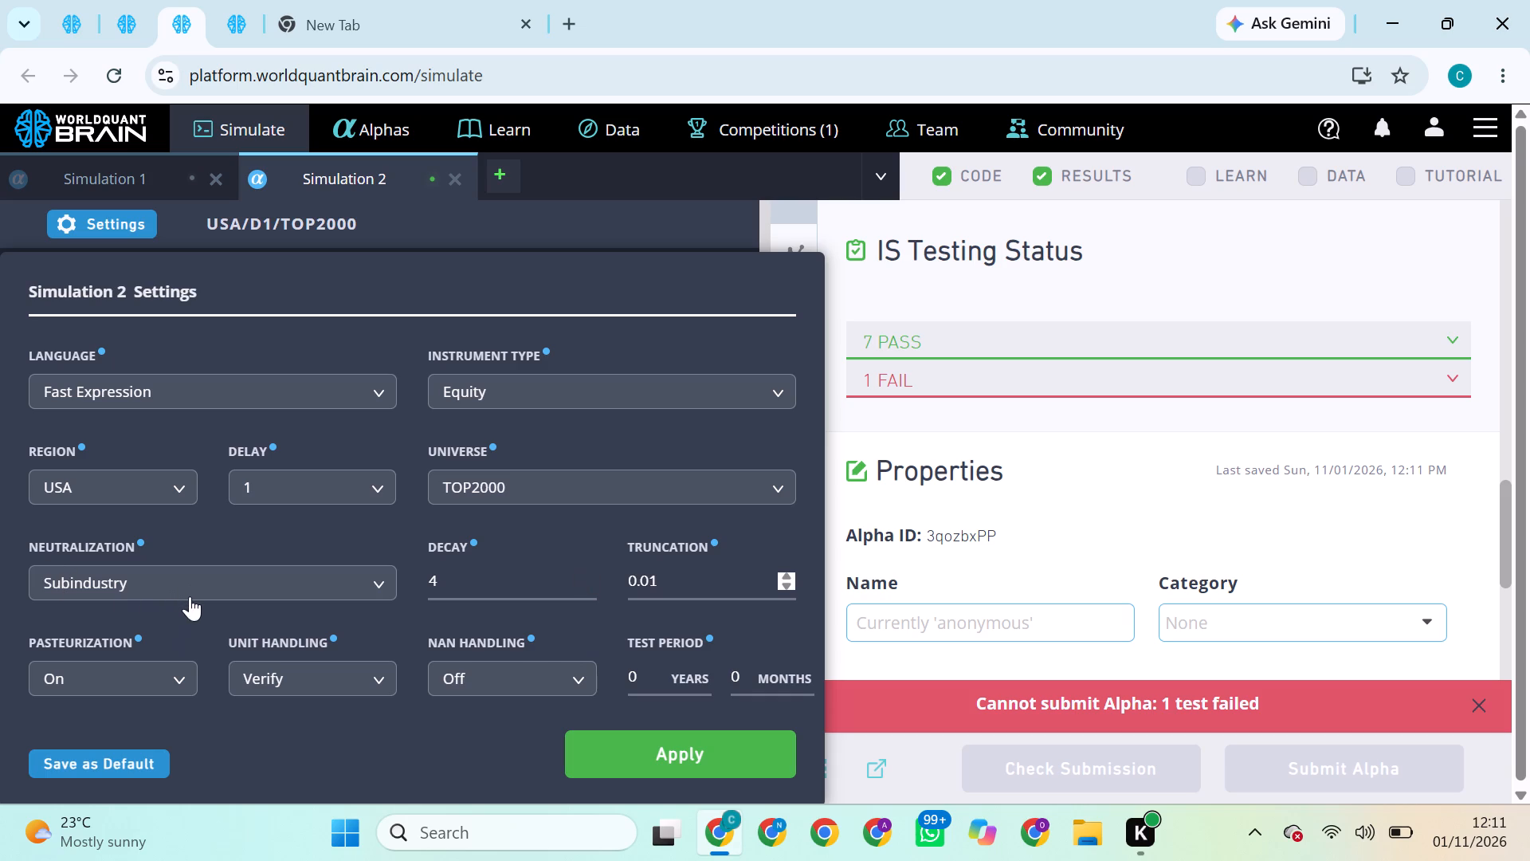
pyautogui.click(190, 596)
pyautogui.click(114, 661)
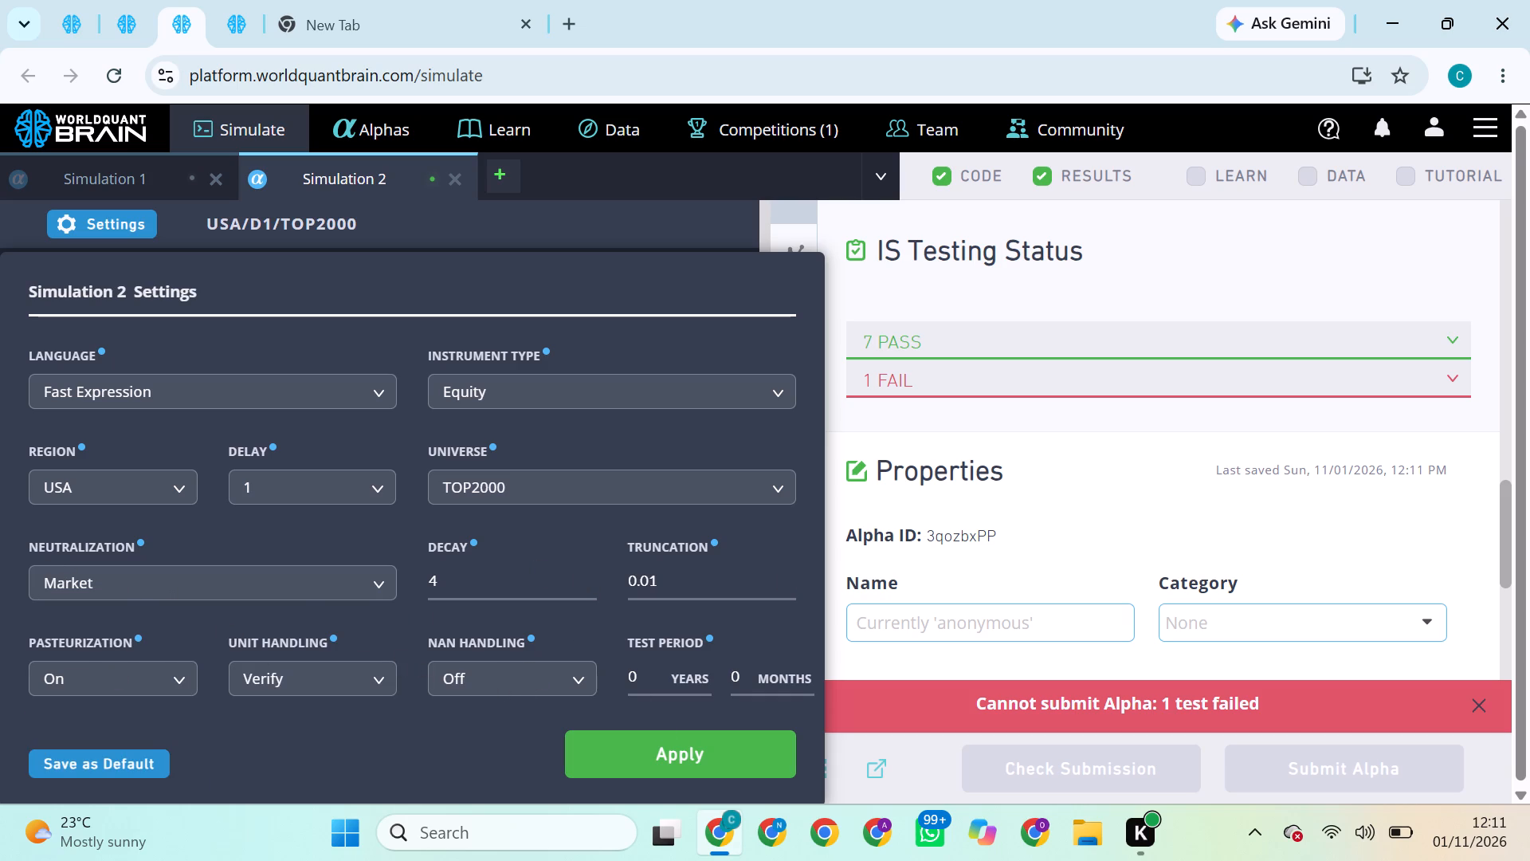
pyautogui.click(700, 568)
pyautogui.press('BackSpace')
pyautogui.press('4')
pyautogui.click(708, 741)
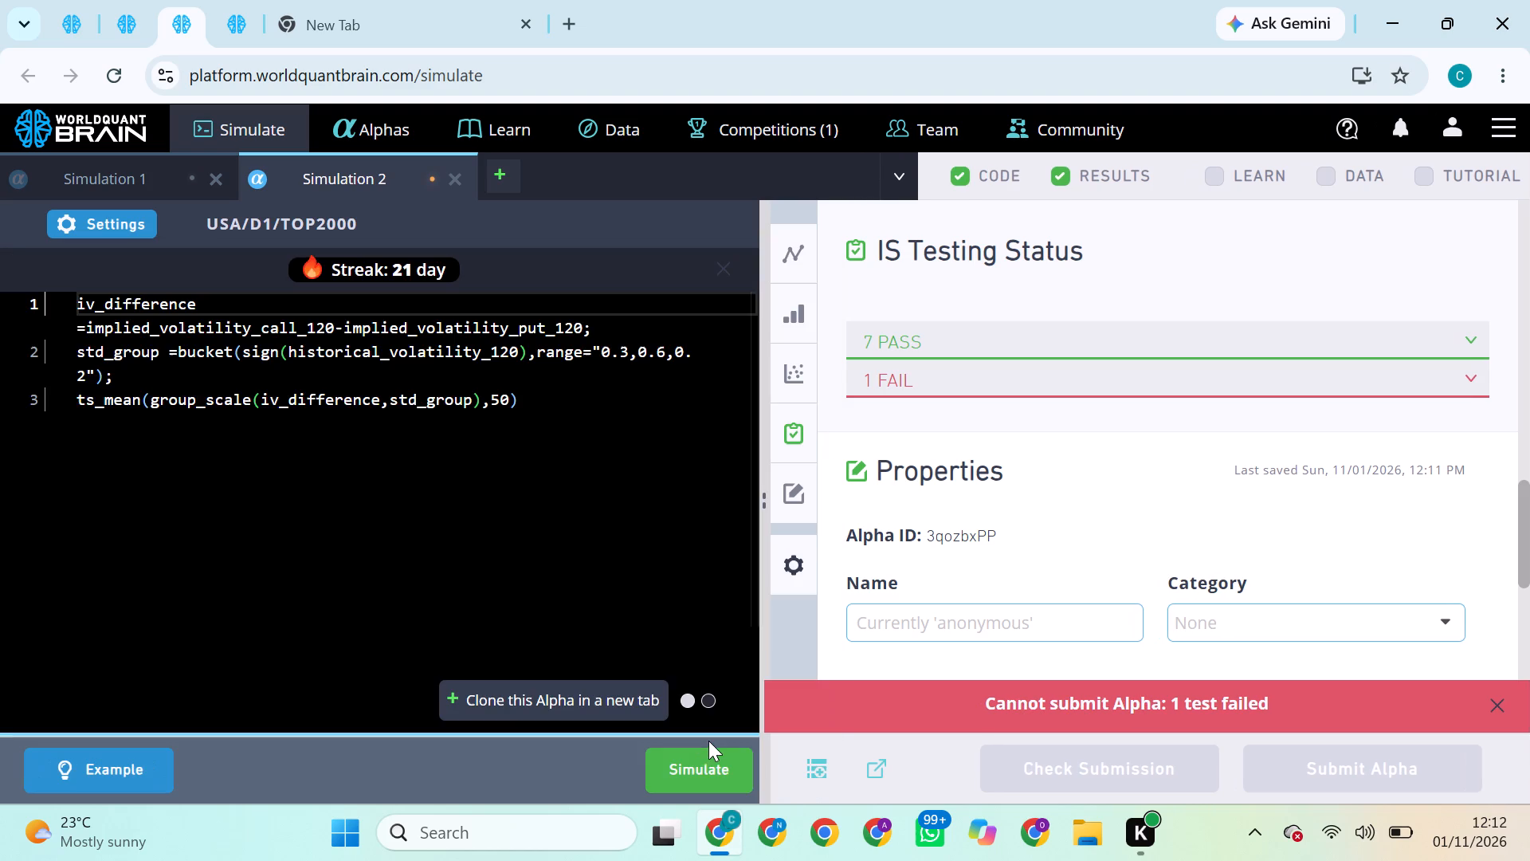
pyautogui.click(695, 754)
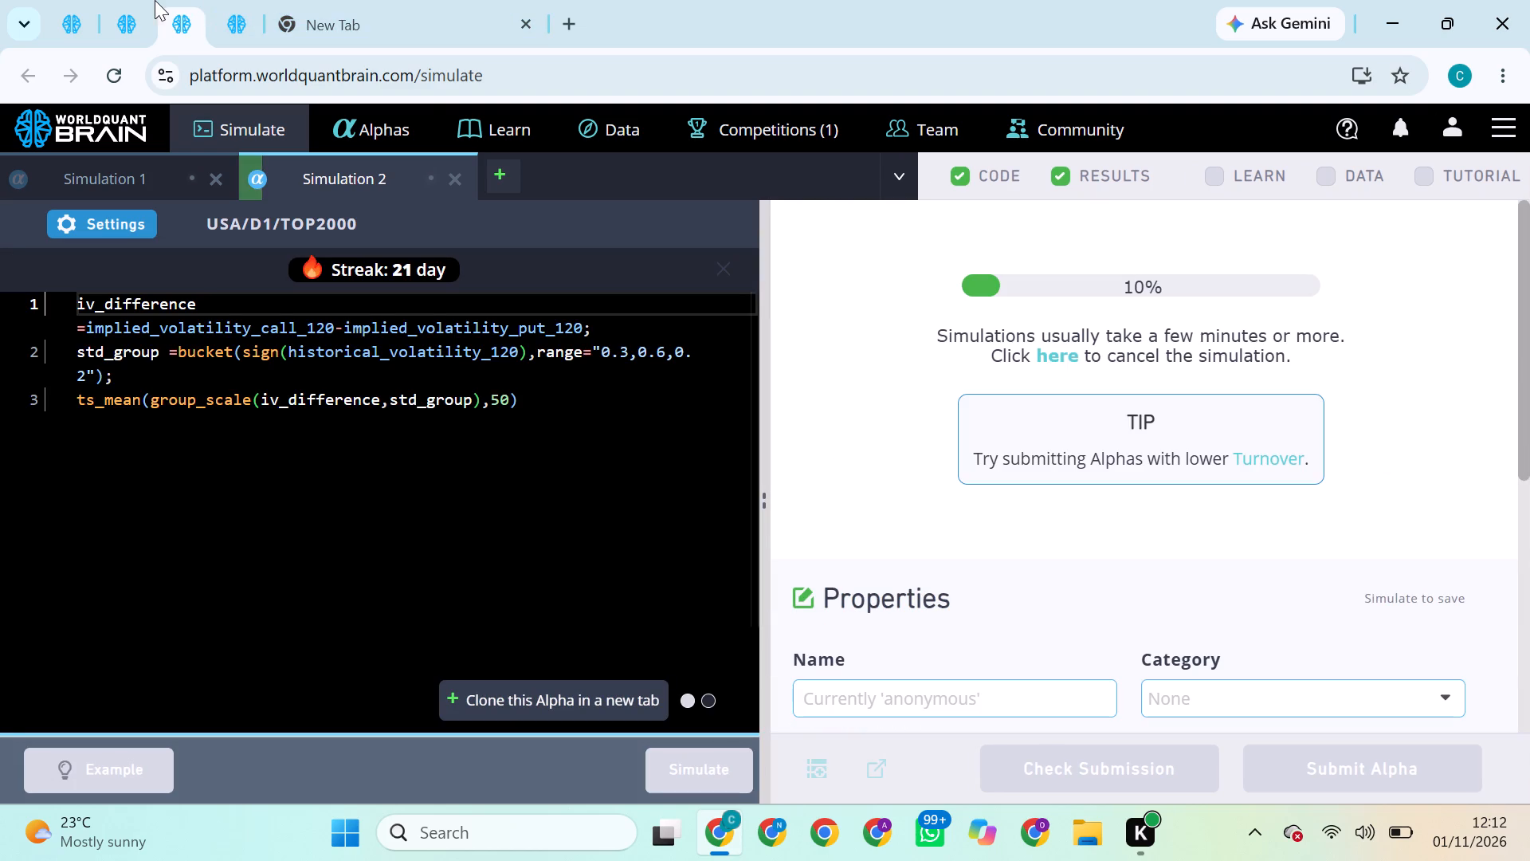
# Switch to the TOP1000 simulation and try to submit its alpha.
pyautogui.click(153, 0)
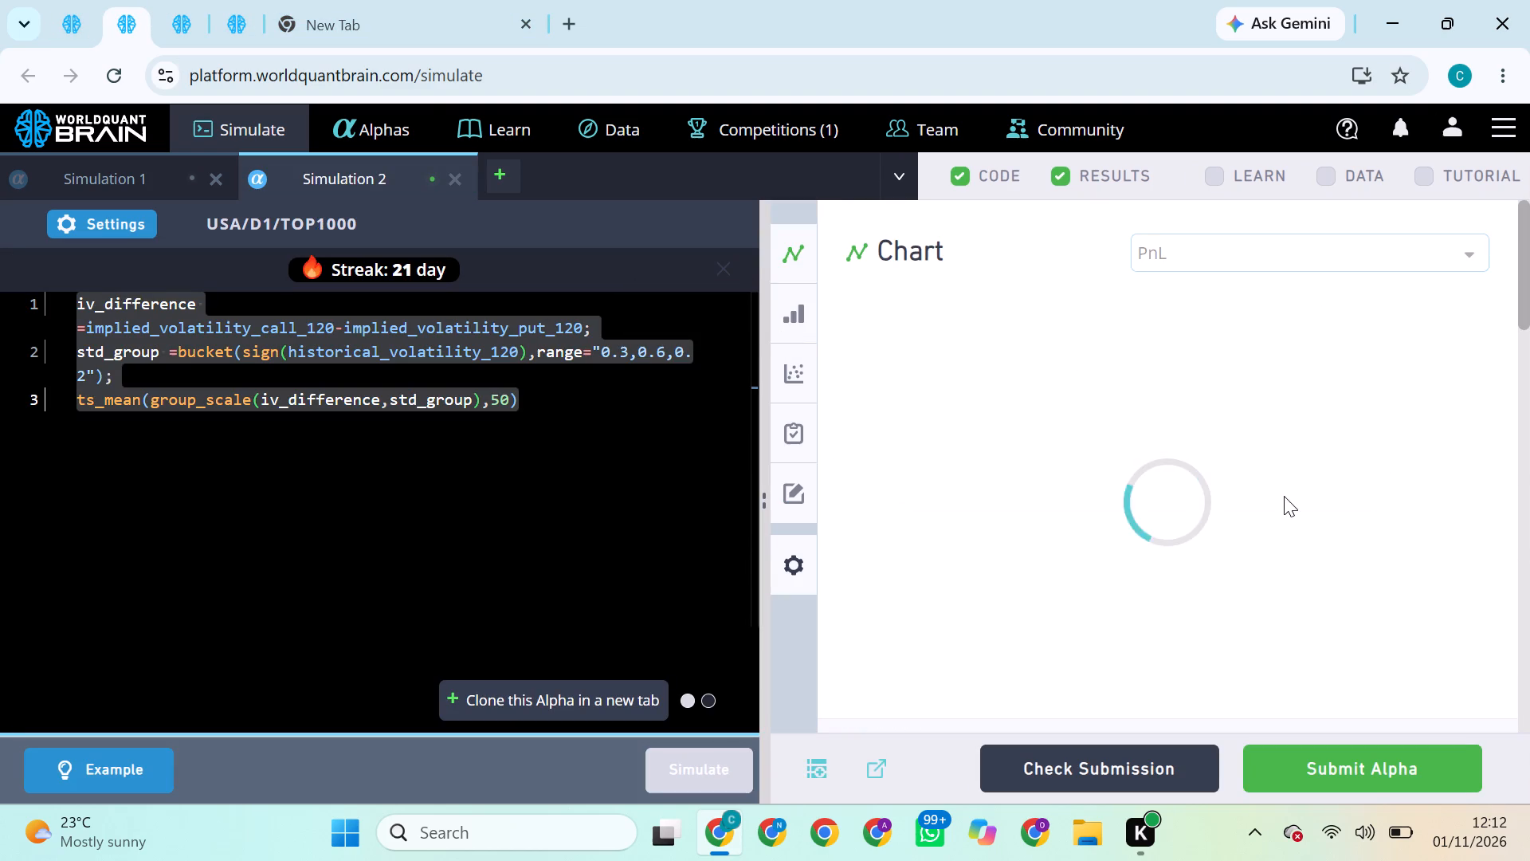
pyautogui.click(1369, 786)
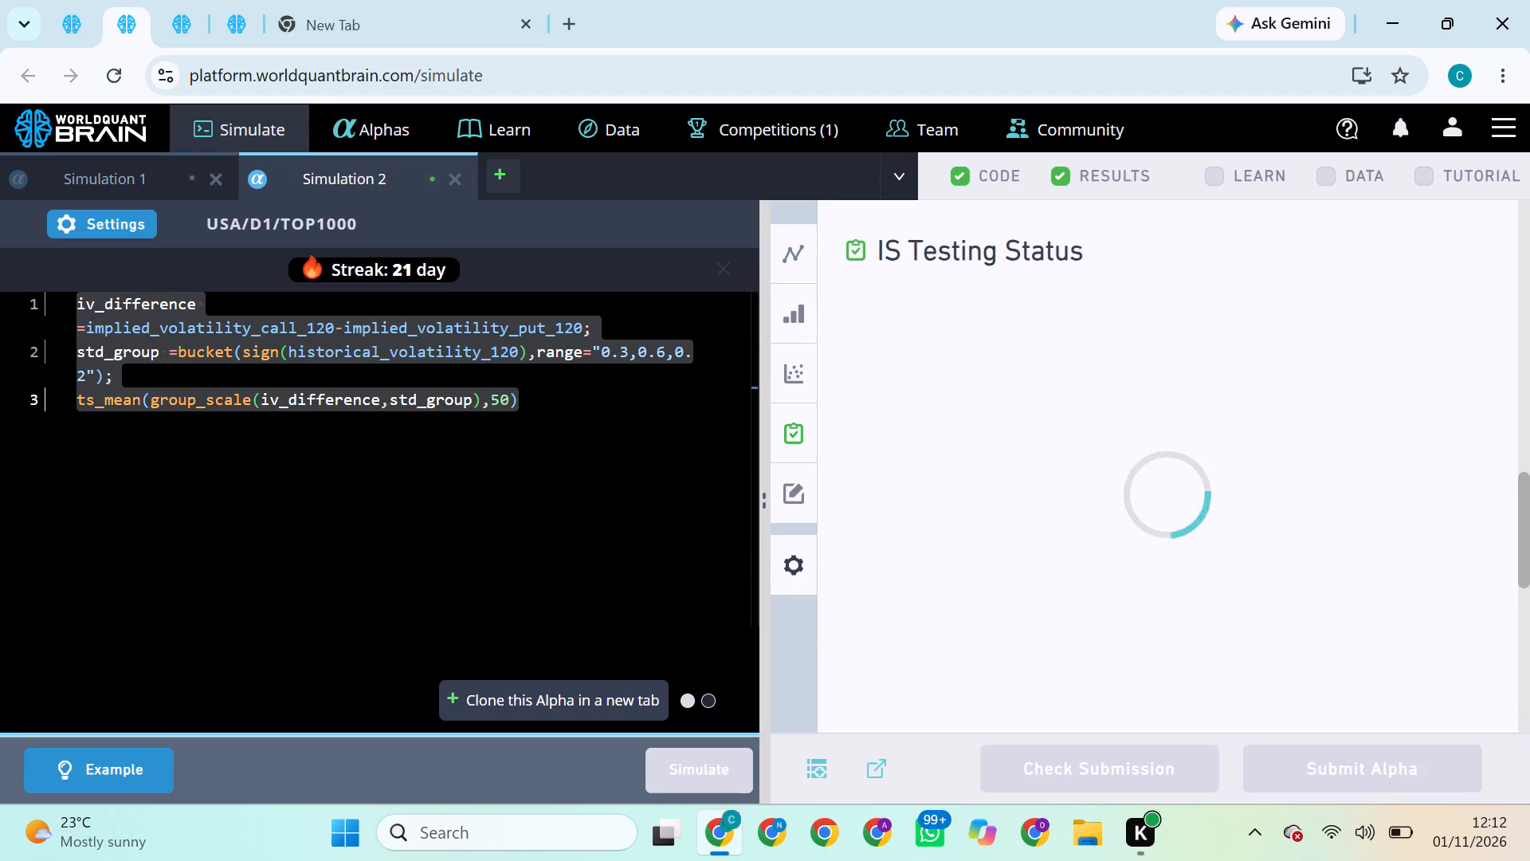
# Switch to the TOP3000 simulation and try to submit its alpha.
pyautogui.click(87, 2)
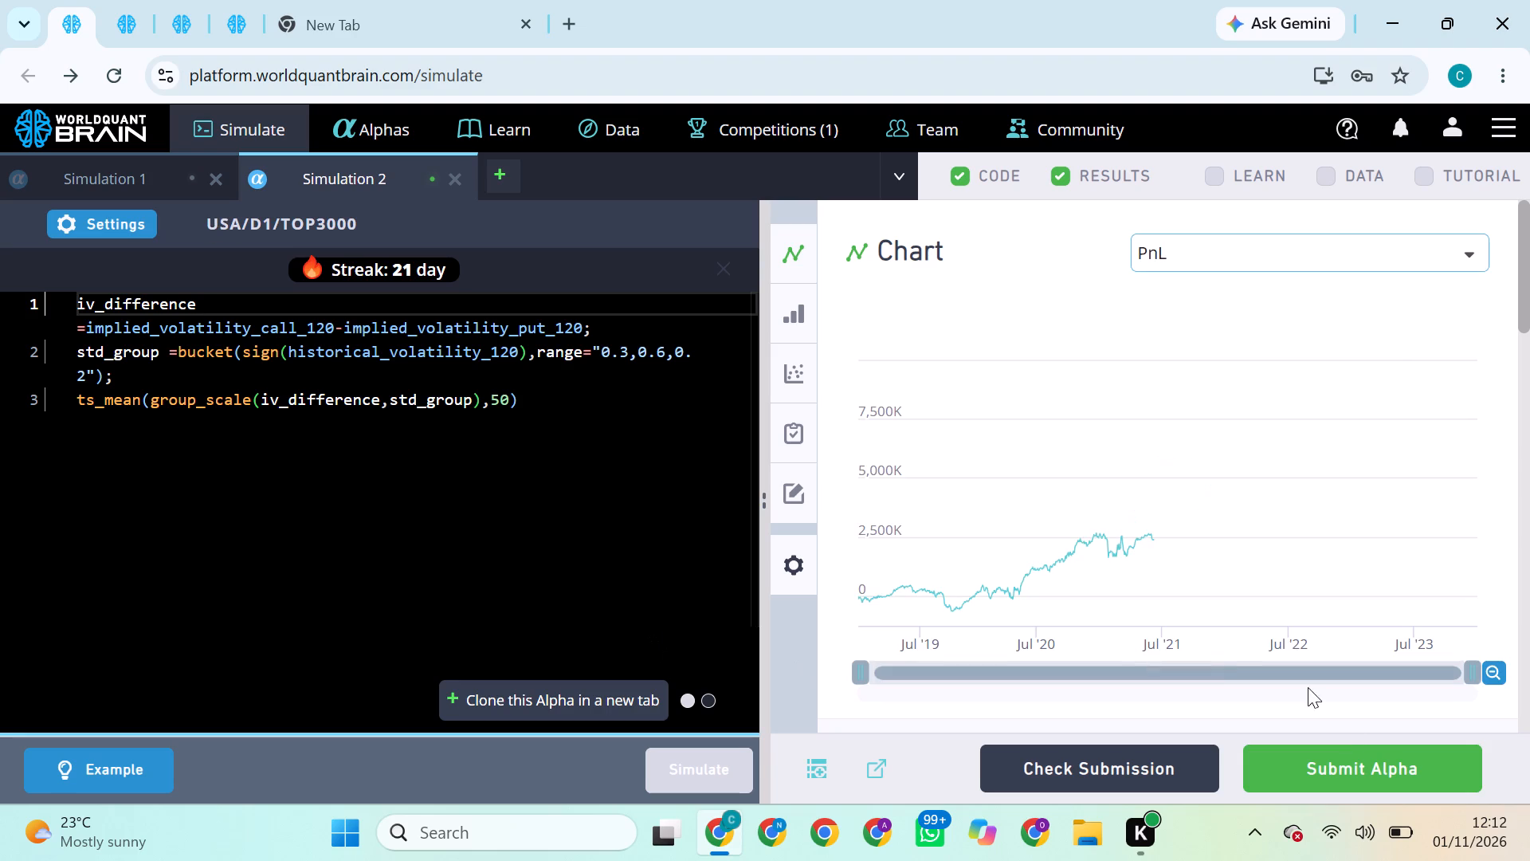
pyautogui.click(1365, 765)
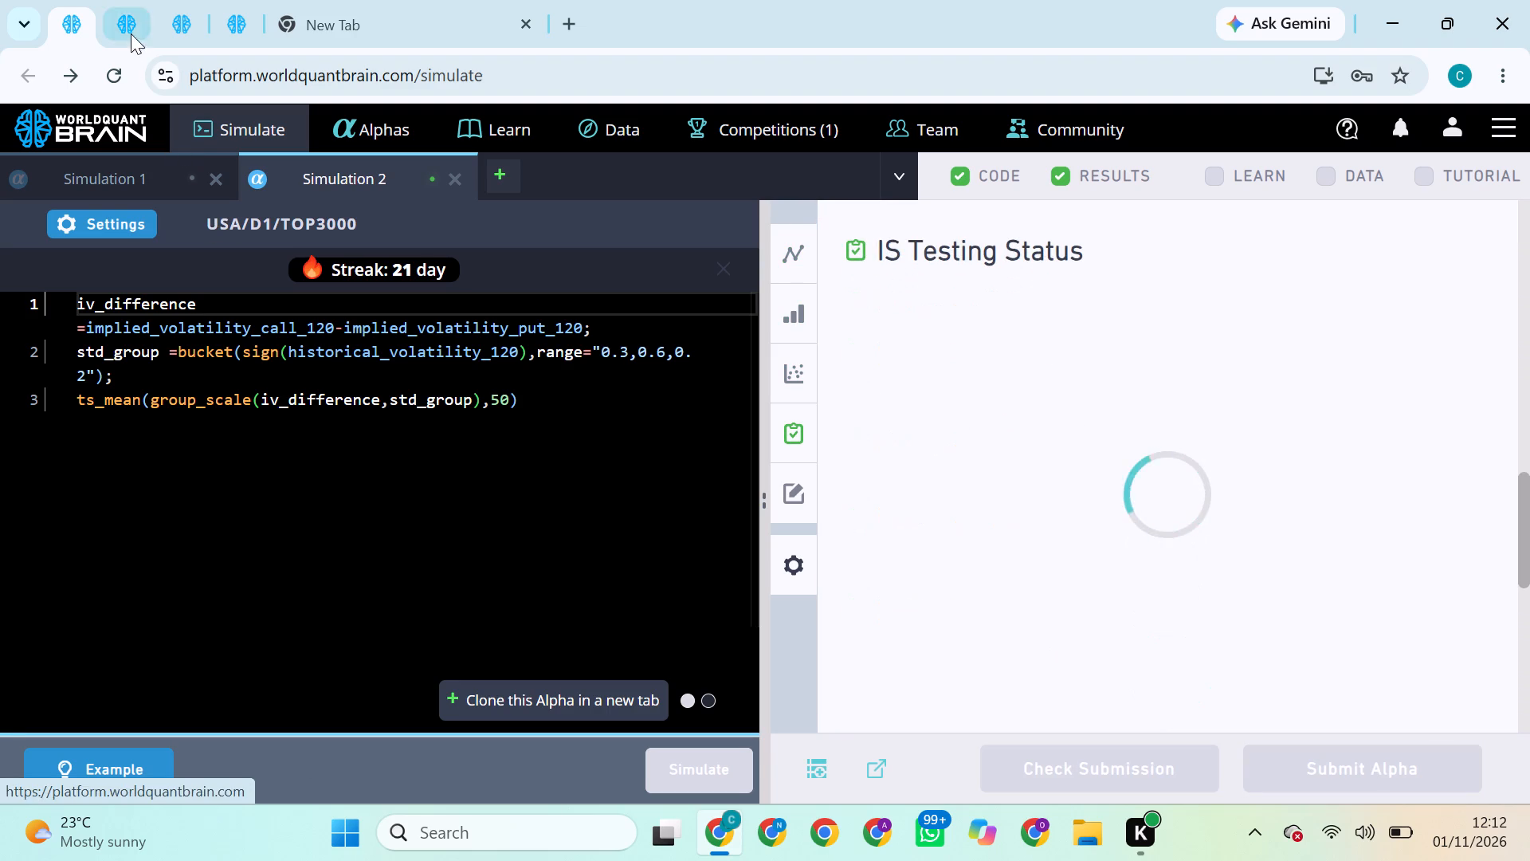
pyautogui.click(124, 3)
# Set the TOP3000 simulation's neutralization to Industry, apply the settings and run the simulation.
pyautogui.click(73, 0)
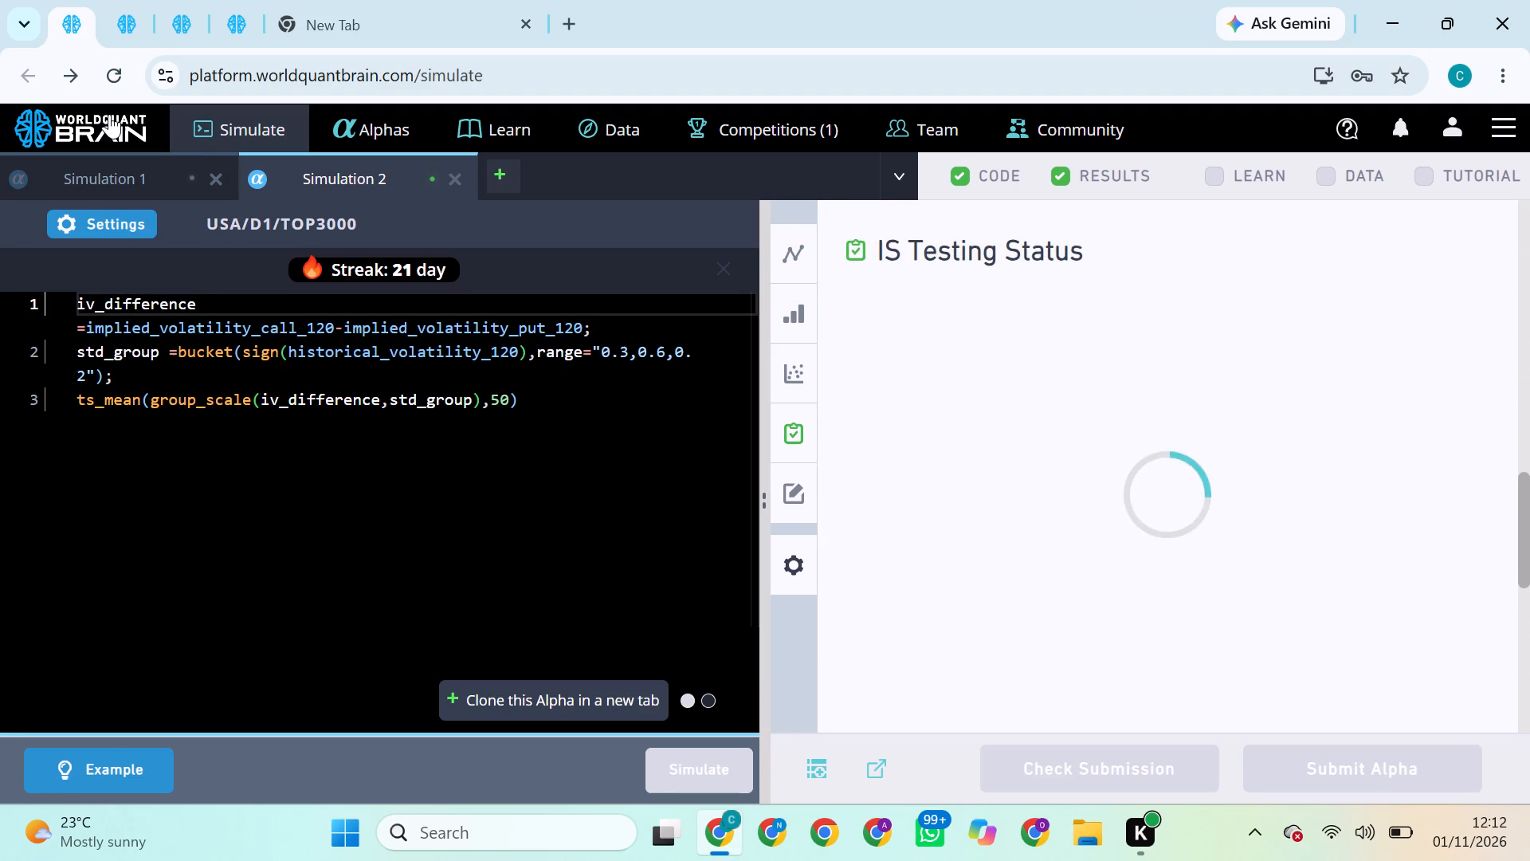
pyautogui.click(118, 233)
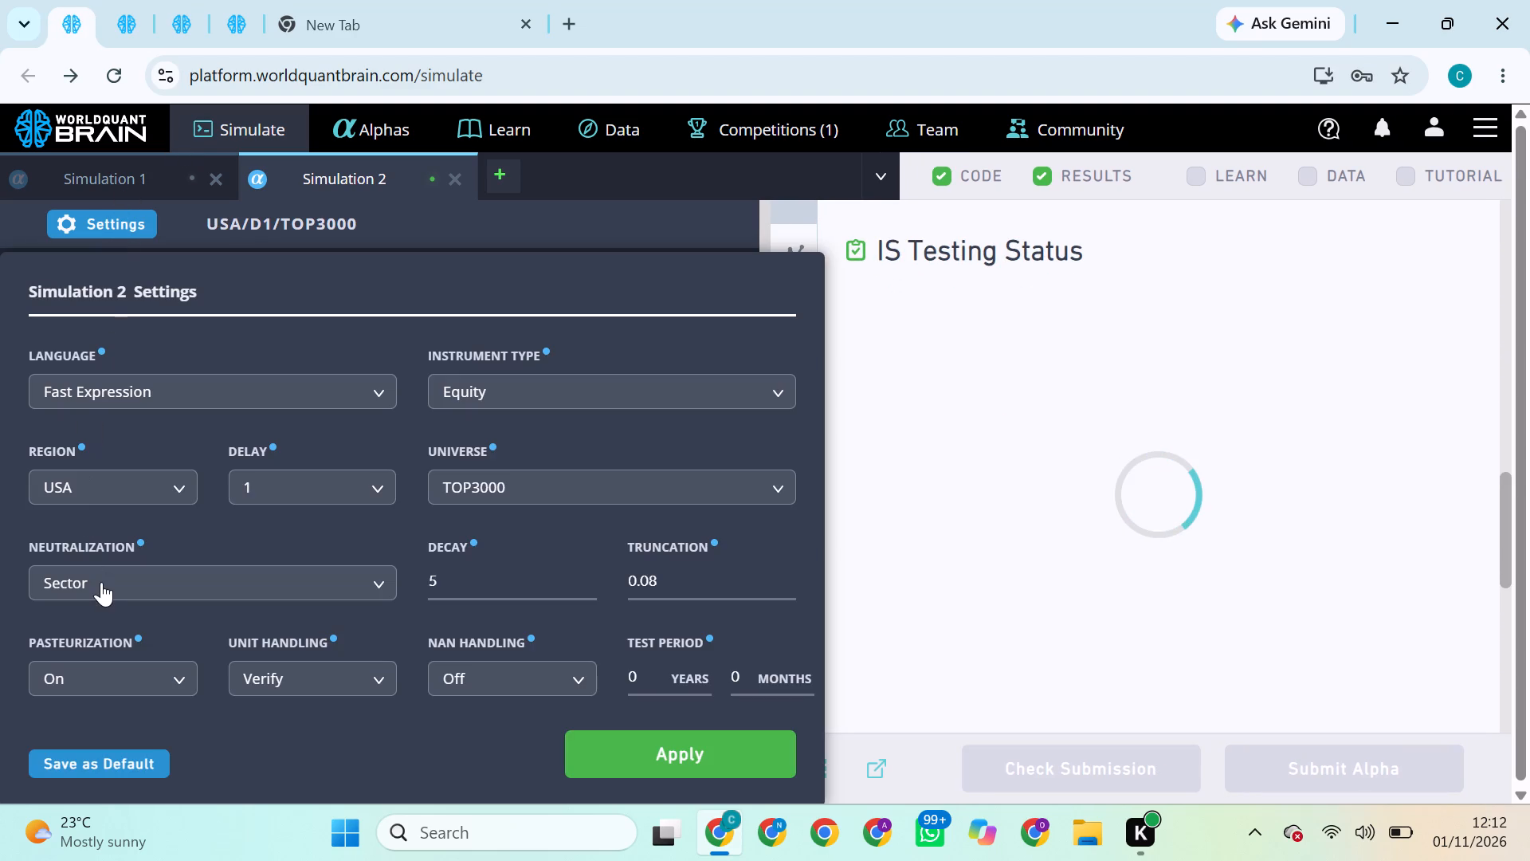
pyautogui.click(101, 582)
pyautogui.click(91, 729)
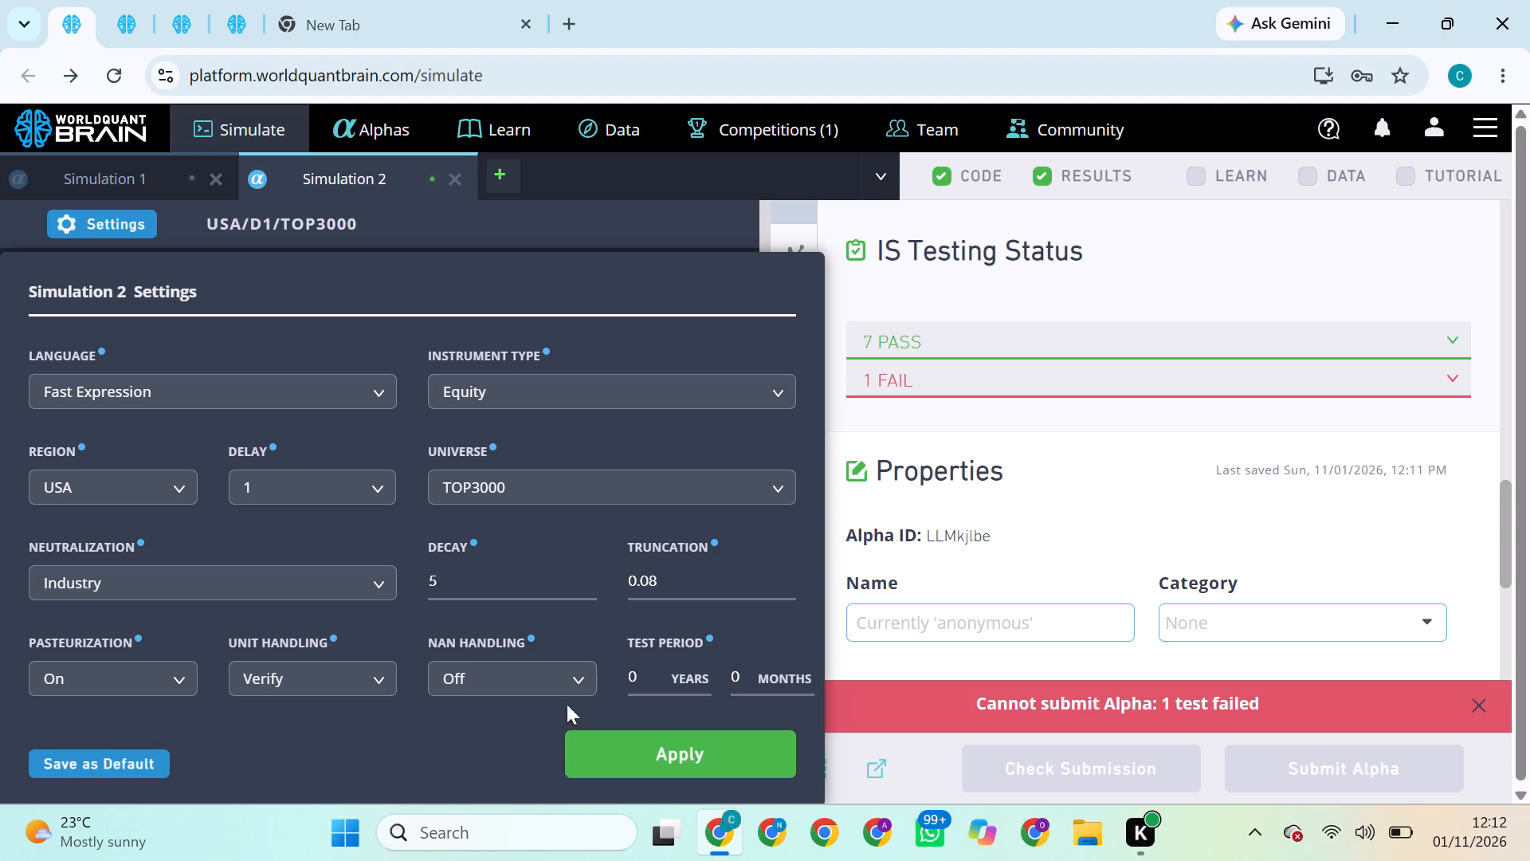
pyautogui.click(683, 767)
pyautogui.click(687, 776)
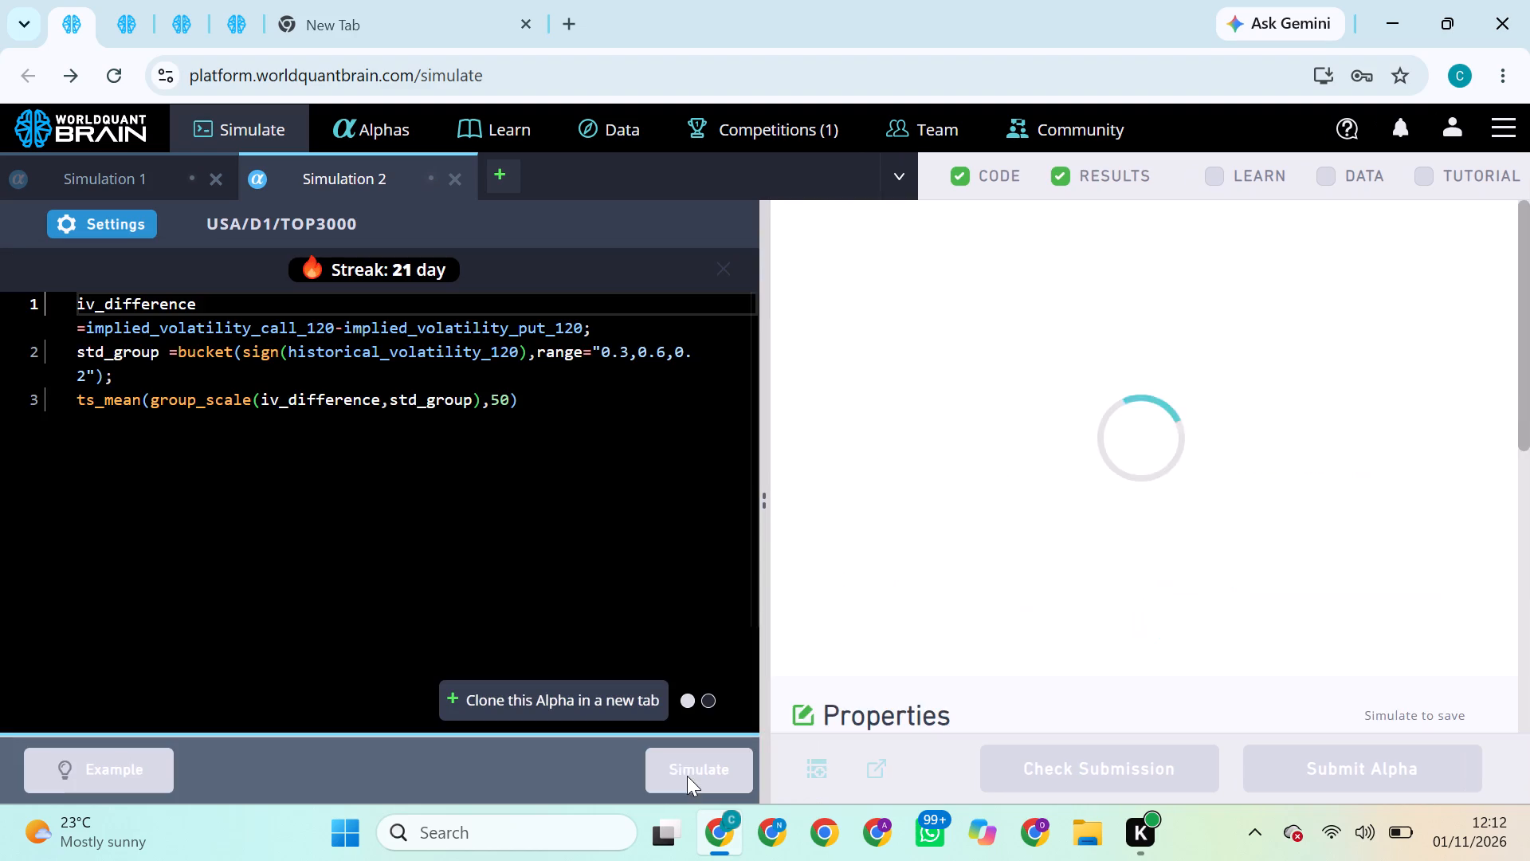
# Switch to the TOP1000 simulation, set its neutralization to Industry, apply the settings and run the simulation.
pyautogui.click(120, 0)
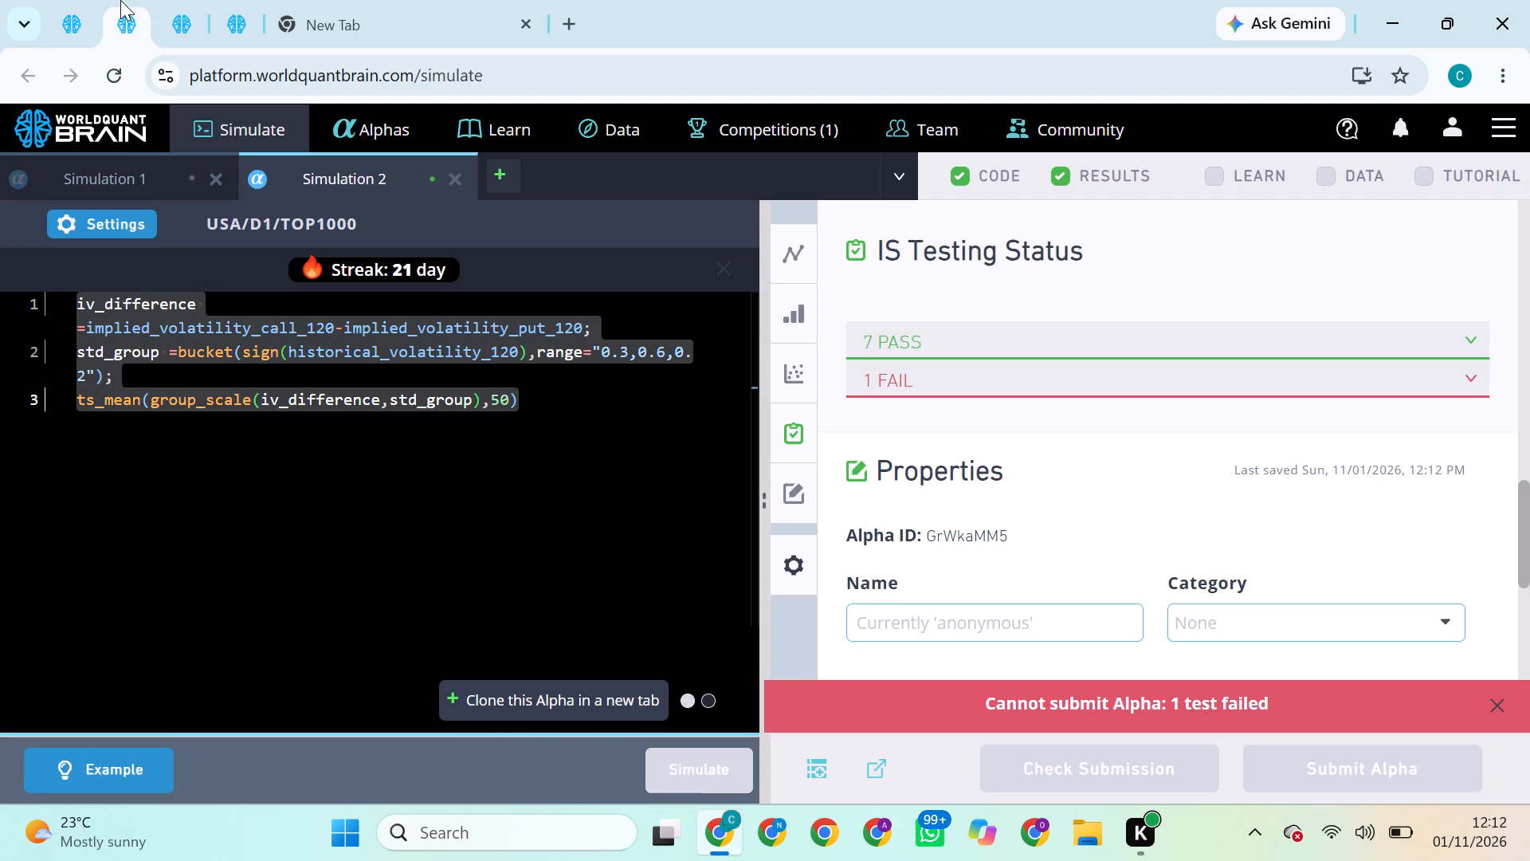
pyautogui.click(111, 220)
pyautogui.click(100, 570)
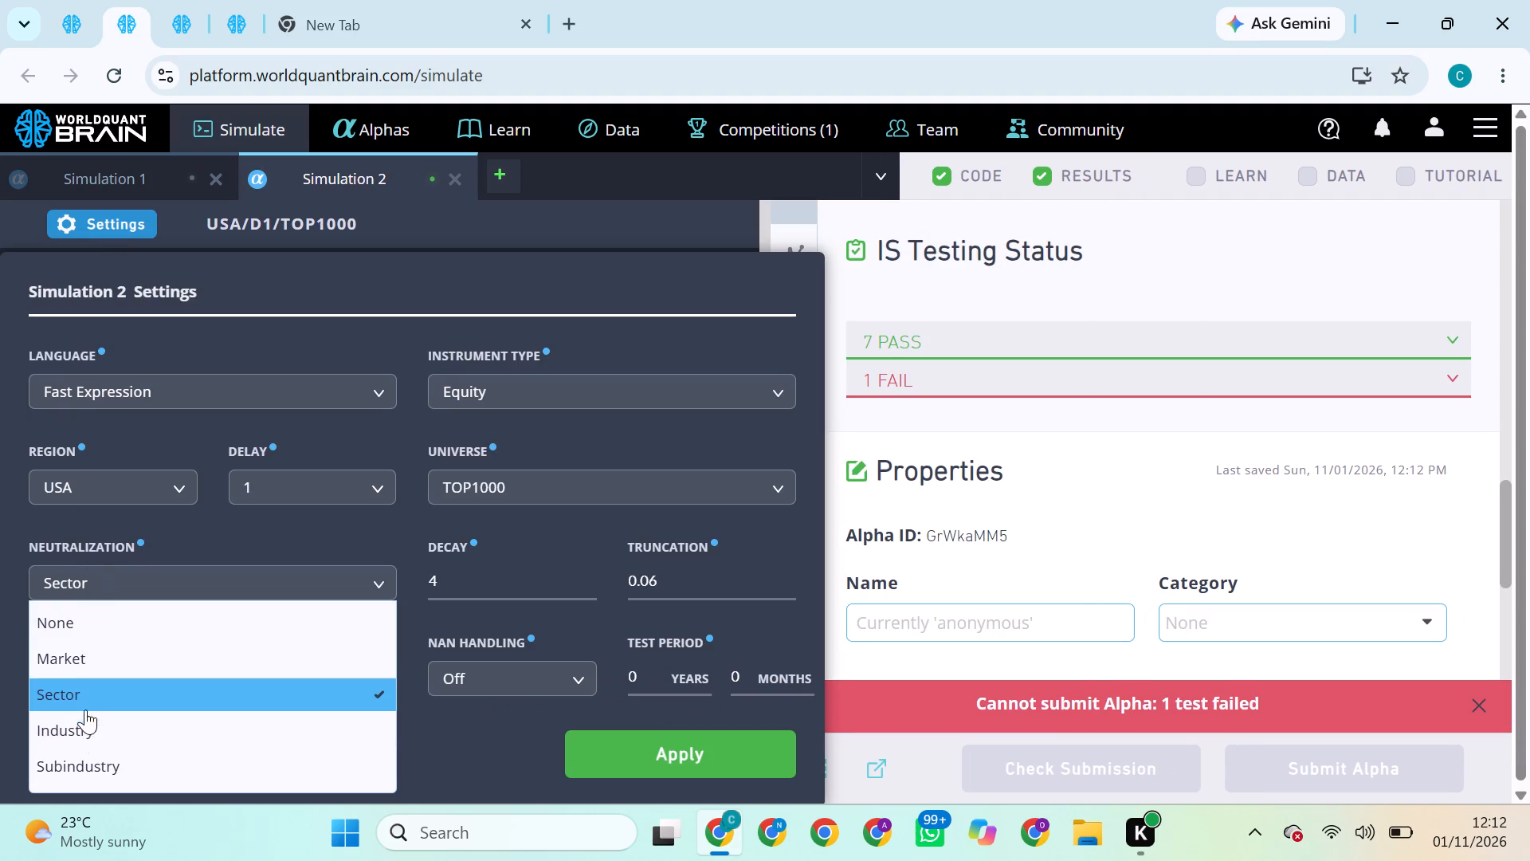
pyautogui.click(88, 738)
pyautogui.click(750, 760)
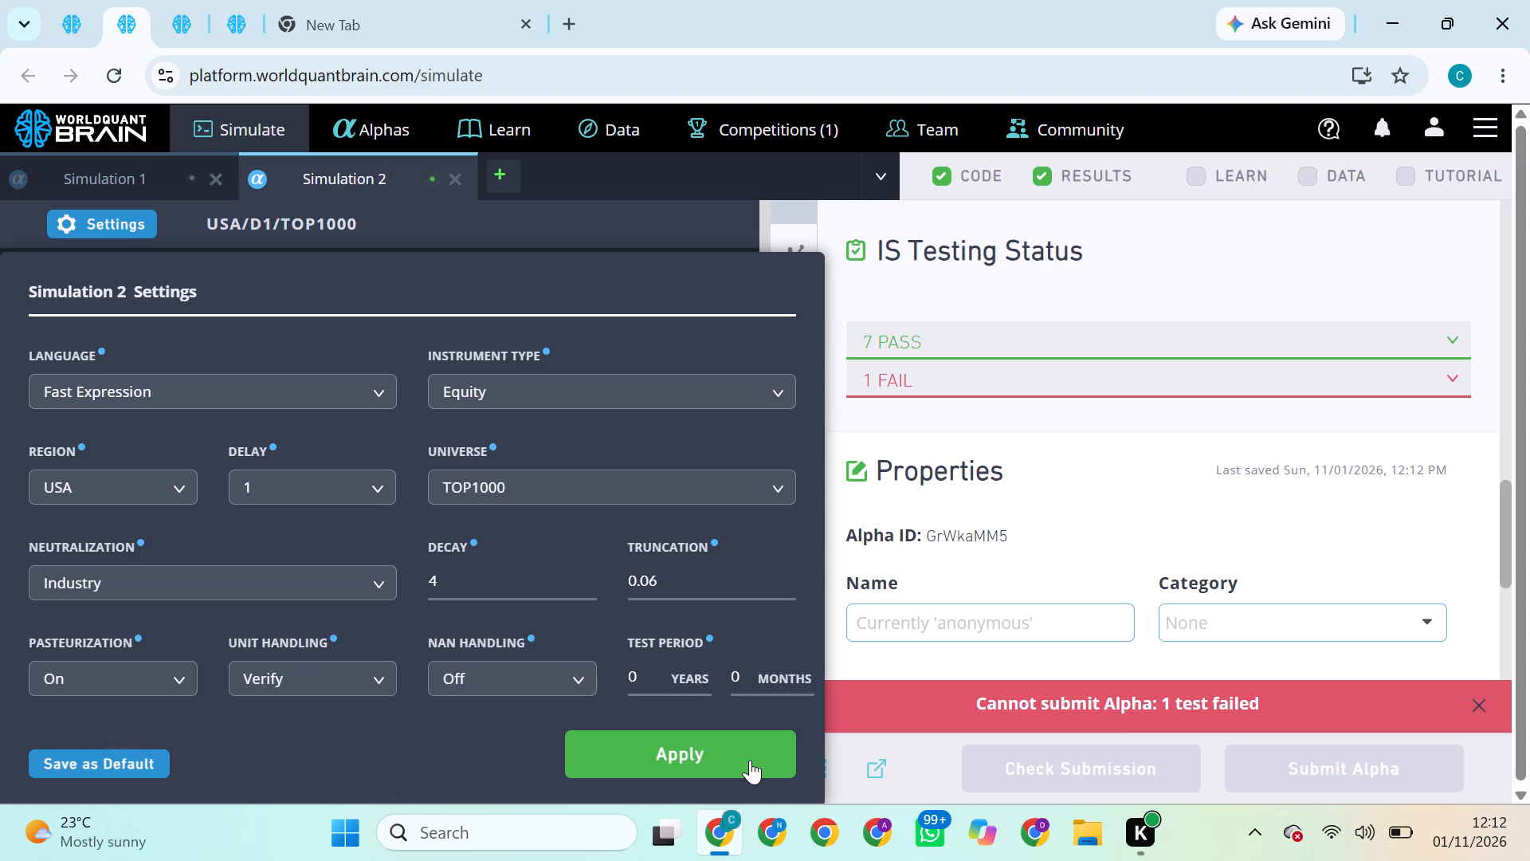
pyautogui.click(693, 774)
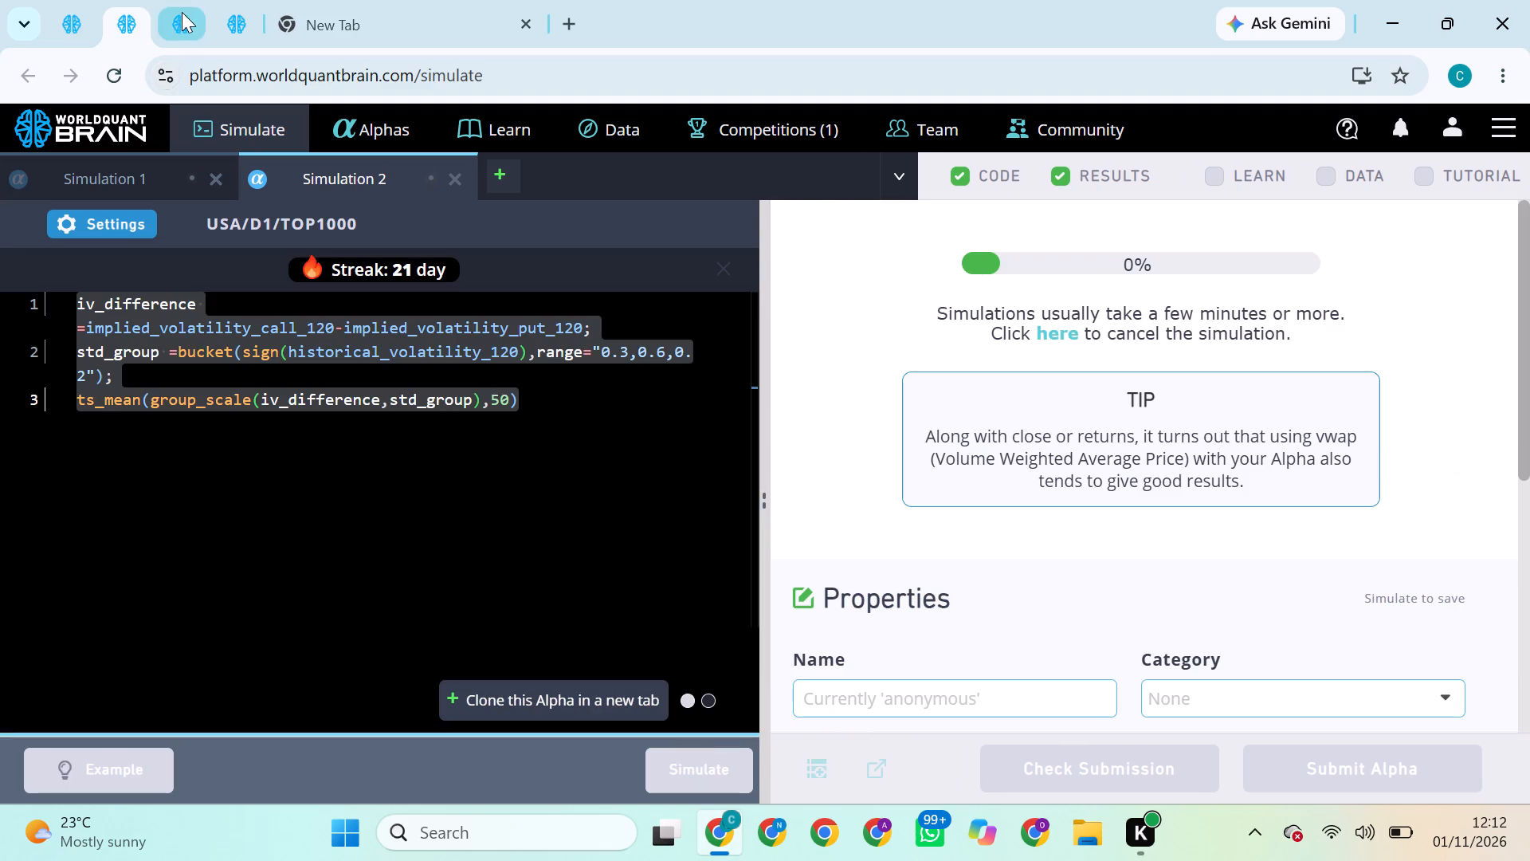
# Check the progress of the running TOP2000 simulation.
pyautogui.click(182, 10)
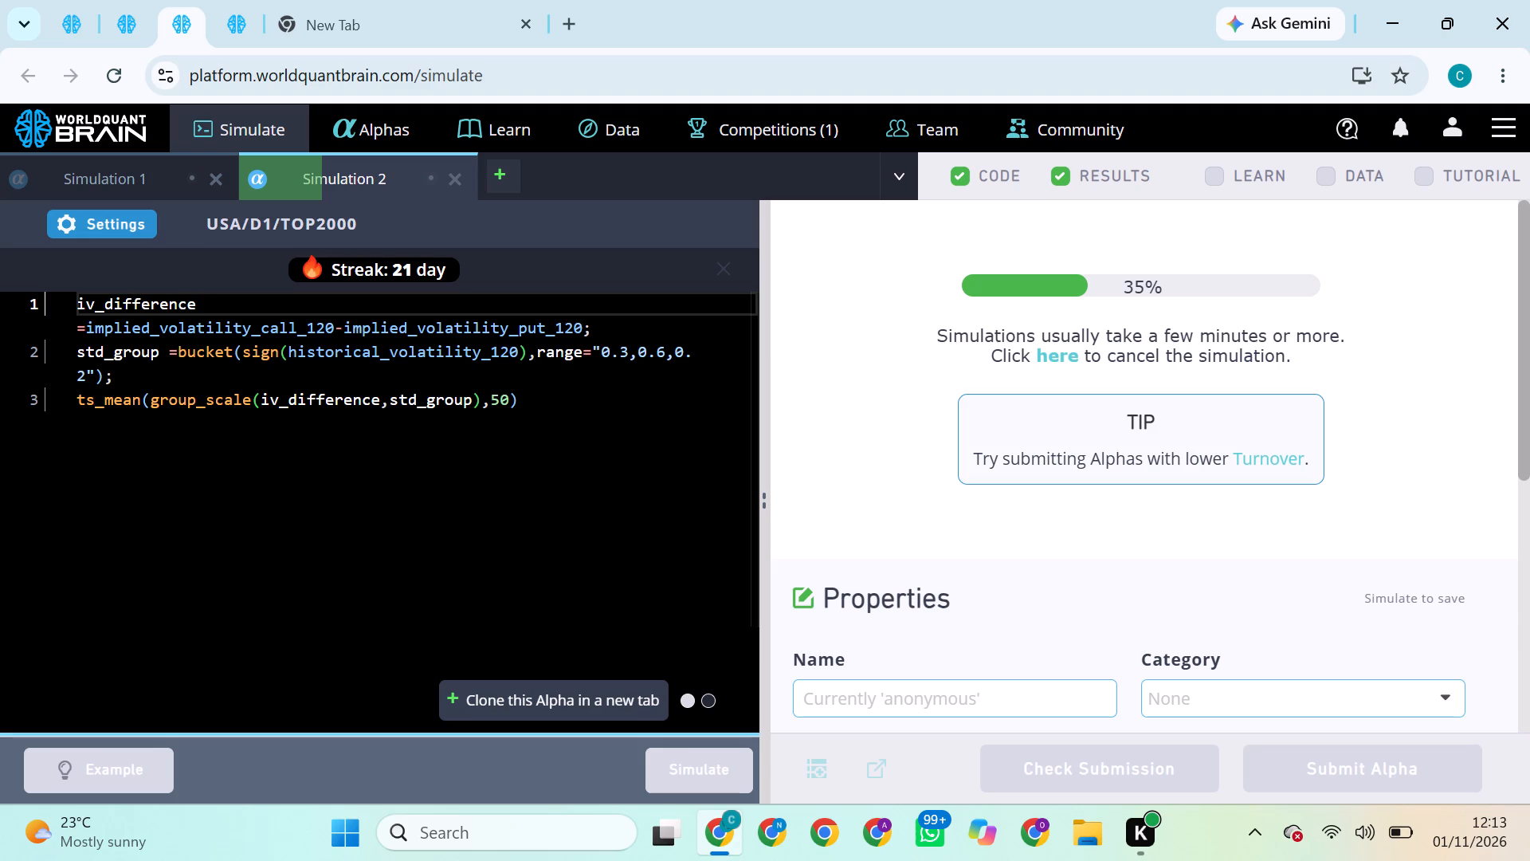
# Switch to the second Chrome profile's window and open its WorldQuant BRAIN unsubmitted alphas page.
pyautogui.click(786, 832)
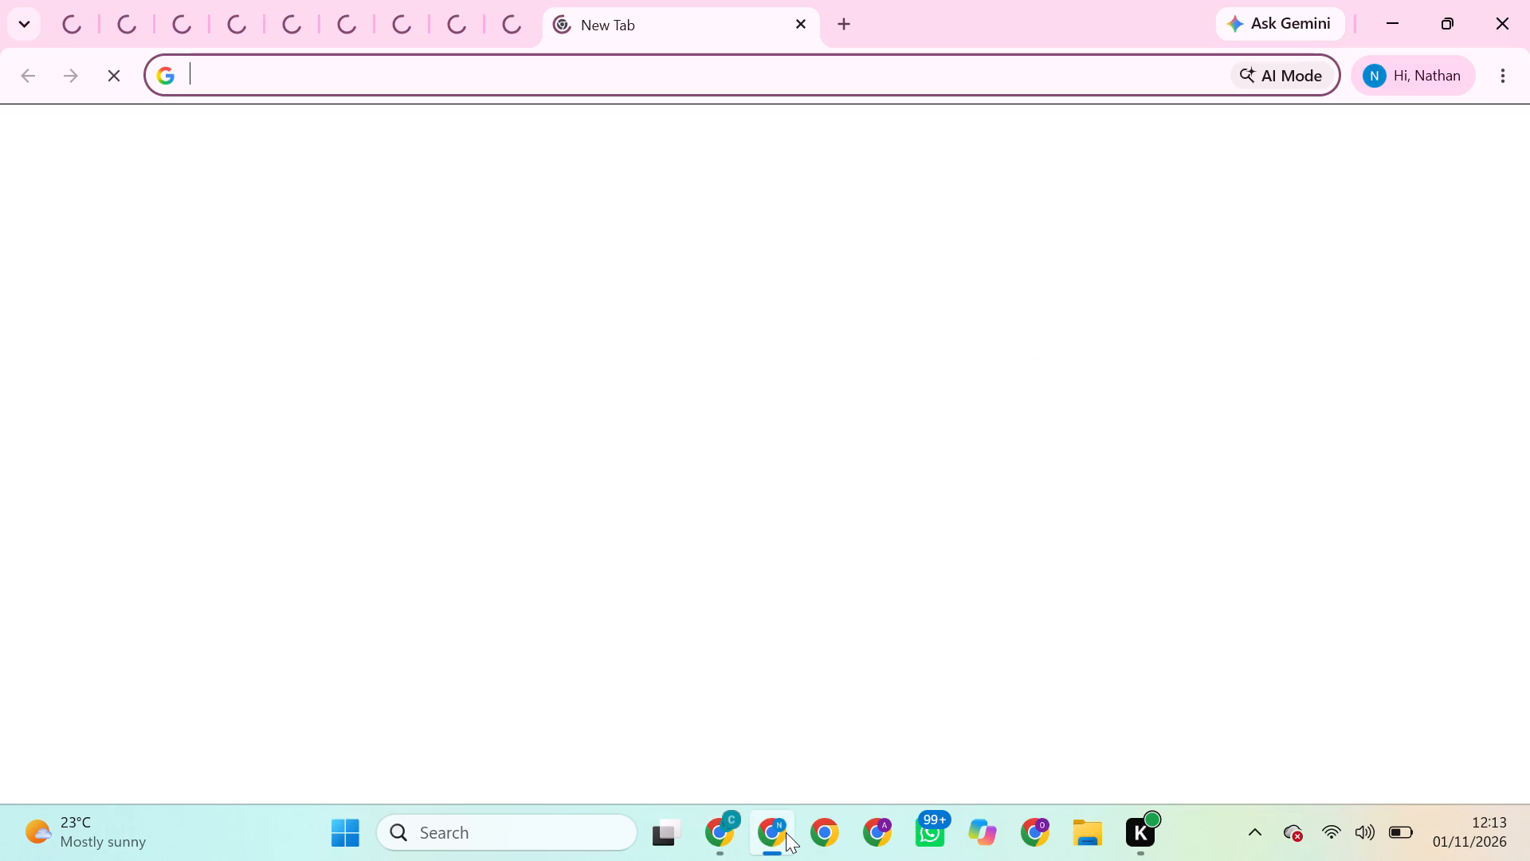
pyautogui.click(77, 6)
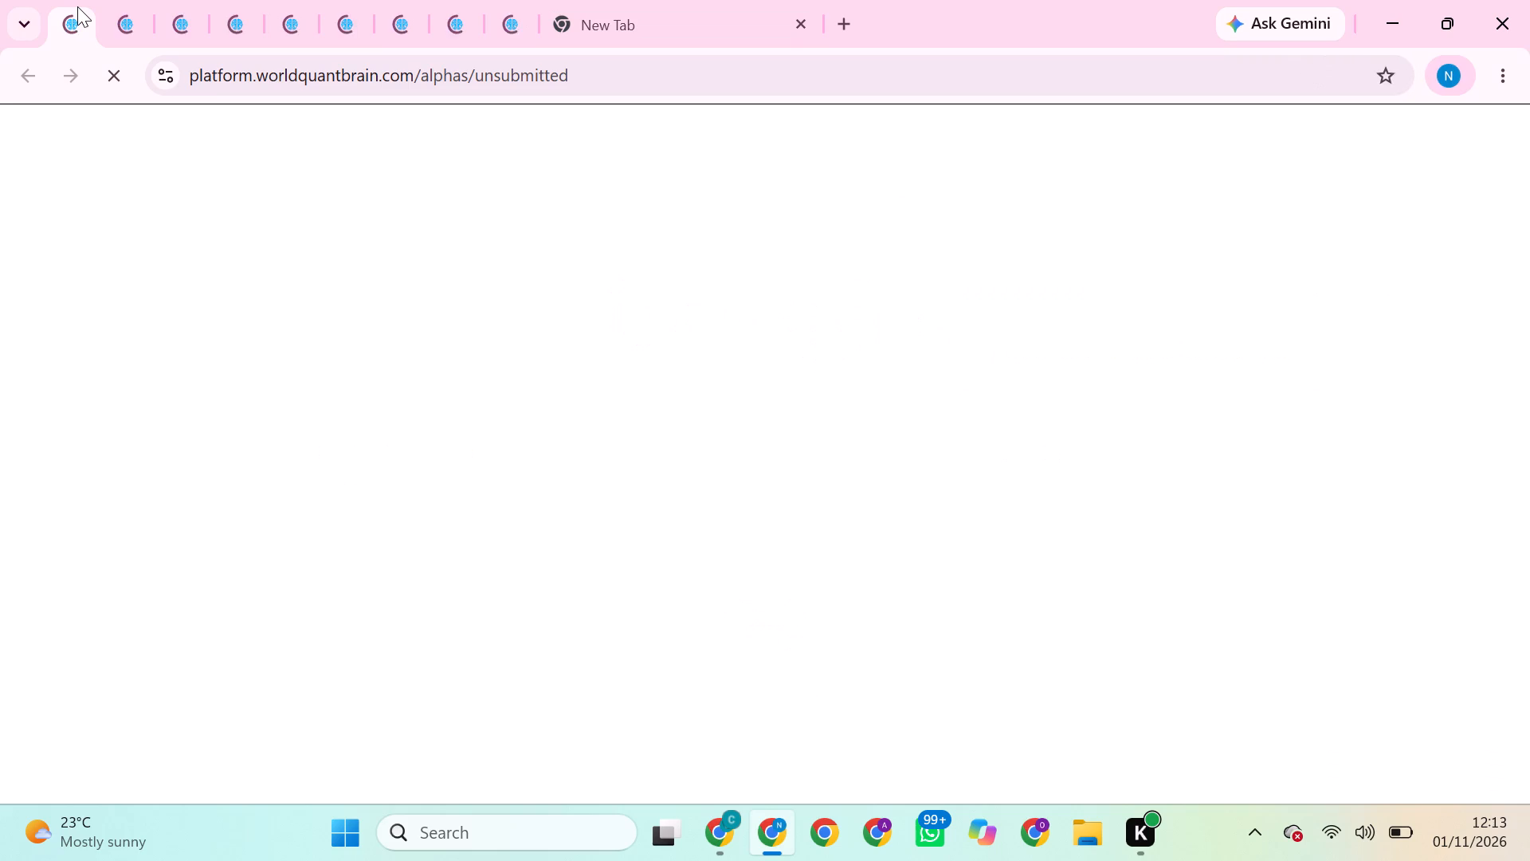